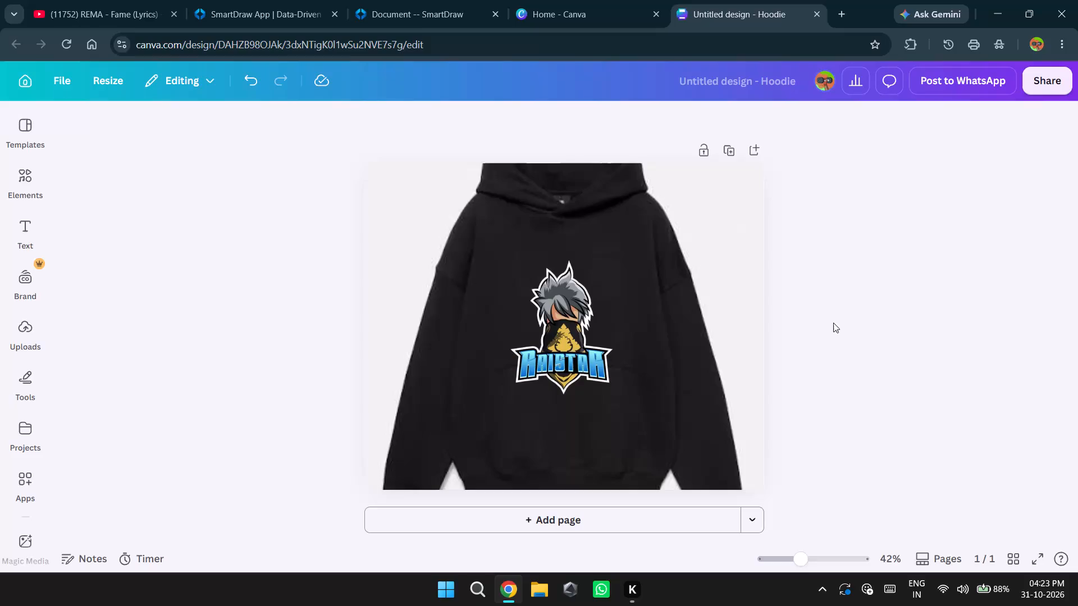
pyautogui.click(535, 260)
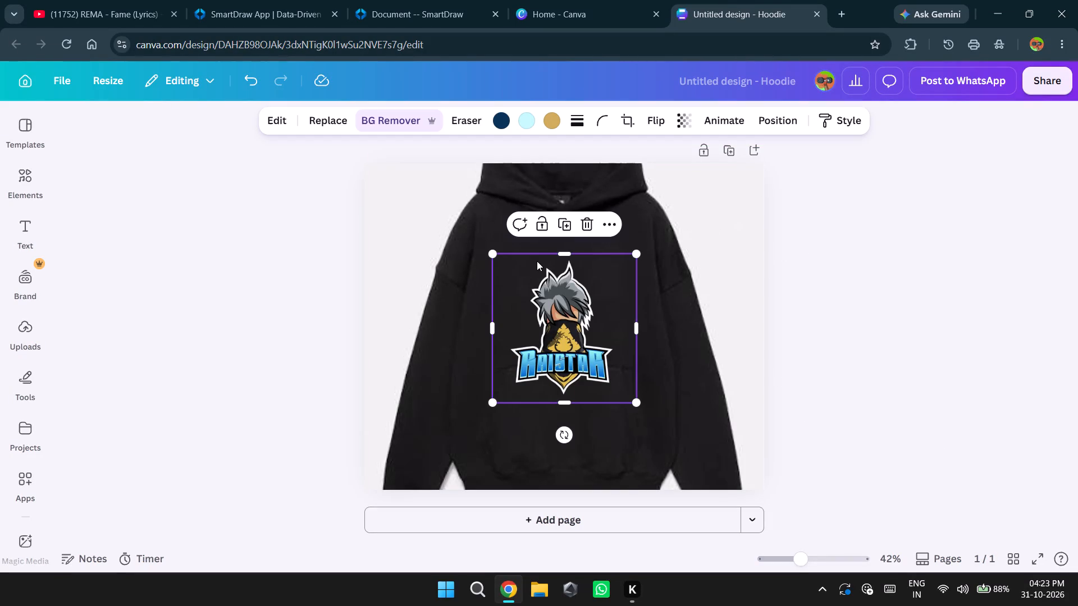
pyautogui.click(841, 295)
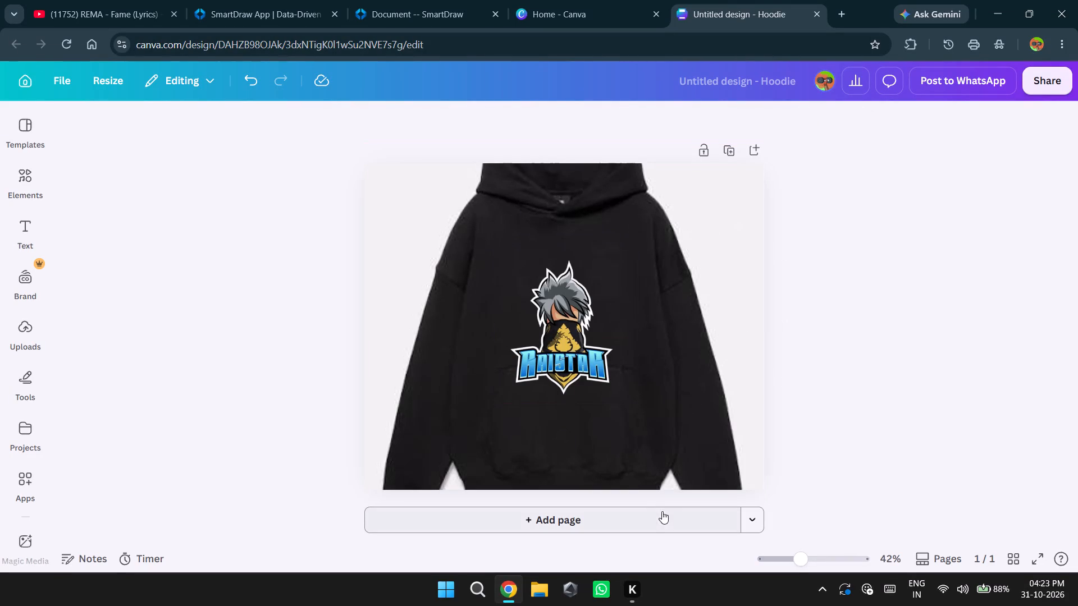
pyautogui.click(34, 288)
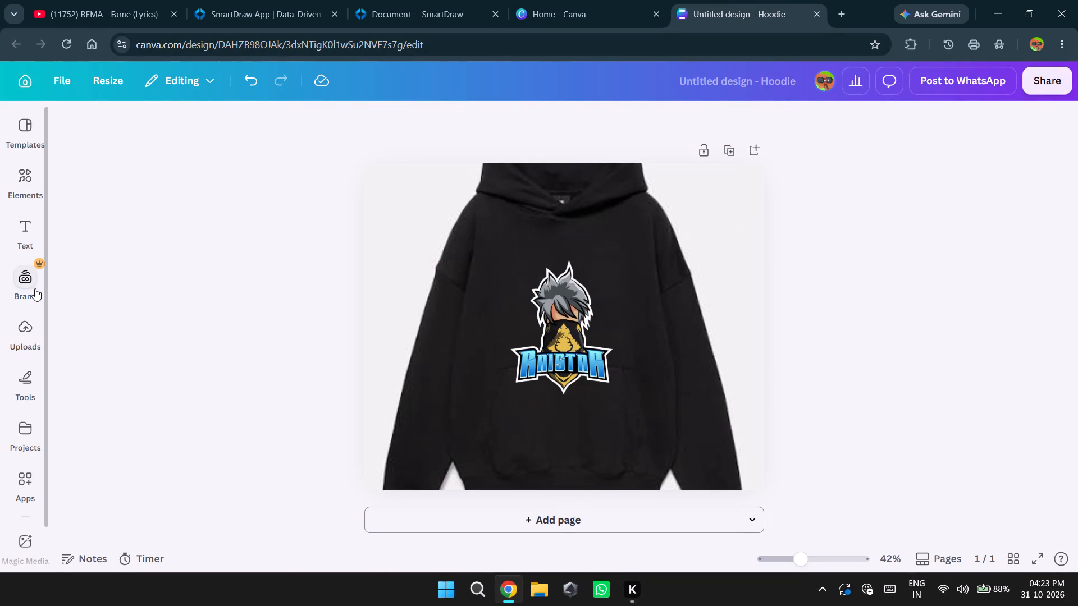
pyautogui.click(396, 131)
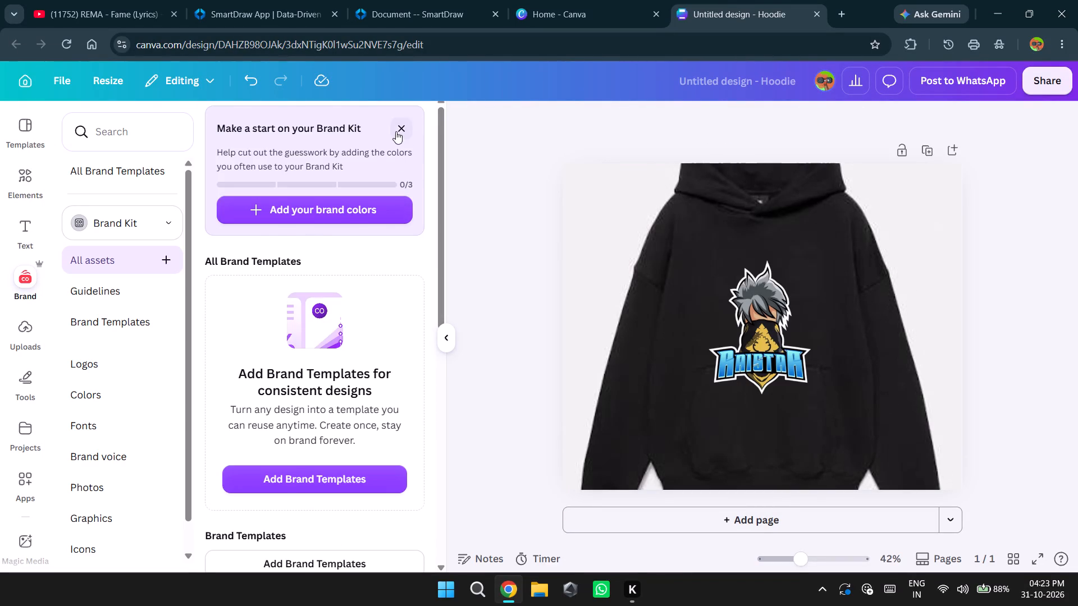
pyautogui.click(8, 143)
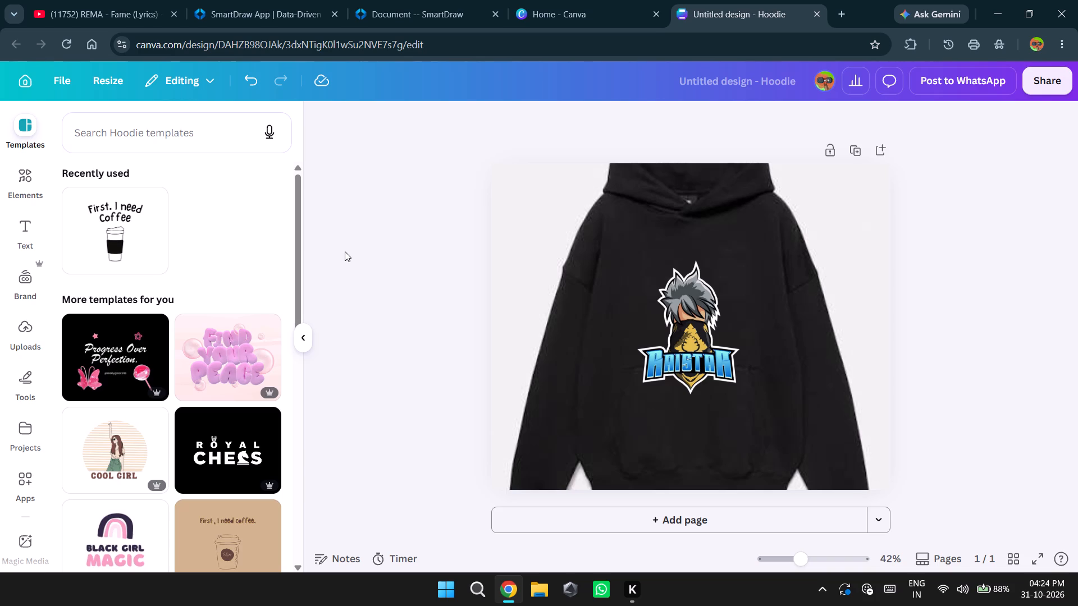
# Switch to YouTube and search for "edit logo".
pyautogui.click(116, 17)
pyautogui.click(426, 86)
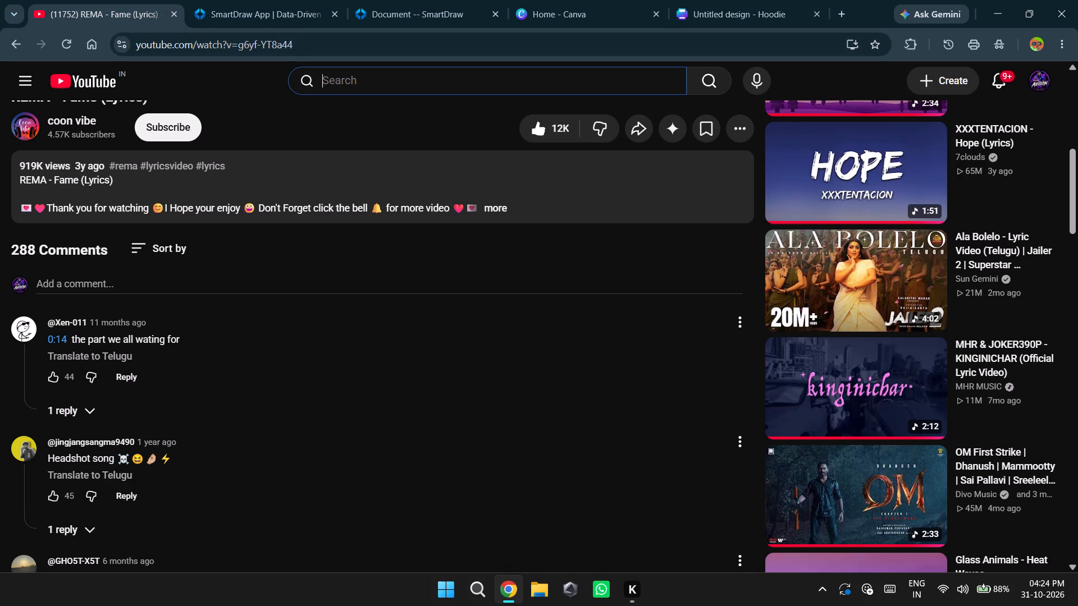
pyautogui.click(79, 88)
pyautogui.click(264, 17)
pyautogui.click(97, 17)
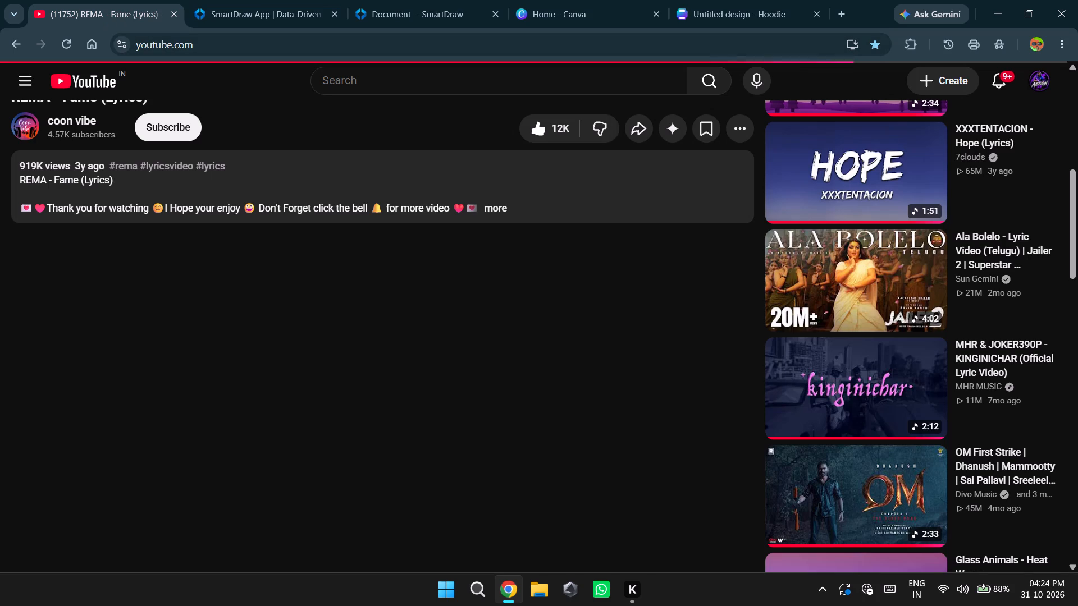
pyautogui.click(389, 76)
pyautogui.click(706, 0)
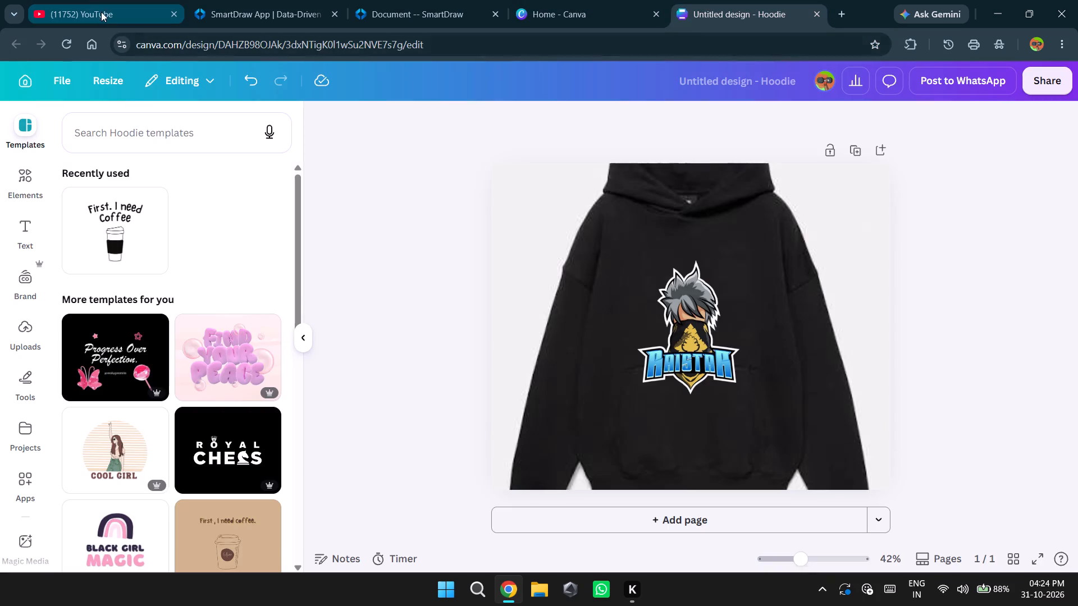
pyautogui.click(100, 10)
pyautogui.click(365, 79)
pyautogui.write('edit')
pyautogui.press('space')
pyautogui.write('logo')
pyautogui.press('Return')
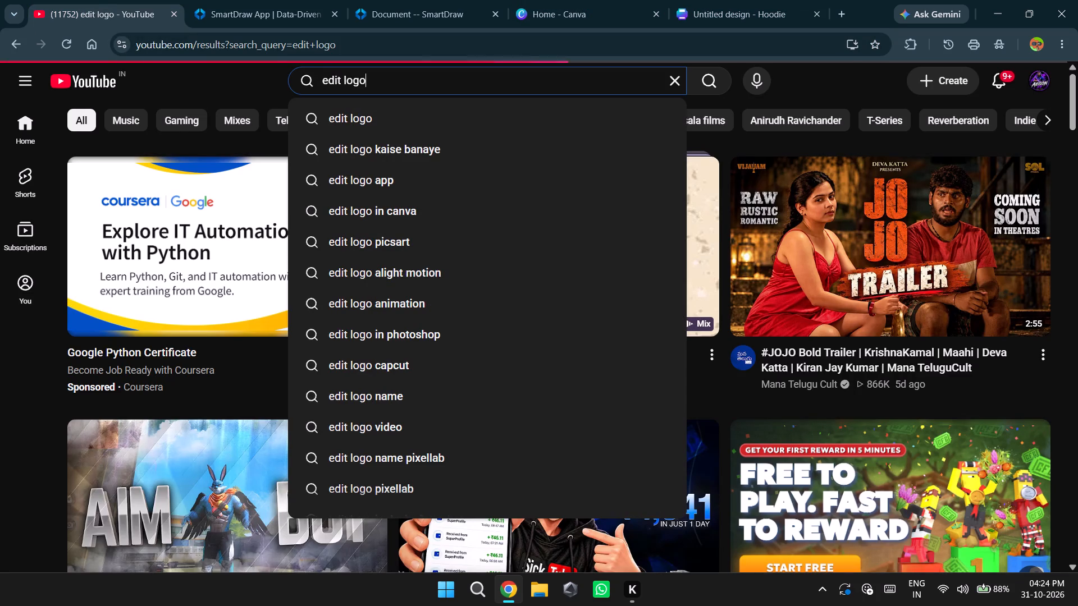
pyautogui.click(424, 207)
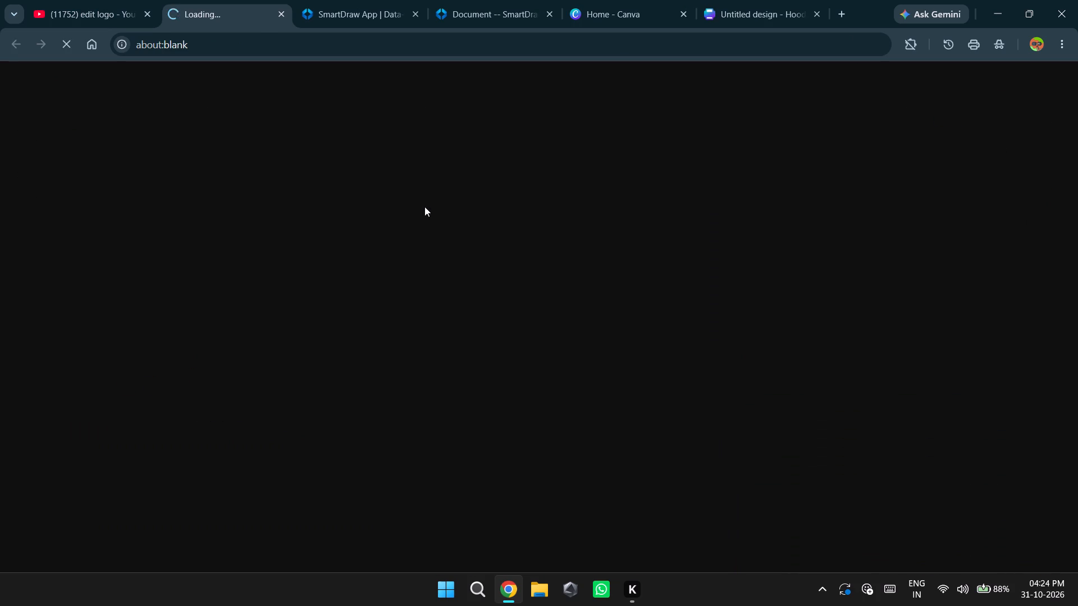
pyautogui.click(285, 13)
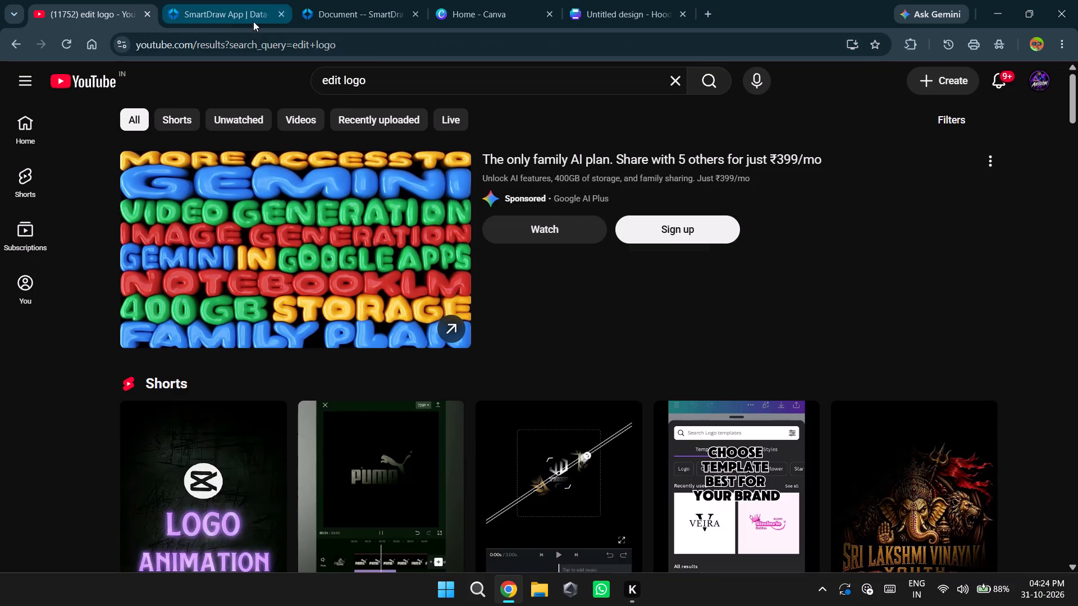
# Refine the video search to "edit logo in canva".
pyautogui.click(435, 76)
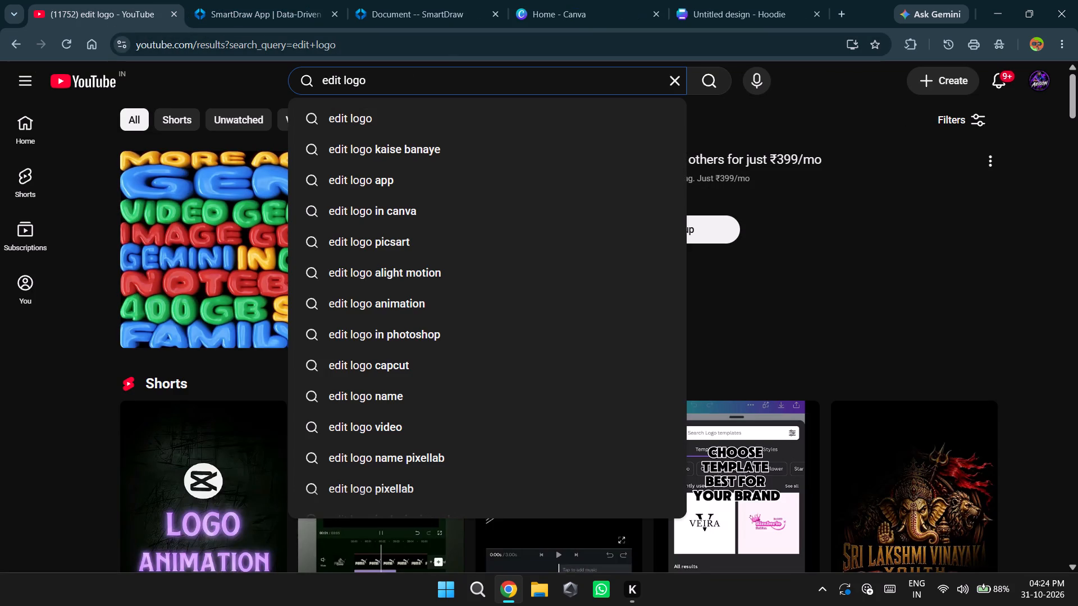
pyautogui.press('space')
pyautogui.write('in canva')
pyautogui.press('Return')
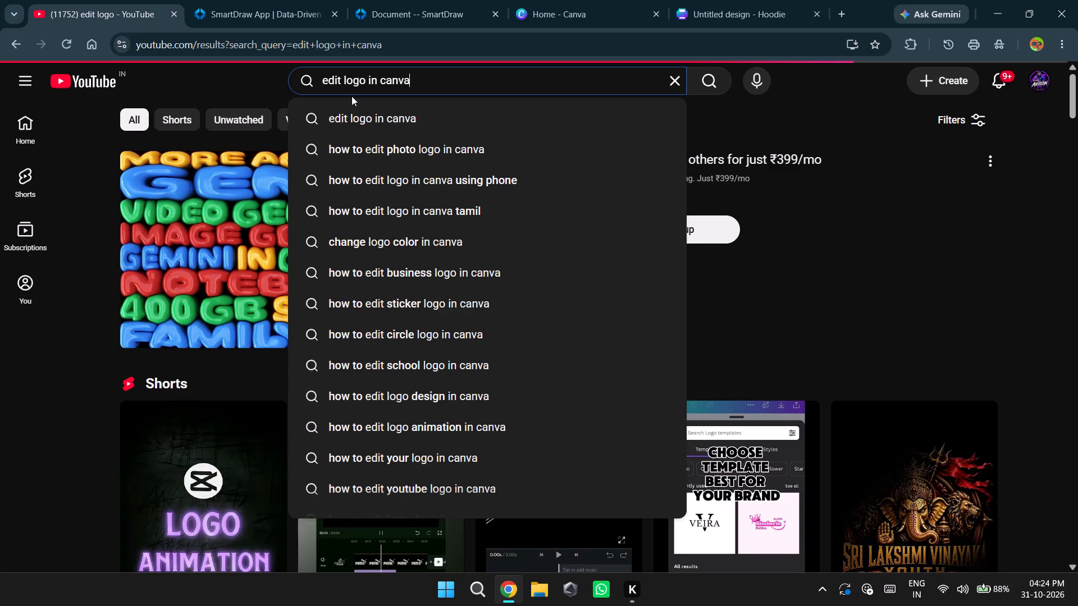
# Look through the search results for a suitable Canva logo editing tutorial.
pyautogui.scroll(-2, 323, 263)
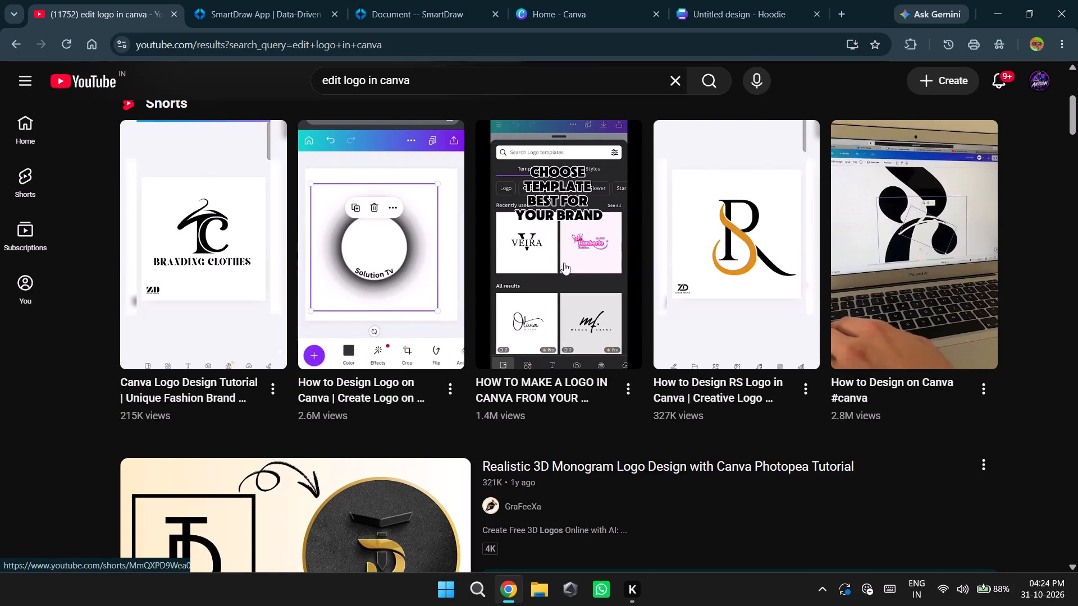
pyautogui.scroll(-2, 706, 255)
pyautogui.scroll(-2, 446, 270)
pyautogui.scroll(-6, 381, 259)
pyautogui.scroll(3, 377, 254)
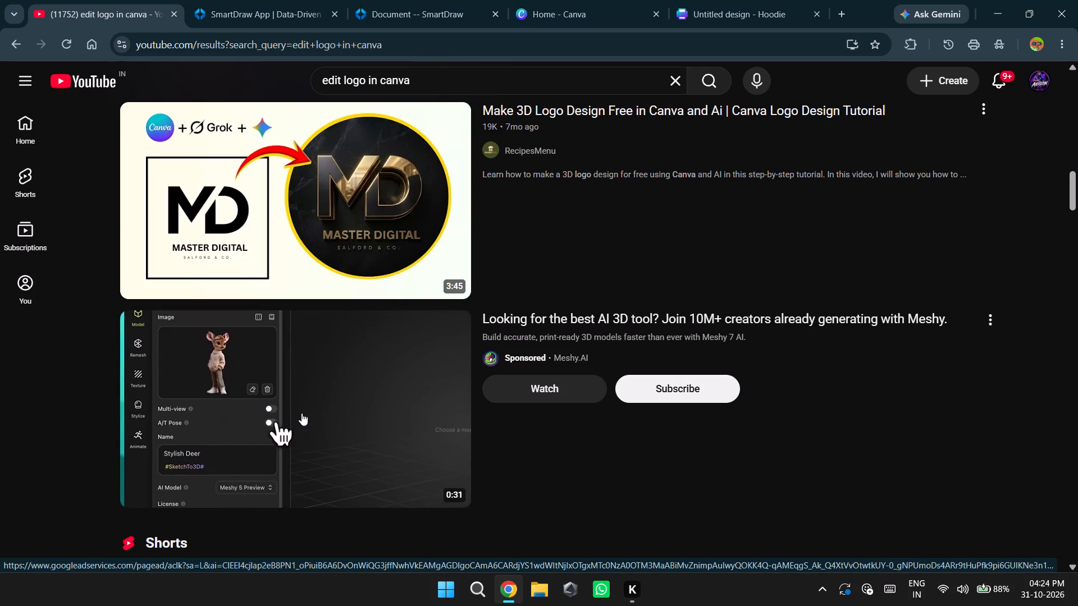
pyautogui.scroll(-5, 302, 411)
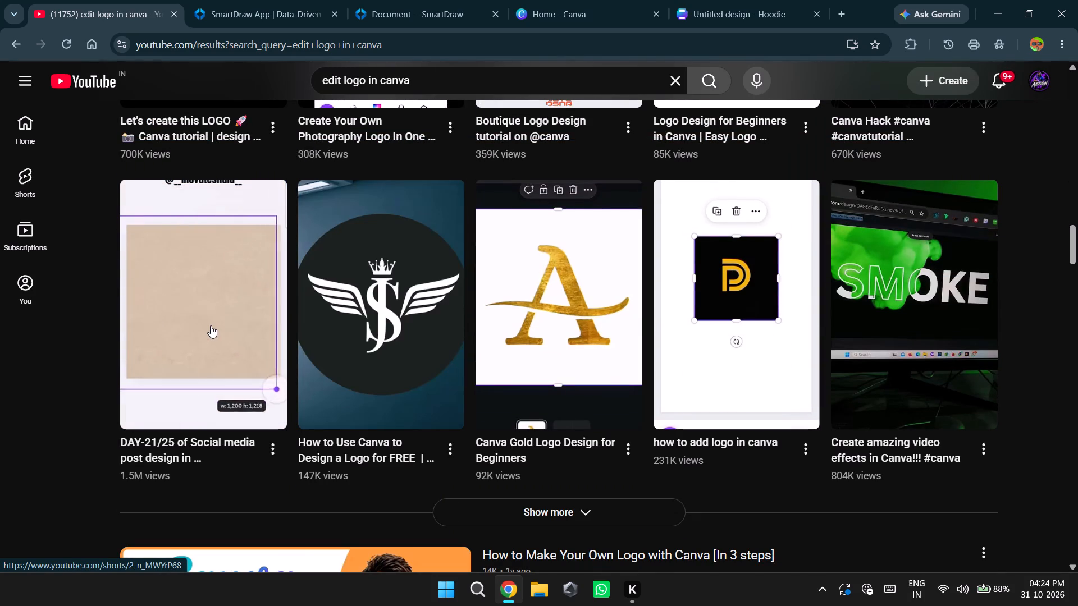
pyautogui.scroll(-1, 333, 298)
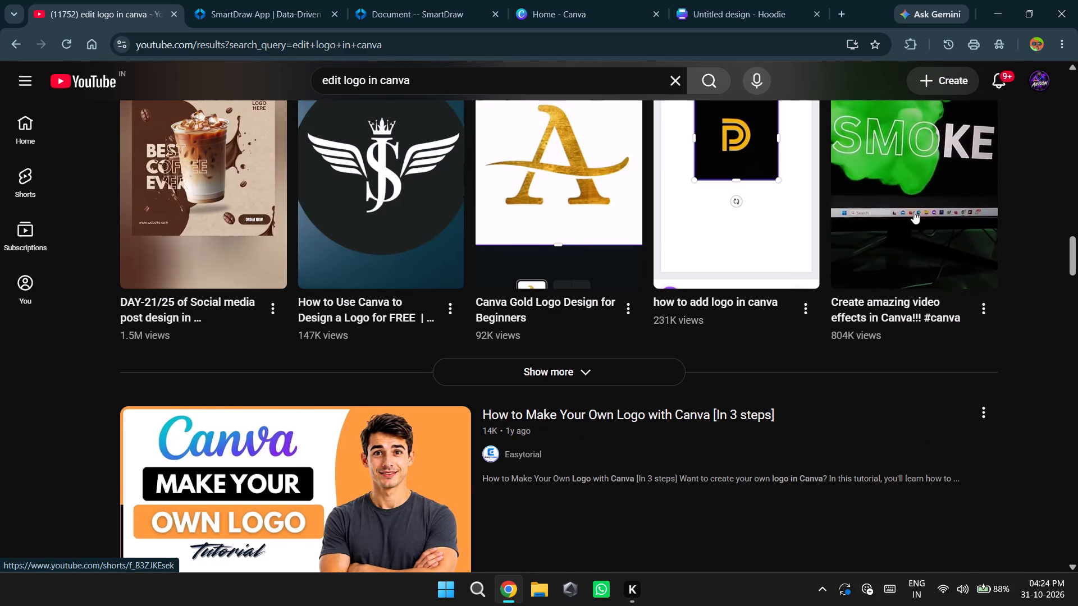
pyautogui.scroll(-2, 913, 212)
pyautogui.scroll(4, 567, 281)
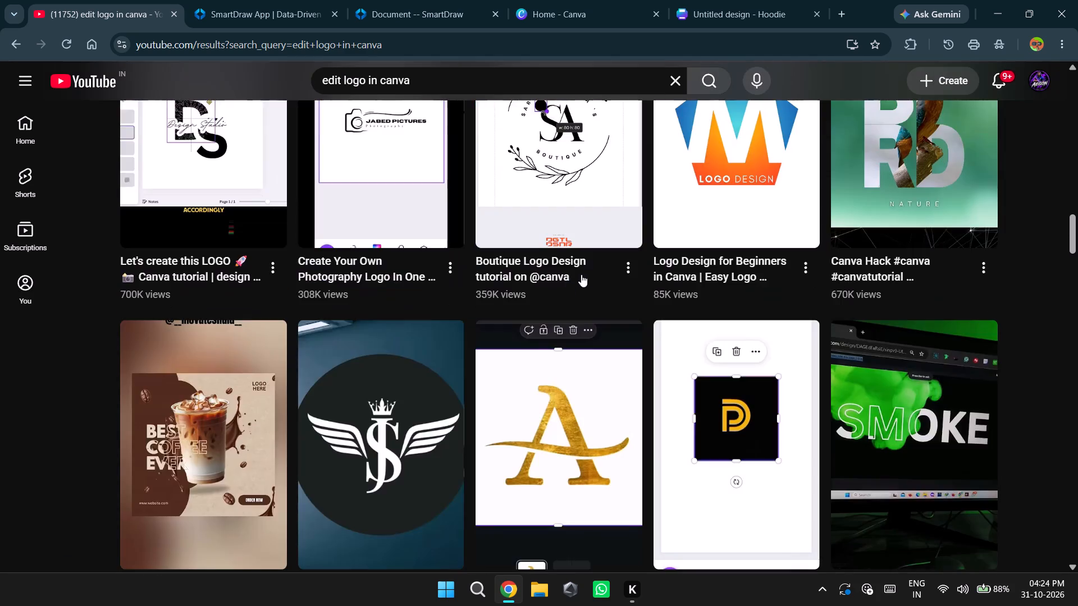
pyautogui.scroll(3, 524, 283)
# Replace the video search with "creating add in canva".
pyautogui.click(674, 86)
pyautogui.click(565, 92)
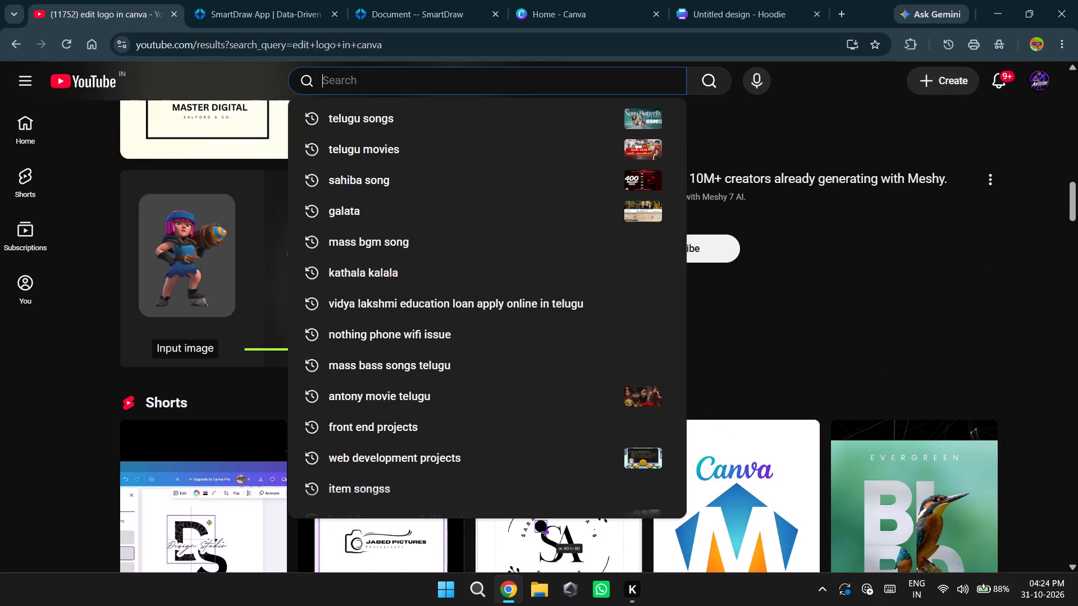
pyautogui.press('c')
pyautogui.press('BackSpace')
pyautogui.write('creating add in canva')
pyautogui.press('Return')
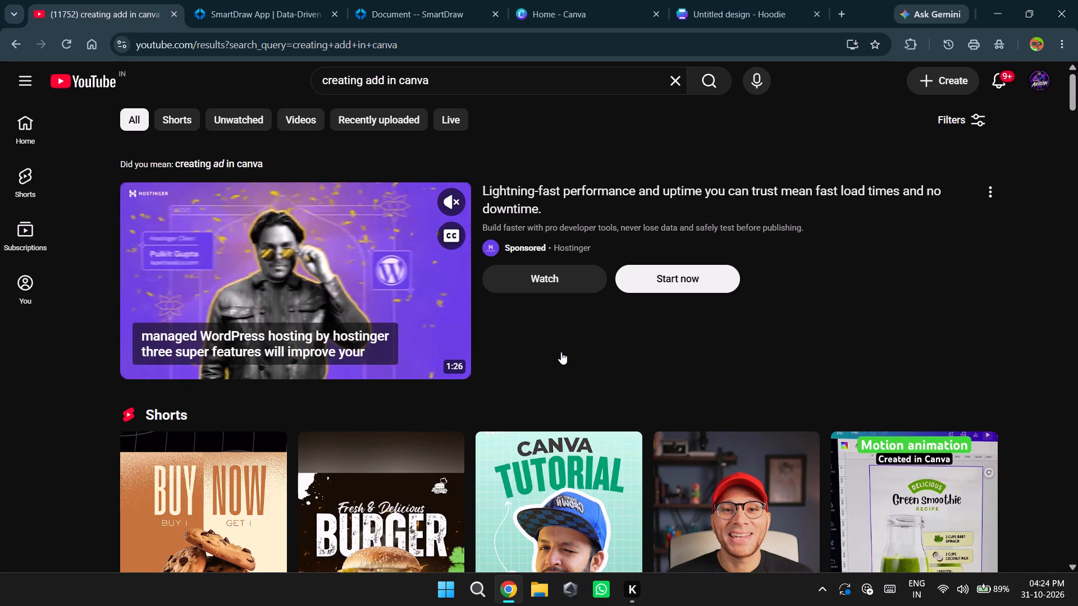
# Open the Canva Ad Design Tutorial short with the cookies and replay it from about 0:02.
pyautogui.scroll(-1, 346, 338)
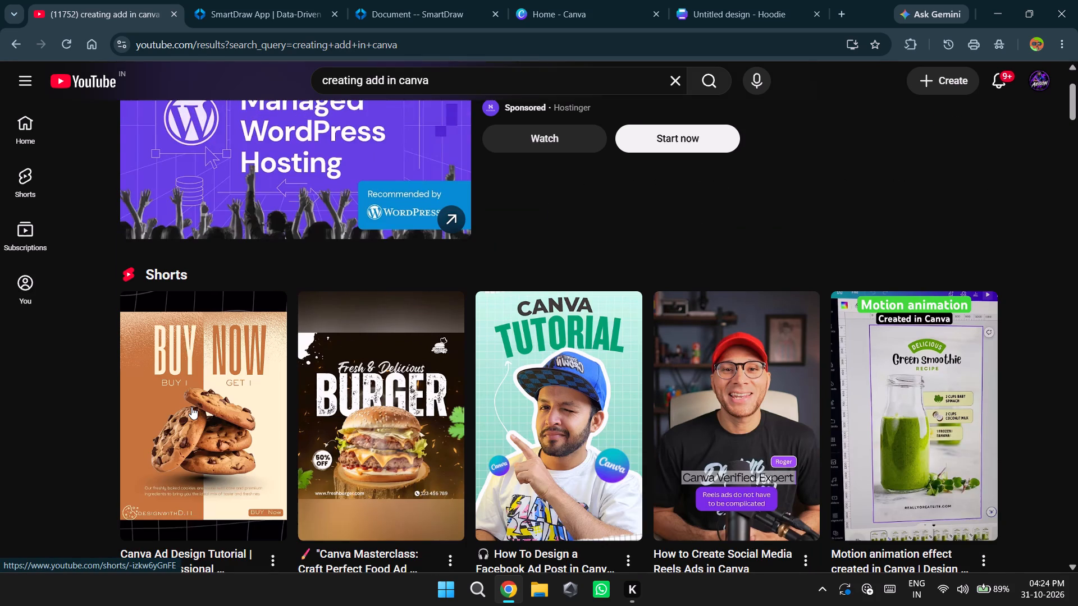
pyautogui.scroll(-1, 200, 402)
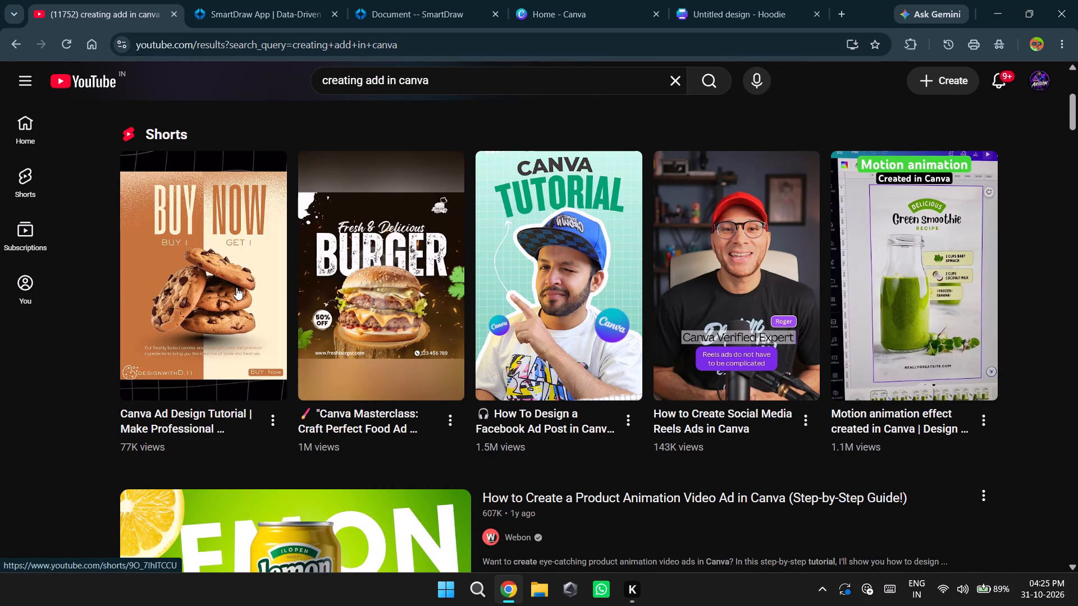
pyautogui.scroll(-1, 236, 287)
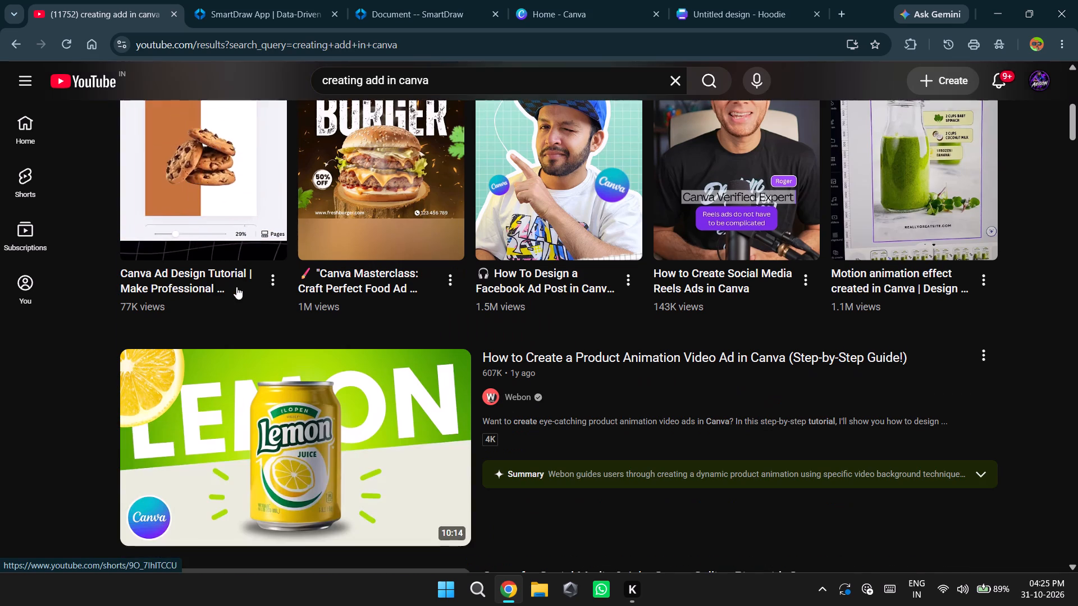
pyautogui.scroll(2, 305, 449)
pyautogui.click(234, 407)
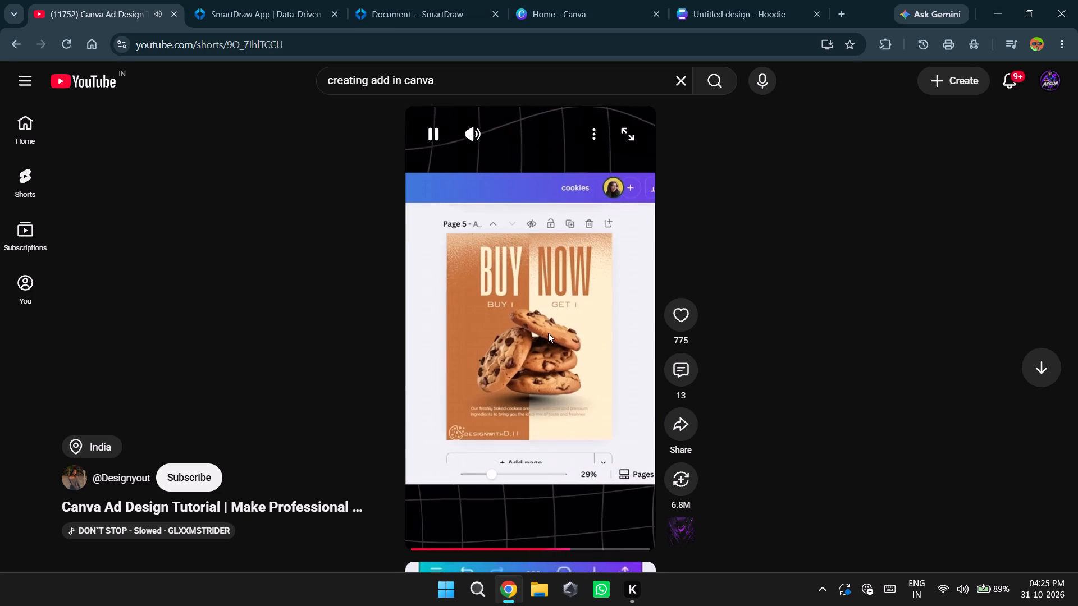
pyautogui.moveTo(505, 544); pyautogui.dragTo(446, 554)
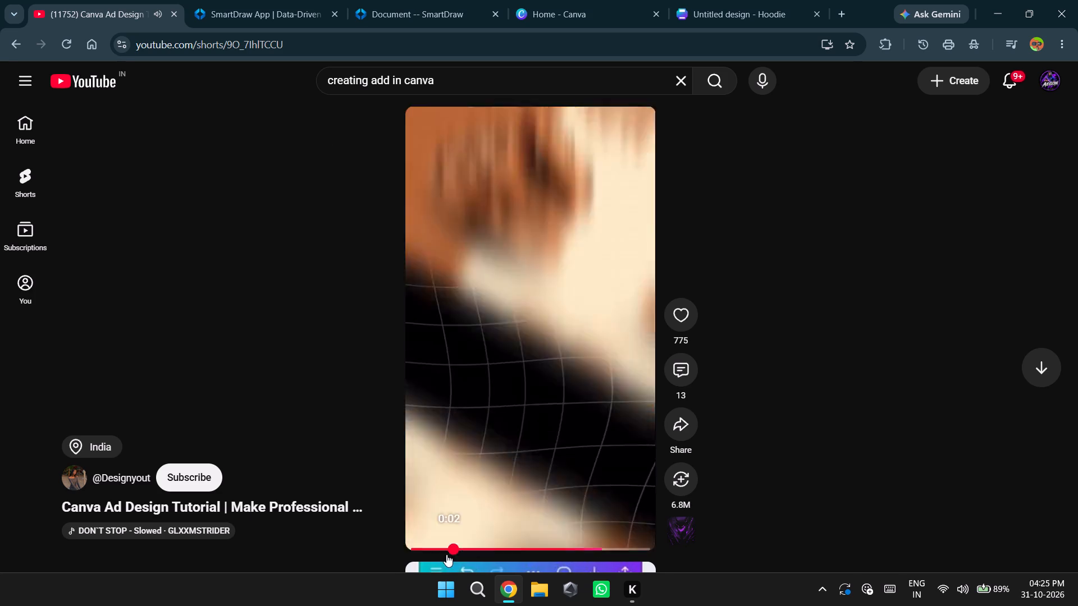
pyautogui.moveTo(446, 554); pyautogui.dragTo(446, 554)
pyautogui.click(550, 356)
# Switch back to Canva, leave the hoodie design for the home page and start creating a new design.
pyautogui.click(761, 0)
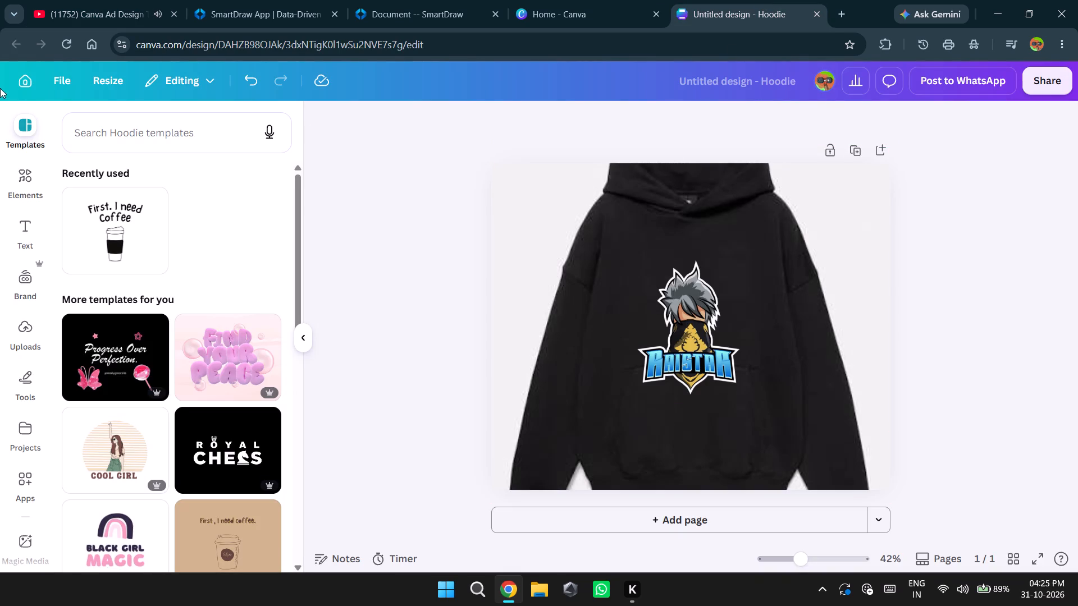
pyautogui.click(28, 84)
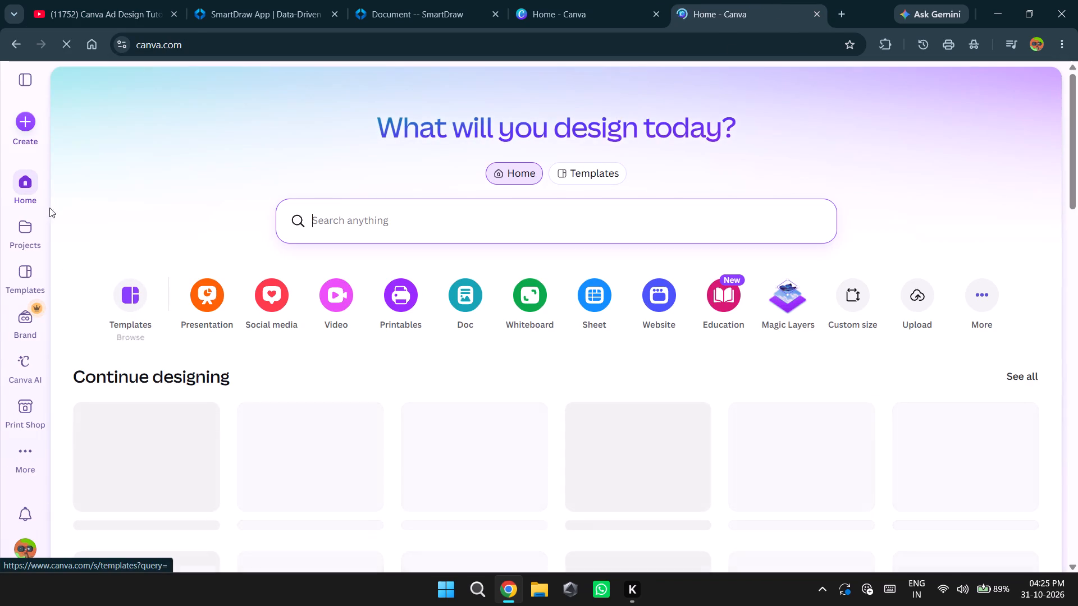
pyautogui.click(21, 132)
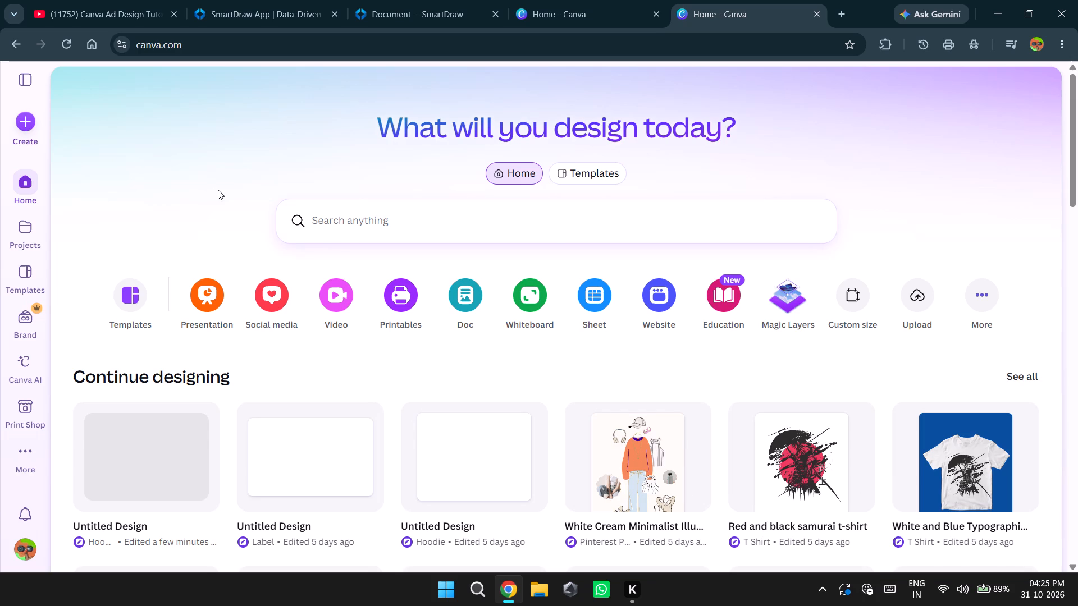
pyautogui.click(24, 116)
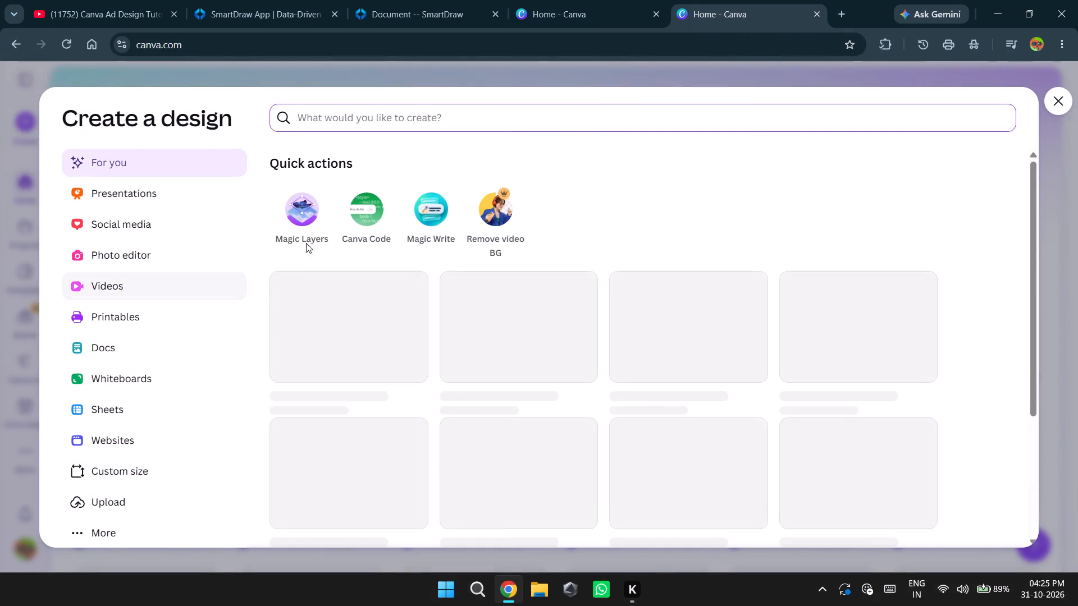
# Browse the additional design types and create a blank Doc (Digital) design.
pyautogui.scroll(-3, 163, 334)
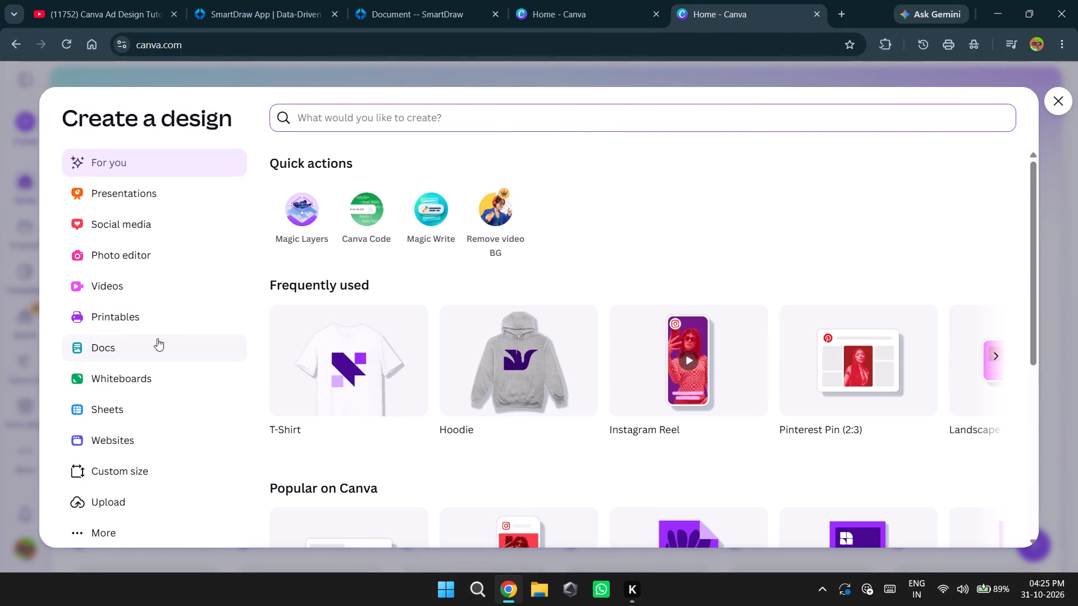
pyautogui.scroll(-2, 157, 338)
pyautogui.scroll(4, 158, 444)
pyautogui.scroll(-4, 158, 449)
pyautogui.click(125, 522)
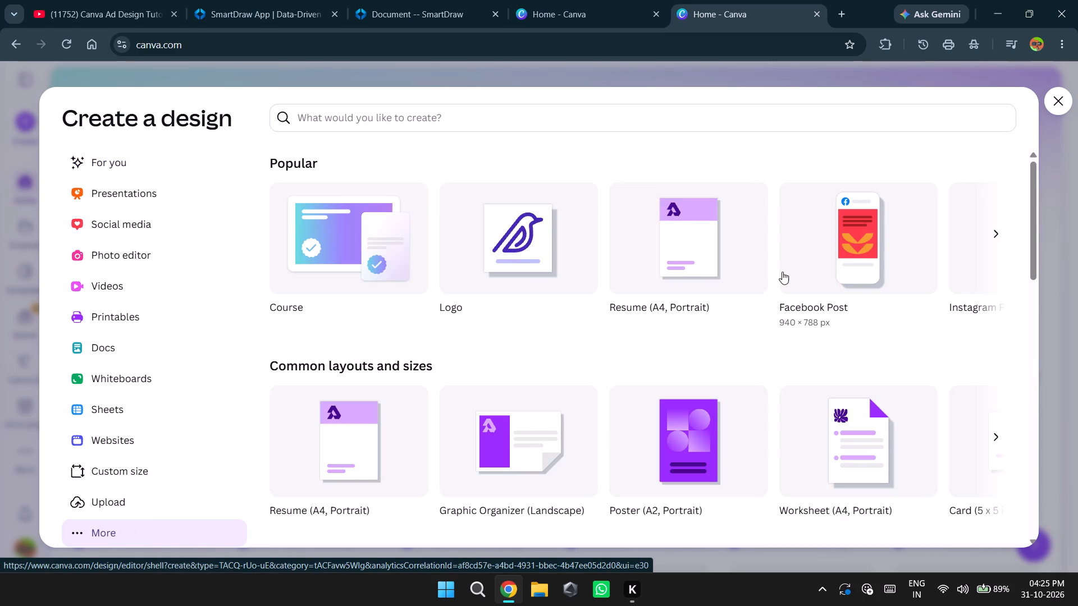
pyautogui.scroll(-1, 783, 272)
pyautogui.scroll(-3, 906, 309)
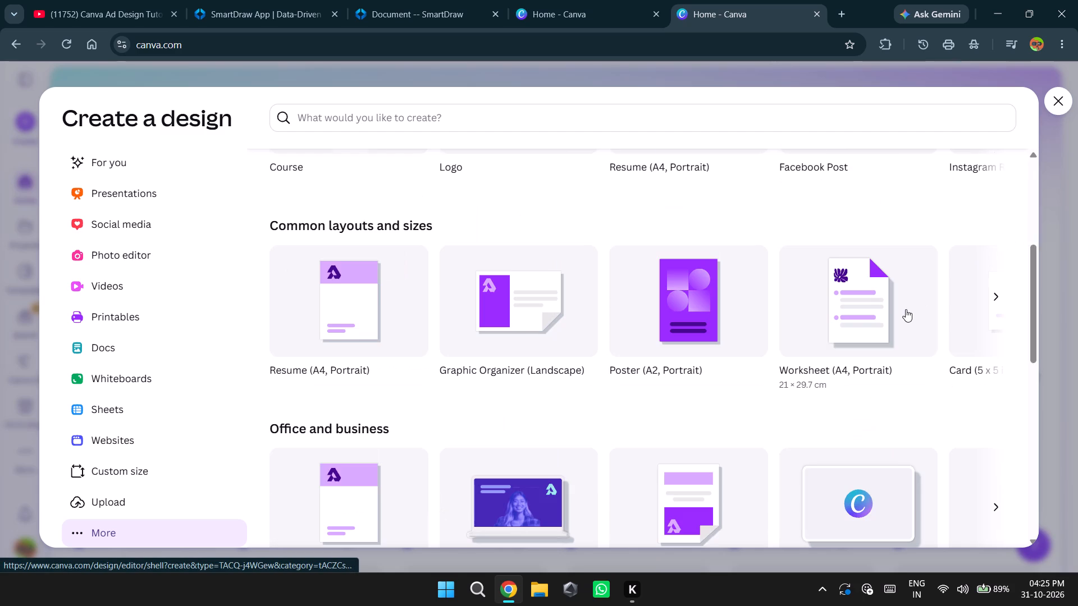
pyautogui.scroll(1, 663, 352)
pyautogui.click(714, 233)
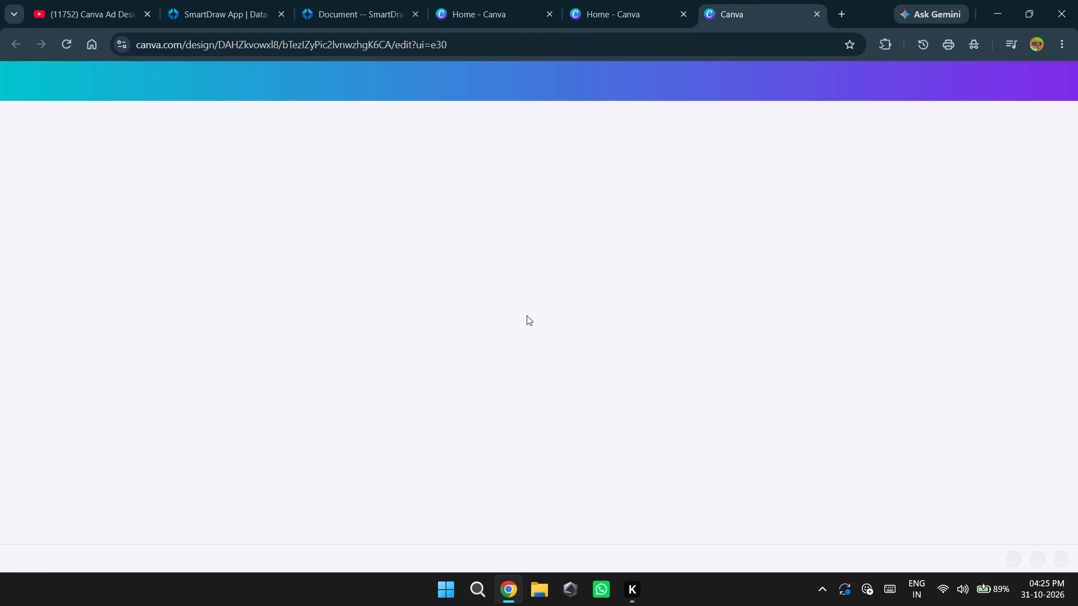
pyautogui.scroll(-1, 604, 315)
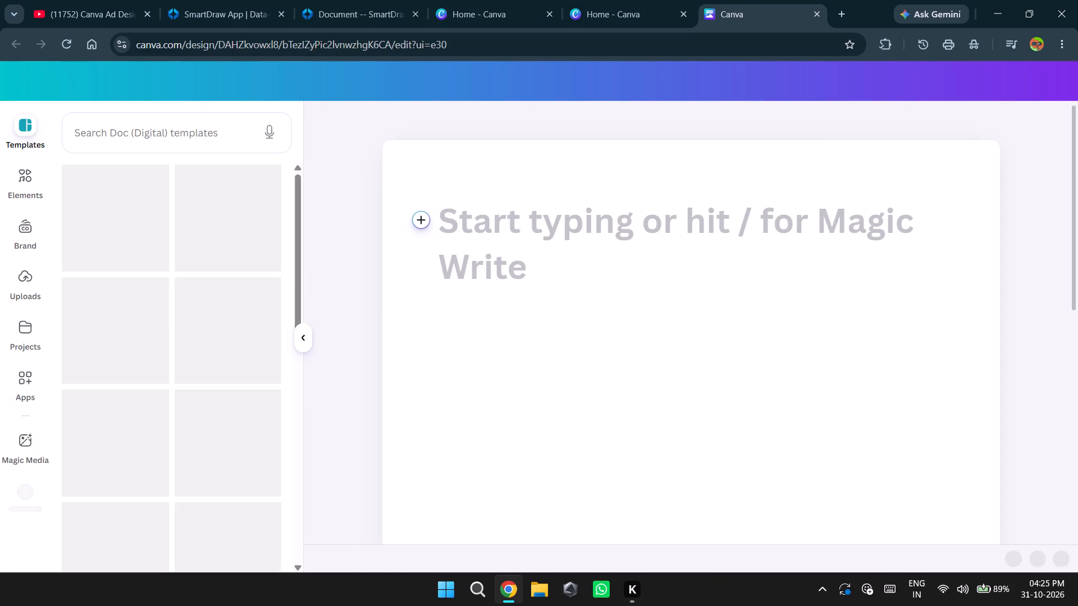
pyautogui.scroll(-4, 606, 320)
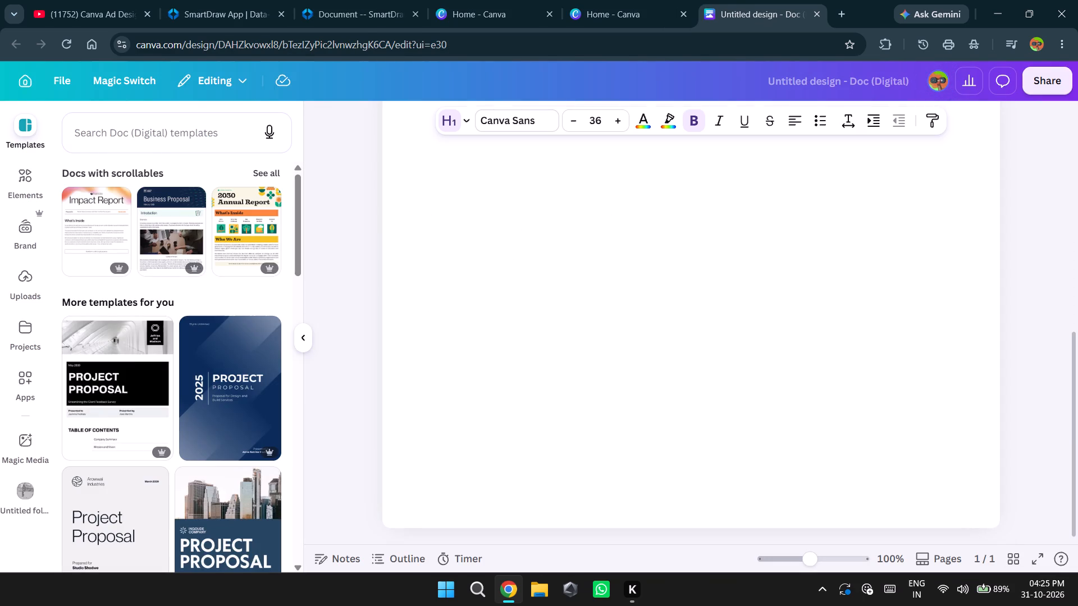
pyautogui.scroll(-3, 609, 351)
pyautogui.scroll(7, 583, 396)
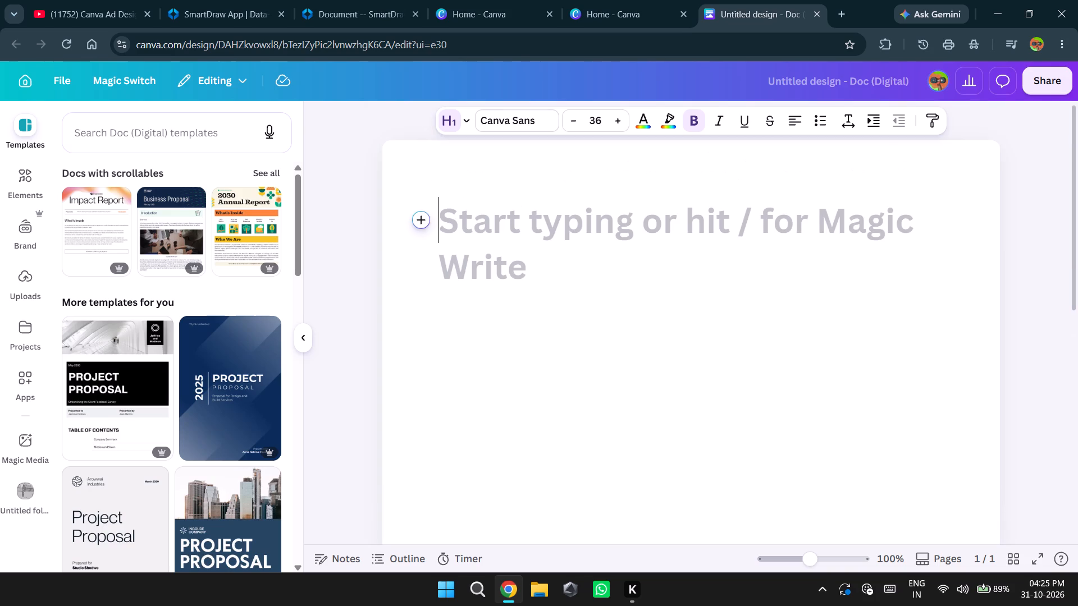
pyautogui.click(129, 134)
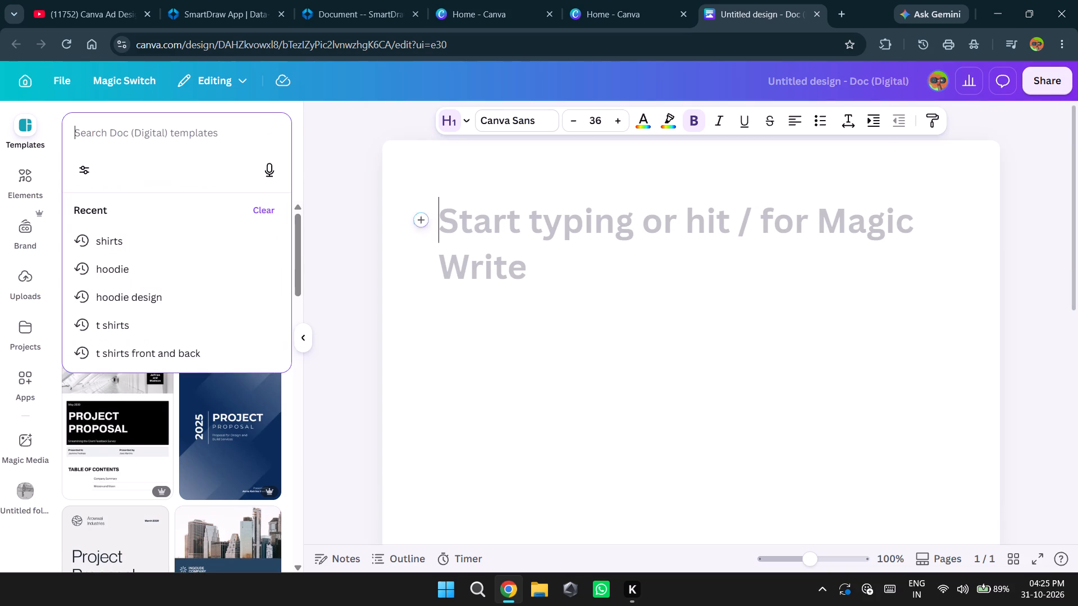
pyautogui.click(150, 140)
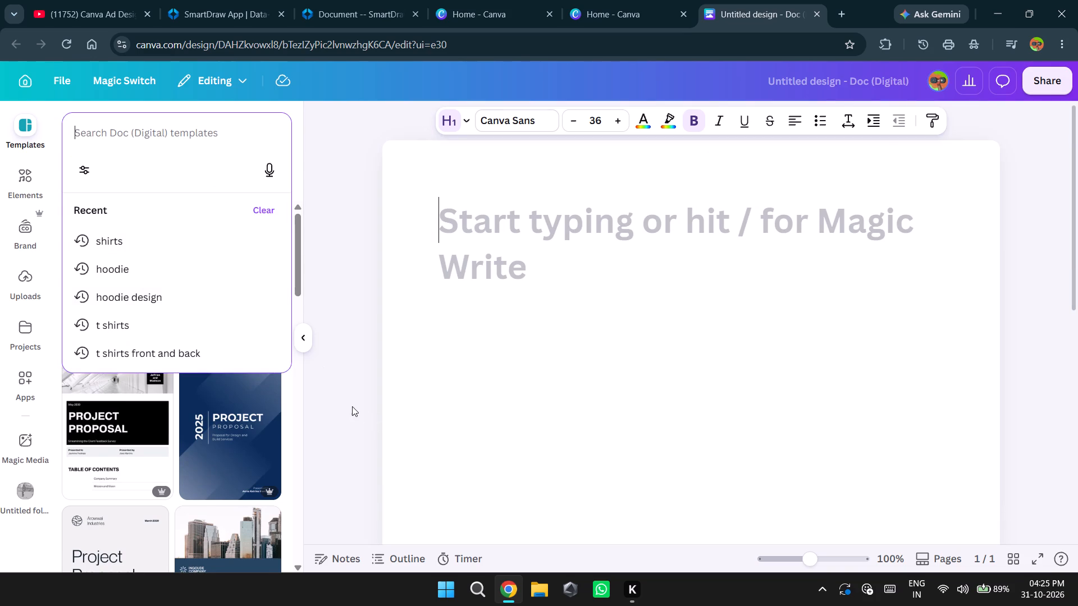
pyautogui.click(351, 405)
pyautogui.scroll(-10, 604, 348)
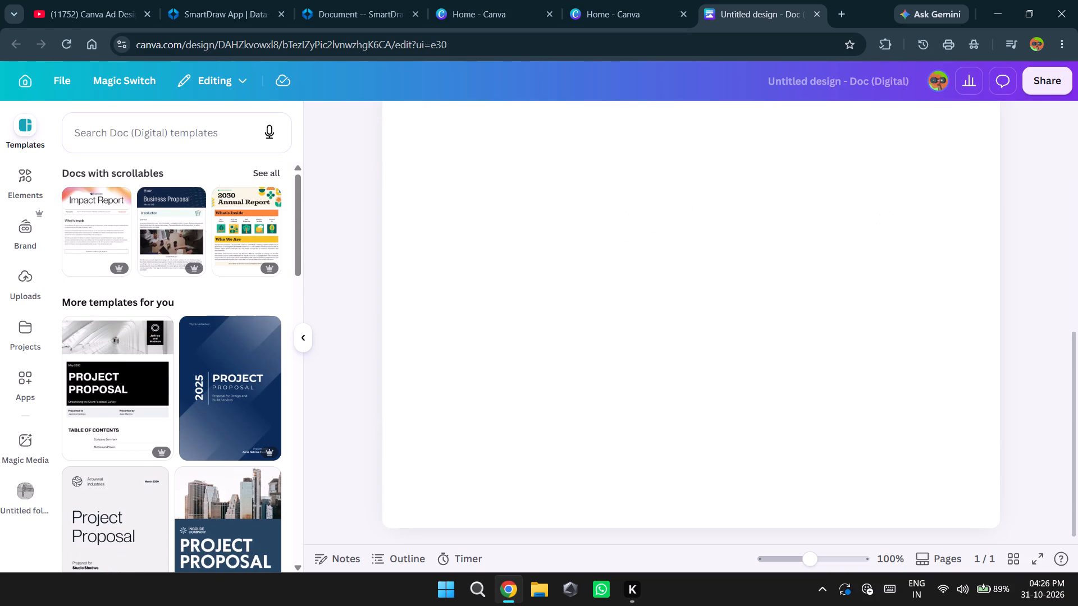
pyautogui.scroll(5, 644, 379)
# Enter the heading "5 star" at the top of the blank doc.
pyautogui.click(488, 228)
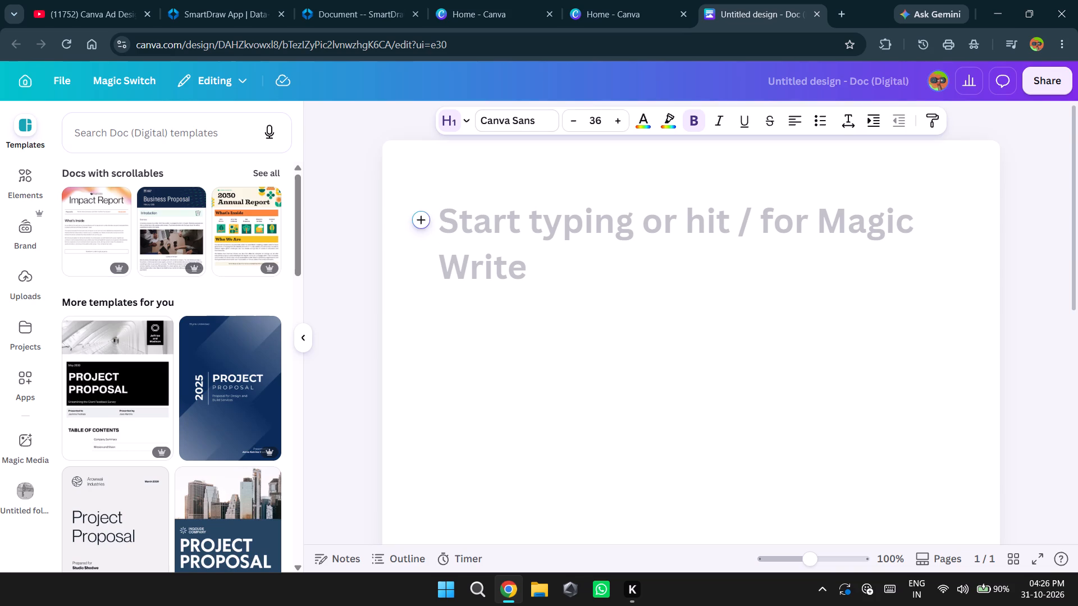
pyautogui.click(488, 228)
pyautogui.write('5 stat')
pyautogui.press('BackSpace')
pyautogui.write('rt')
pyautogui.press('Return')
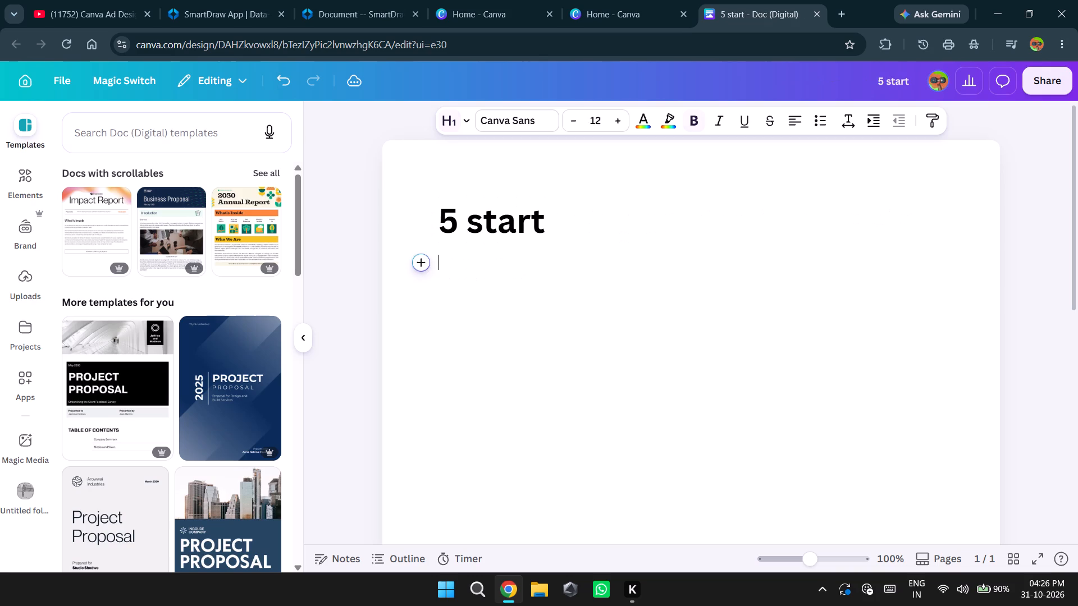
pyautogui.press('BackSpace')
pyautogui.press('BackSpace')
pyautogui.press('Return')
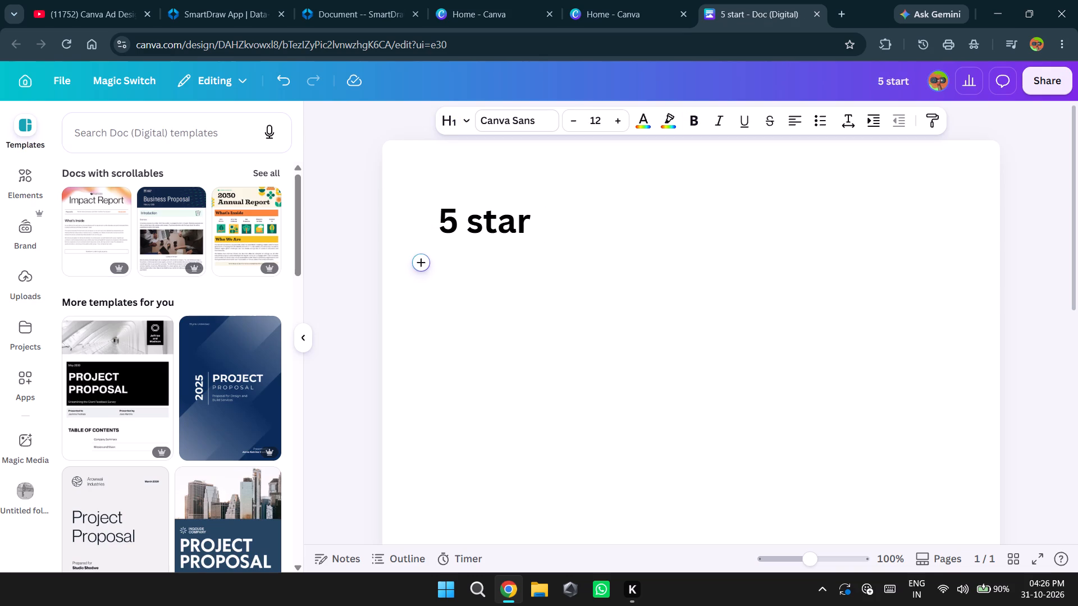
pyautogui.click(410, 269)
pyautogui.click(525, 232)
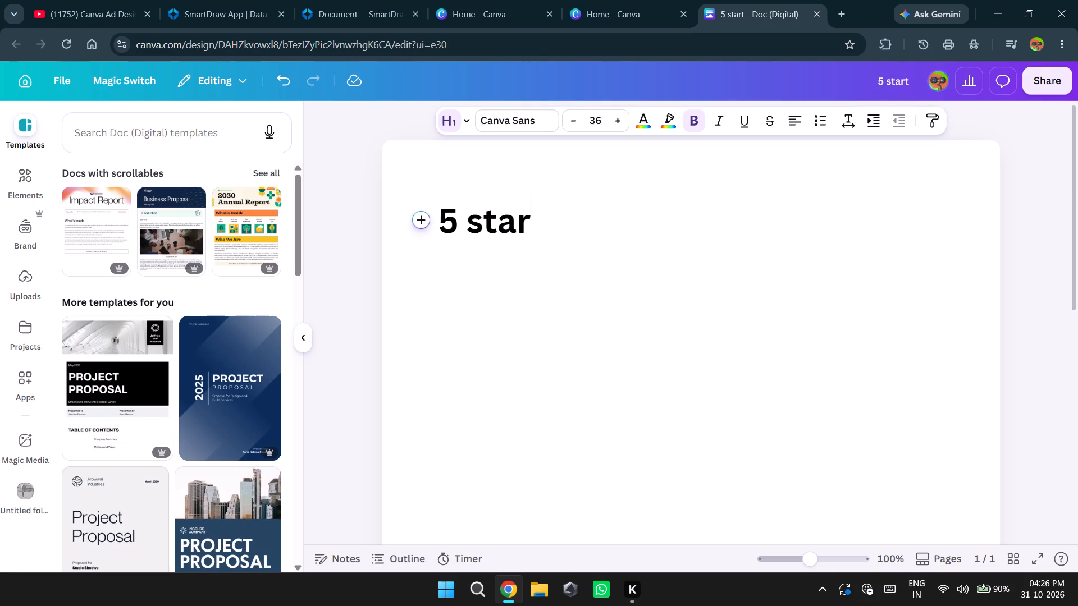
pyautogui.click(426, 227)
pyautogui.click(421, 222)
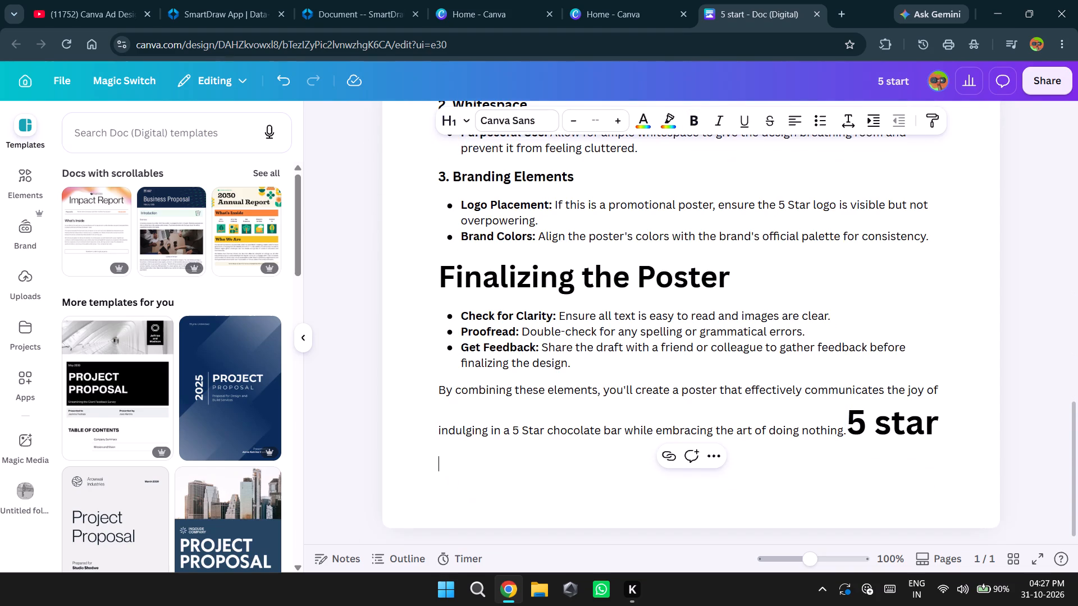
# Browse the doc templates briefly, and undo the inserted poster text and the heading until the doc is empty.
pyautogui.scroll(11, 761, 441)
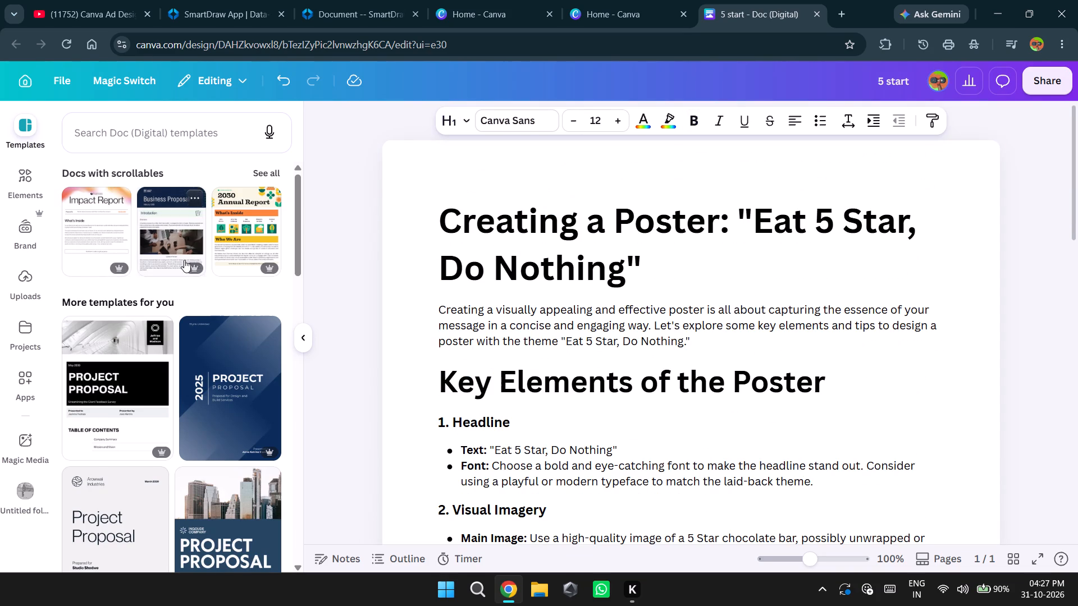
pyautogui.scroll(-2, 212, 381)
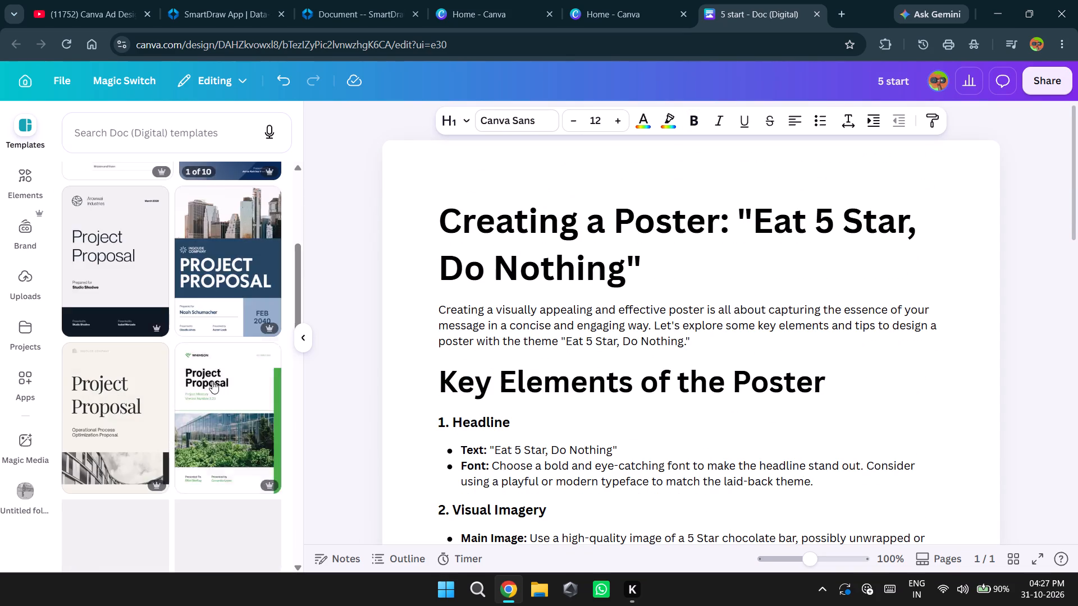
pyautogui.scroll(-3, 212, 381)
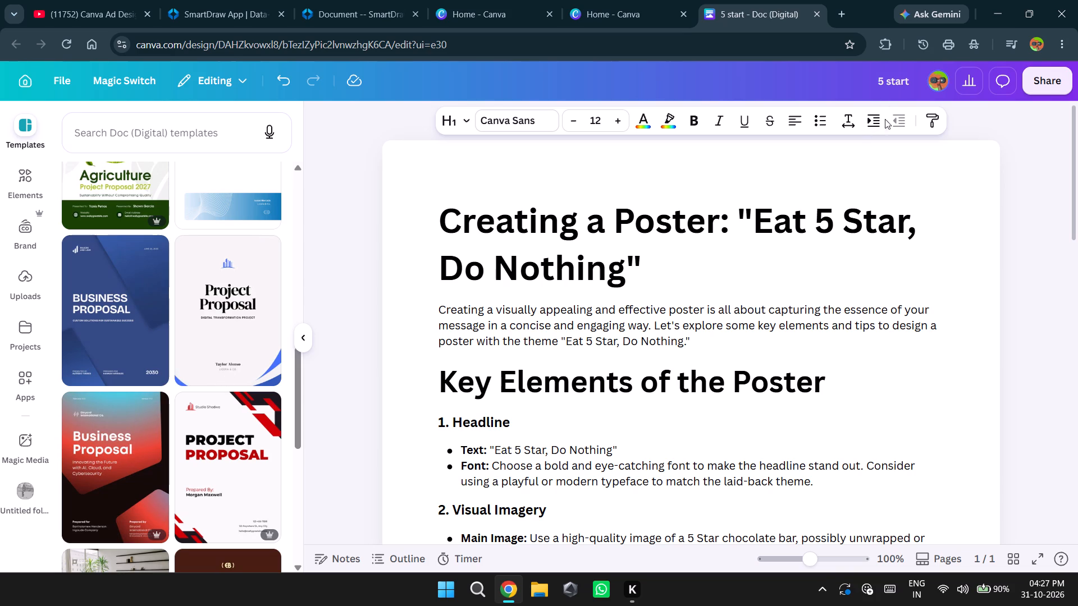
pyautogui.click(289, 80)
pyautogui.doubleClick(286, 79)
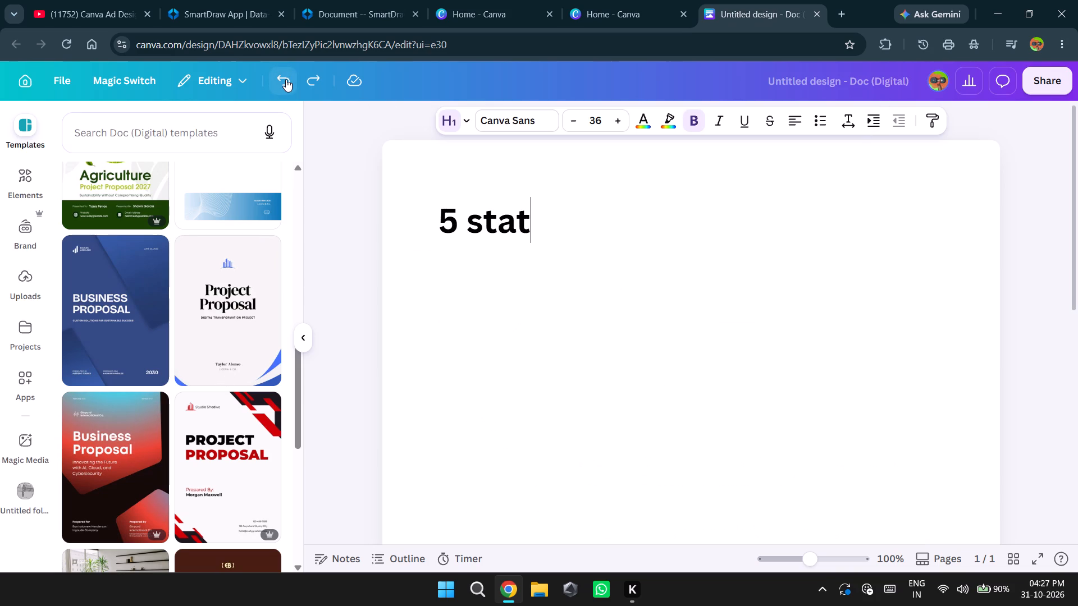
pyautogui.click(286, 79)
# Switch to the YouTube tab and view the description of the Canva Ad Design Tutorial short, closing it when done.
pyautogui.click(79, 0)
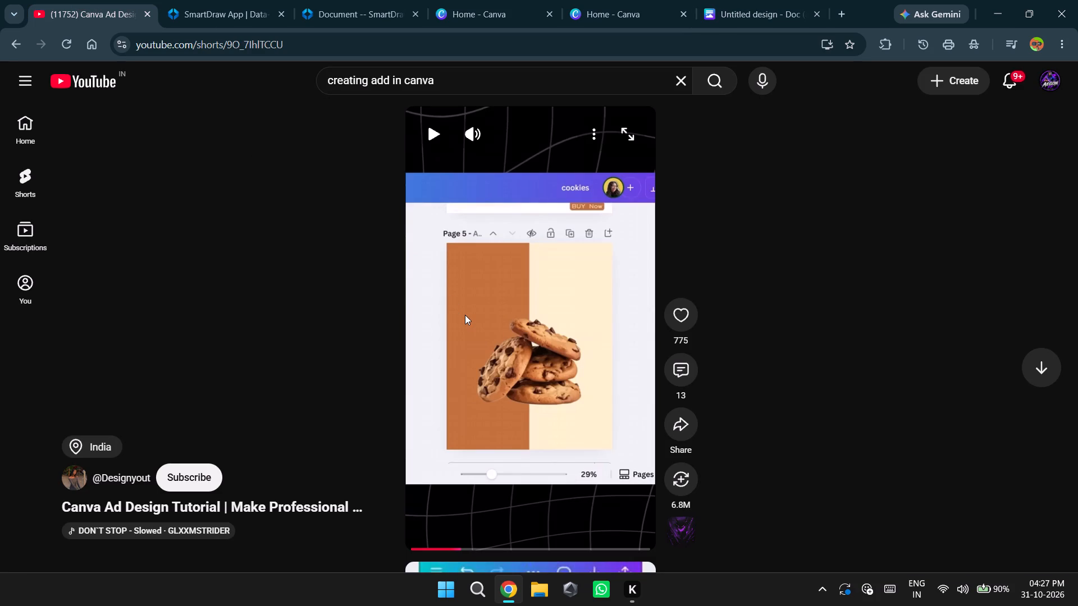
pyautogui.click(350, 511)
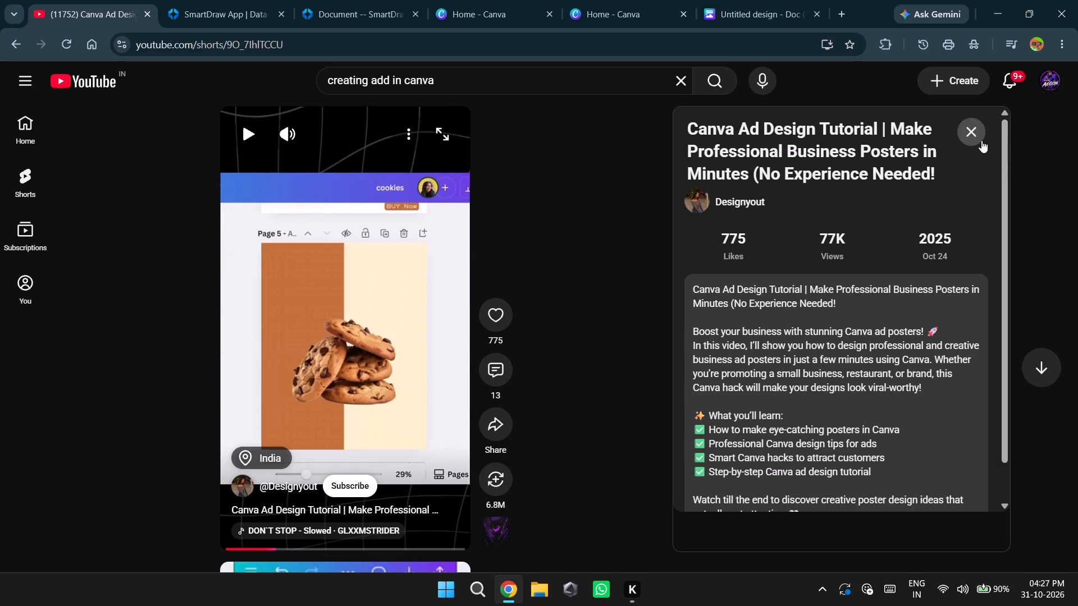
pyautogui.click(981, 140)
# Switch back to the Canva doc and leave it for the home page.
pyautogui.click(729, 0)
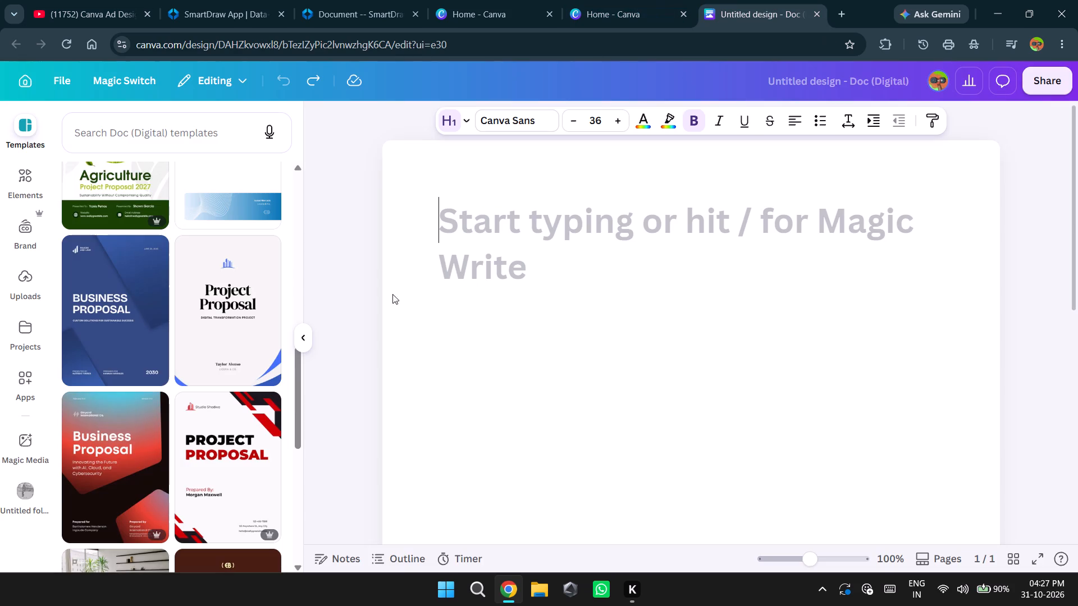
pyautogui.click(16, 67)
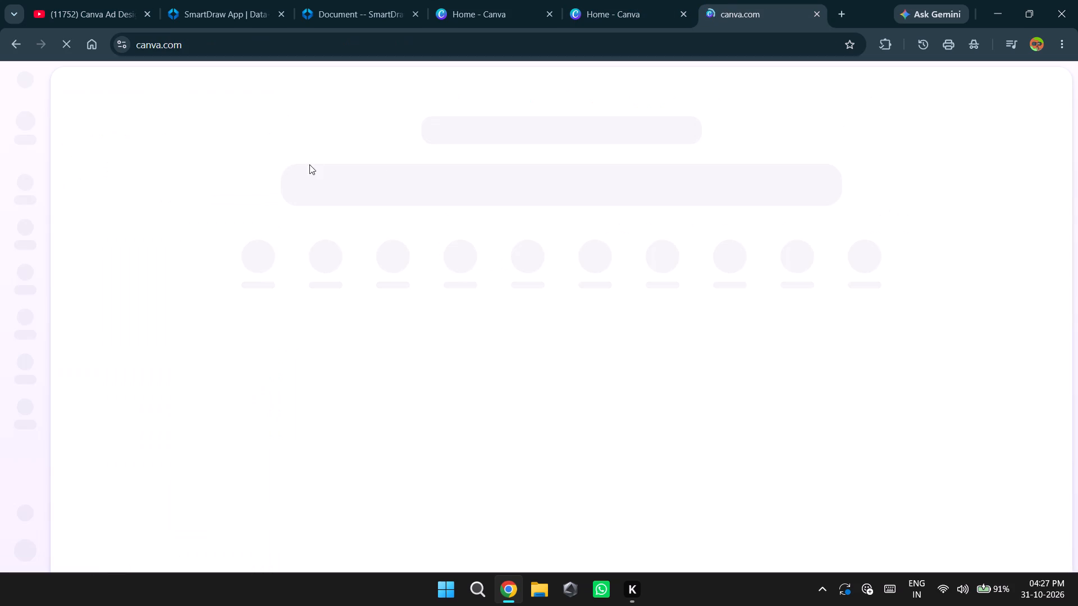
# Close the spare Canva home tab and browse the office and business designs in the Create a design catalogue.
pyautogui.click(601, 19)
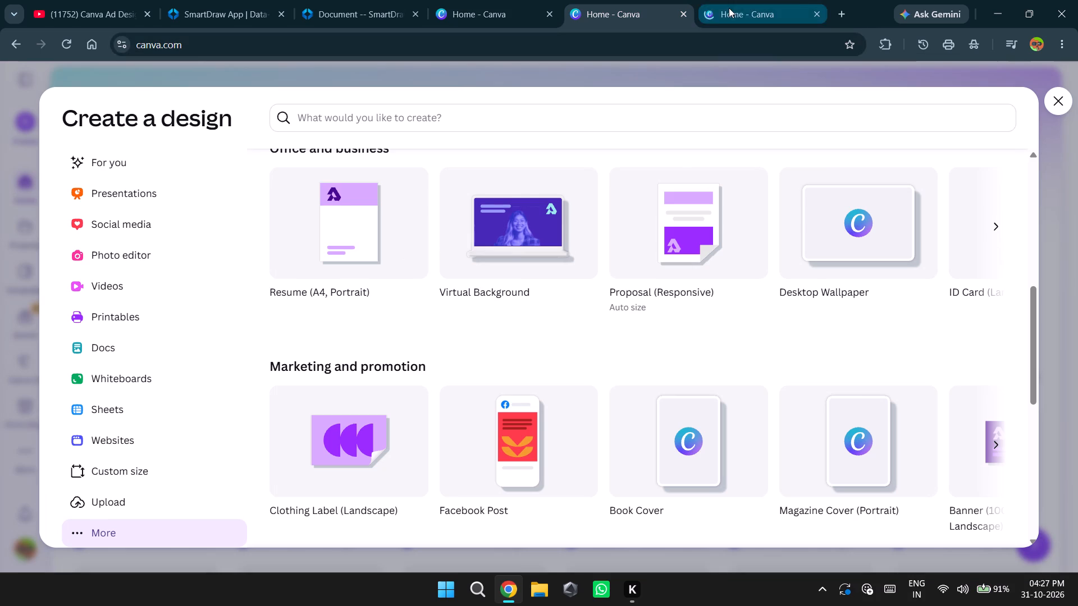
pyautogui.click(518, 7)
pyautogui.click(546, 15)
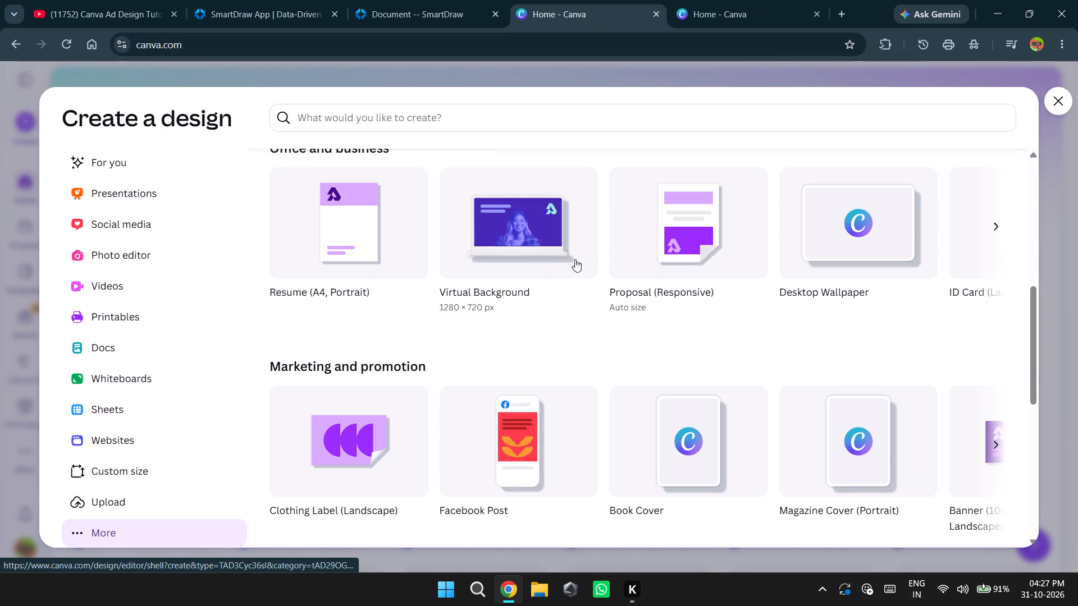
pyautogui.click(996, 224)
pyautogui.scroll(-1, 715, 361)
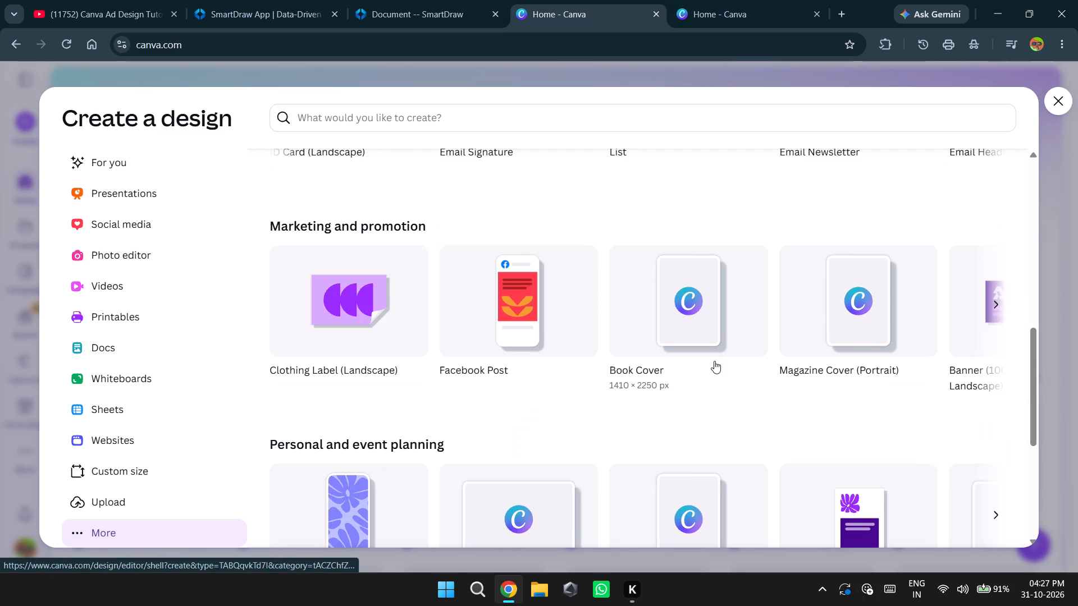
# Browse the Marketing and promotion designs and create a blank Instagram Ad (4:5) design.
pyautogui.click(993, 306)
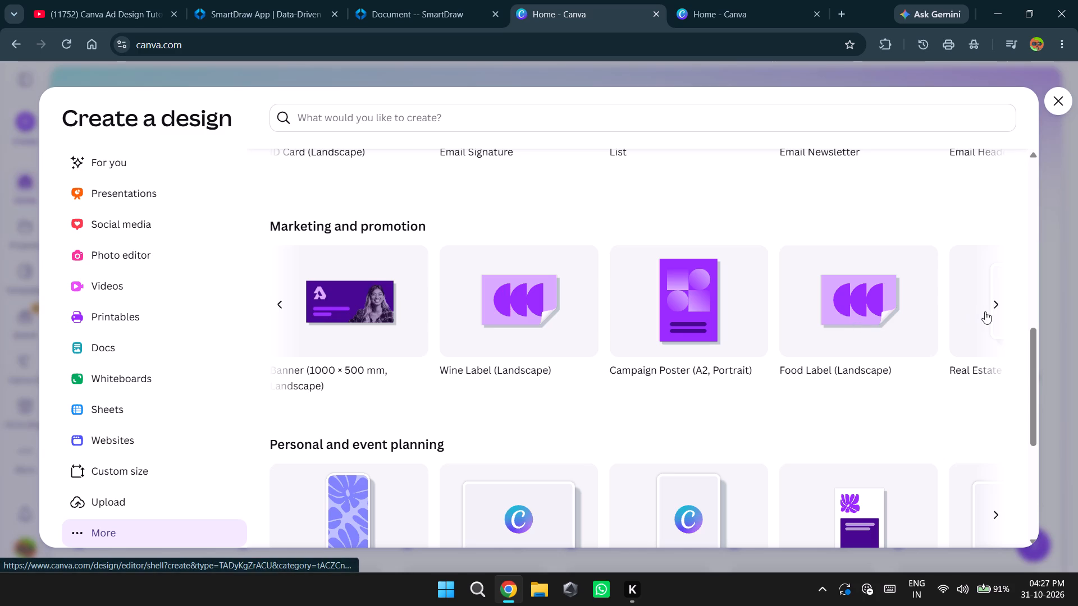
pyautogui.click(994, 301)
pyautogui.click(994, 301)
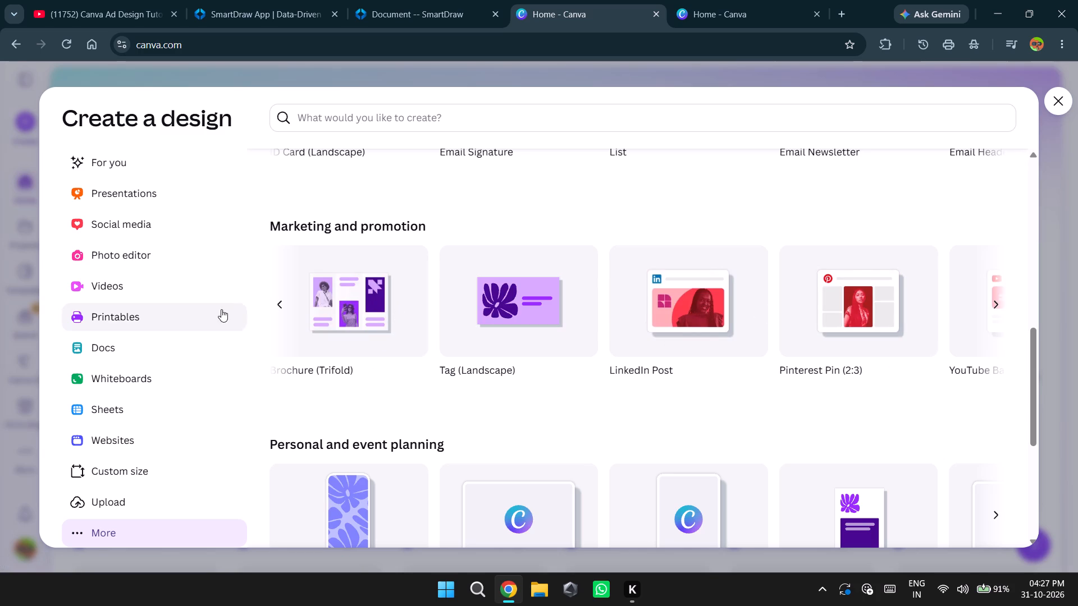
pyautogui.click(284, 309)
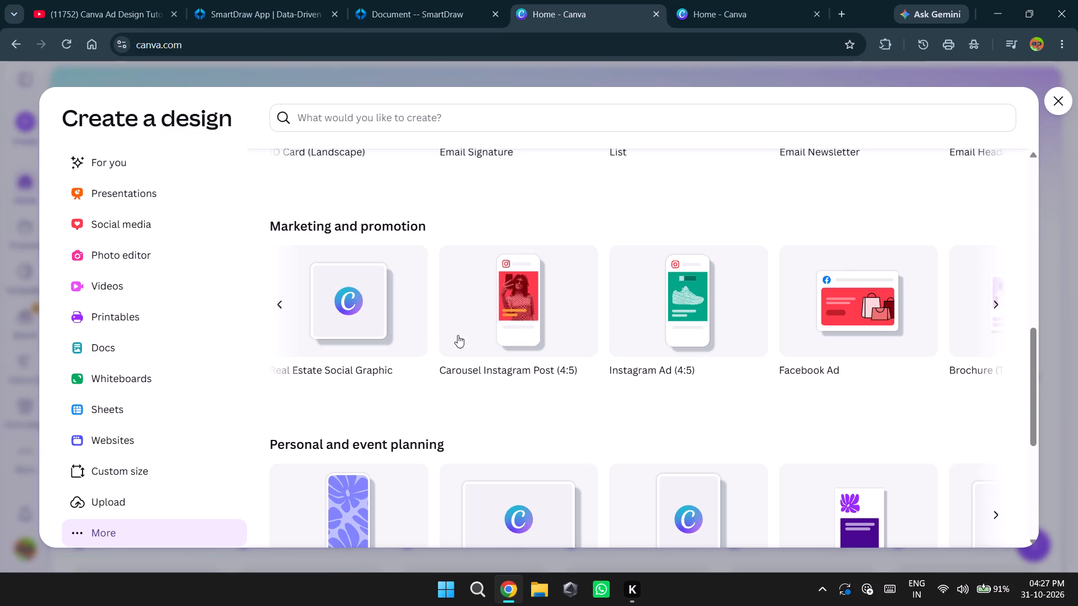
pyautogui.click(646, 329)
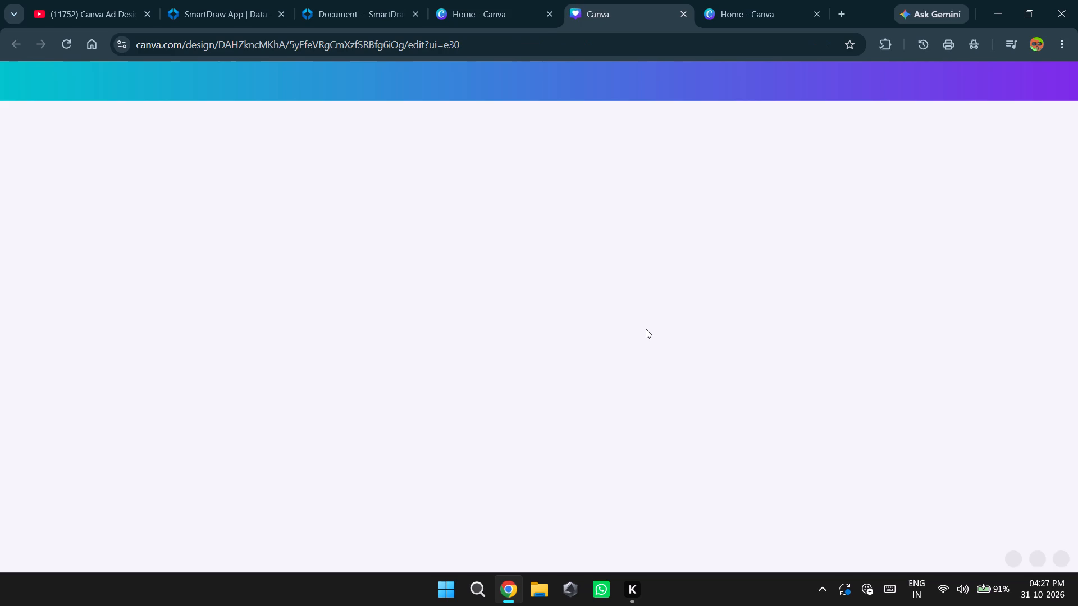
# Lower the display brightness slightly in the system quick settings and return to the design.
pyautogui.click(970, 599)
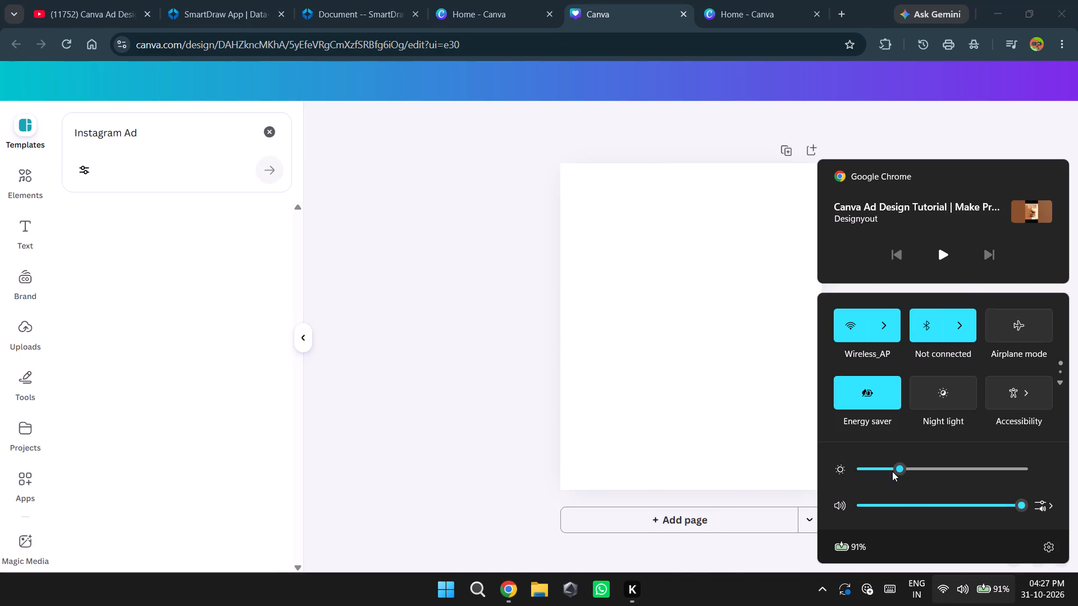
pyautogui.click(892, 471)
pyautogui.click(419, 331)
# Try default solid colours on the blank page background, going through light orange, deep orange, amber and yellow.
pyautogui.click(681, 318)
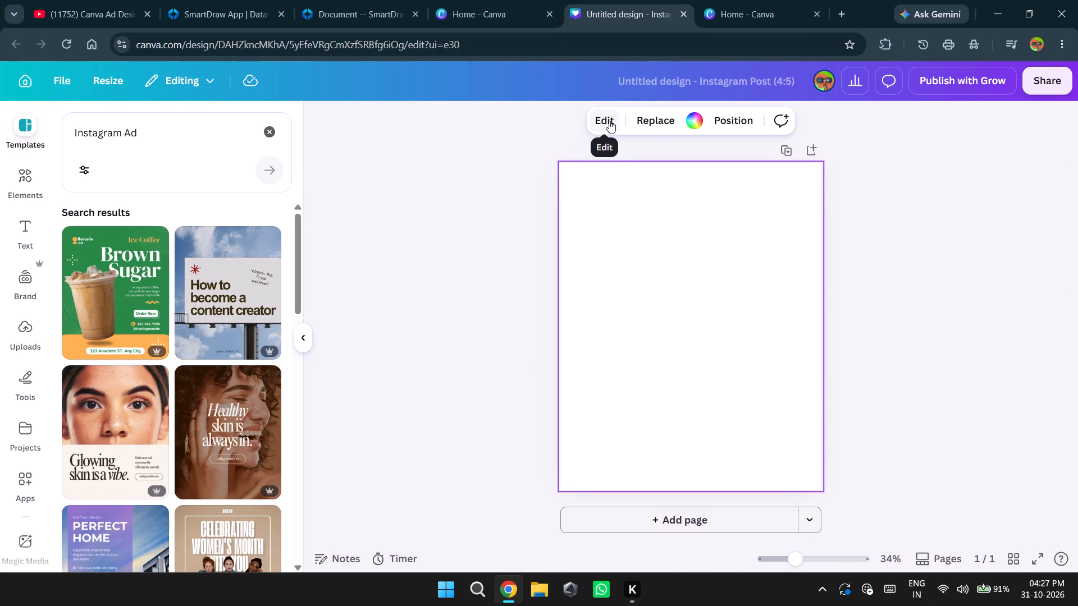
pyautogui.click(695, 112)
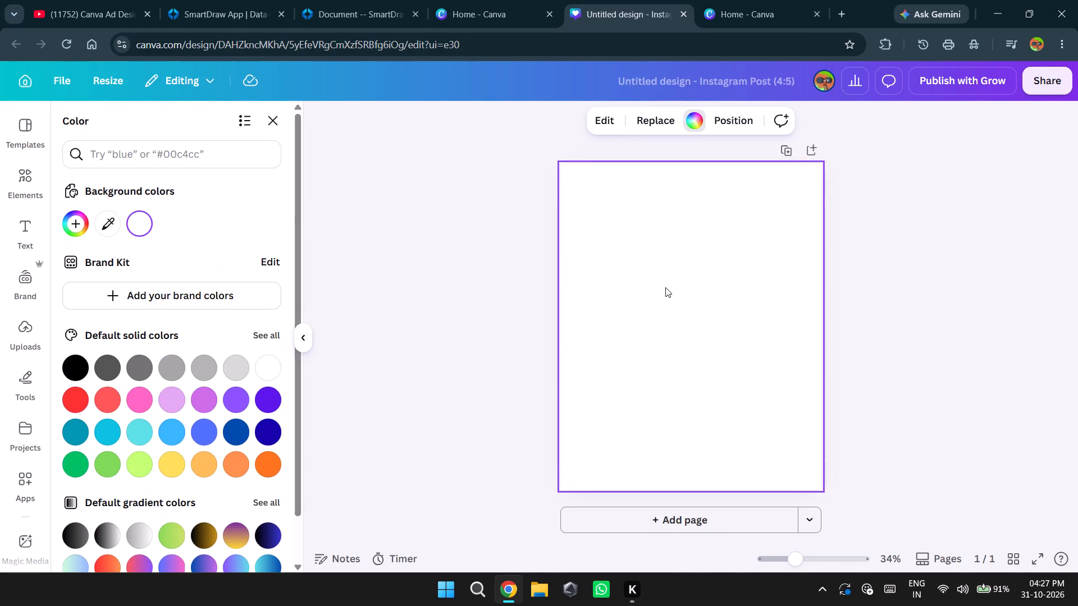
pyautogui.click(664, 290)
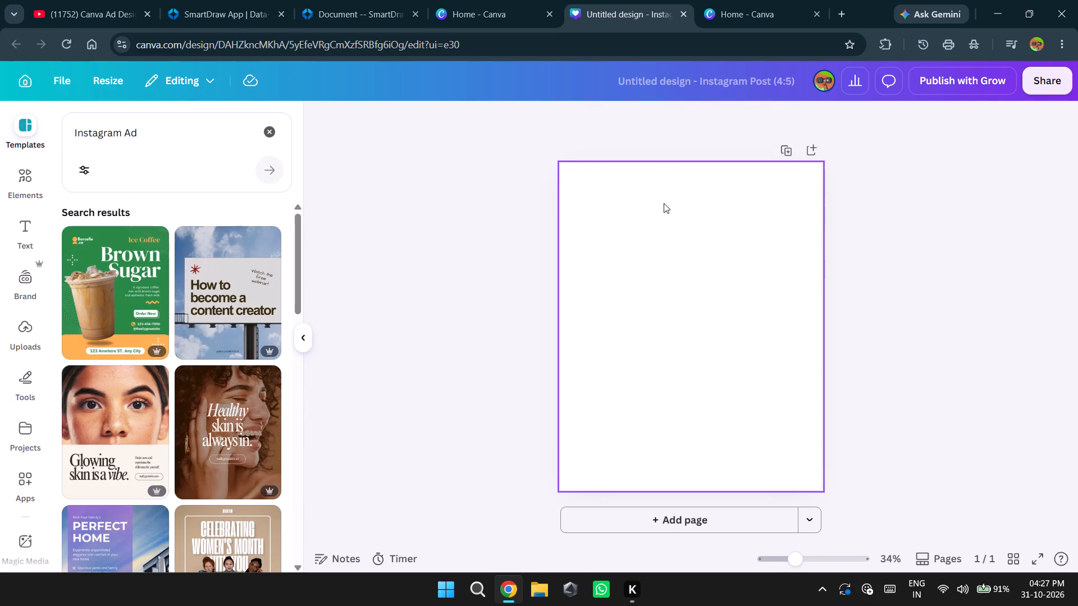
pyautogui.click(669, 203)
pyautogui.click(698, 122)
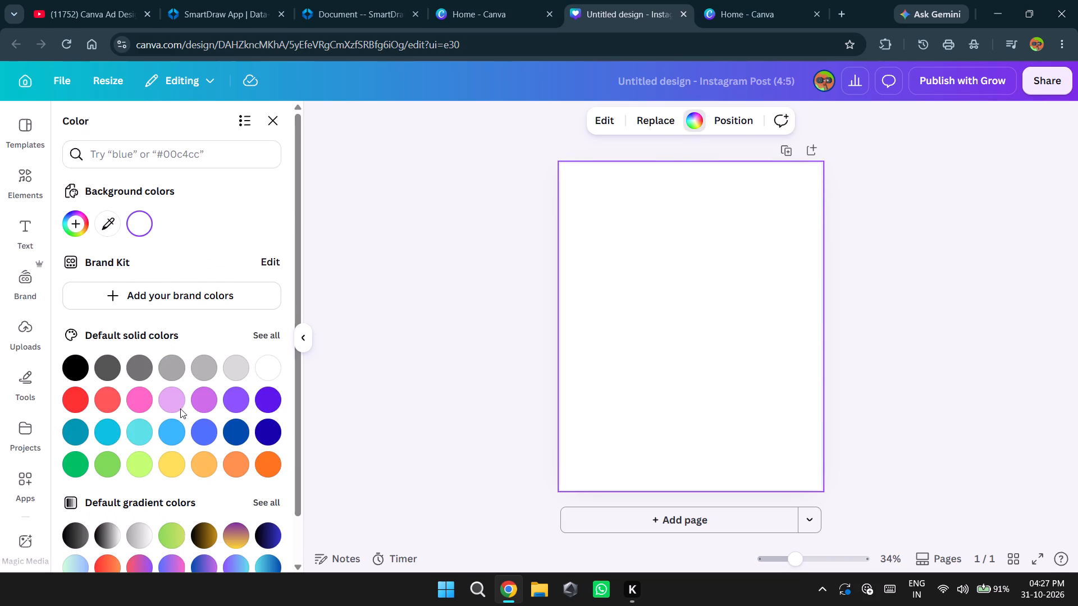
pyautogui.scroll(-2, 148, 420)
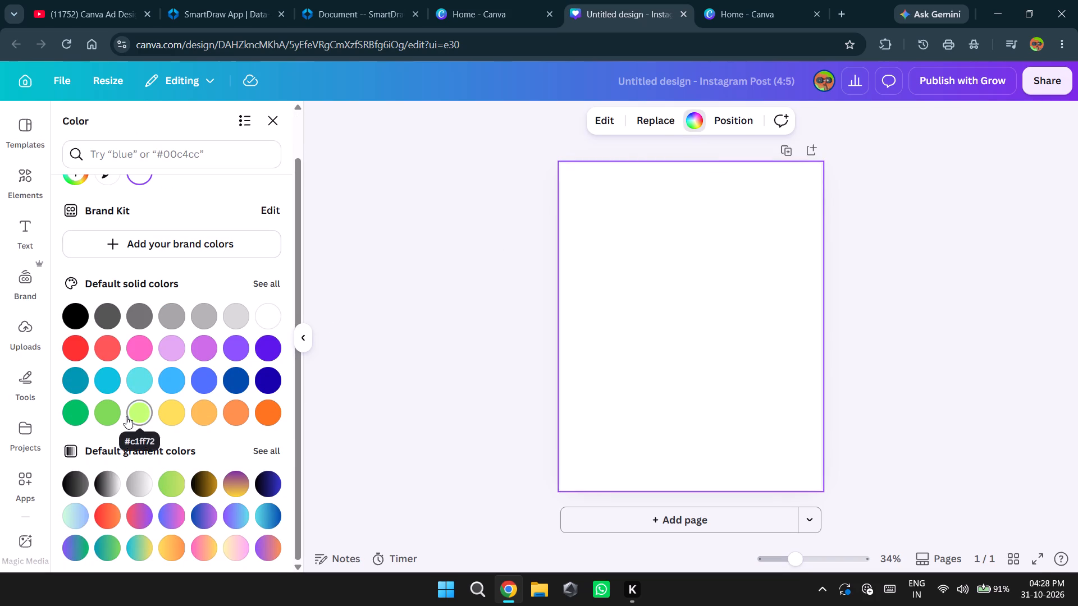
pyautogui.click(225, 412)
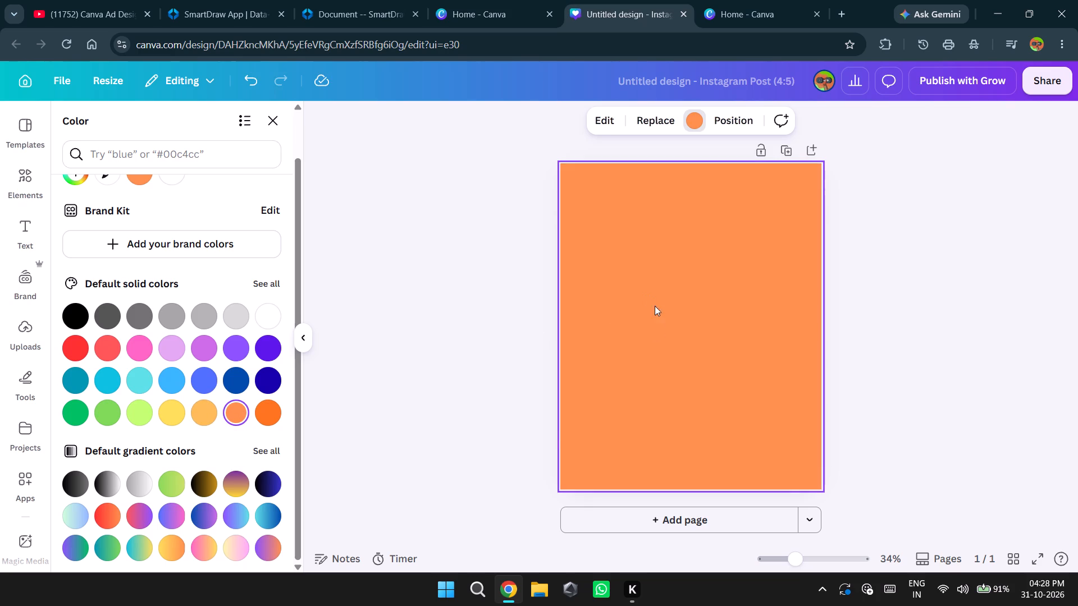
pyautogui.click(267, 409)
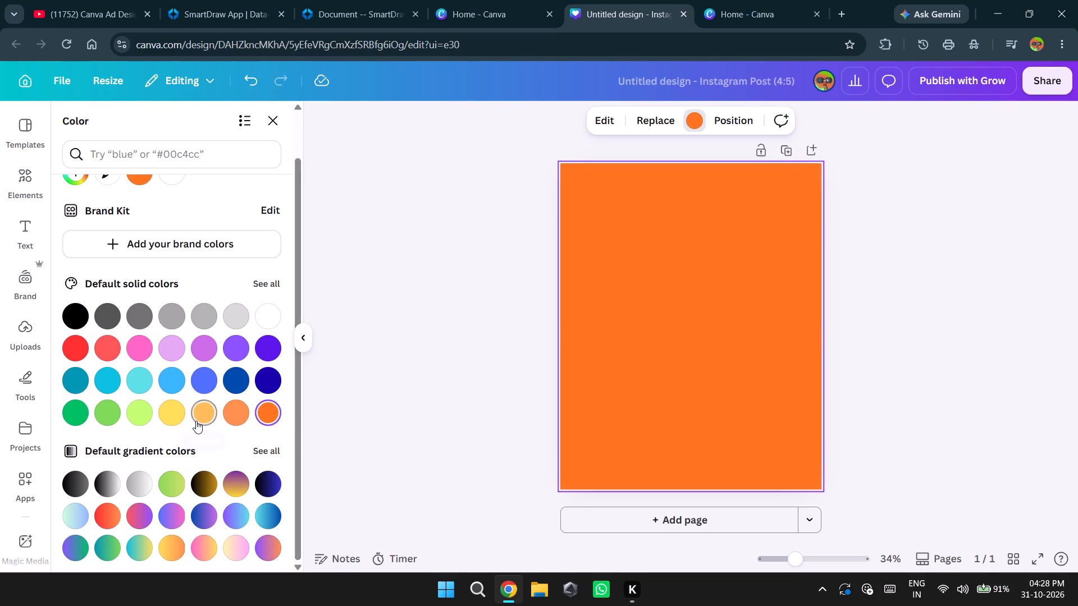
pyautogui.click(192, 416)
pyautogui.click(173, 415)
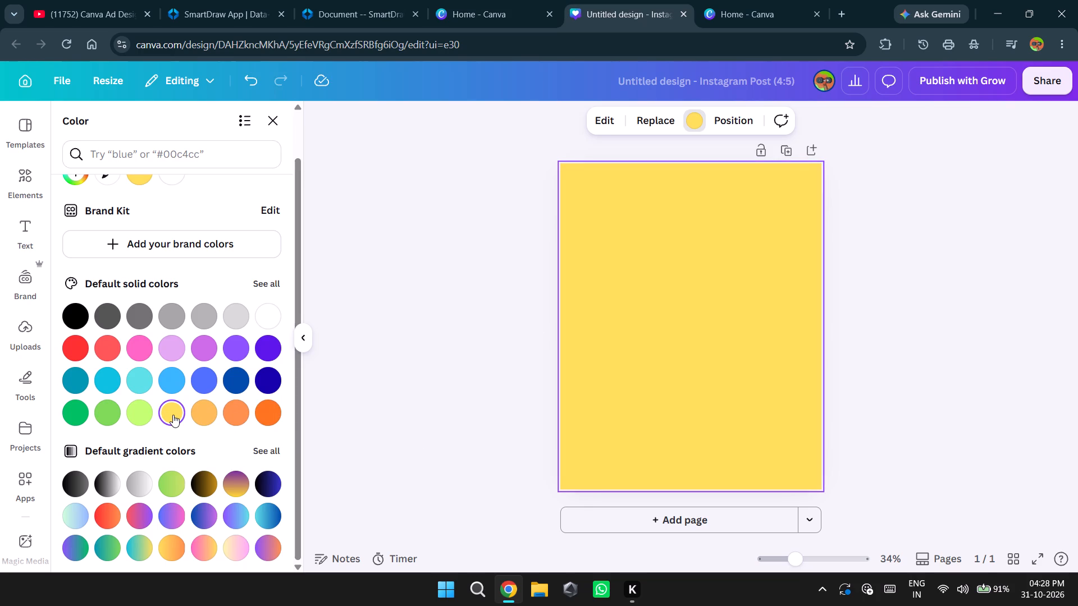
# Try several default gradients on the page background, ending with the yellow-to-orange gradient.
pyautogui.click(227, 490)
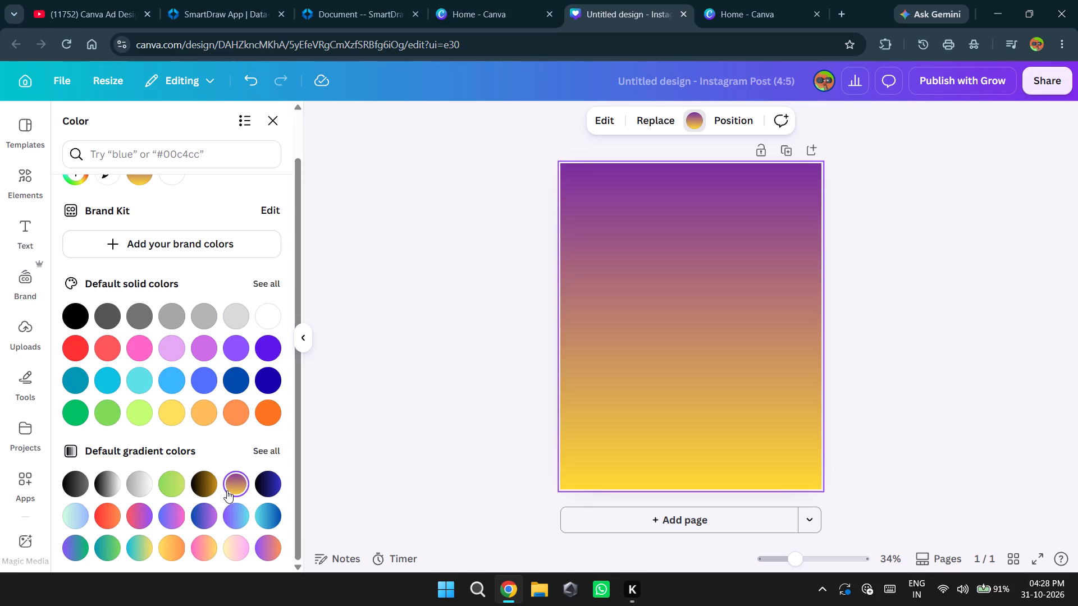
pyautogui.scroll(-1, 227, 489)
pyautogui.click(205, 546)
pyautogui.click(243, 547)
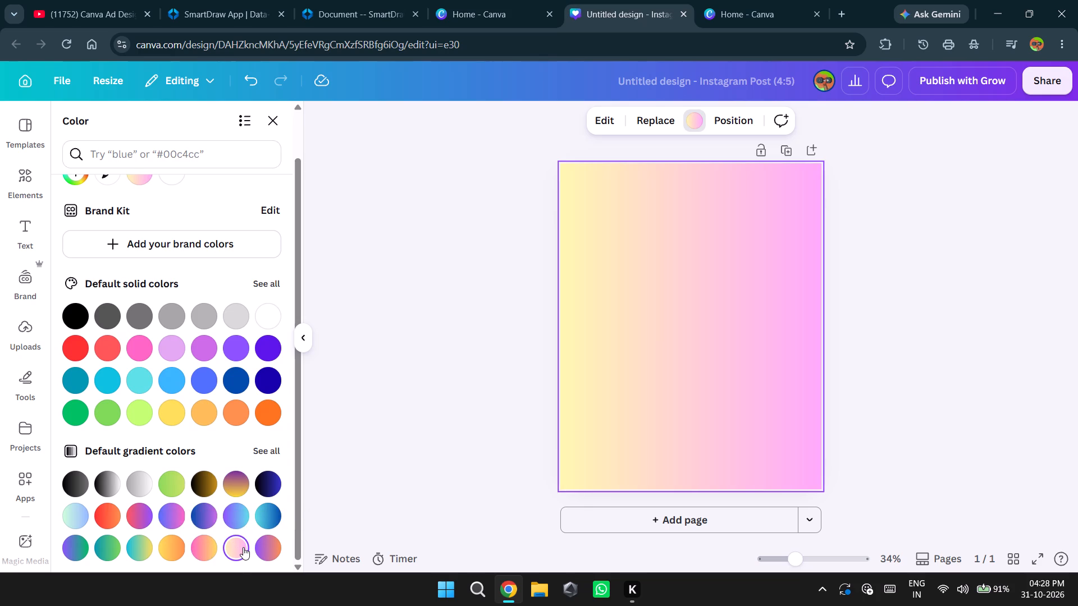
pyautogui.scroll(-3, 234, 478)
pyautogui.scroll(-1, 162, 543)
pyautogui.click(162, 543)
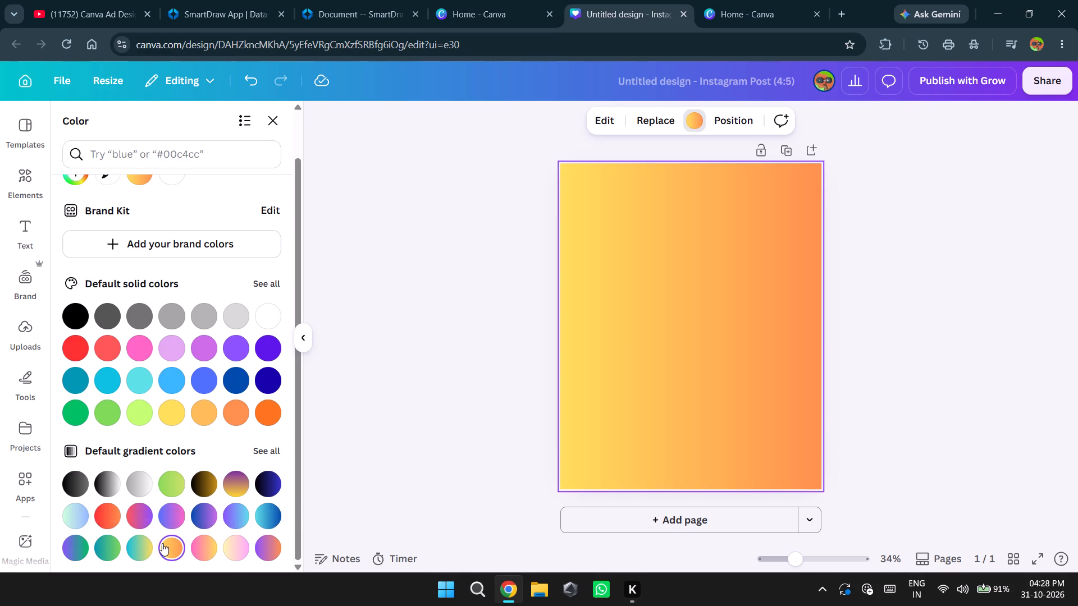
# Switch to the YouTube tab to check the cookie ad layout in the Canva Ad Design Tutorial.
pyautogui.click(98, 0)
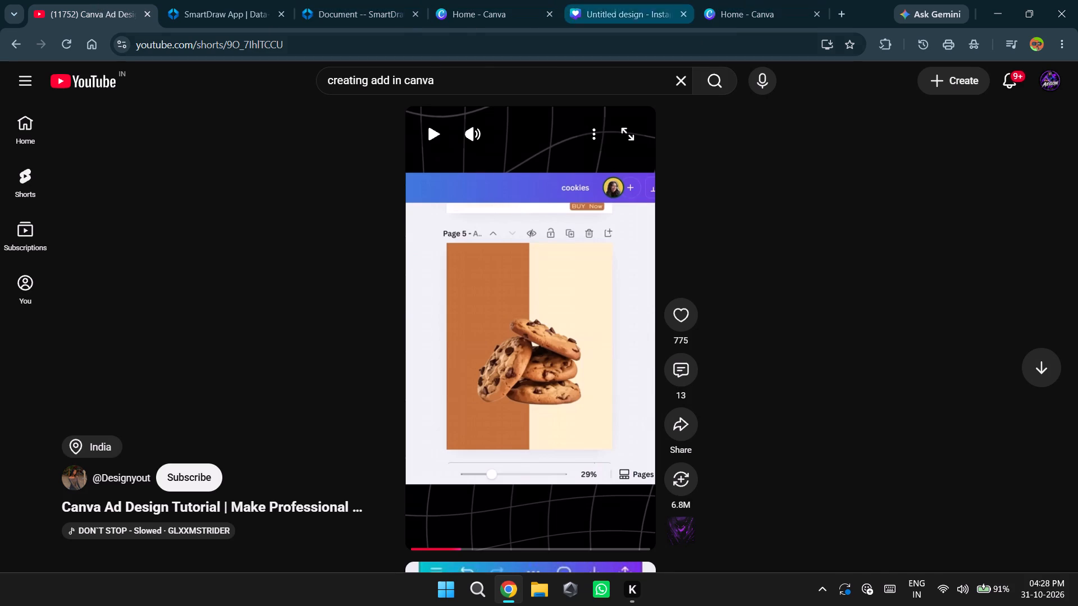
# Search Google Images for "5 star" in a new browser tab.
pyautogui.click(848, 14)
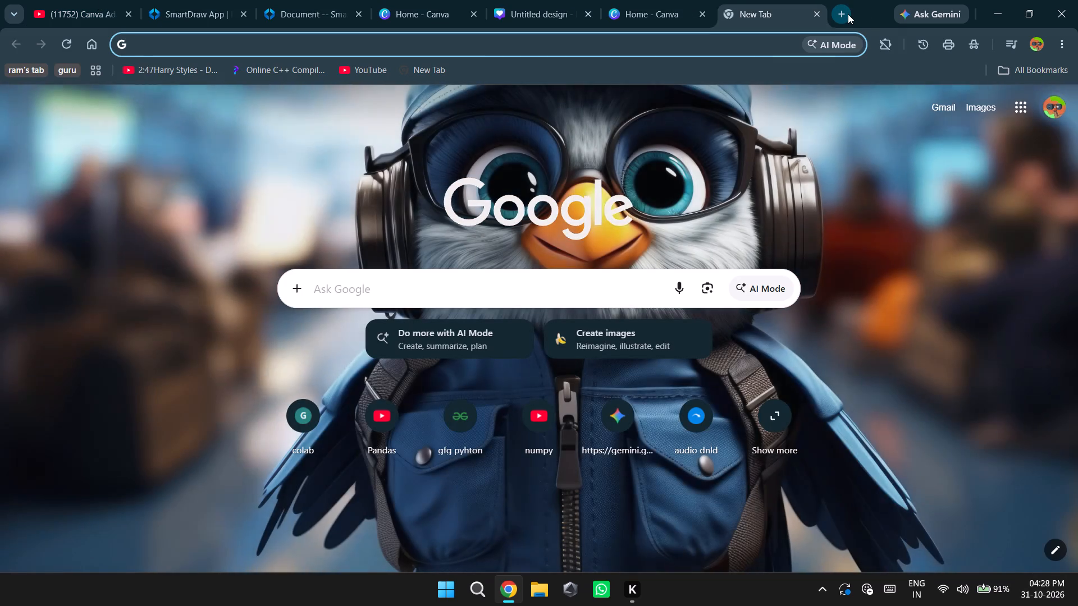
pyautogui.write('5 start')
pyautogui.press('BackSpace')
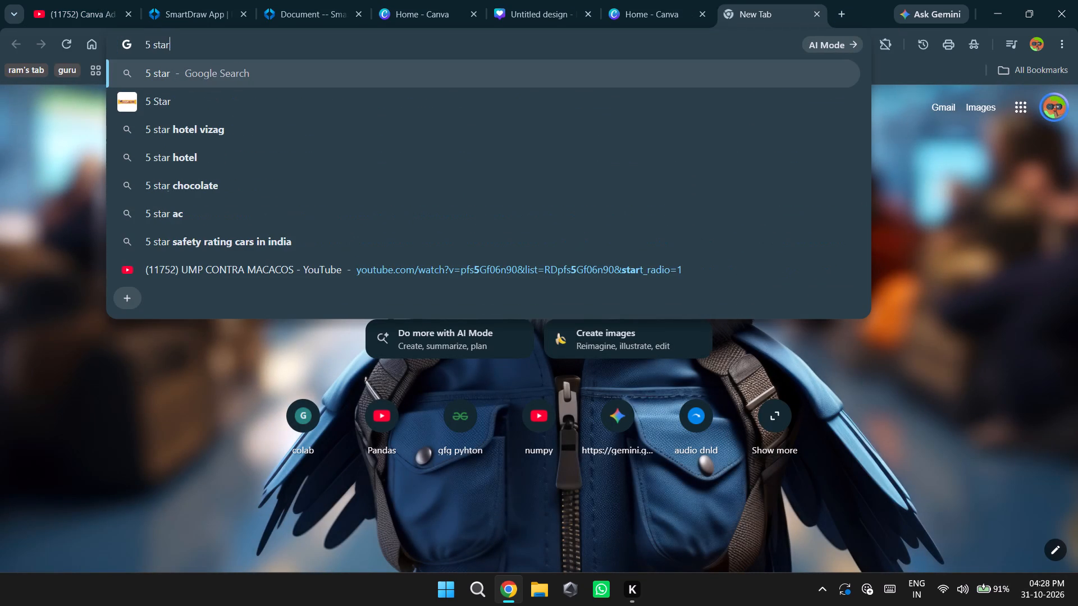
pyautogui.press('space')
pyautogui.press('Return')
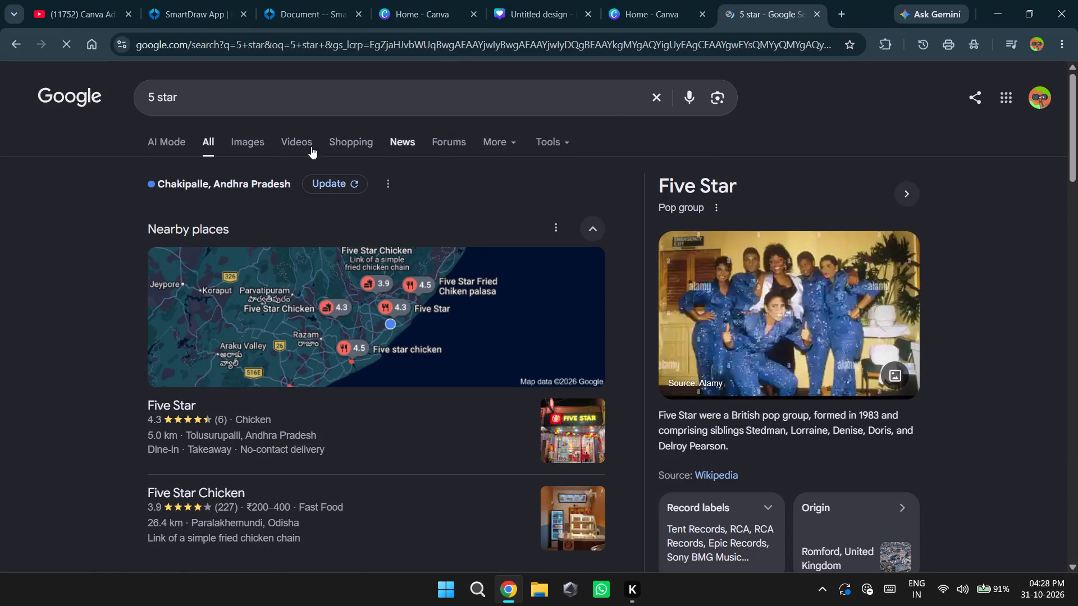
pyautogui.click(256, 150)
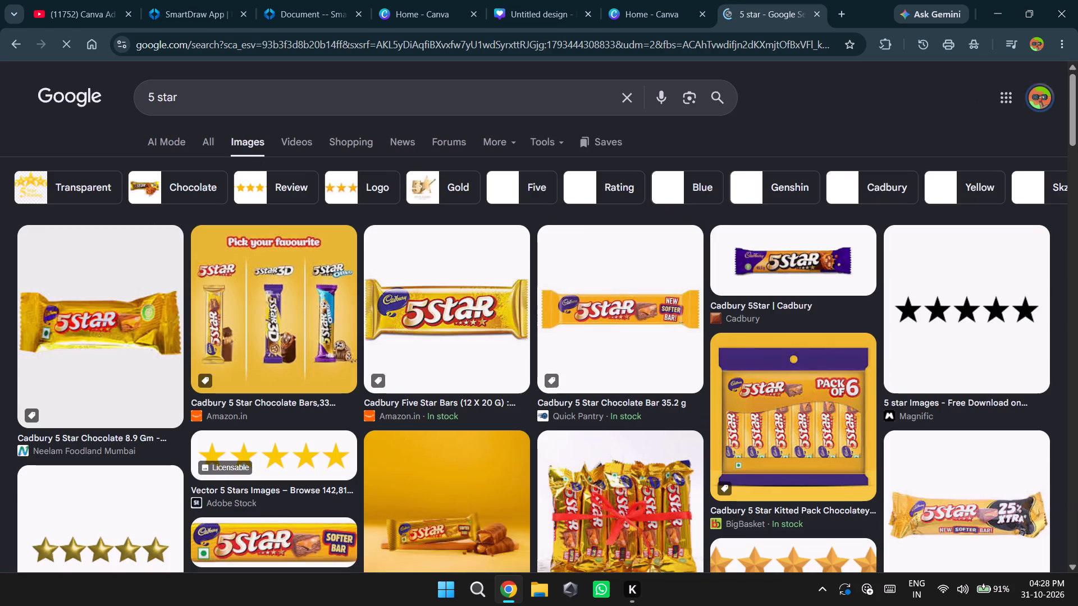
# Find the Cadbury 5 Star Chocolatey Bar picture from Instamart in the image results and save it.
pyautogui.scroll(-2, 691, 324)
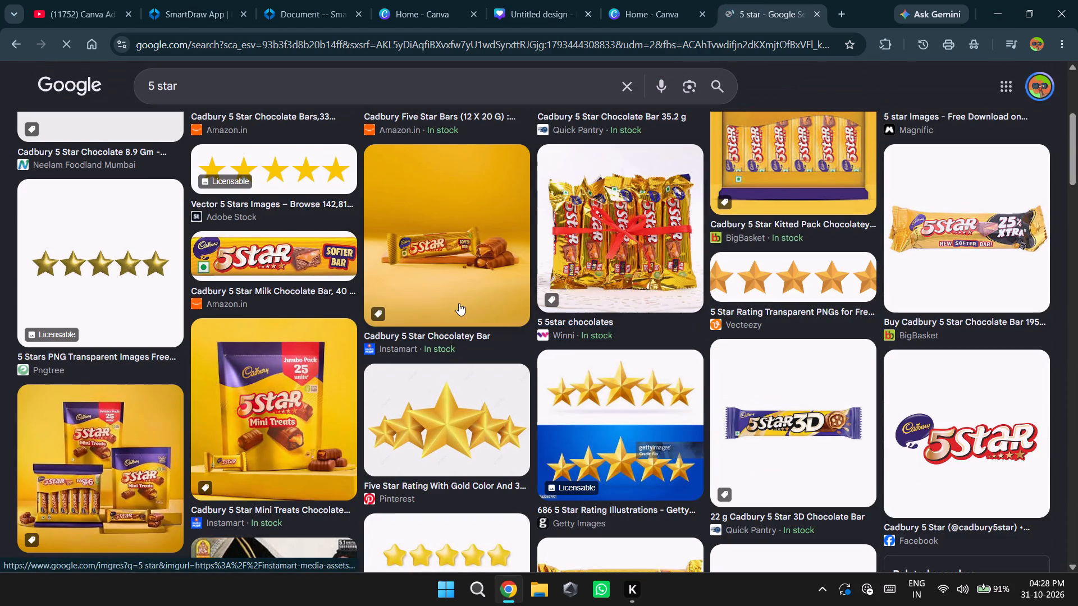
pyautogui.scroll(-1, 447, 308)
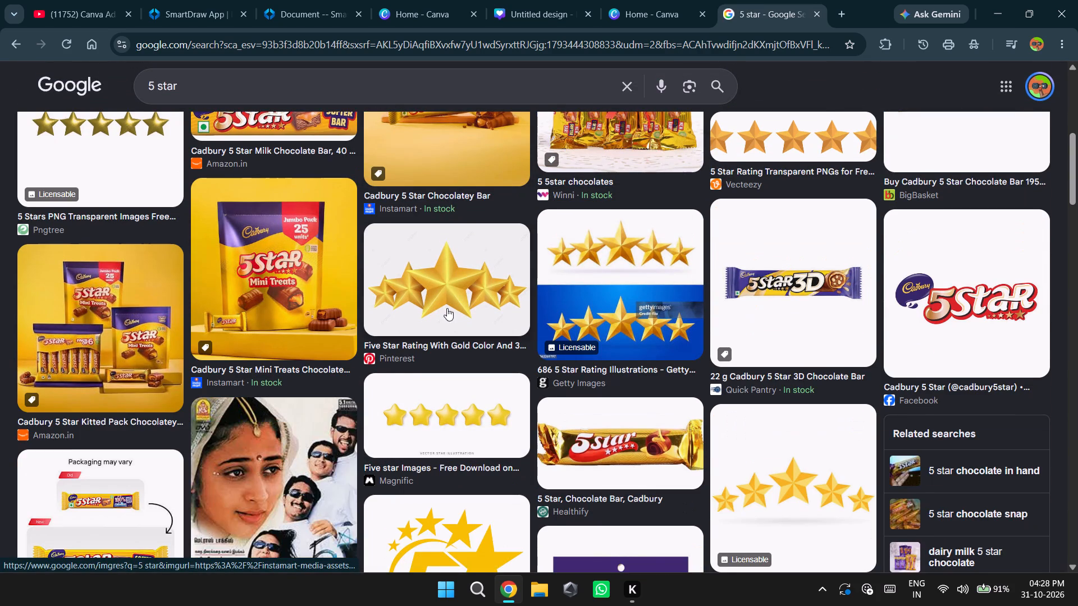
pyautogui.scroll(1, 447, 308)
pyautogui.click(457, 269)
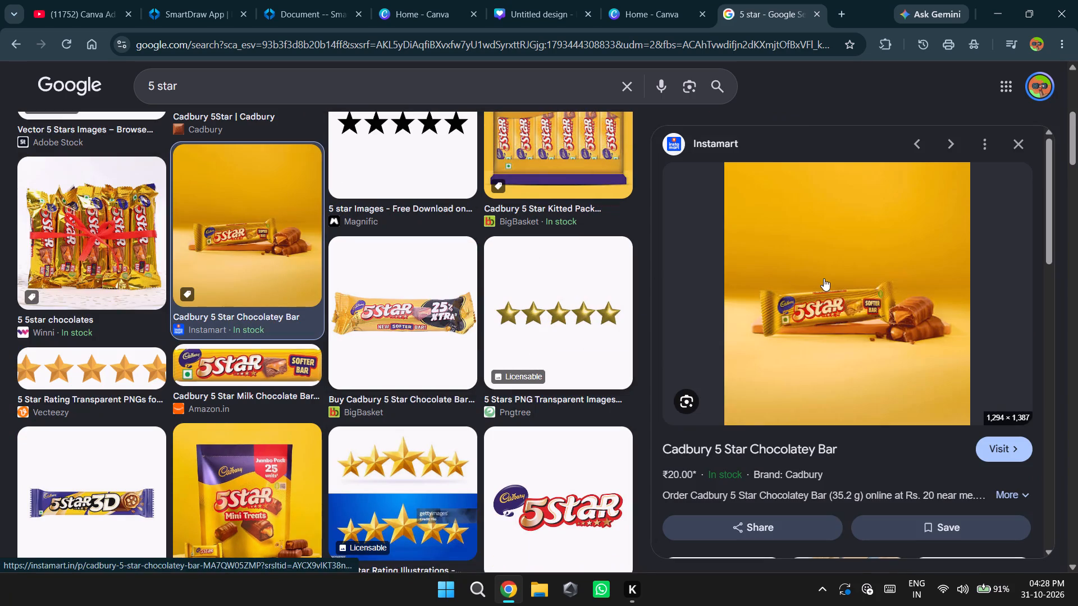
pyautogui.rightClick(825, 278)
pyautogui.click(898, 460)
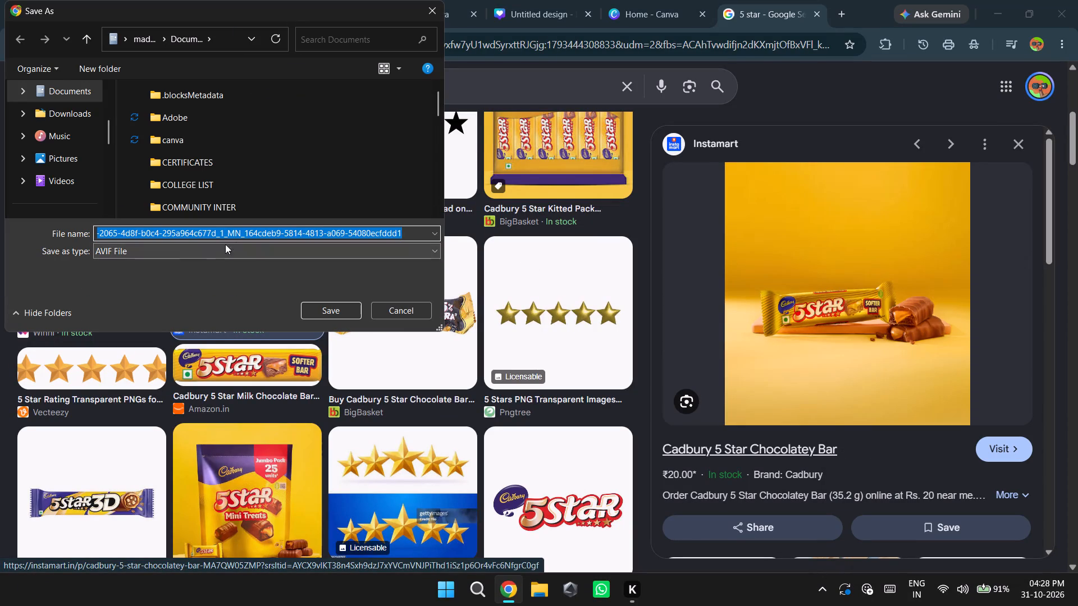
# Choose the Downloads folder and the All Files type for saving the Cadbury 5 Star picture.
pyautogui.scroll(-1, 62, 156)
pyautogui.click(62, 141)
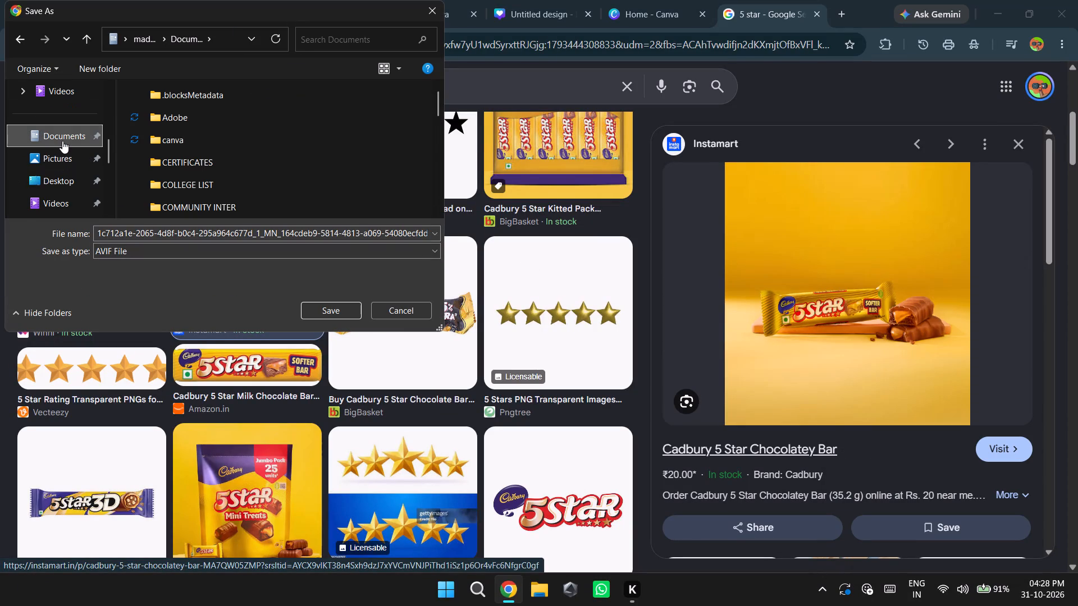
pyautogui.scroll(-1, 62, 141)
pyautogui.click(66, 139)
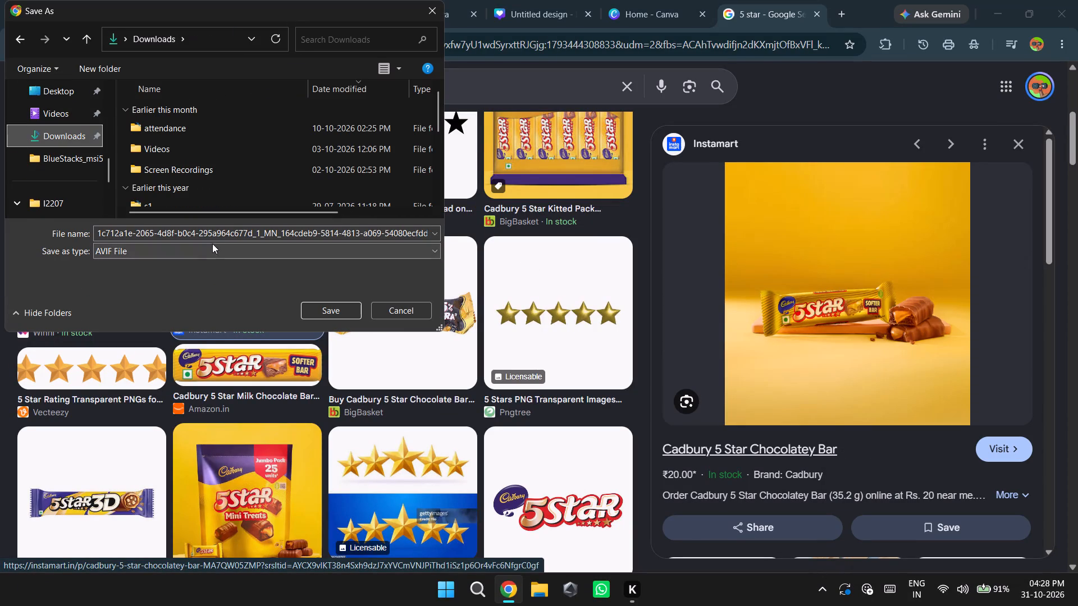
pyautogui.click(213, 242)
pyautogui.click(212, 250)
pyautogui.click(167, 272)
pyautogui.click(193, 249)
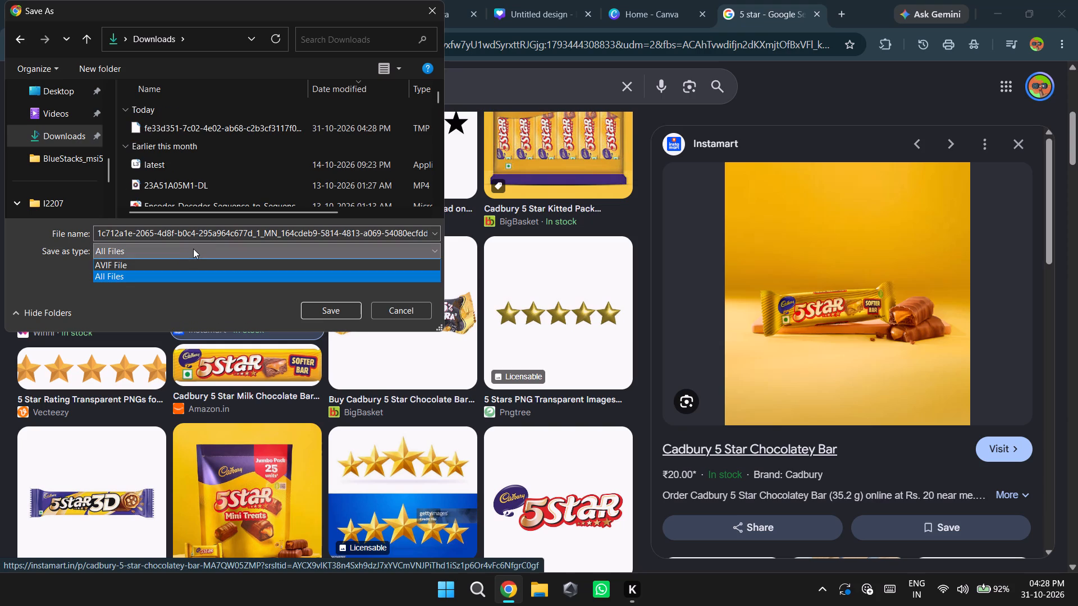
# Name the picture file 5 star.jpg and save it.
pyautogui.click(203, 227)
pyautogui.moveTo(362, 235); pyautogui.dragTo(301, 235)
pyautogui.click(432, 231)
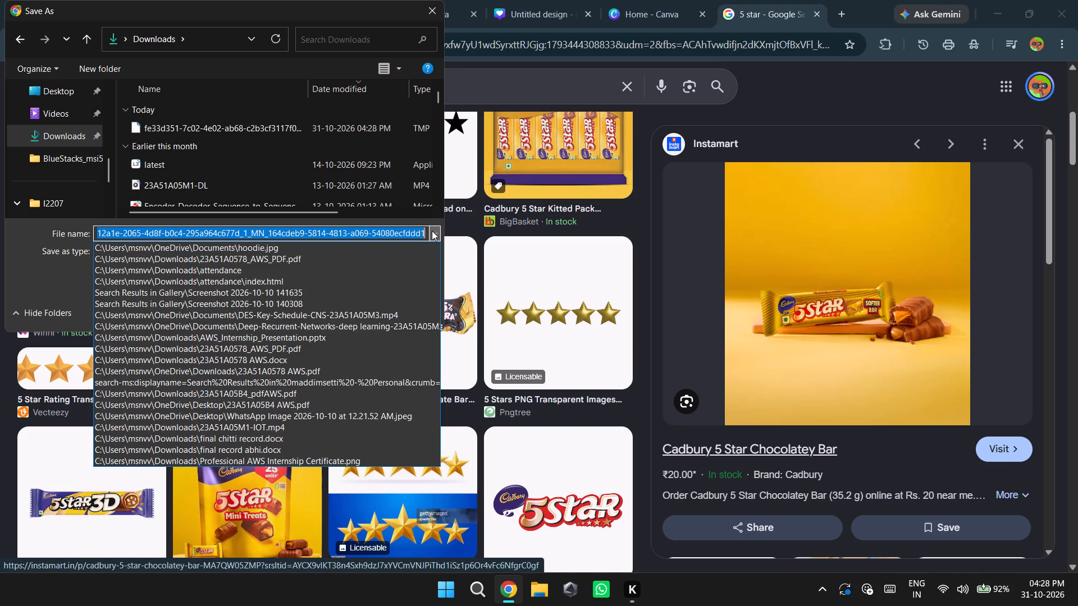
pyautogui.press('BackSpace')
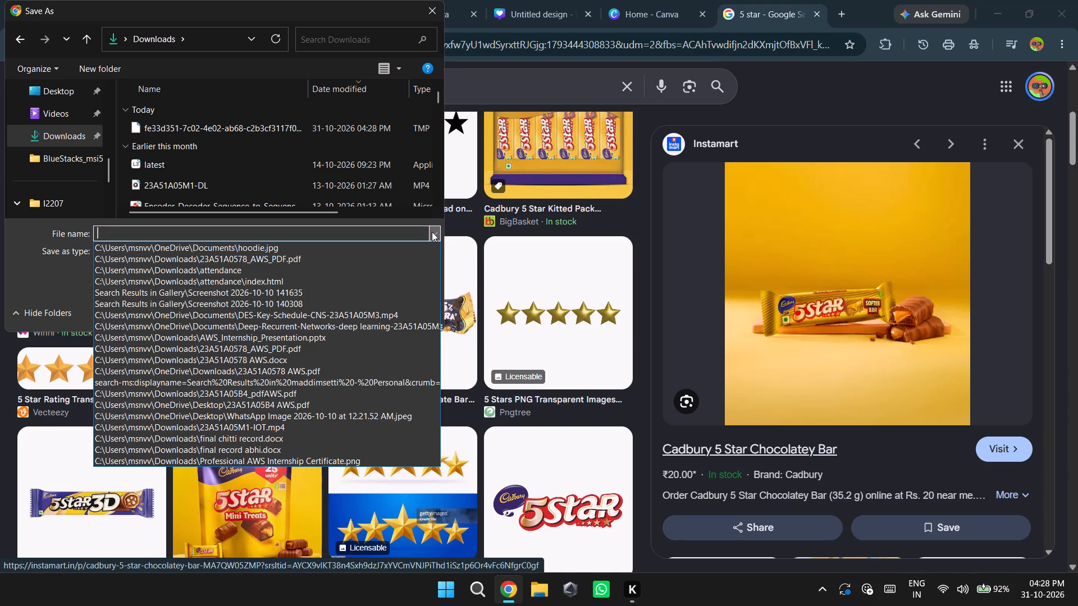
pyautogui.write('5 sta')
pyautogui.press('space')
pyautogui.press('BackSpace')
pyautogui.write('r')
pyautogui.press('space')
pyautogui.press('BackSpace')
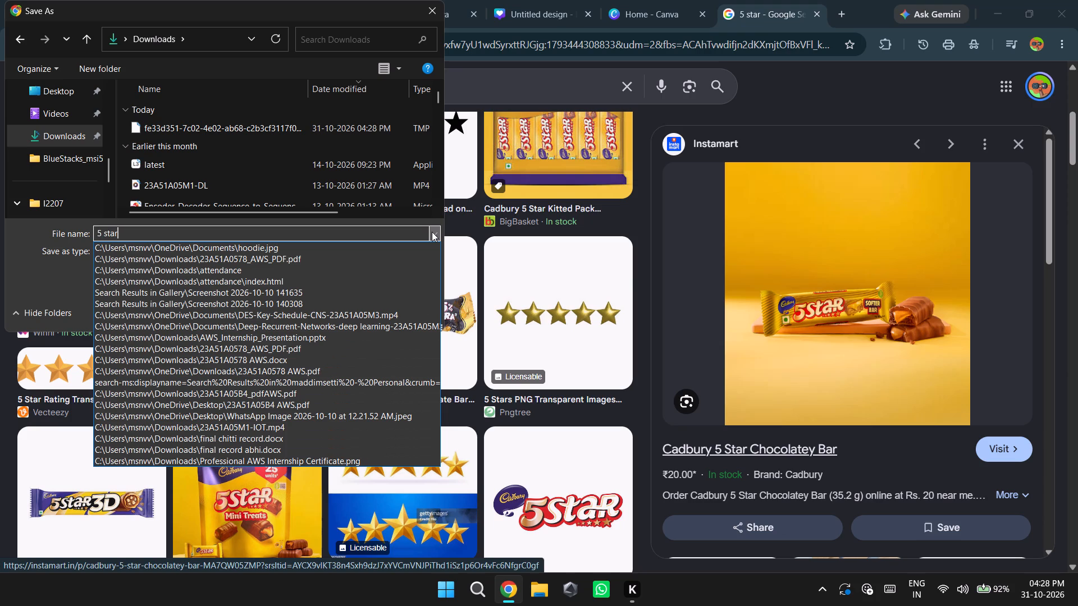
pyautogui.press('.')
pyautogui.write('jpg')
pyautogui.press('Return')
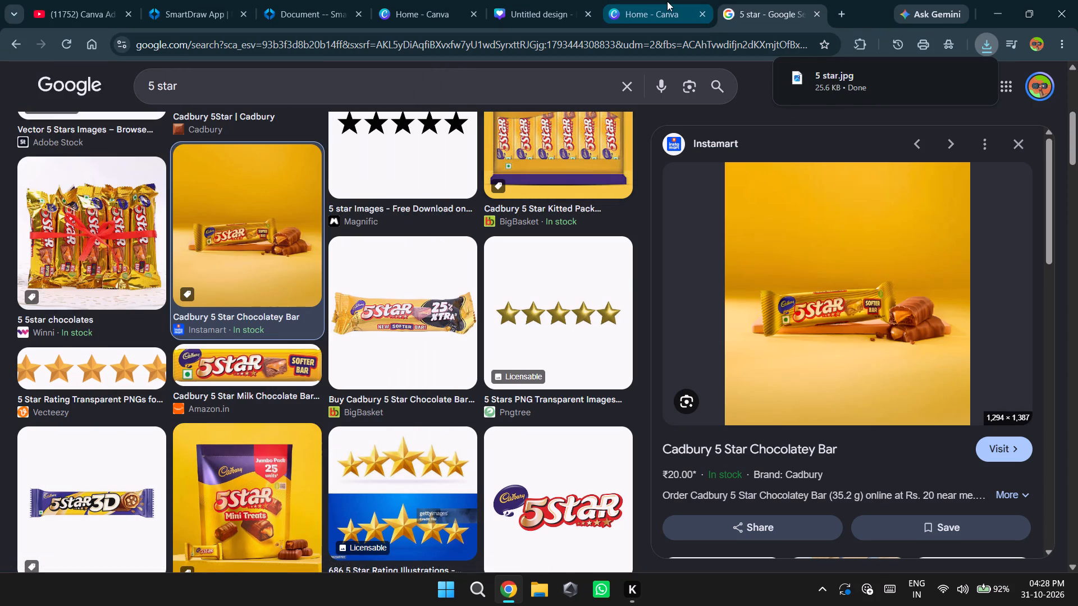
# Switch back to the untitled Instagram Post (4:5) design in Canva.
pyautogui.click(667, 1)
pyautogui.click(547, 17)
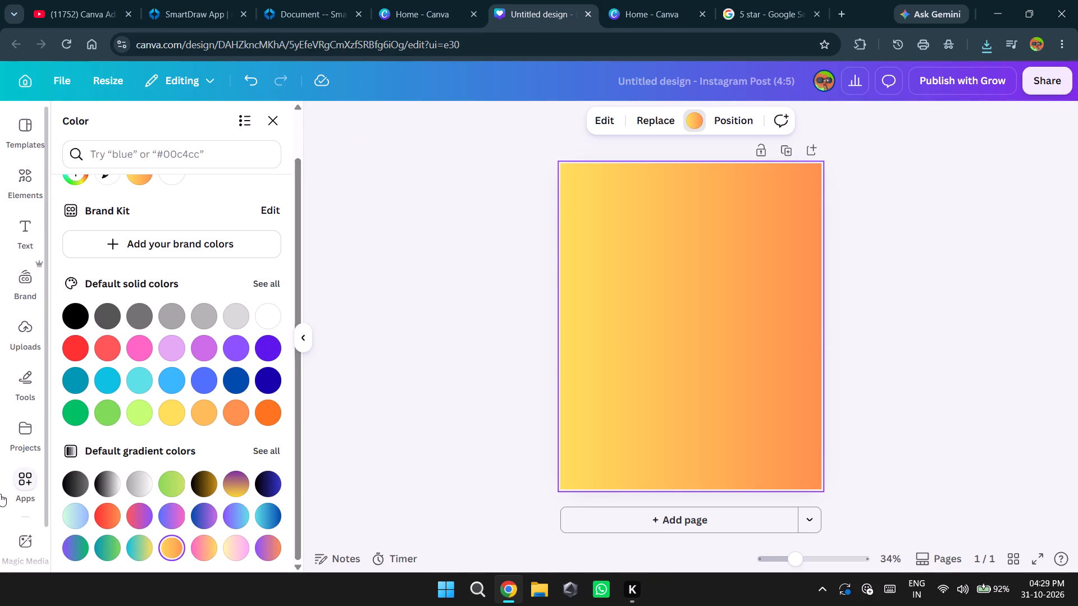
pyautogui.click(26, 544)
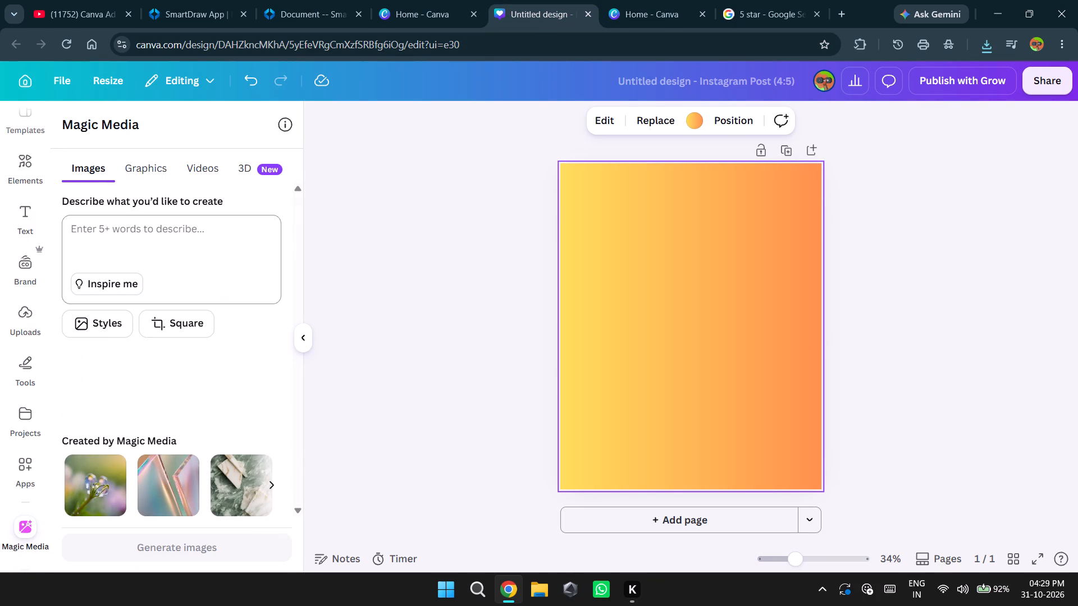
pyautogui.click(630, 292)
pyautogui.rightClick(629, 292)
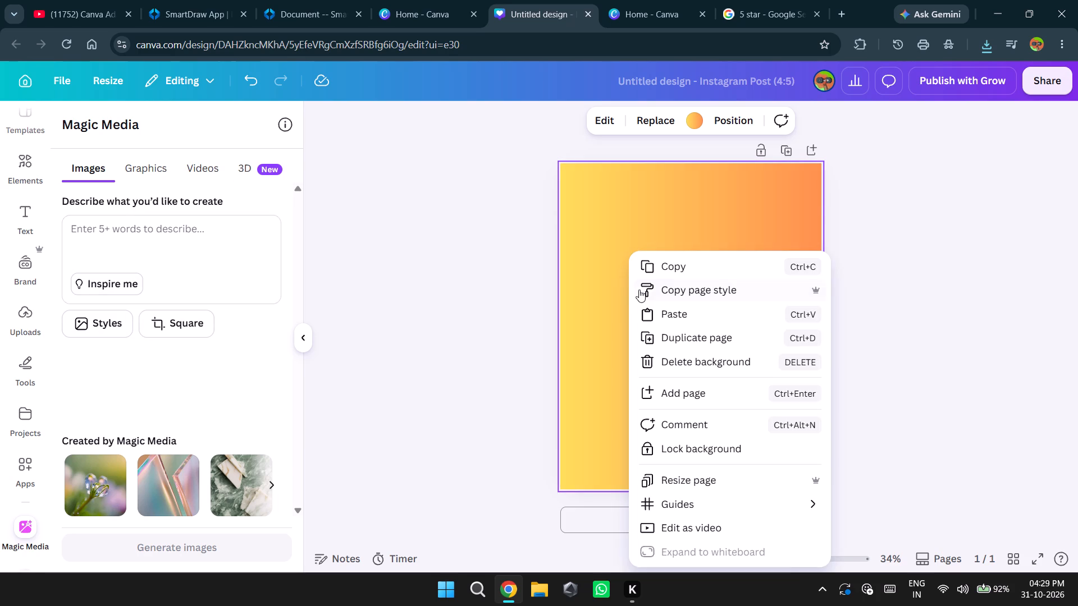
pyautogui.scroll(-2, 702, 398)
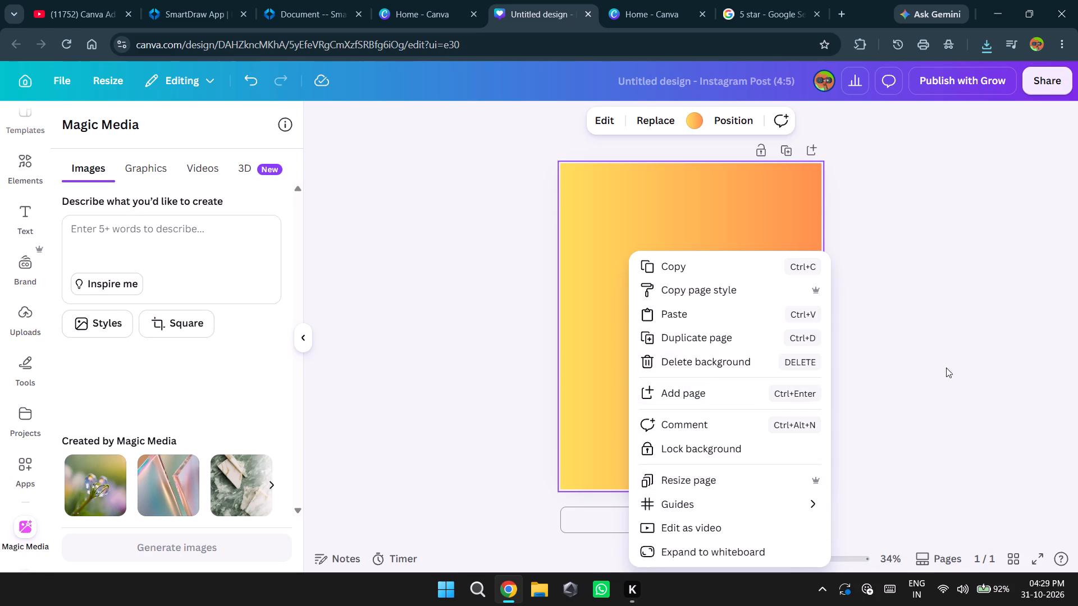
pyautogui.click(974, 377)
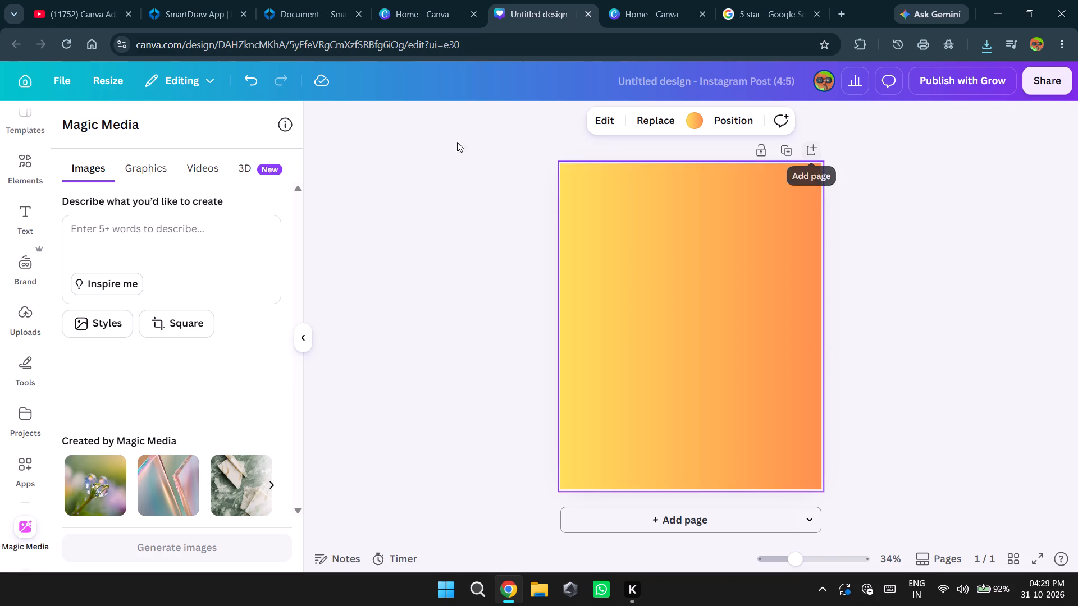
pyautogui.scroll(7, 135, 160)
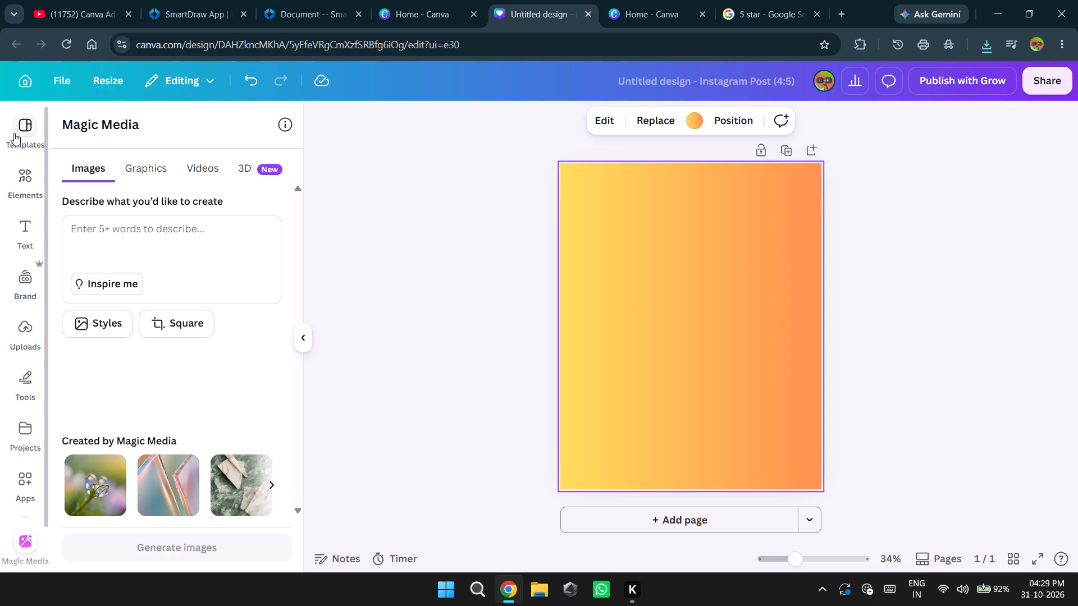
# Upload 5 star.jpg from the Downloads folder to the design's uploaded images.
pyautogui.click(30, 198)
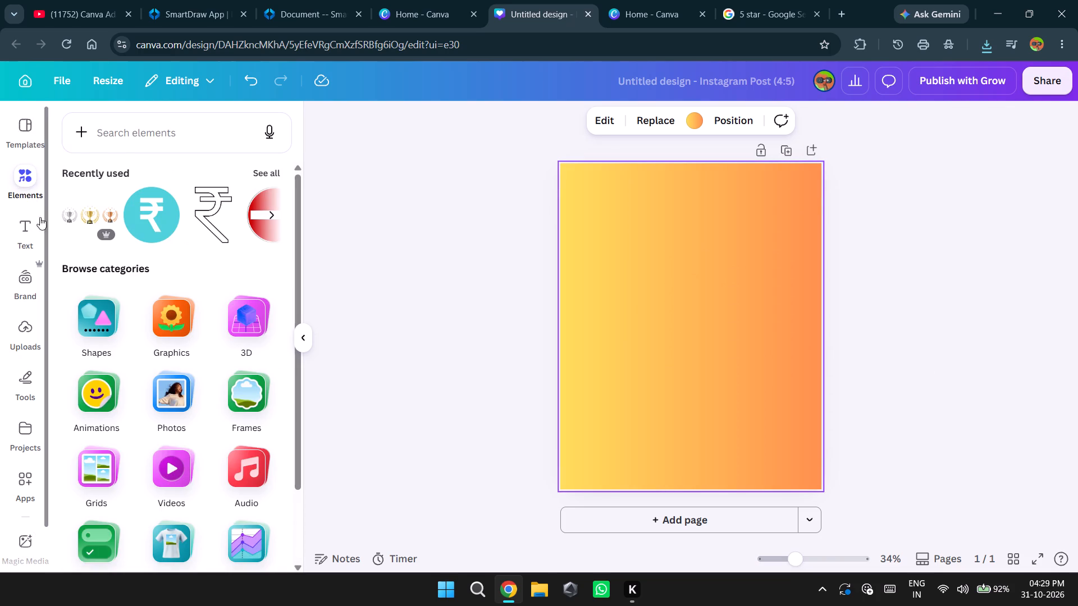
pyautogui.click(27, 337)
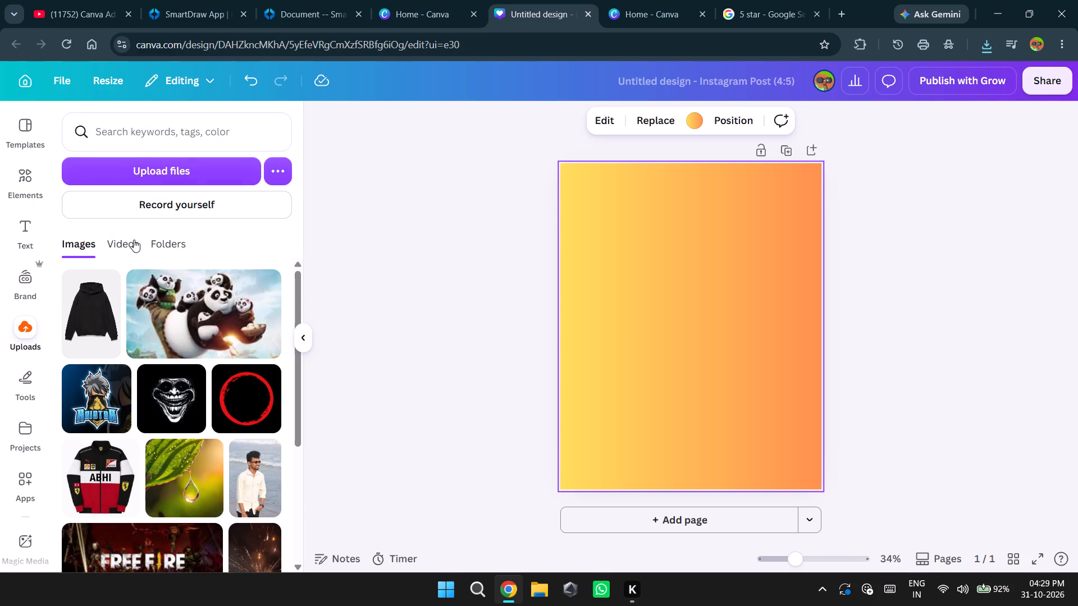
pyautogui.click(129, 241)
pyautogui.click(171, 242)
pyautogui.click(85, 249)
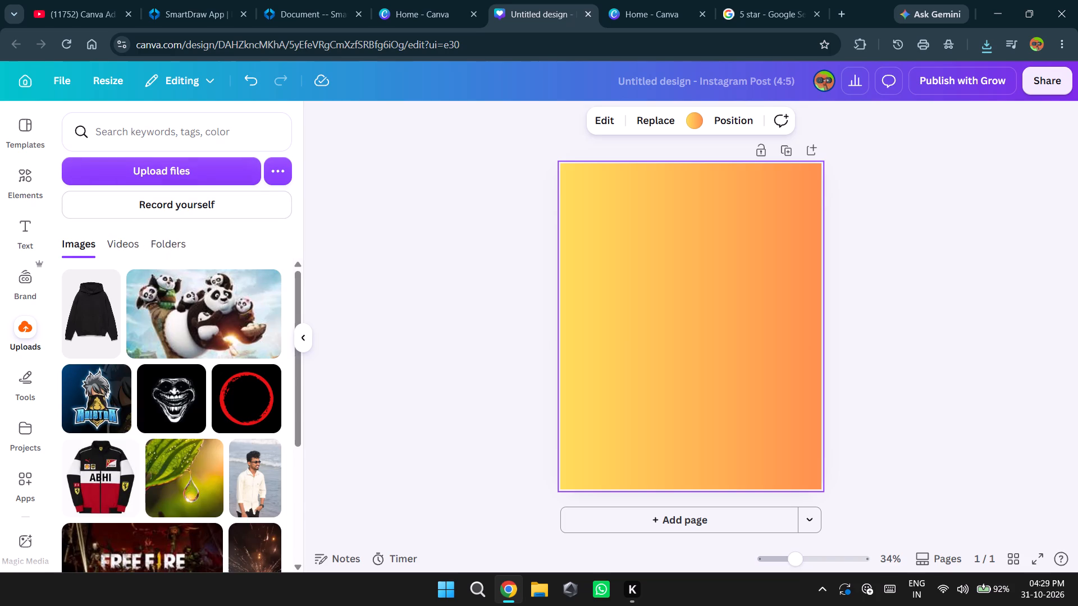
pyautogui.click(148, 121)
pyautogui.click(170, 175)
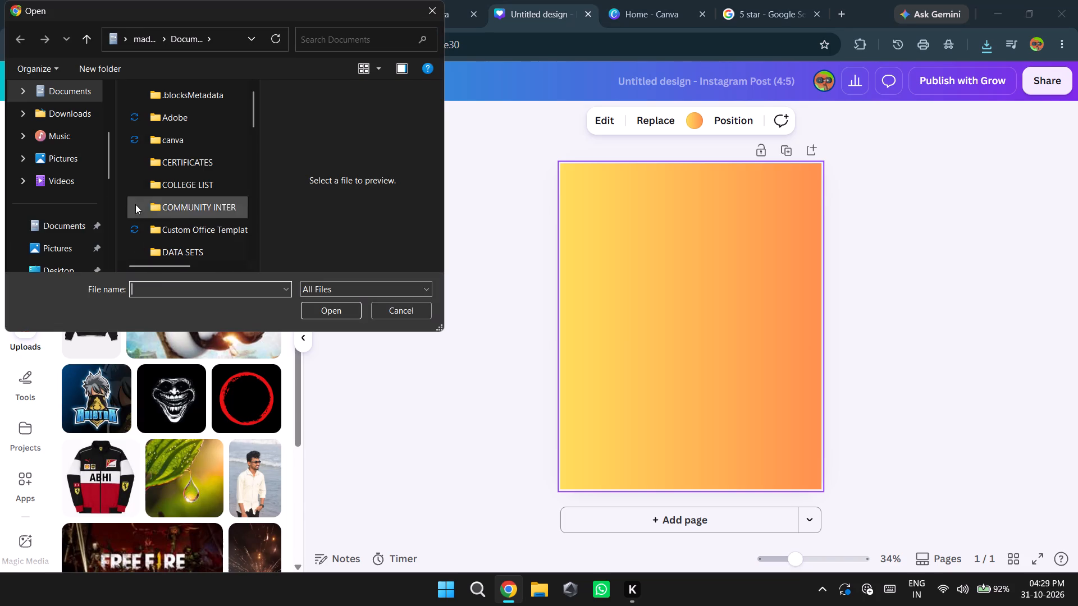
pyautogui.scroll(-1, 60, 233)
pyautogui.doubleClick(73, 160)
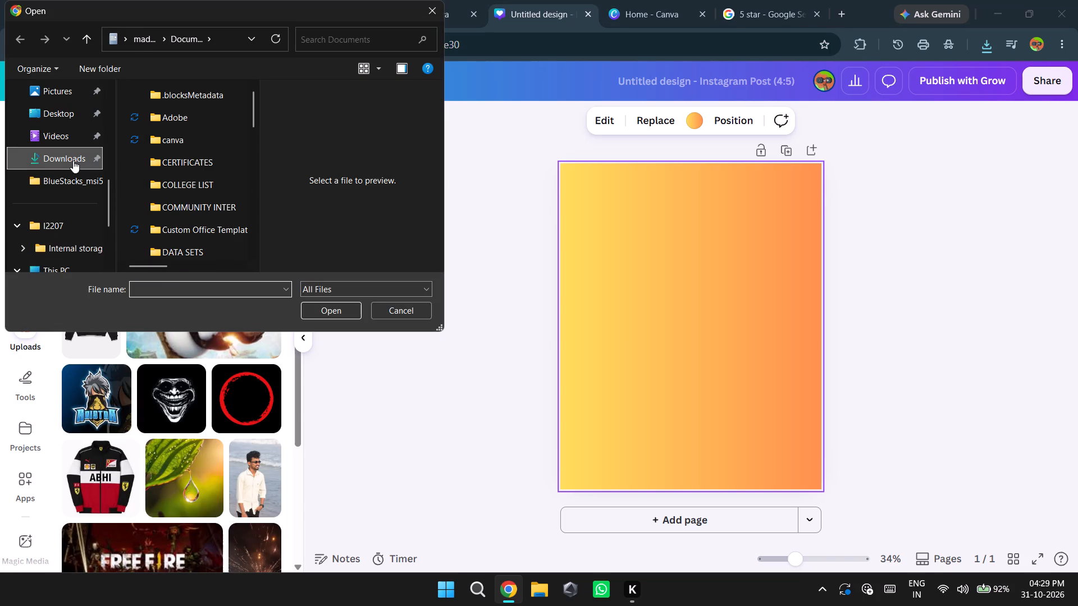
pyautogui.doubleClick(170, 131)
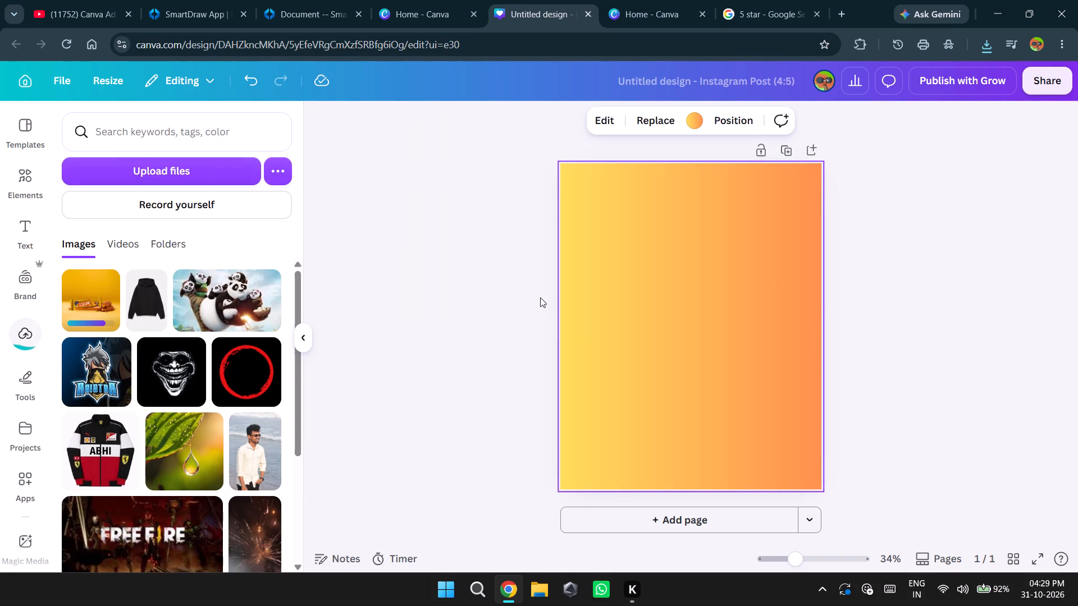
# Add the uploaded 5 Star picture to the gradient page.
pyautogui.doubleClick(94, 305)
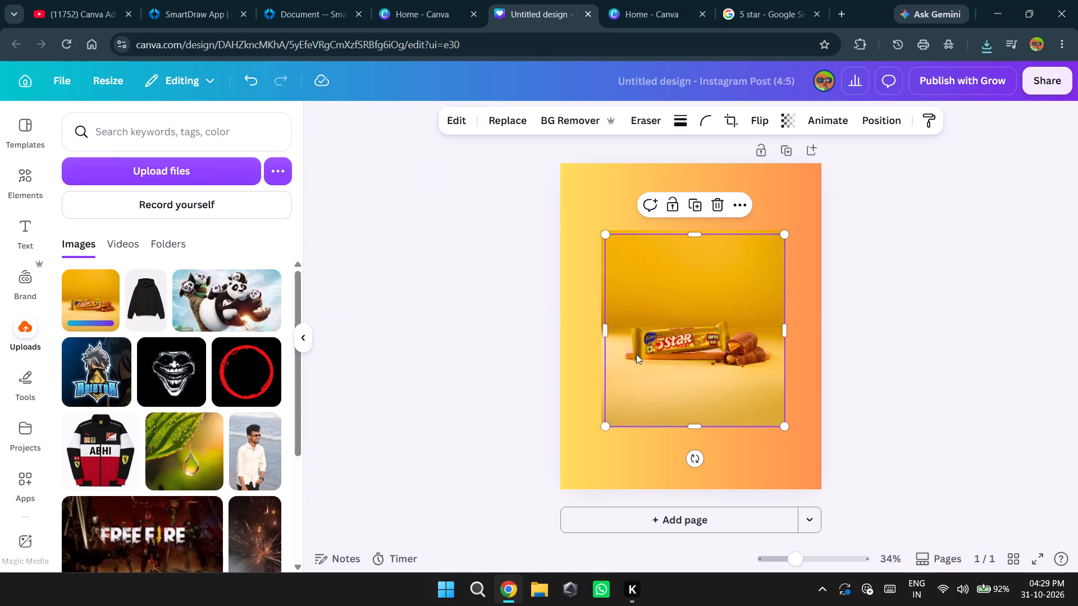
# Remove the background of the topmost 5 Star picture with BG Remover.
pyautogui.click(702, 309)
pyautogui.rightClick(698, 286)
pyautogui.click(654, 288)
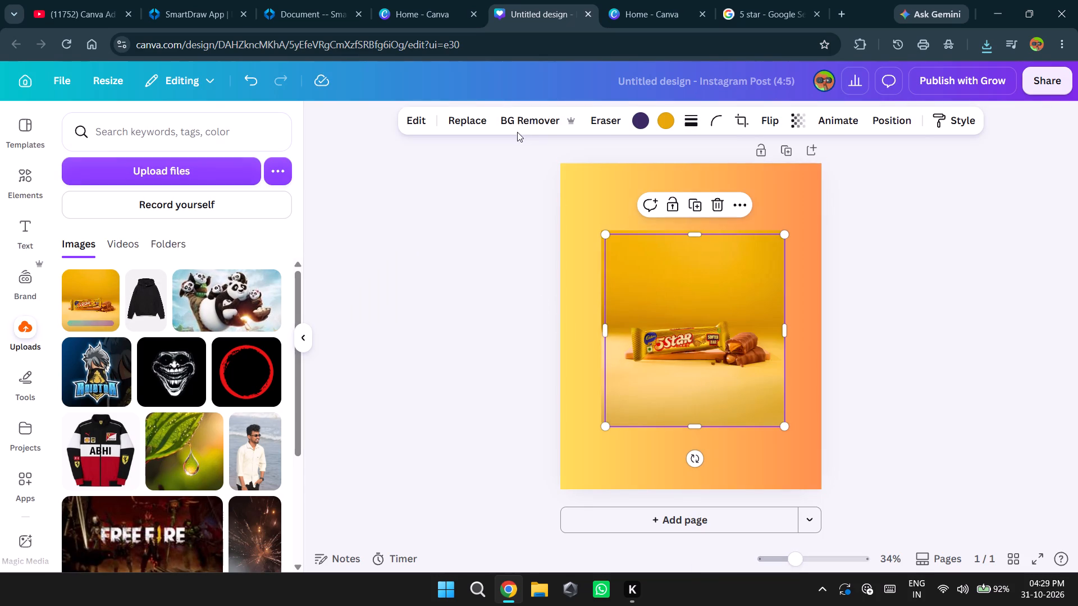
pyautogui.click(519, 122)
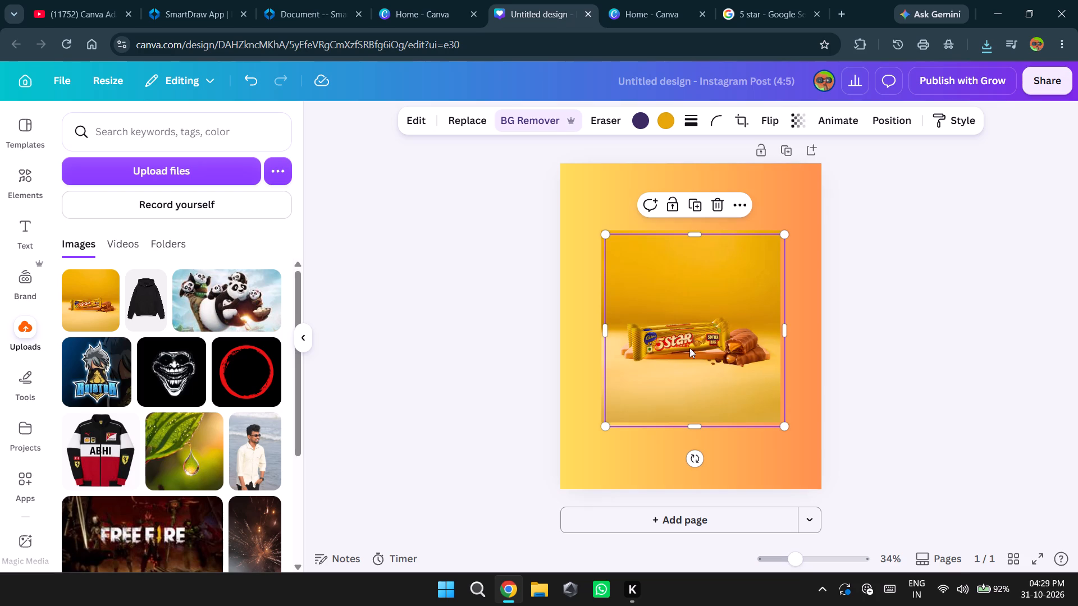
# Move the chocolate bar cutout off the duplicate picture and delete the duplicate that still has its yellow background.
pyautogui.moveTo(685, 341); pyautogui.dragTo(707, 405)
pyautogui.moveTo(715, 404); pyautogui.dragTo(843, 451)
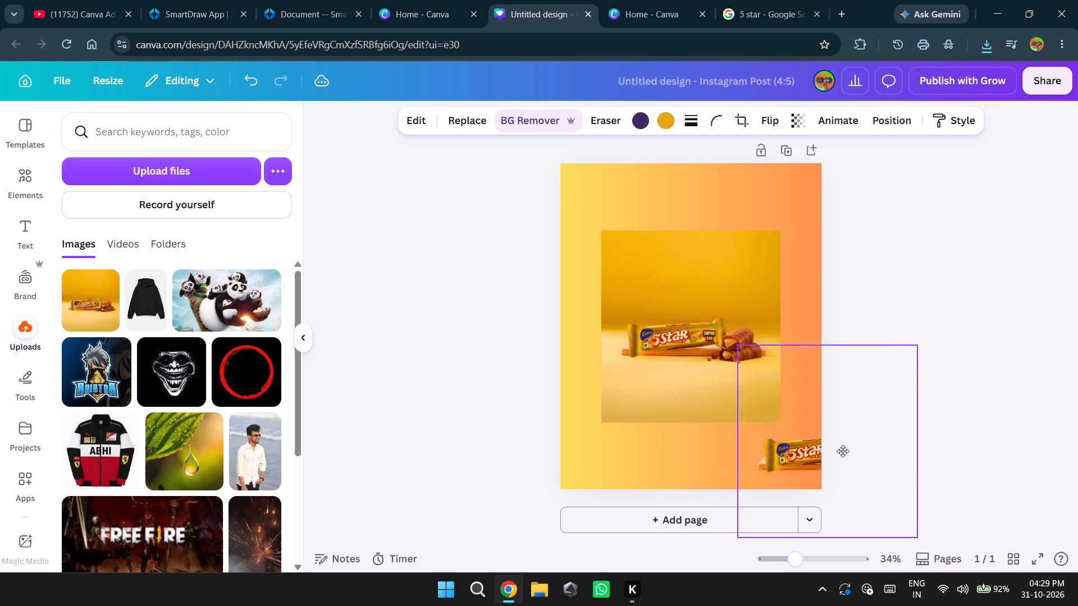
pyautogui.moveTo(843, 451); pyautogui.dragTo(845, 443)
pyautogui.click(695, 305)
pyautogui.click(716, 198)
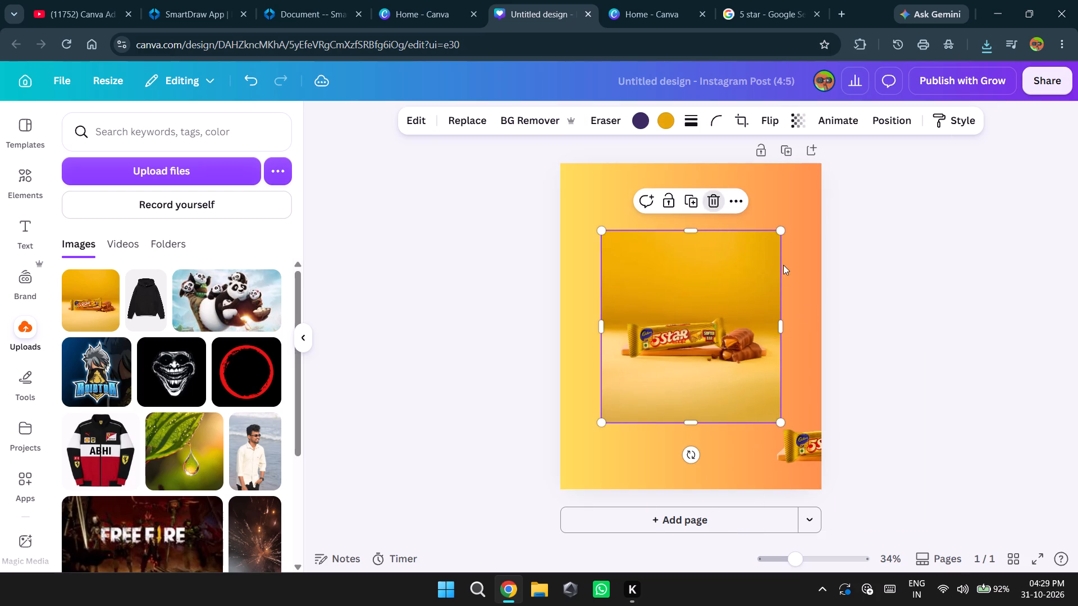
# Bring the chocolate bar cutout back to the middle of the page and enlarge its frame to about four-fifths of the page width.
pyautogui.moveTo(796, 446); pyautogui.dragTo(652, 321)
pyautogui.click(652, 321)
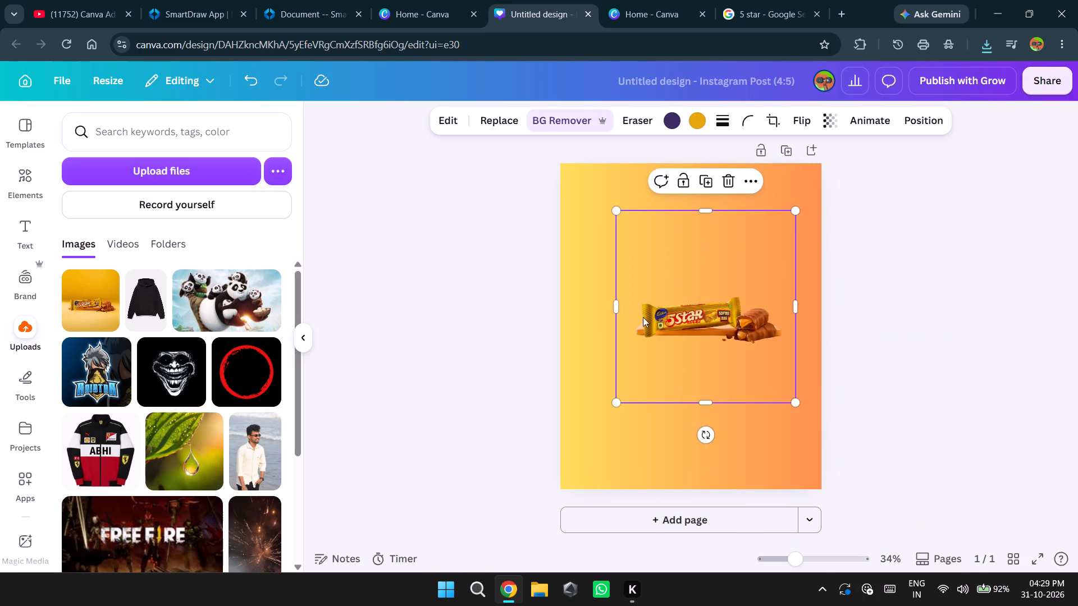
pyautogui.click(672, 319)
pyautogui.moveTo(615, 306); pyautogui.dragTo(579, 315)
pyautogui.moveTo(688, 401); pyautogui.dragTo(687, 442)
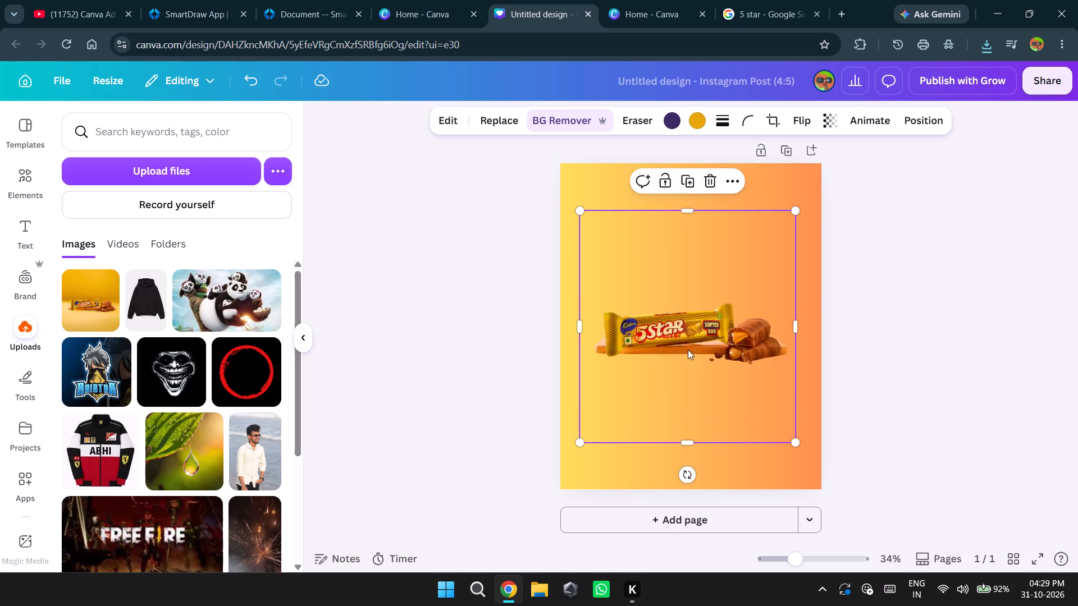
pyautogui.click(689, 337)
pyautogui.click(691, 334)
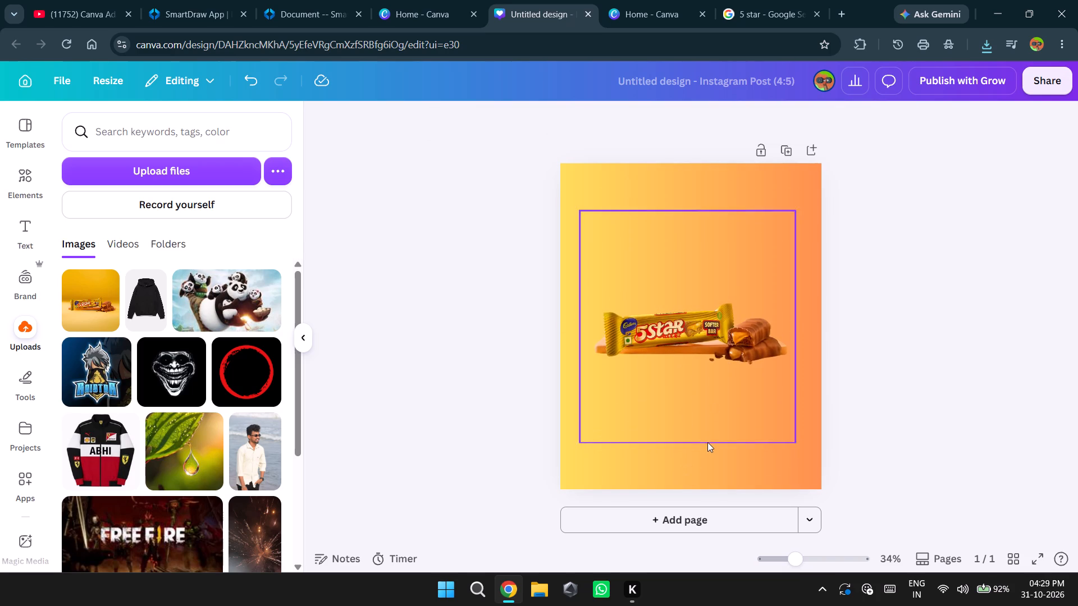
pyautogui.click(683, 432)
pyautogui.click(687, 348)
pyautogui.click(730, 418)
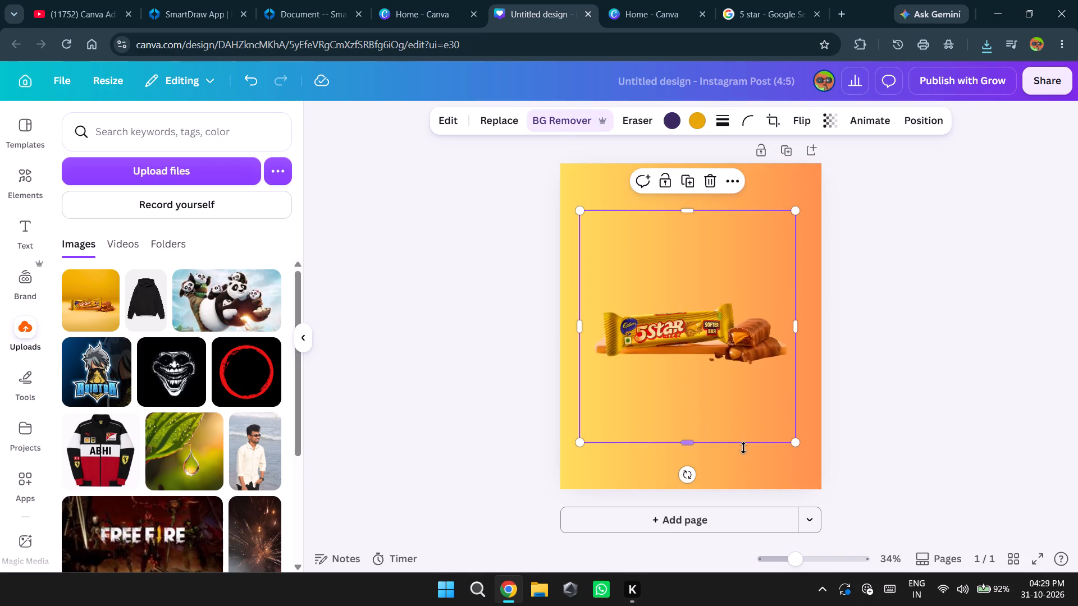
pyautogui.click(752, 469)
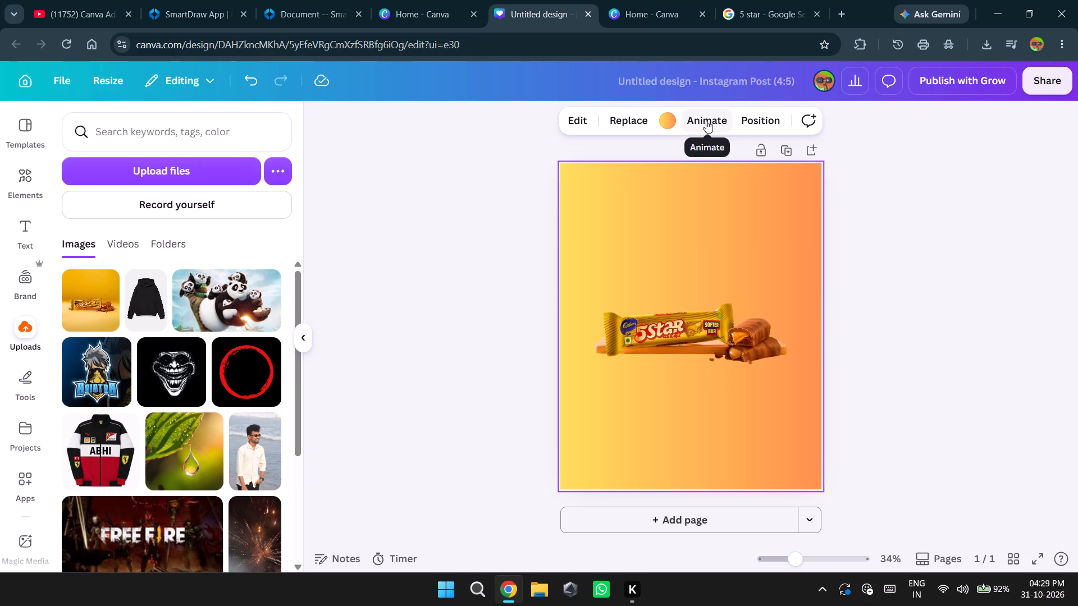
# Browse the page animations and the background color options for the gradient page holding the 5 Star bar.
pyautogui.click(706, 121)
pyautogui.scroll(-4, 147, 316)
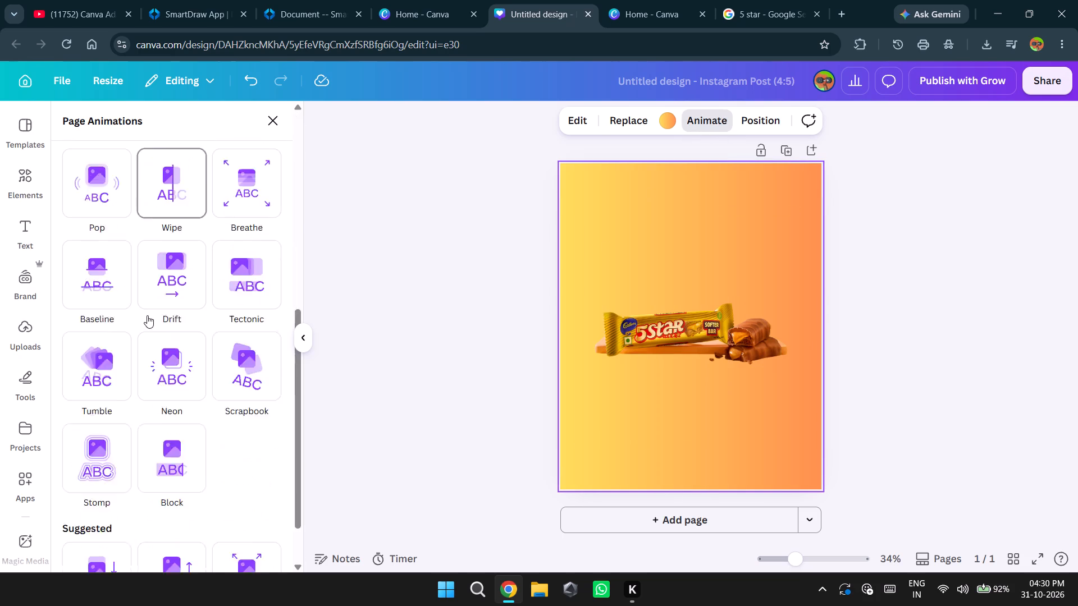
pyautogui.scroll(-2, 147, 315)
pyautogui.click(43, 391)
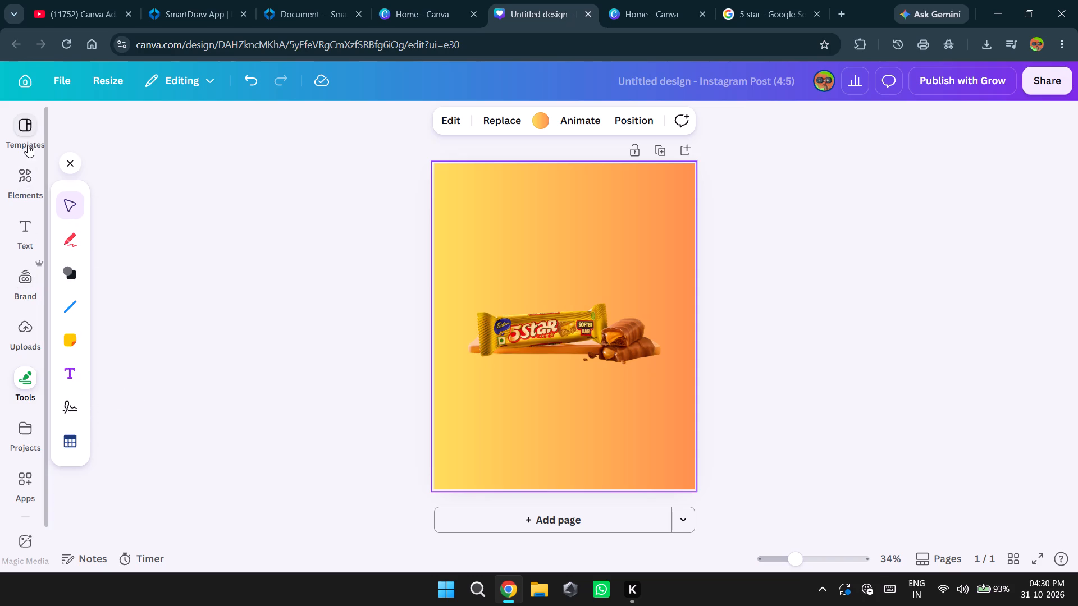
pyautogui.click(548, 122)
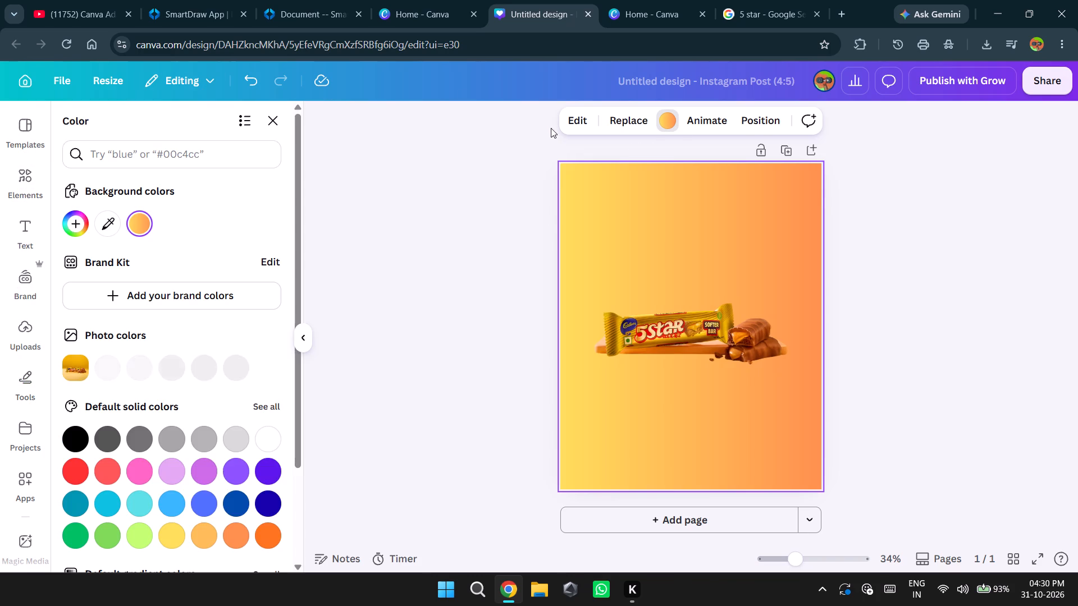
pyautogui.scroll(-2, 162, 393)
pyautogui.scroll(1, 162, 393)
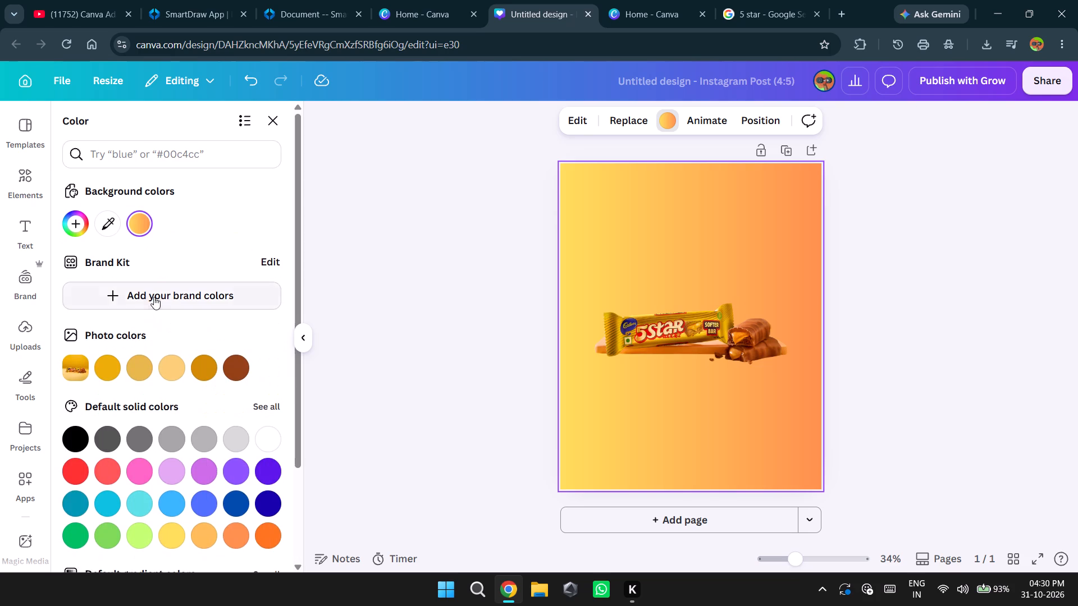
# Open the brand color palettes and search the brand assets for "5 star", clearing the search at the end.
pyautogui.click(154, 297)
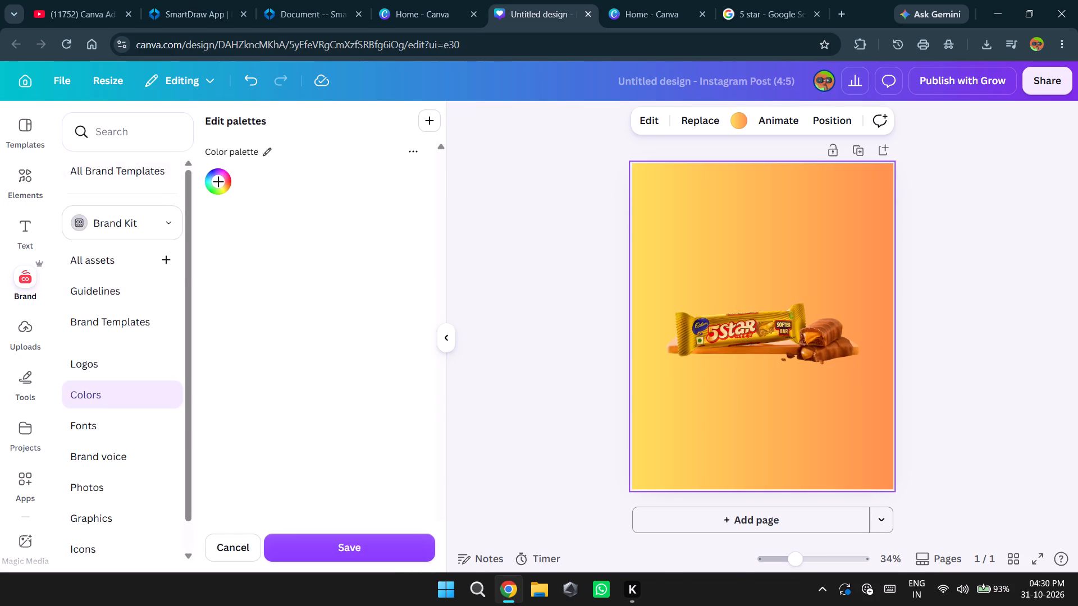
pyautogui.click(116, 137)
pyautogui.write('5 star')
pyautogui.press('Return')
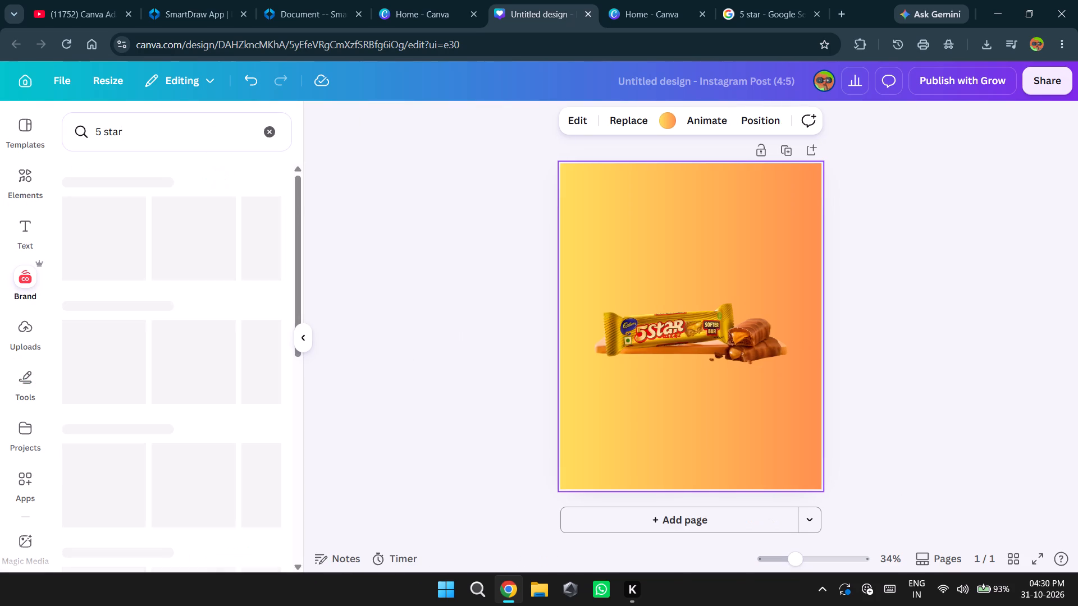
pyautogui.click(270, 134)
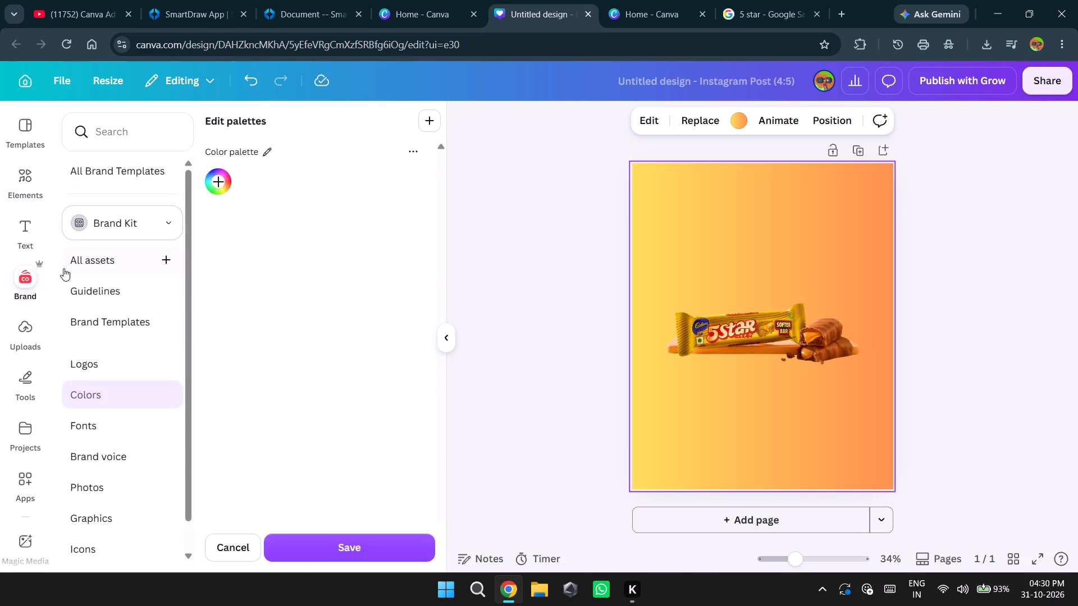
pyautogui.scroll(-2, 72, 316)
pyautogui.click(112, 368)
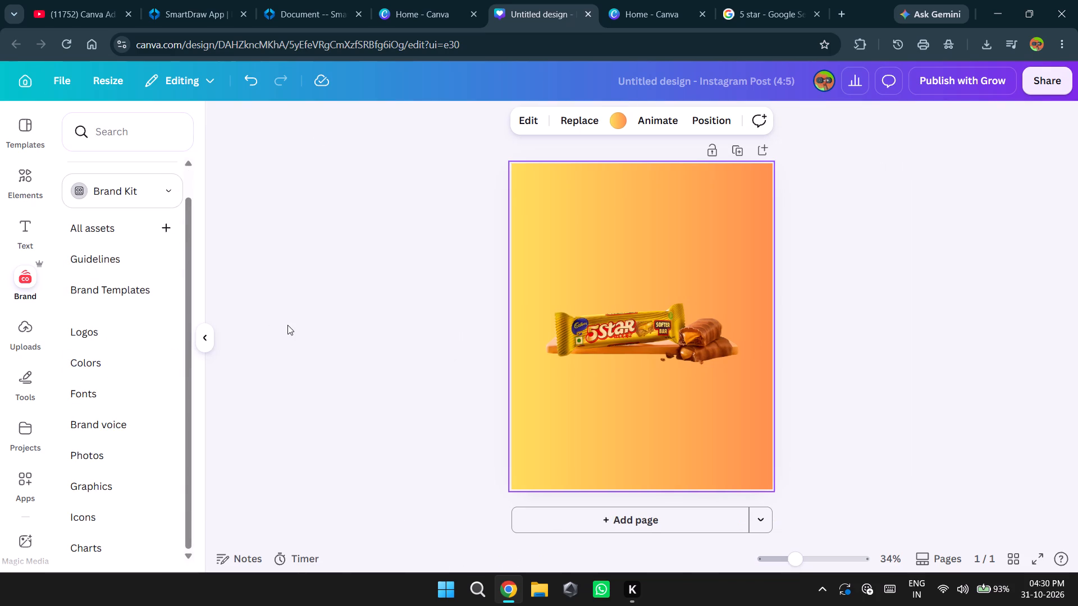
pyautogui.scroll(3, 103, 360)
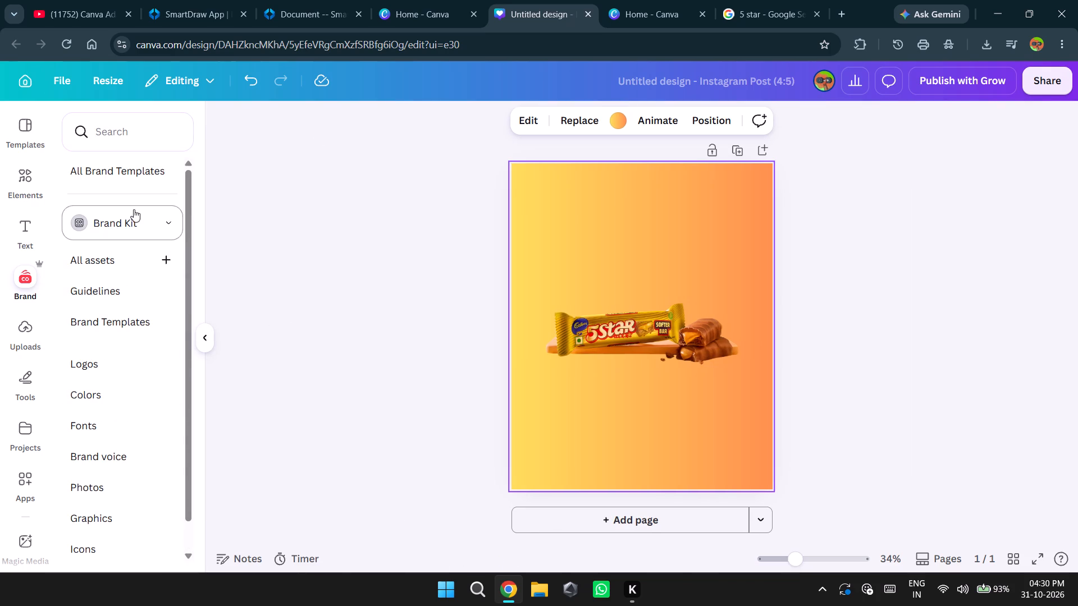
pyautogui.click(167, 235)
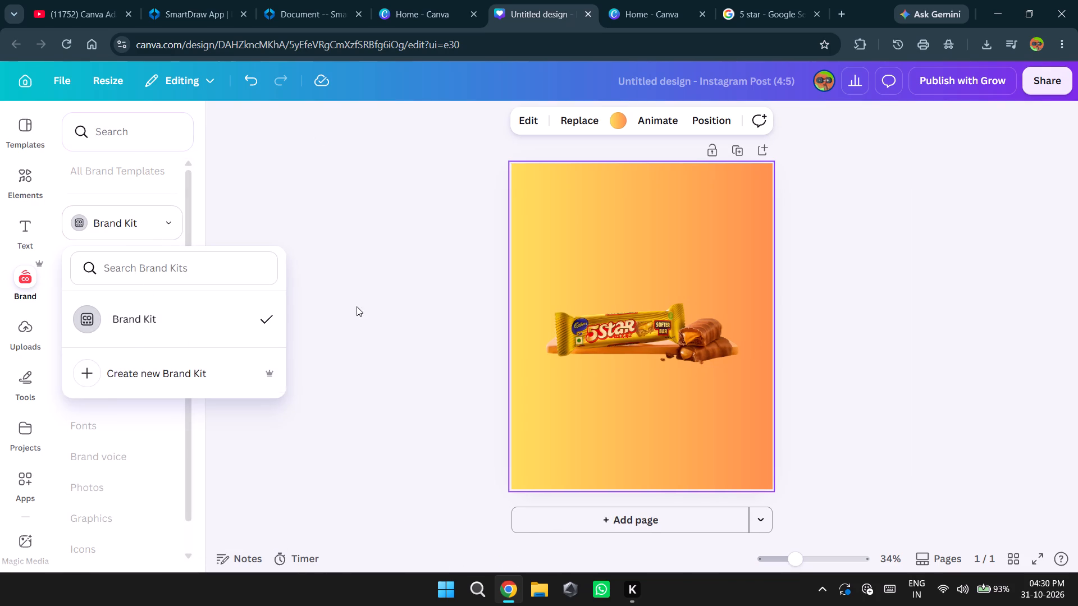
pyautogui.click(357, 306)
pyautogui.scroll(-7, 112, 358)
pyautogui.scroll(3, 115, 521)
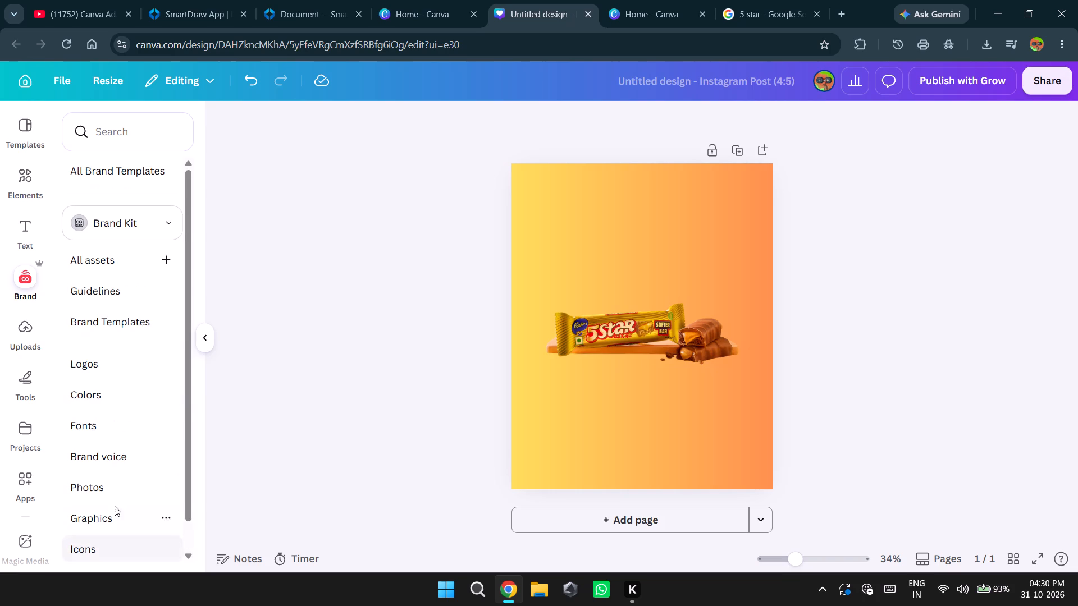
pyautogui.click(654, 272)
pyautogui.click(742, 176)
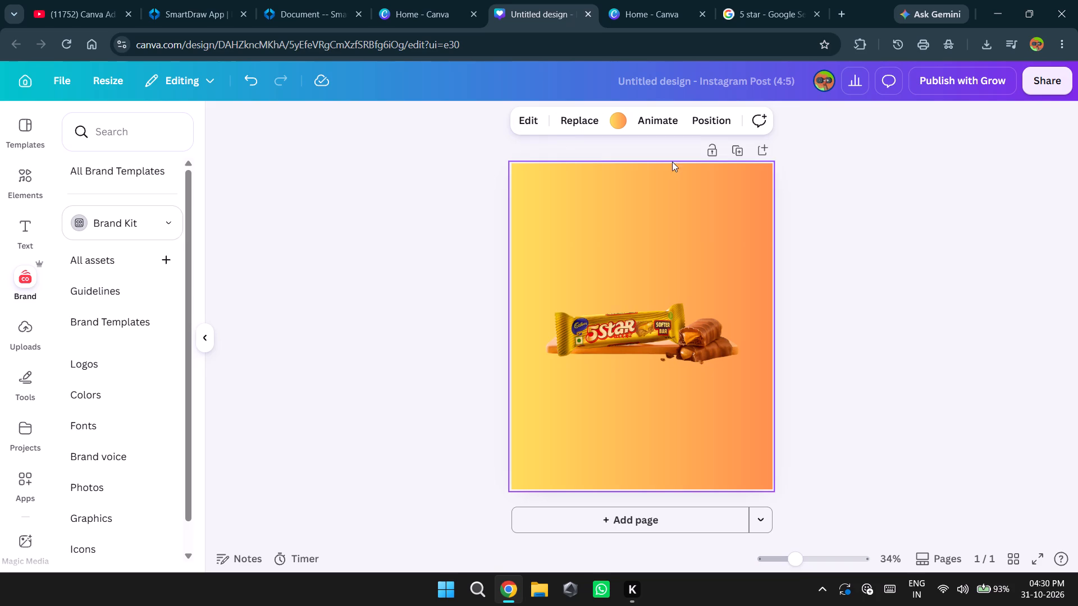
# Open the dynamic text Captions options and choose the Momentum caption style.
pyautogui.click(23, 237)
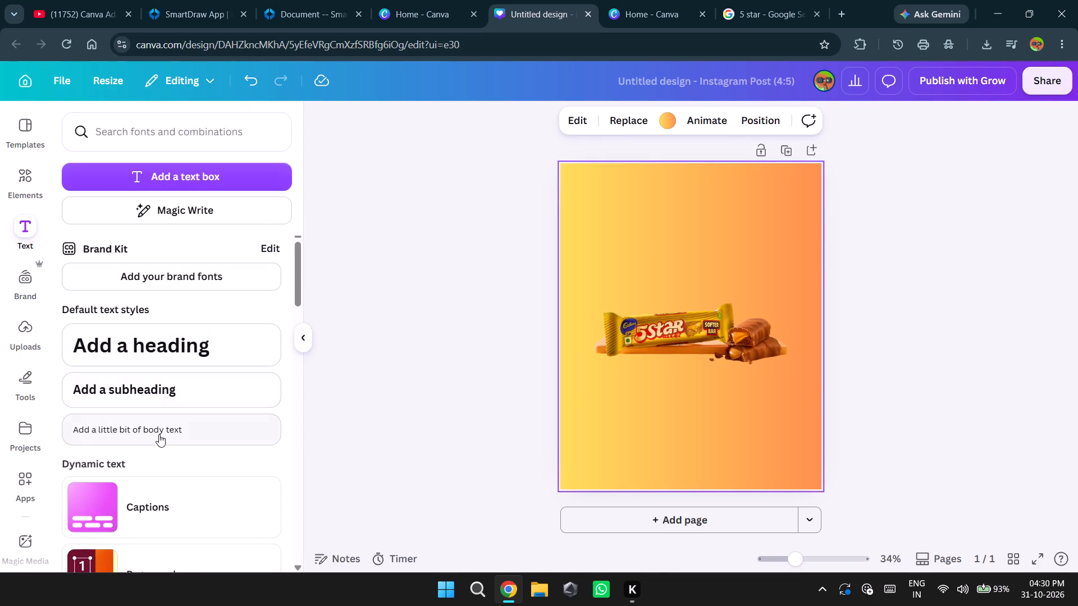
pyautogui.scroll(-1, 159, 451)
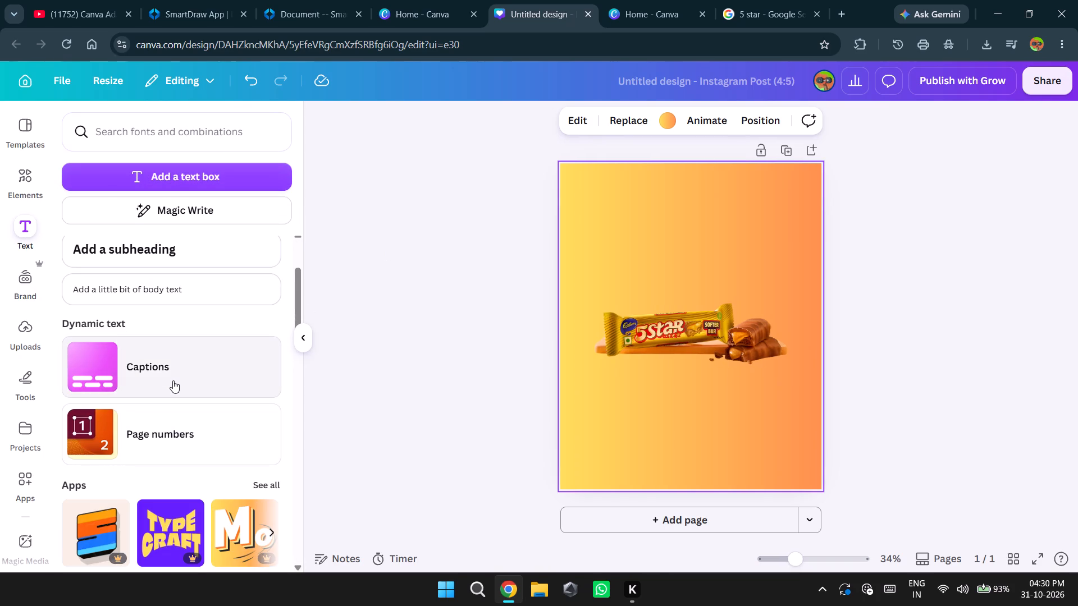
pyautogui.click(173, 380)
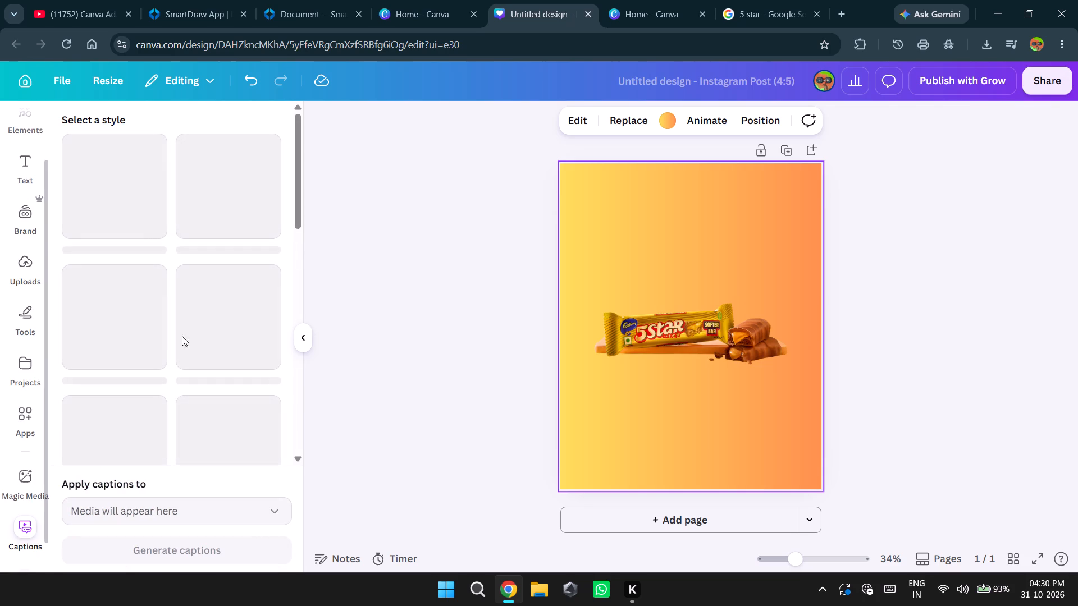
pyautogui.scroll(4, 159, 347)
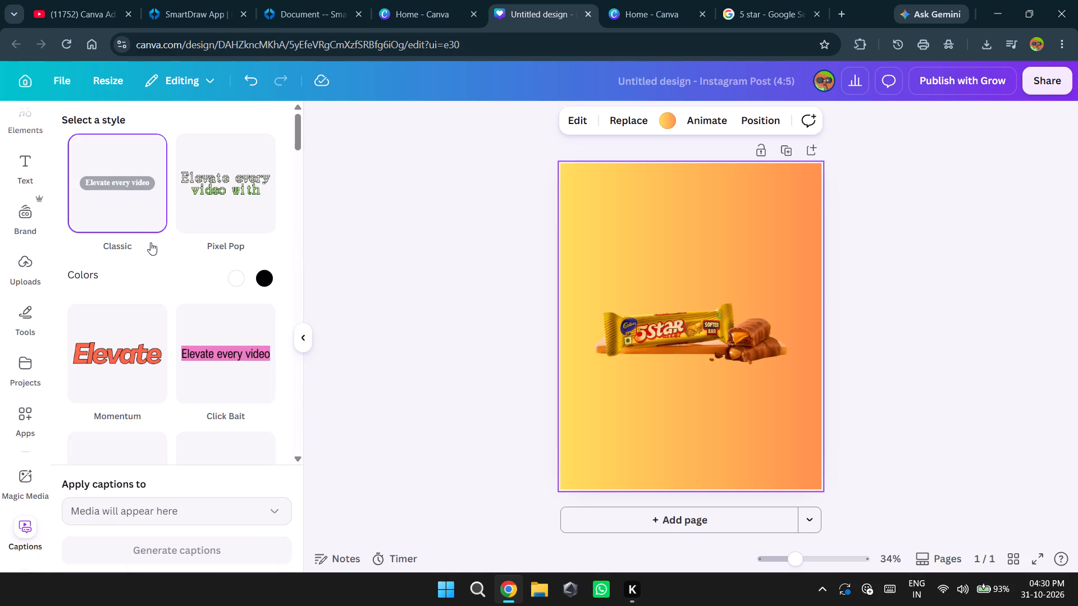
pyautogui.scroll(-1, 202, 369)
pyautogui.click(115, 221)
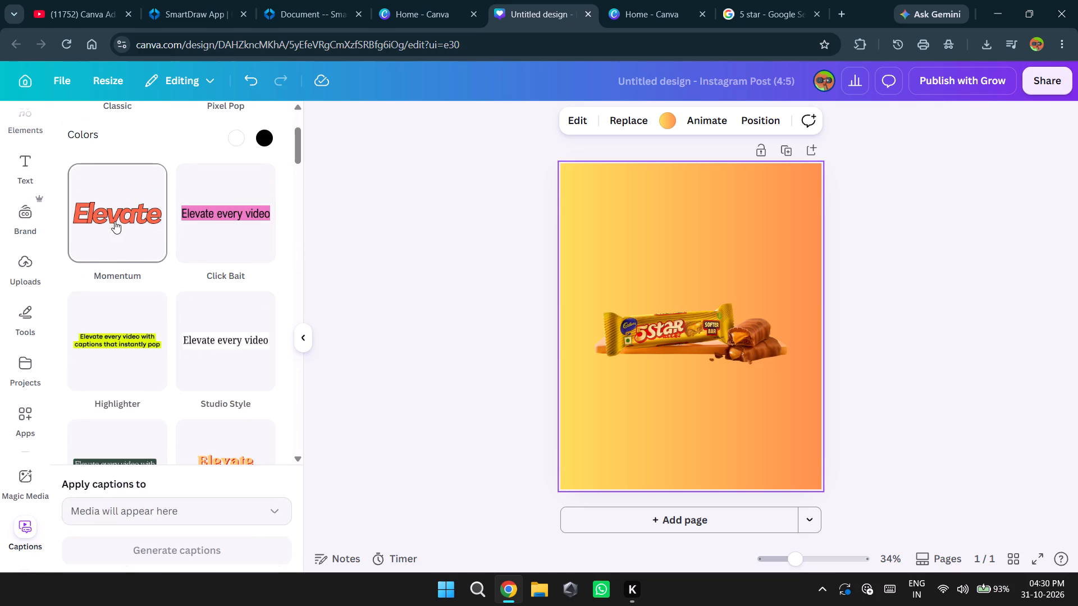
pyautogui.doubleClick(135, 174)
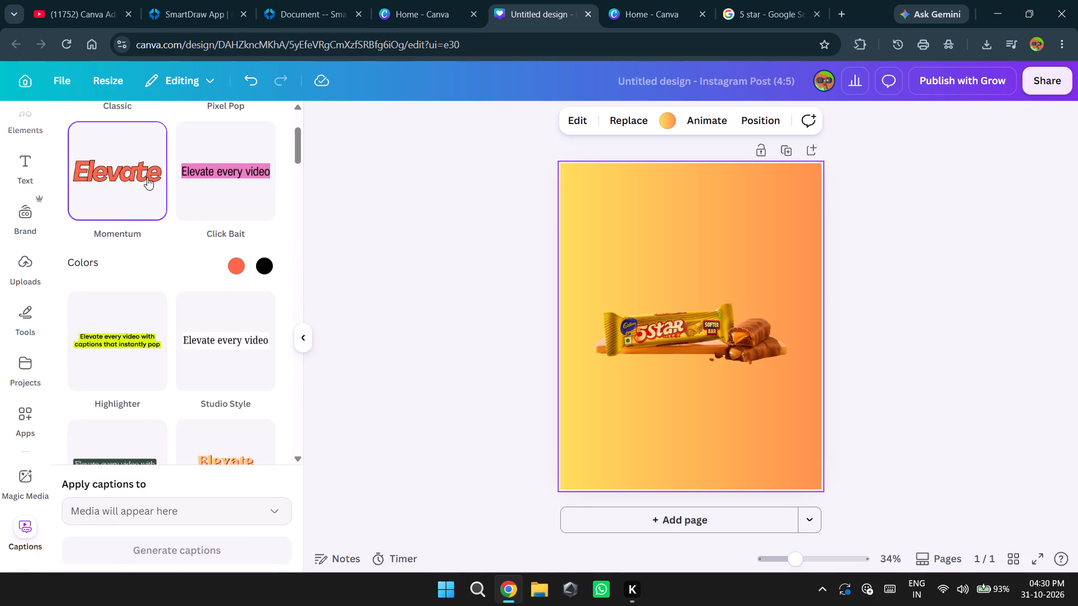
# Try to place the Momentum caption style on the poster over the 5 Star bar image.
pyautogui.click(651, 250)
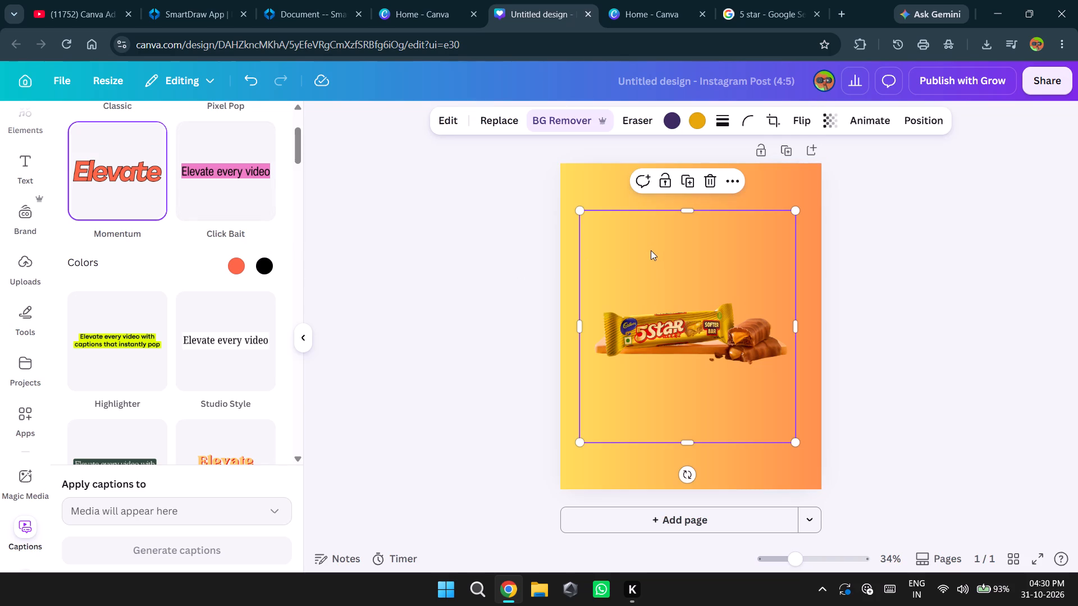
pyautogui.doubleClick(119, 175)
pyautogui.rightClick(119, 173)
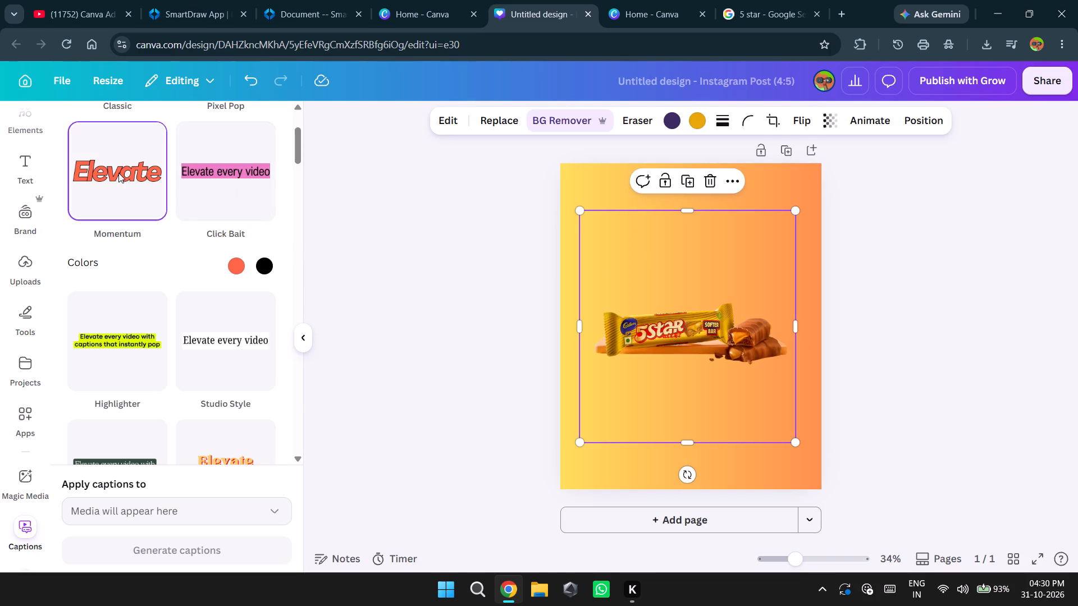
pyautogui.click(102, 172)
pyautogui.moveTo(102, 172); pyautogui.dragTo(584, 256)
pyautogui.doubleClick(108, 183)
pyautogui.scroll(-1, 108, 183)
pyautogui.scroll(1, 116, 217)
# Deselect the bar image and look through the available caption styles for one that suits the poster.
pyautogui.click(542, 396)
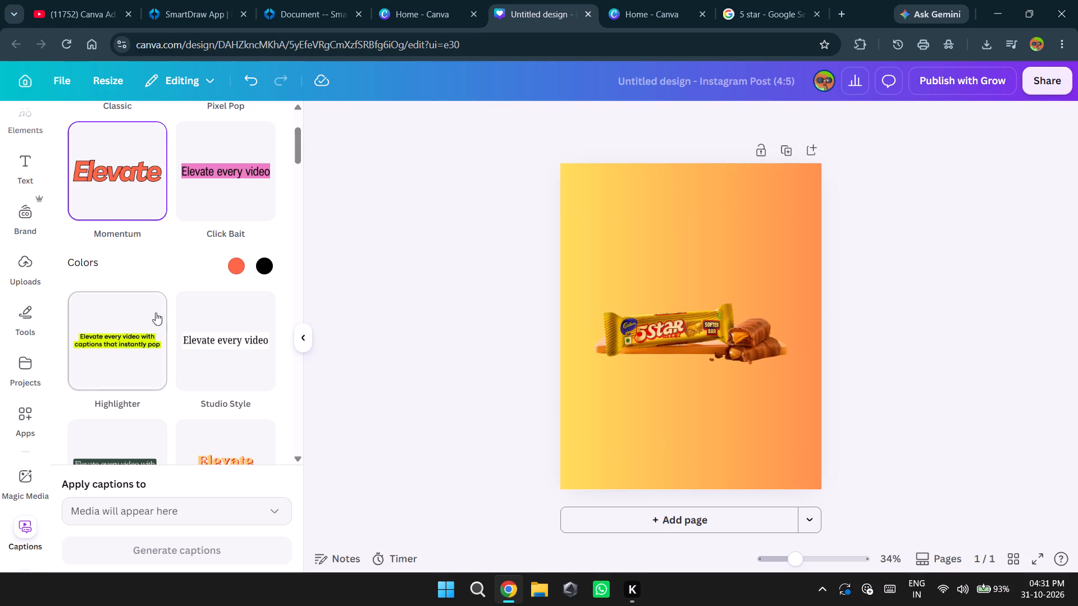
pyautogui.doubleClick(113, 200)
pyautogui.scroll(-1, 140, 297)
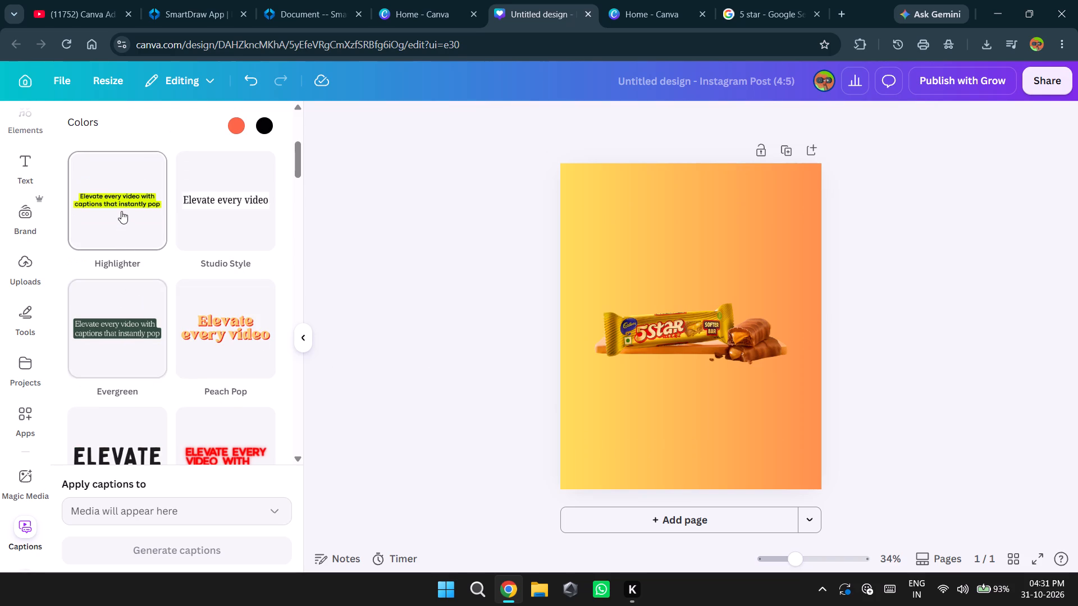
pyautogui.scroll(-1, 202, 368)
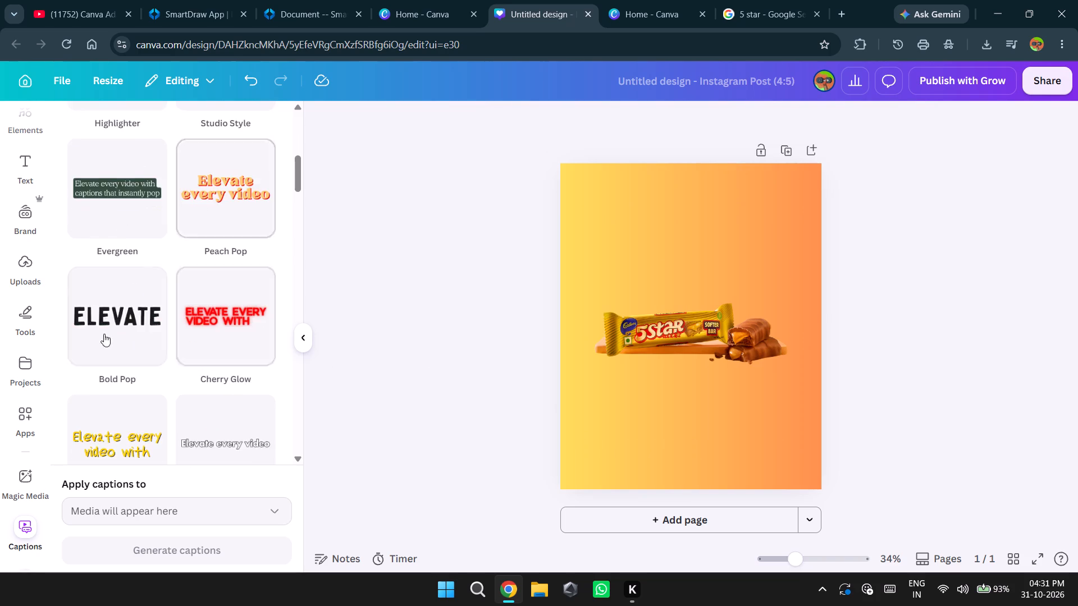
pyautogui.scroll(-2, 85, 331)
pyautogui.scroll(-4, 172, 297)
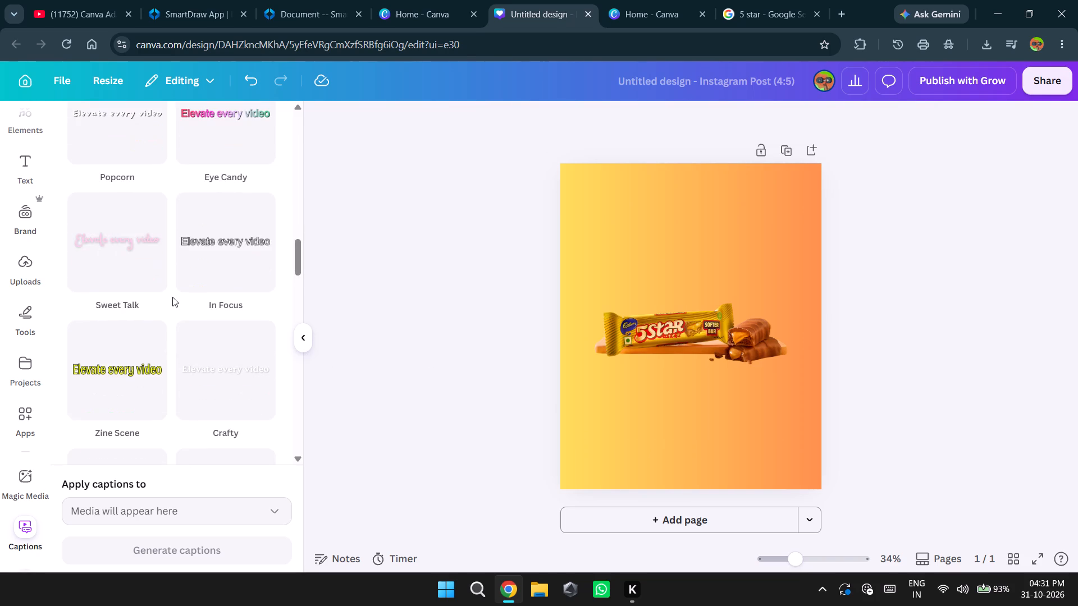
pyautogui.scroll(-12, 172, 297)
pyautogui.scroll(5, 172, 297)
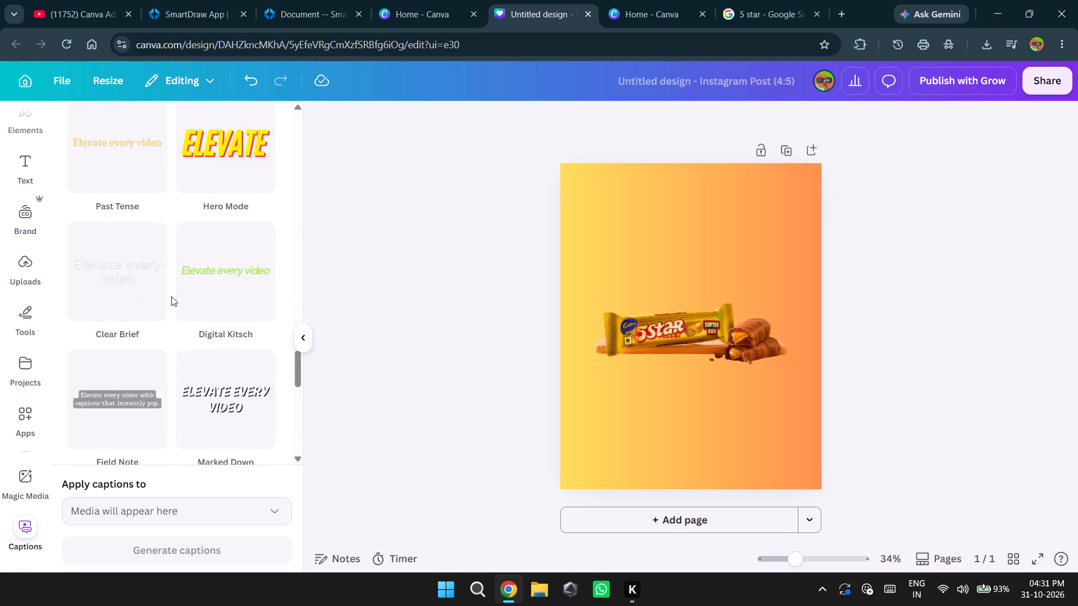
pyautogui.scroll(10, 171, 296)
pyautogui.scroll(-15, 176, 296)
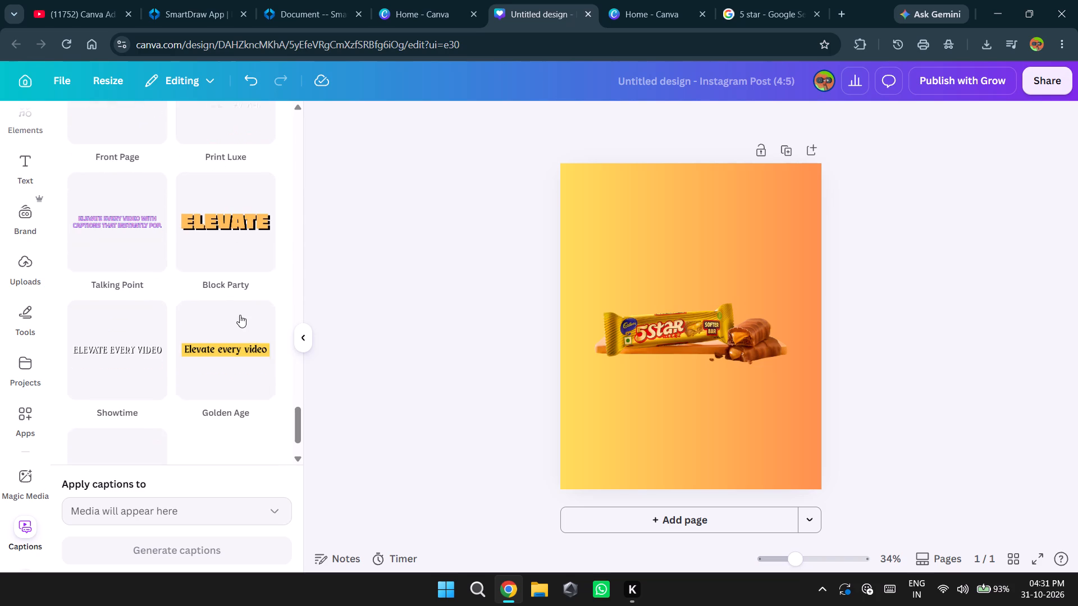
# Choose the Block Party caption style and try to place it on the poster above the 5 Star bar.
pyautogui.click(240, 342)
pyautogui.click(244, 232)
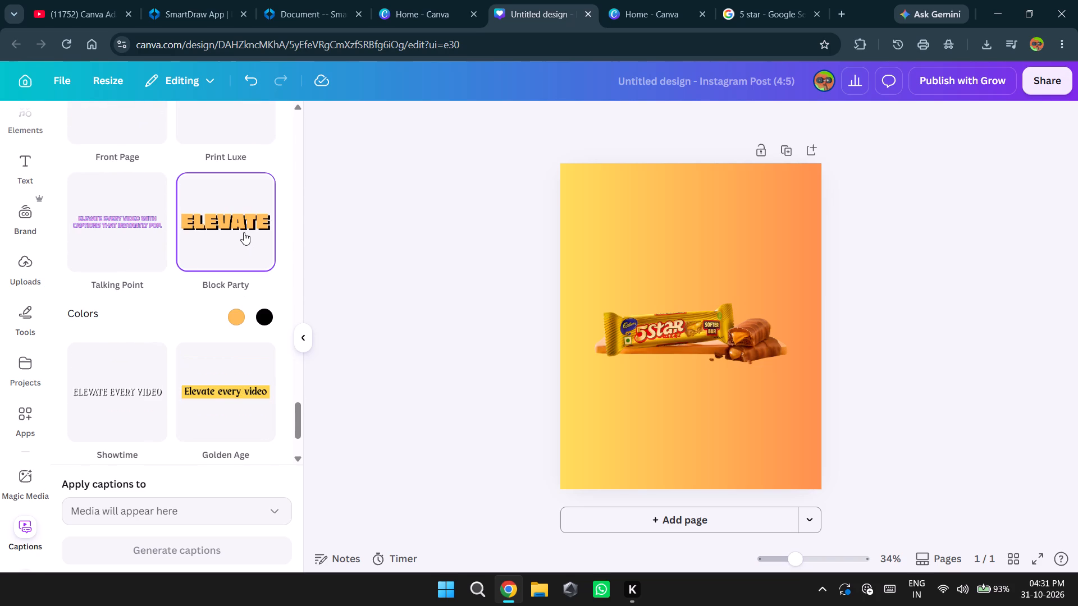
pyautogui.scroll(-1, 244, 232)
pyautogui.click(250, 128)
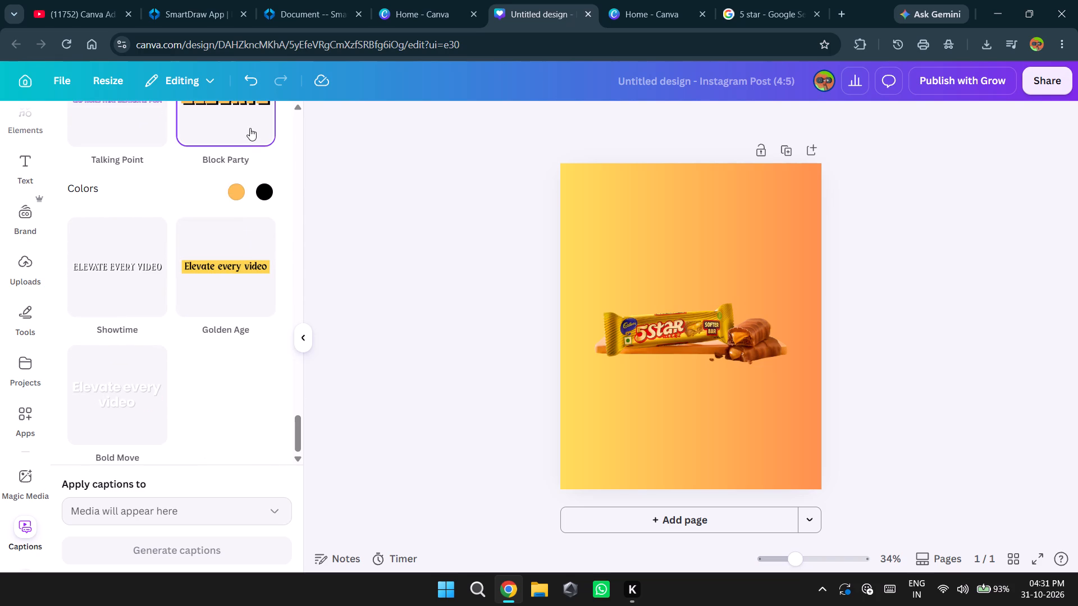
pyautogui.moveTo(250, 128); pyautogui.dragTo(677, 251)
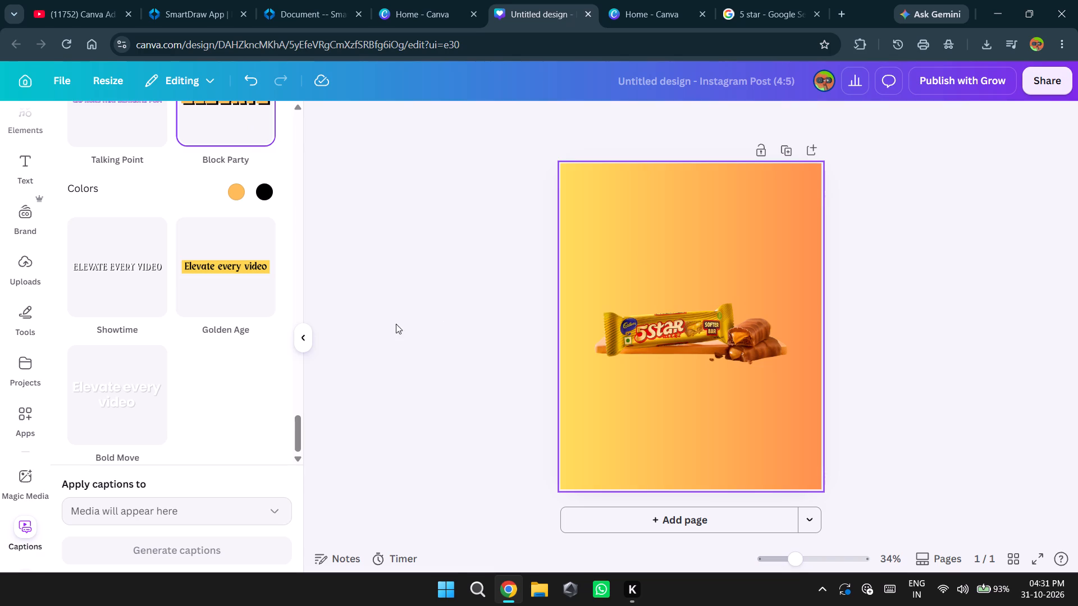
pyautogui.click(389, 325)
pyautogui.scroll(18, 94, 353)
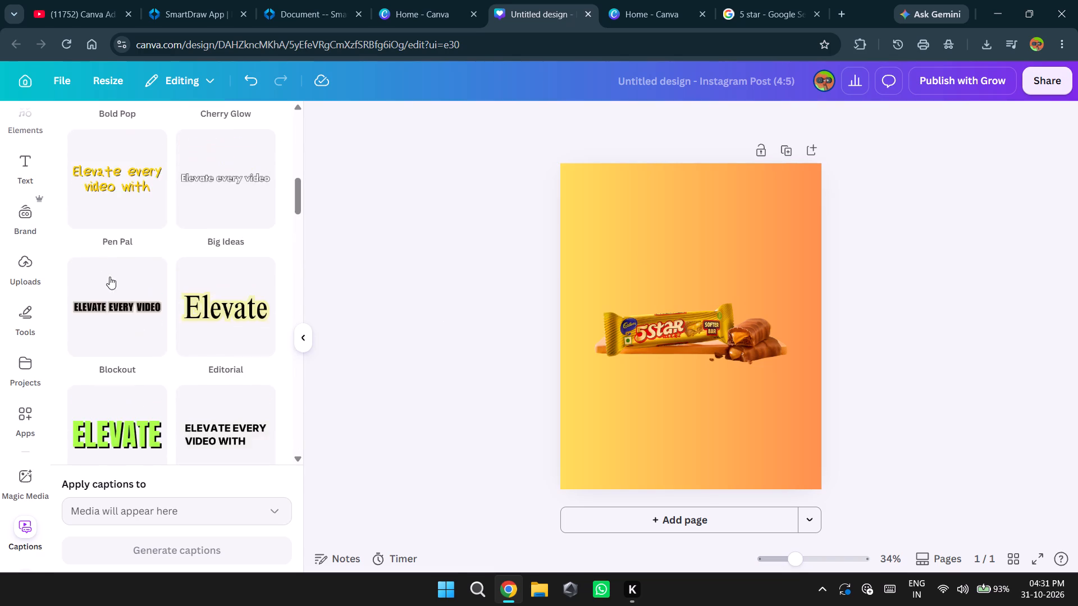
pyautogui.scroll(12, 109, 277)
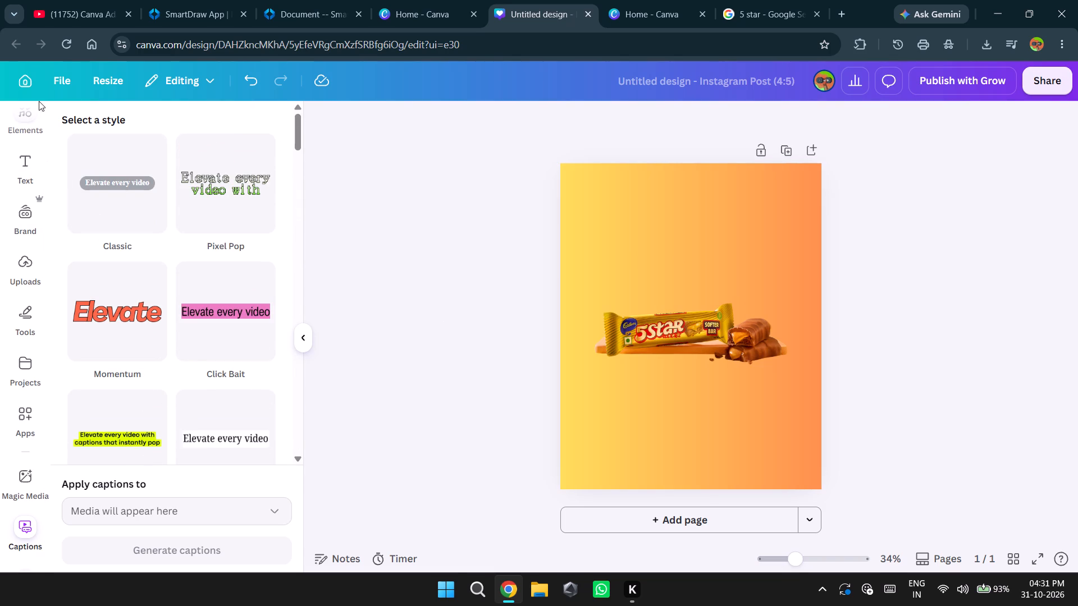
# Add a subheading to the poster reading "EAT 5 STAR".
pyautogui.click(18, 166)
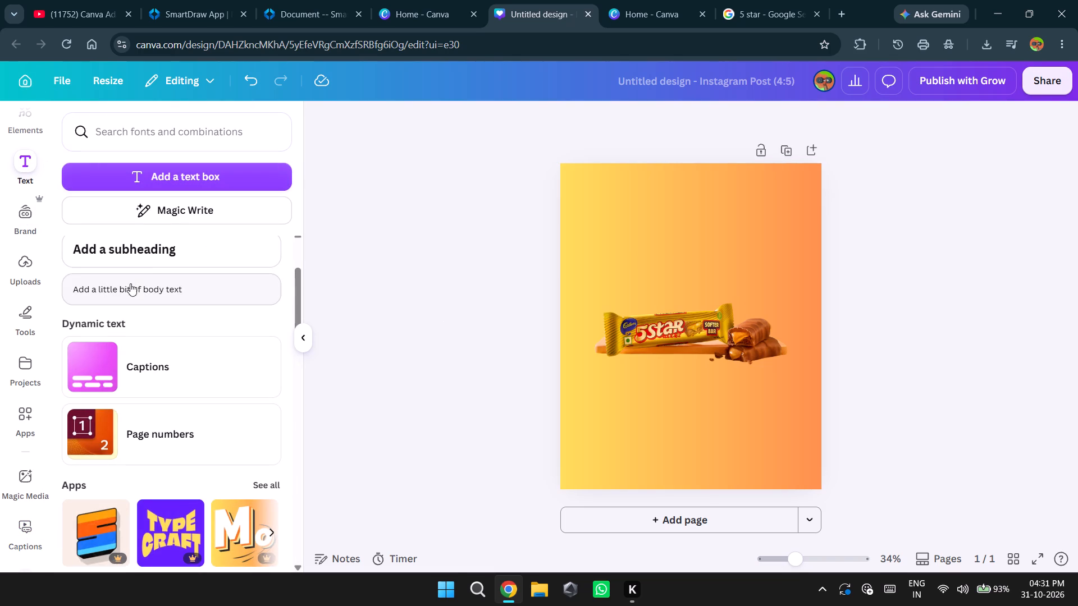
pyautogui.click(150, 255)
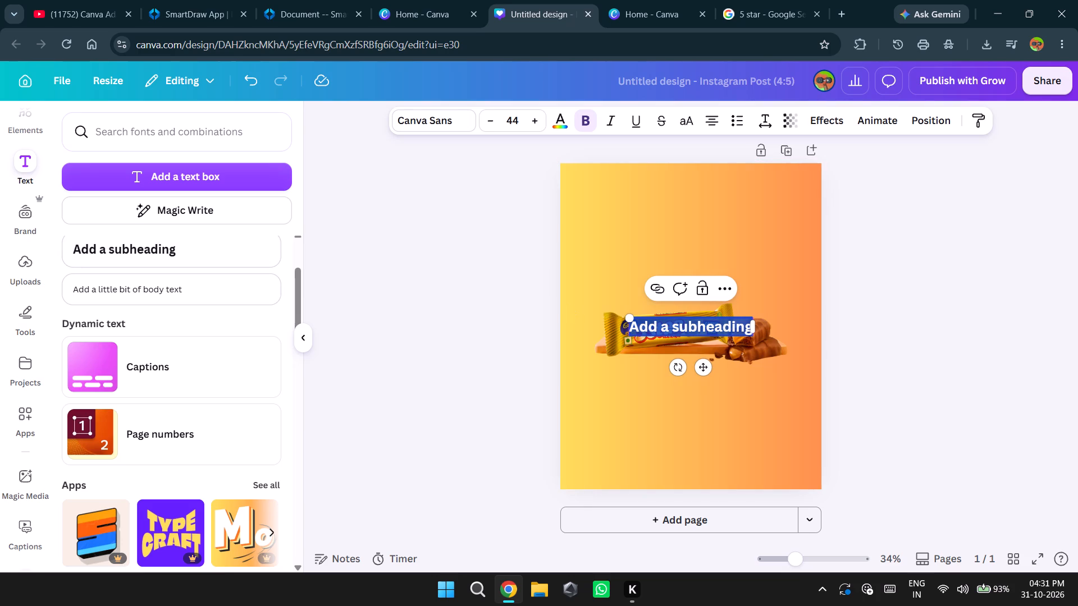
pyautogui.write('EA')
pyautogui.write('T')
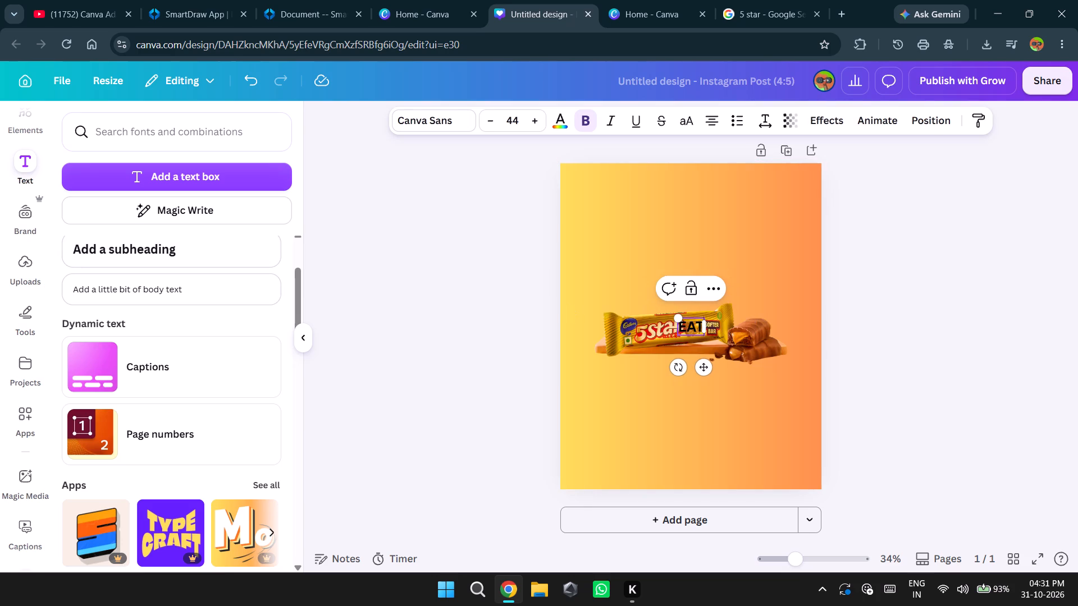
pyautogui.press('space')
pyautogui.write('5 STAR')
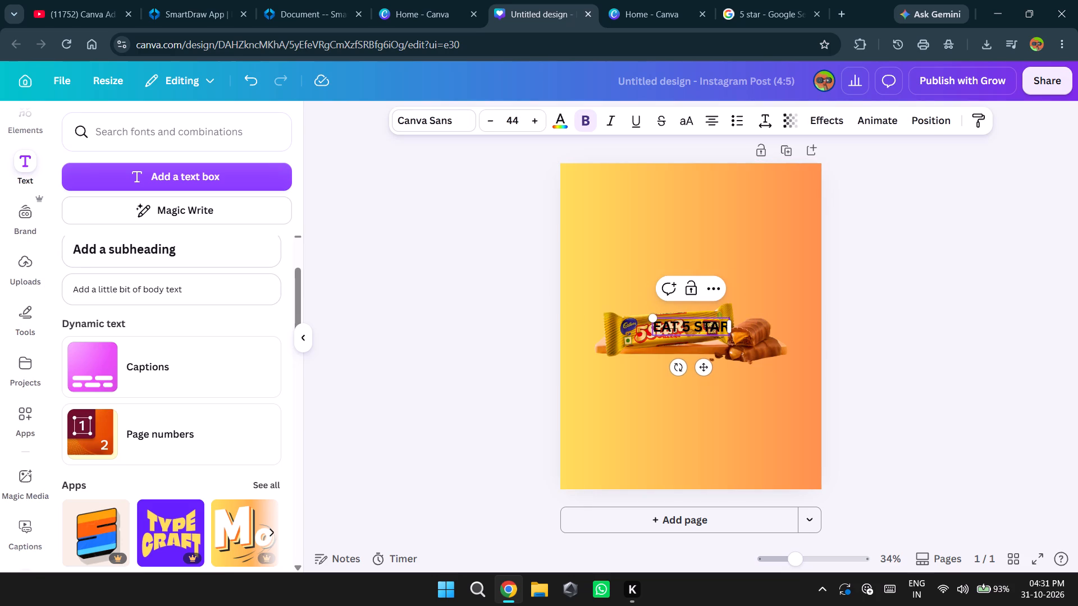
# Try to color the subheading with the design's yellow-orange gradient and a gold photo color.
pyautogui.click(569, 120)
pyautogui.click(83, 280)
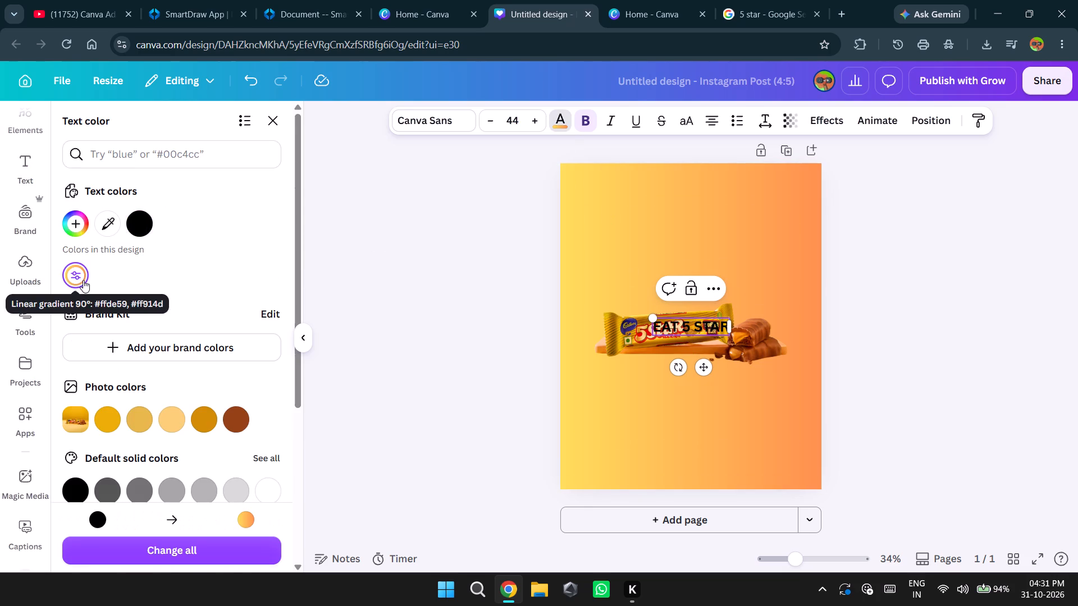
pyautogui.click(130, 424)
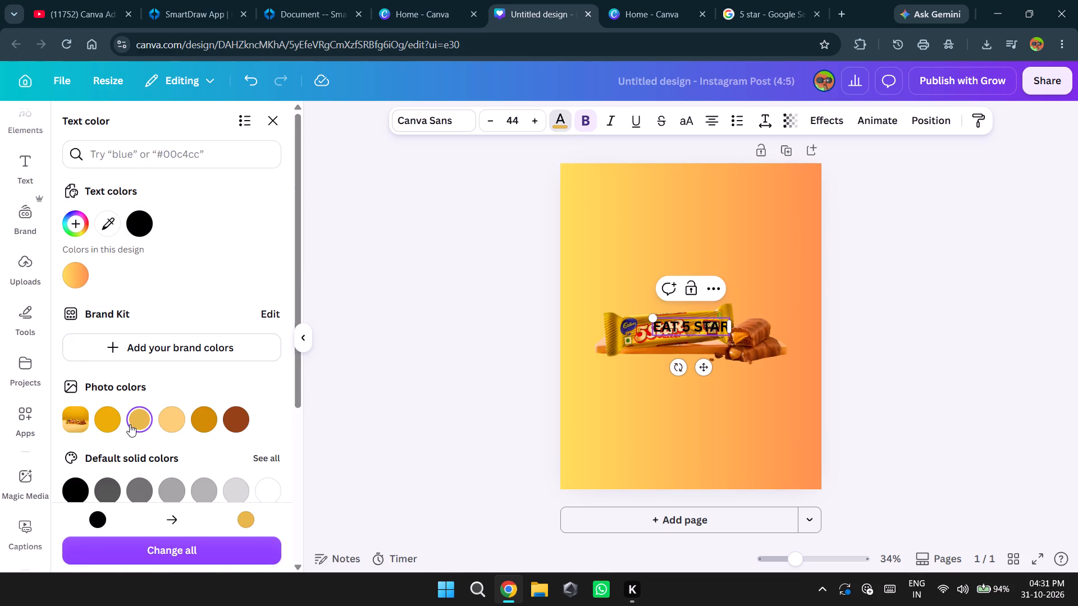
# Select the whole "EAT 5 STAR" text, try gold photo colors and a gray gradient, and settle on the default purple-to-yellow gradient.
pyautogui.doubleClick(724, 327)
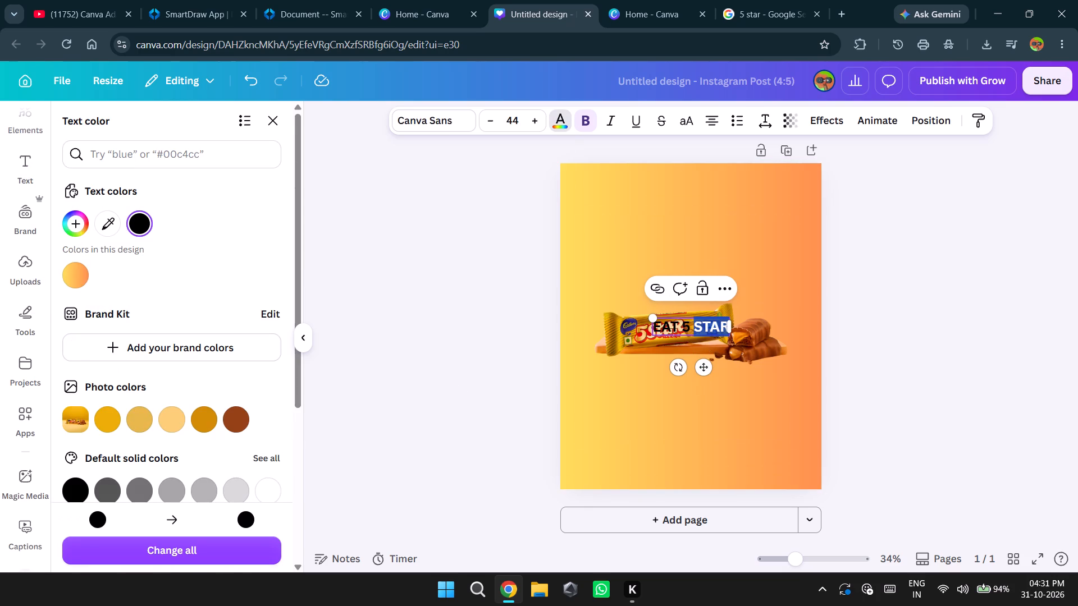
pyautogui.doubleClick(701, 327)
pyautogui.doubleClick(677, 325)
pyautogui.tripleClick(696, 329)
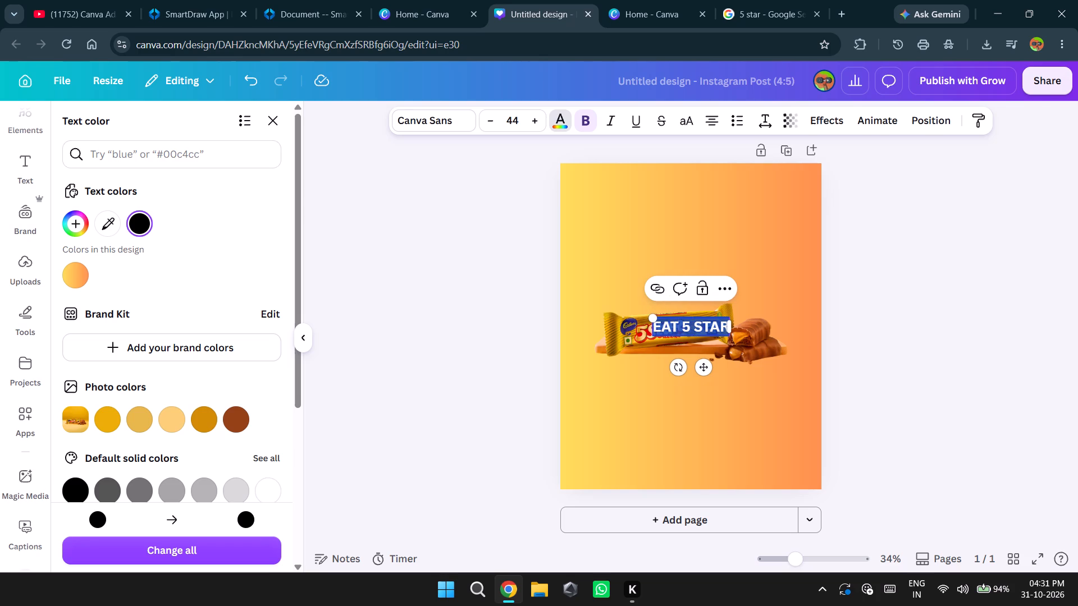
pyautogui.click(563, 121)
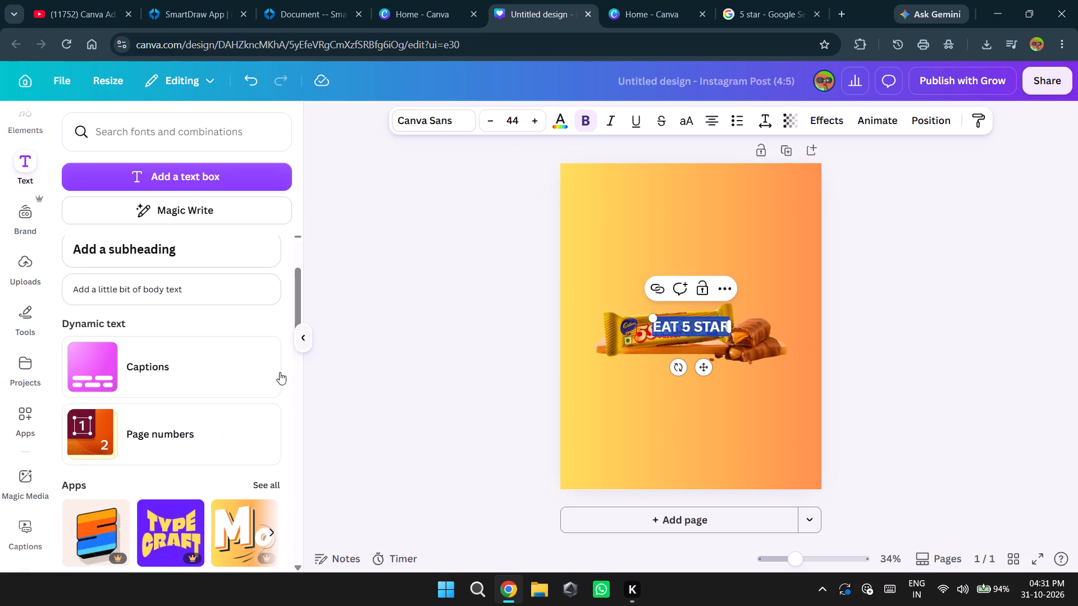
pyautogui.click(560, 122)
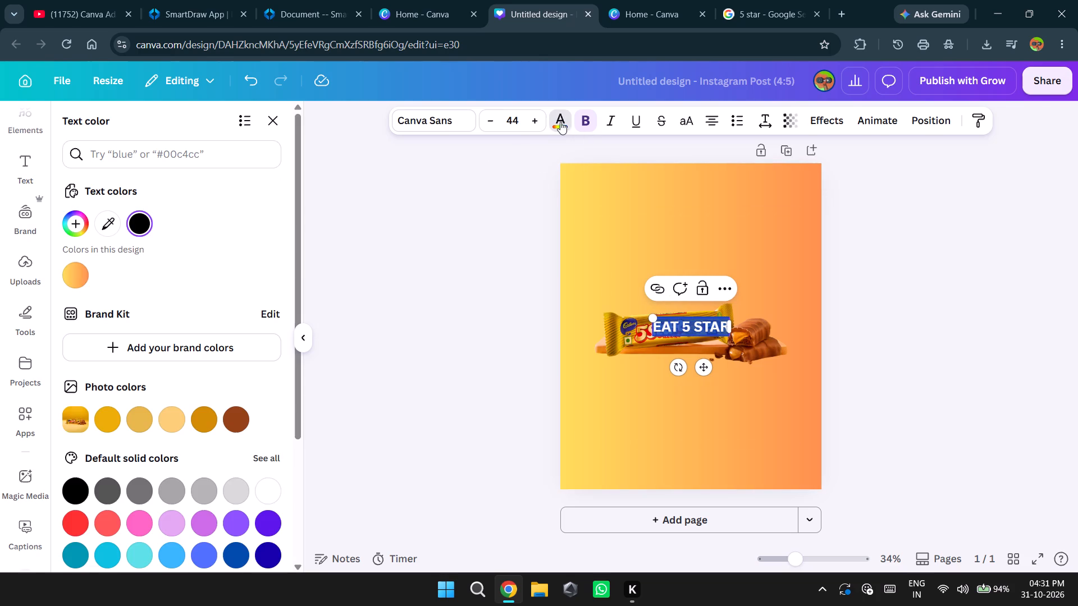
pyautogui.click(131, 422)
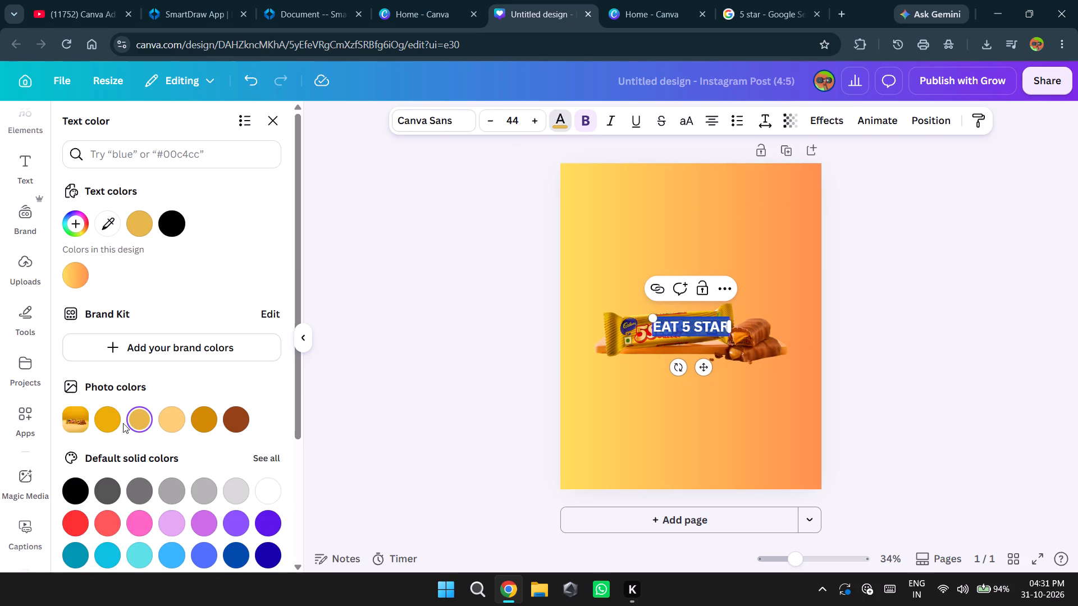
pyautogui.click(104, 426)
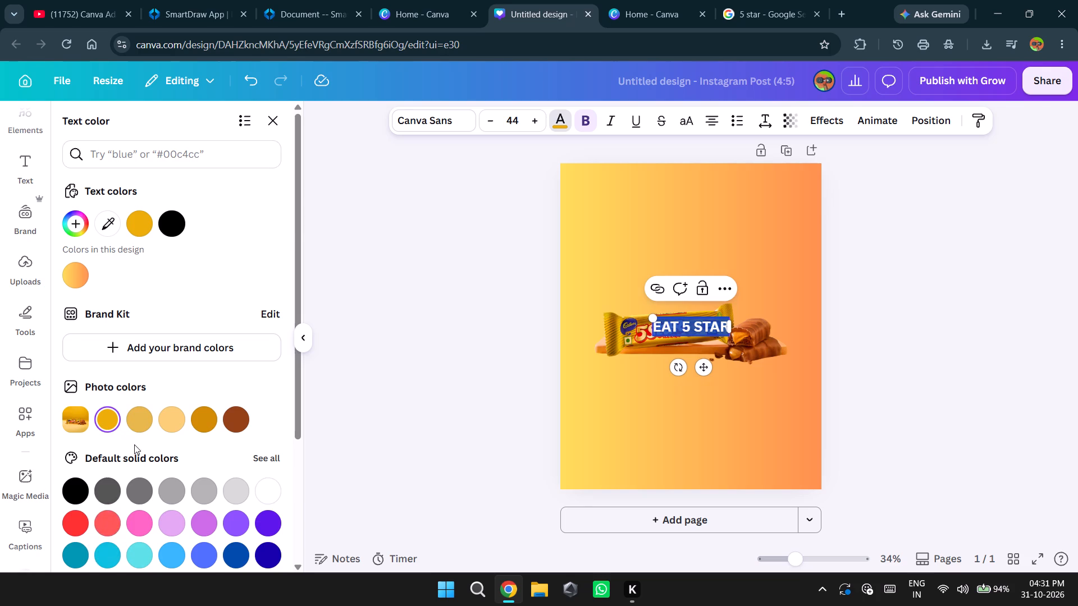
pyautogui.scroll(-2, 134, 444)
pyautogui.click(142, 493)
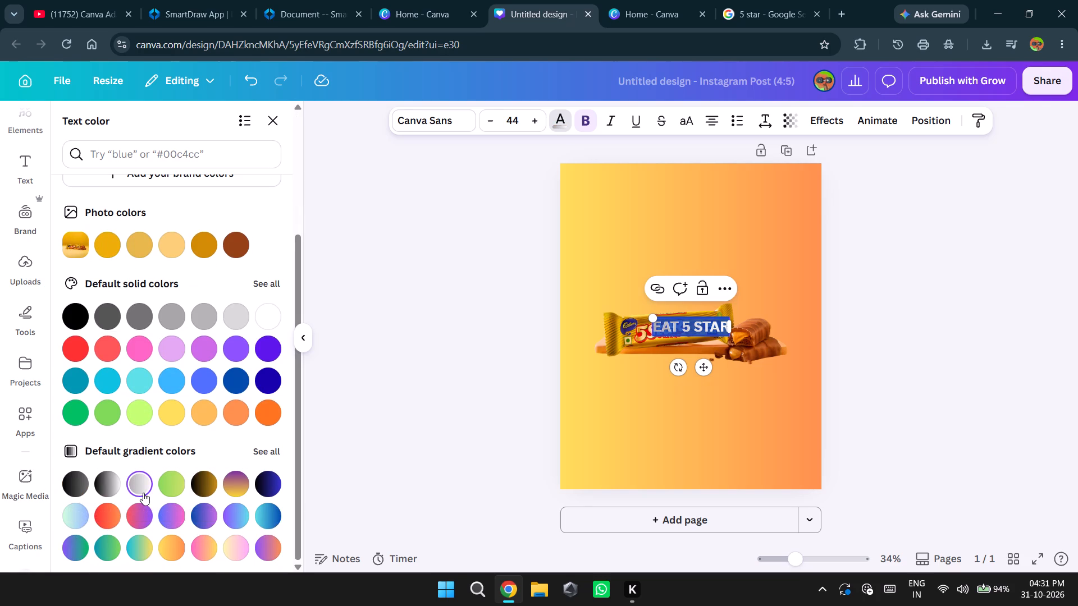
pyautogui.click(233, 479)
pyautogui.scroll(-1, 234, 480)
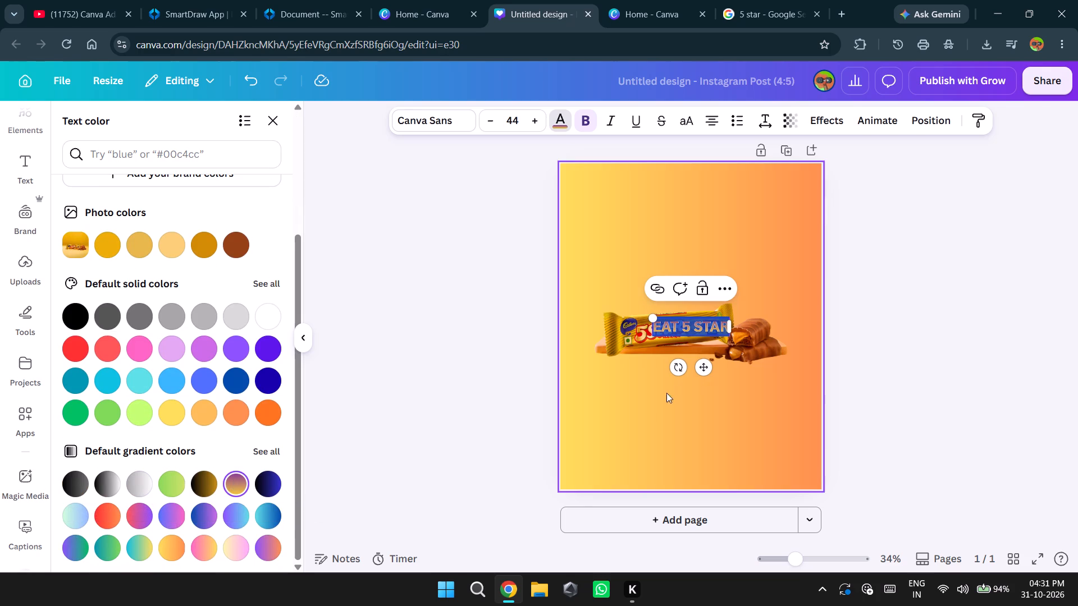
pyautogui.click(741, 462)
# Move the "EAT 5 STAR" text above the chocolate bar and widen its text box.
pyautogui.moveTo(693, 330); pyautogui.dragTo(675, 299)
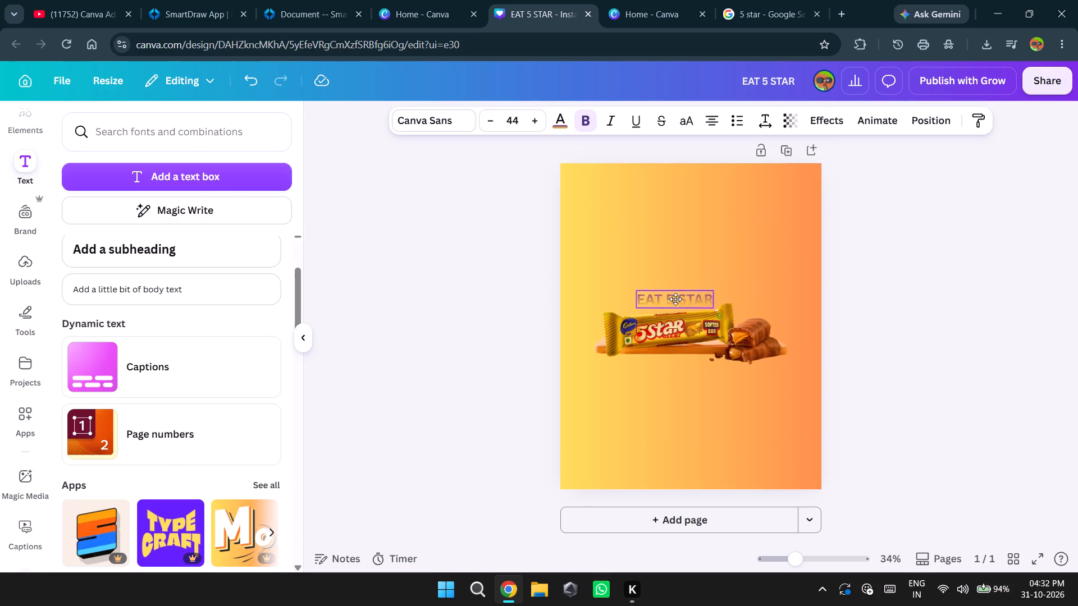
pyautogui.moveTo(675, 299); pyautogui.dragTo(643, 252)
pyautogui.moveTo(683, 252); pyautogui.dragTo(758, 246)
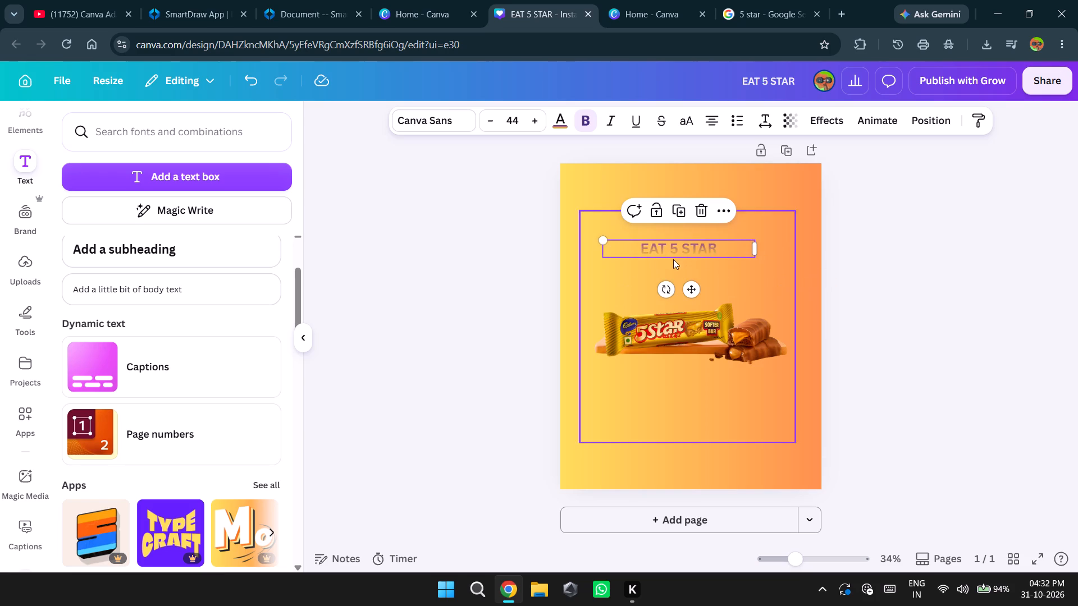
# Reduce the "EAT 5 STAR" text's transparency setting to about 63.
pyautogui.click(671, 245)
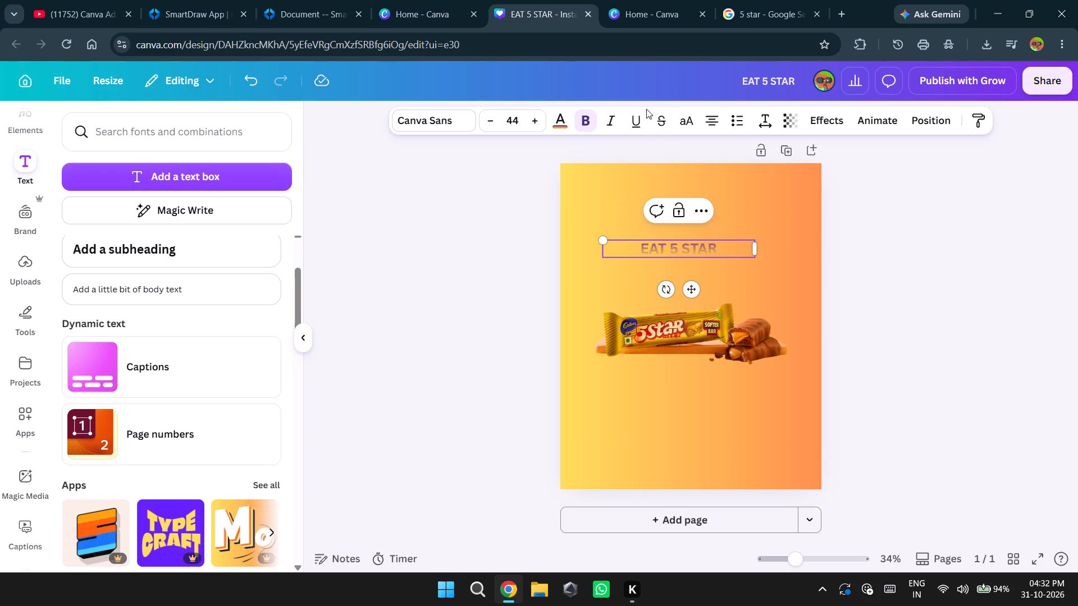
pyautogui.click(794, 118)
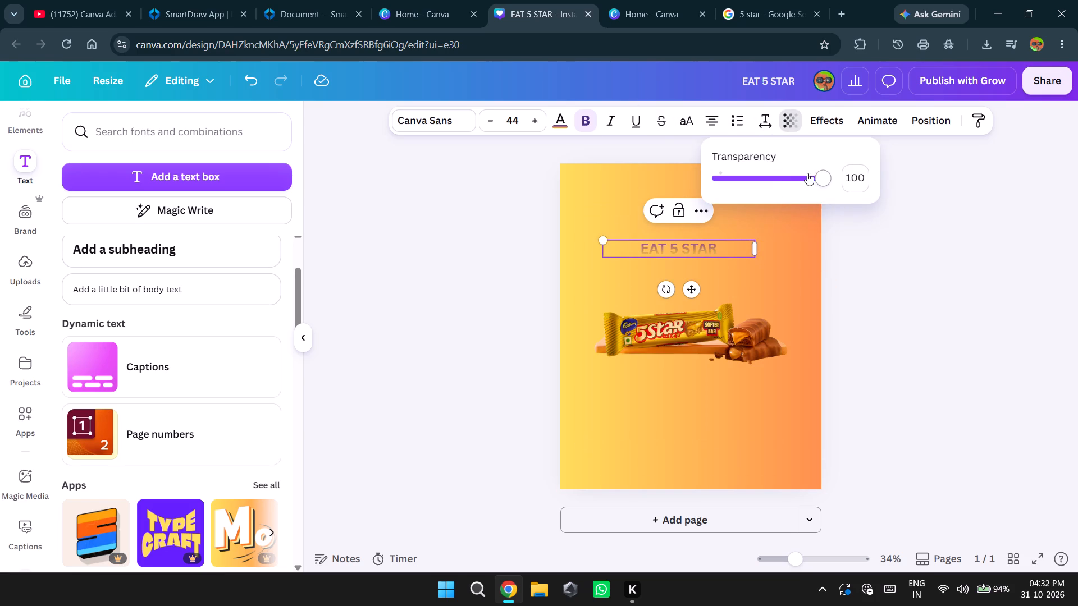
pyautogui.moveTo(819, 177); pyautogui.dragTo(785, 180)
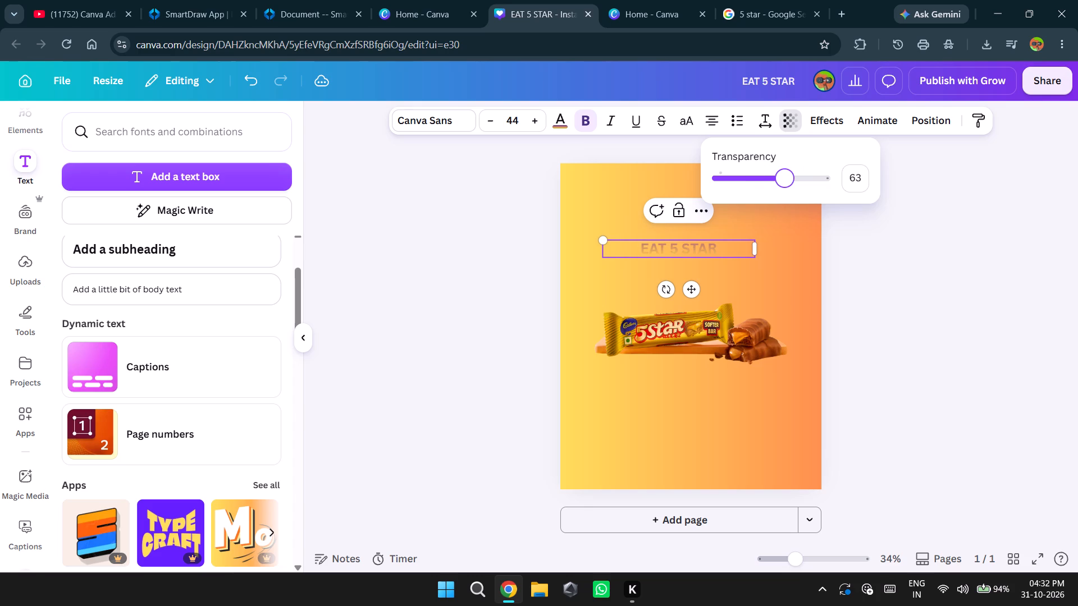
pyautogui.moveTo(785, 180); pyautogui.dragTo(786, 181)
# Try the Glow, Cosmic and Aerobics effects on the "EAT 5 STAR" text and apply the Graffiti effect.
pyautogui.click(828, 125)
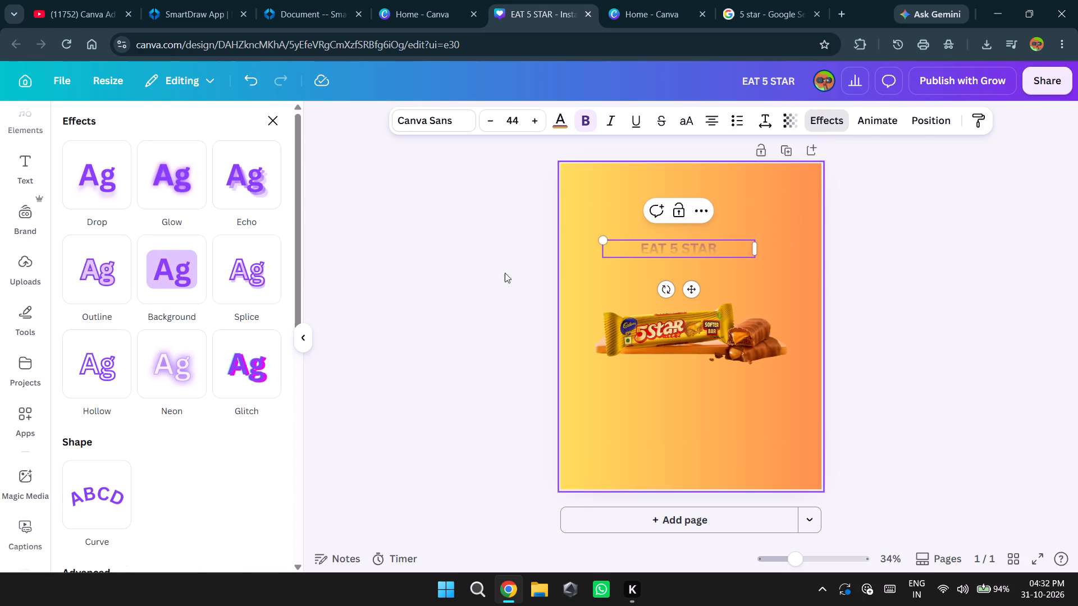
pyautogui.click(165, 201)
pyautogui.scroll(-3, 190, 362)
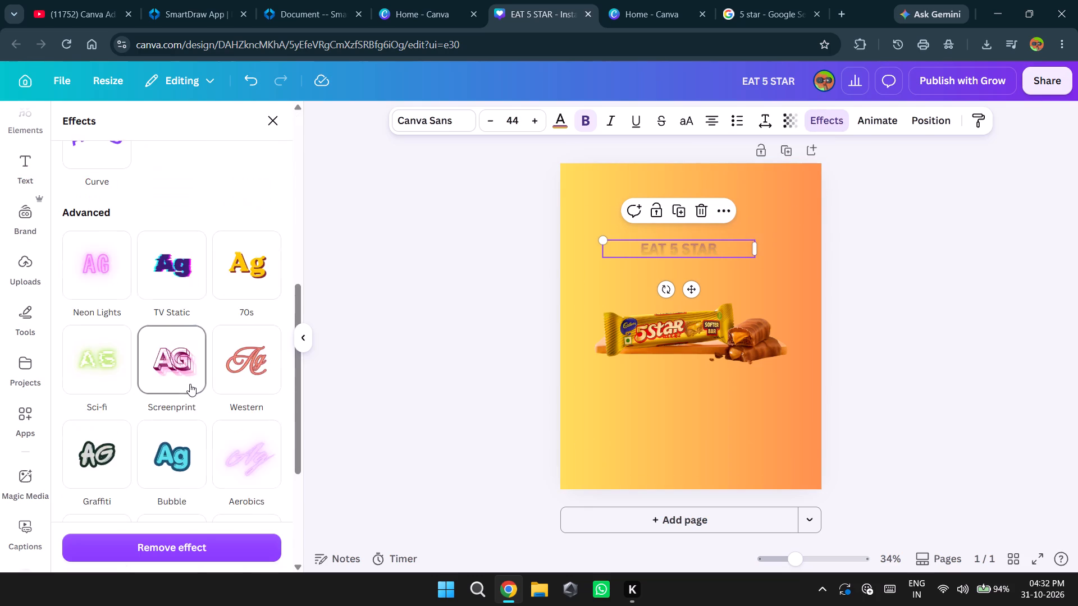
pyautogui.scroll(-2, 190, 384)
pyautogui.click(186, 337)
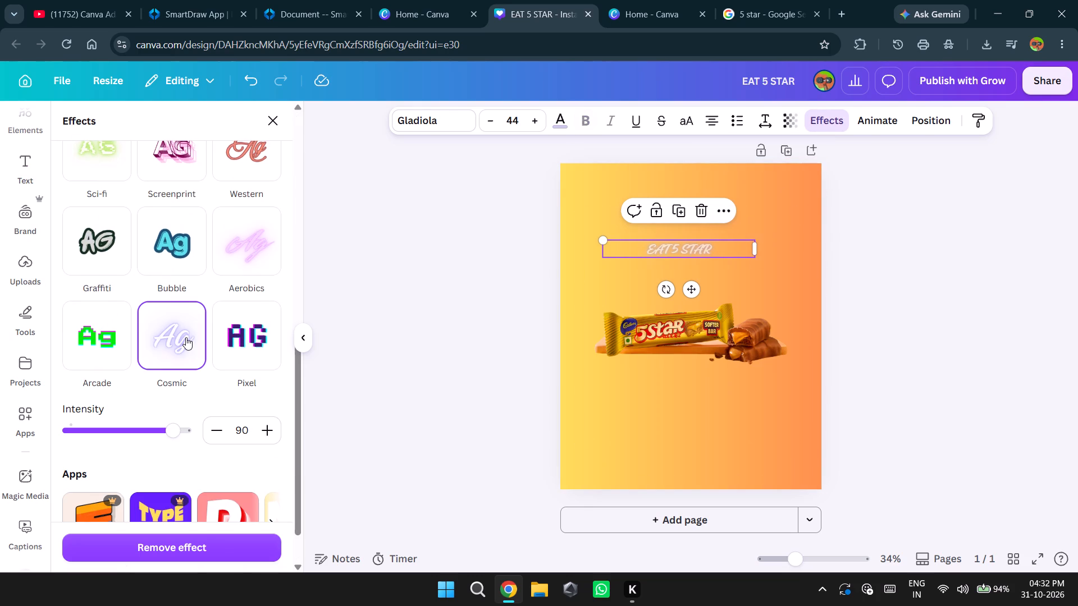
pyautogui.click(258, 237)
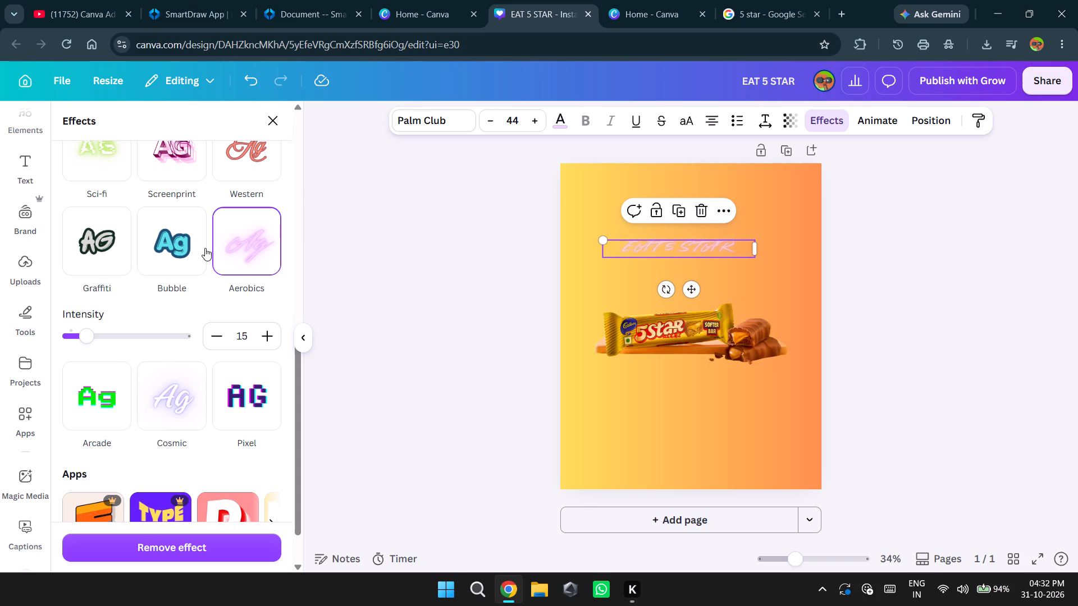
pyautogui.click(92, 241)
pyautogui.scroll(-7, 196, 378)
pyautogui.scroll(3, 199, 391)
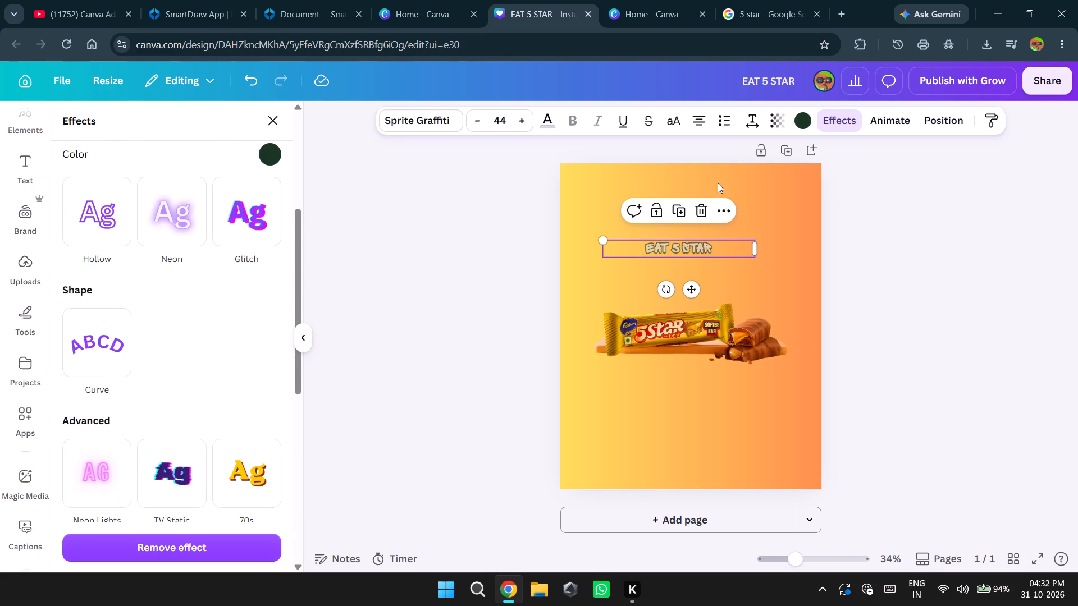
# Look through the animation, effect and spacing options available for the "EAT 5 STAR" text.
pyautogui.click(901, 121)
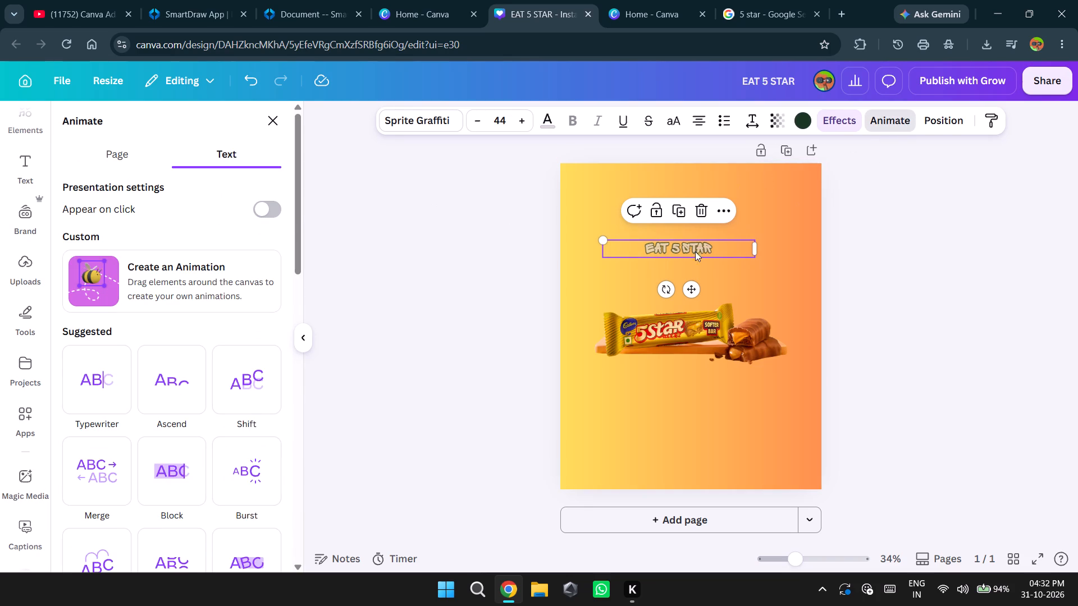
pyautogui.scroll(-3, 147, 319)
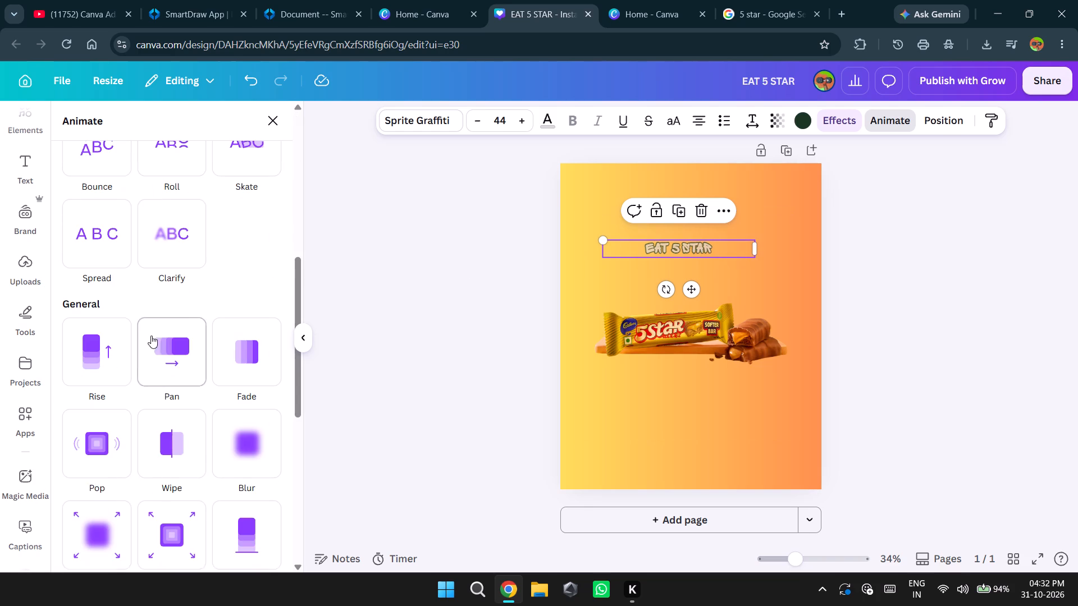
pyautogui.scroll(-3, 184, 444)
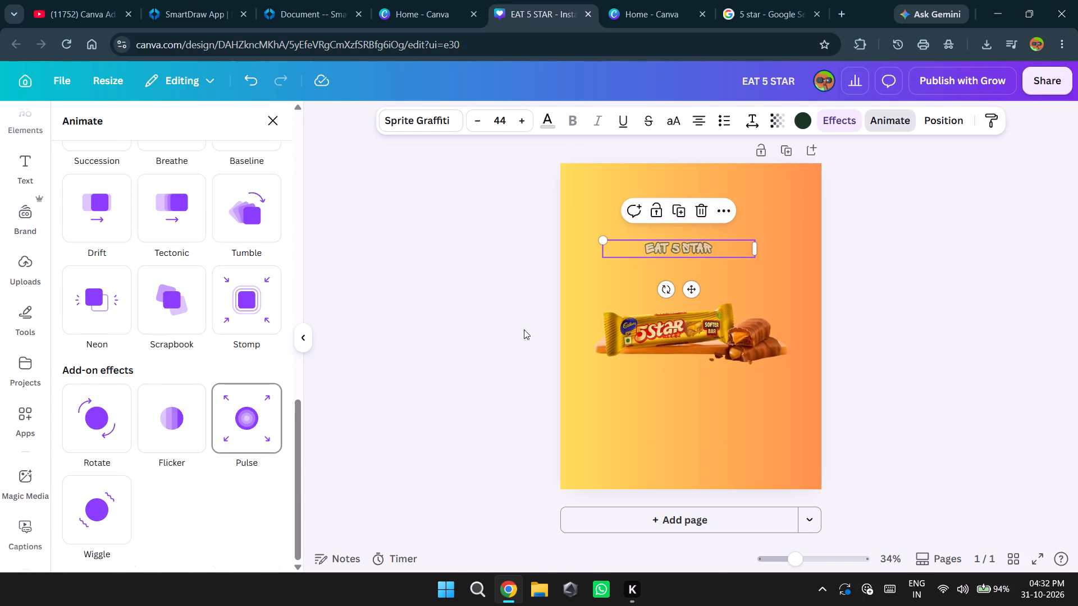
pyautogui.click(888, 117)
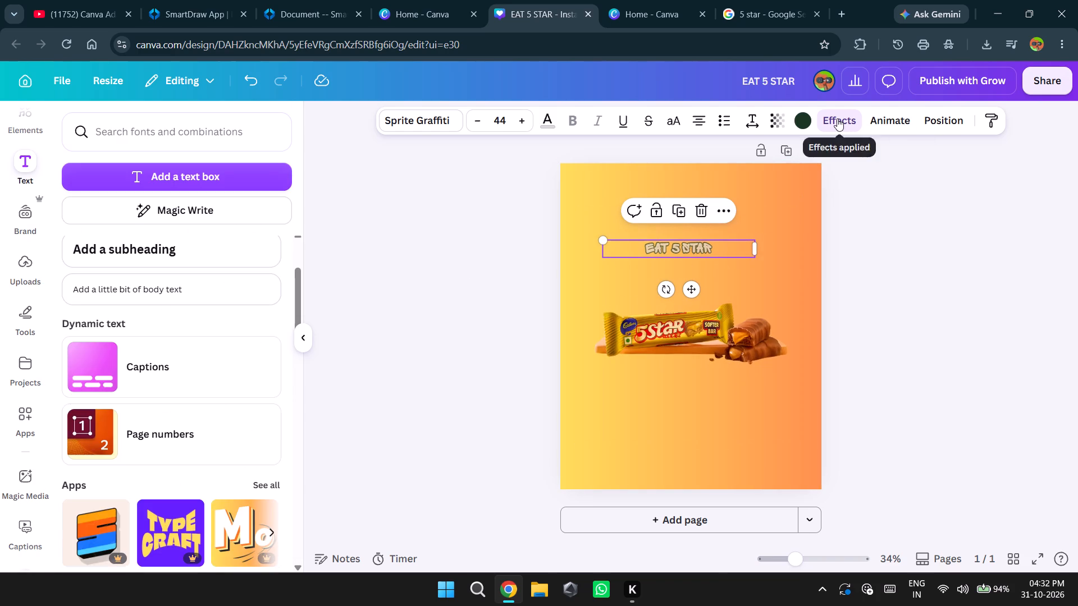
pyautogui.click(837, 118)
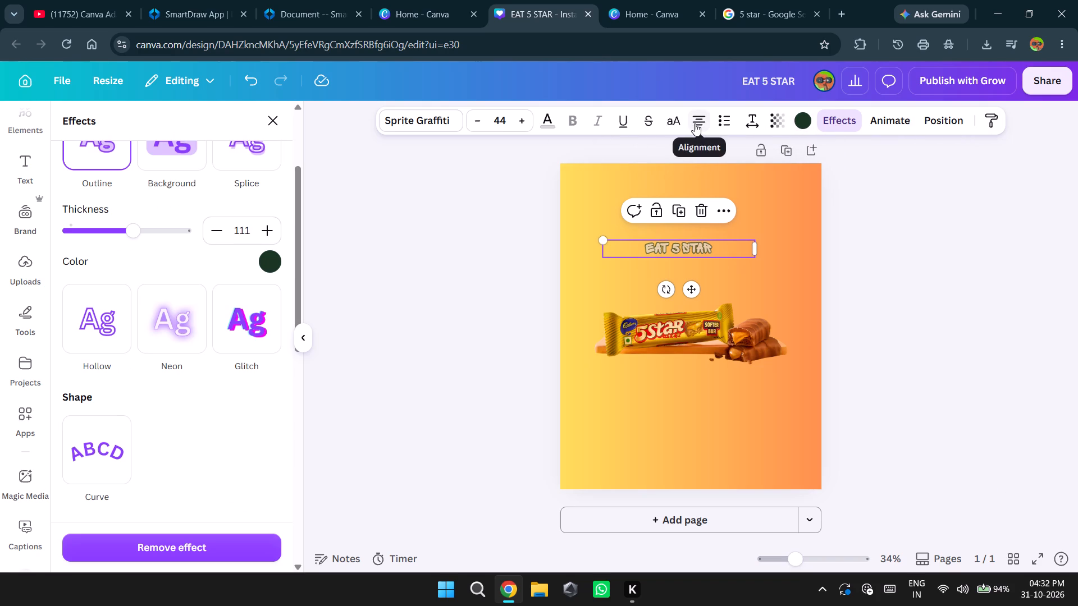
pyautogui.click(748, 120)
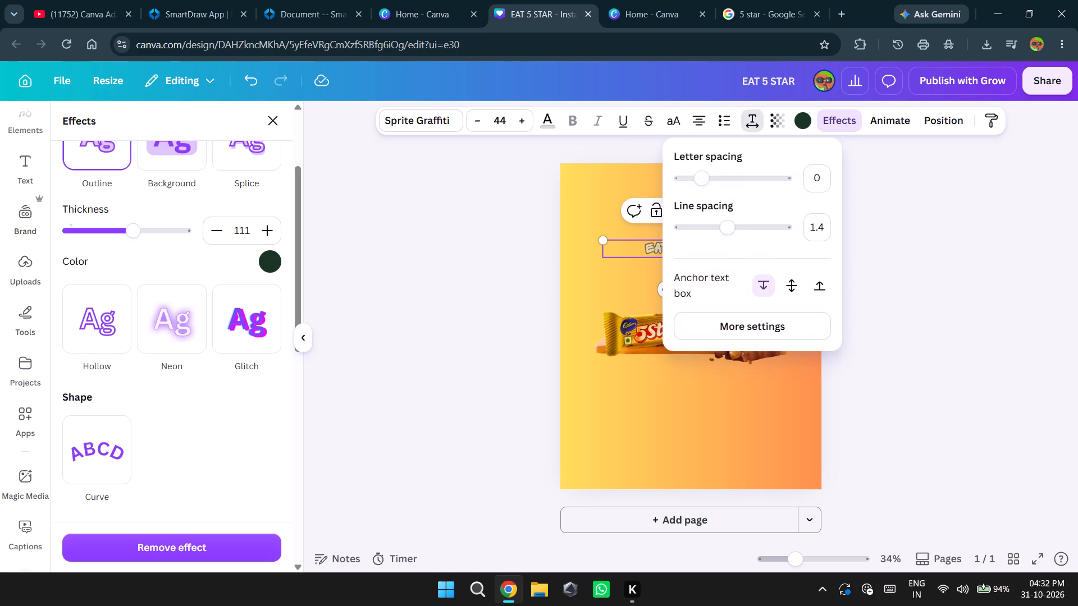
pyautogui.moveTo(730, 227); pyautogui.dragTo(724, 227)
pyautogui.click(724, 227)
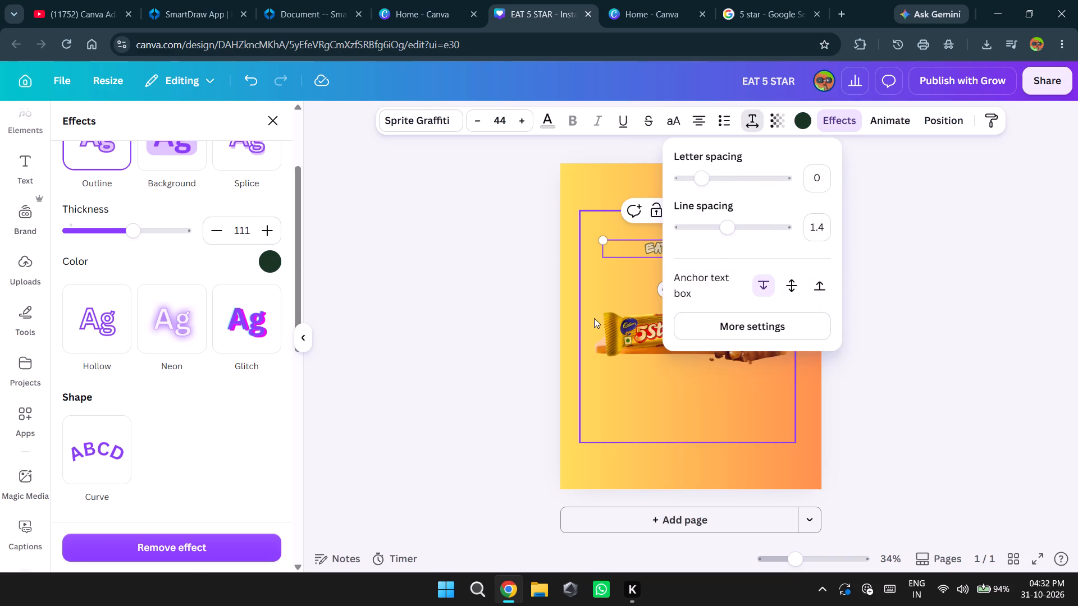
# Examine the additional options for the "EAT 5 STAR" text and browse the ready-made font combinations.
pyautogui.click(594, 318)
pyautogui.doubleClick(703, 246)
pyautogui.click(700, 248)
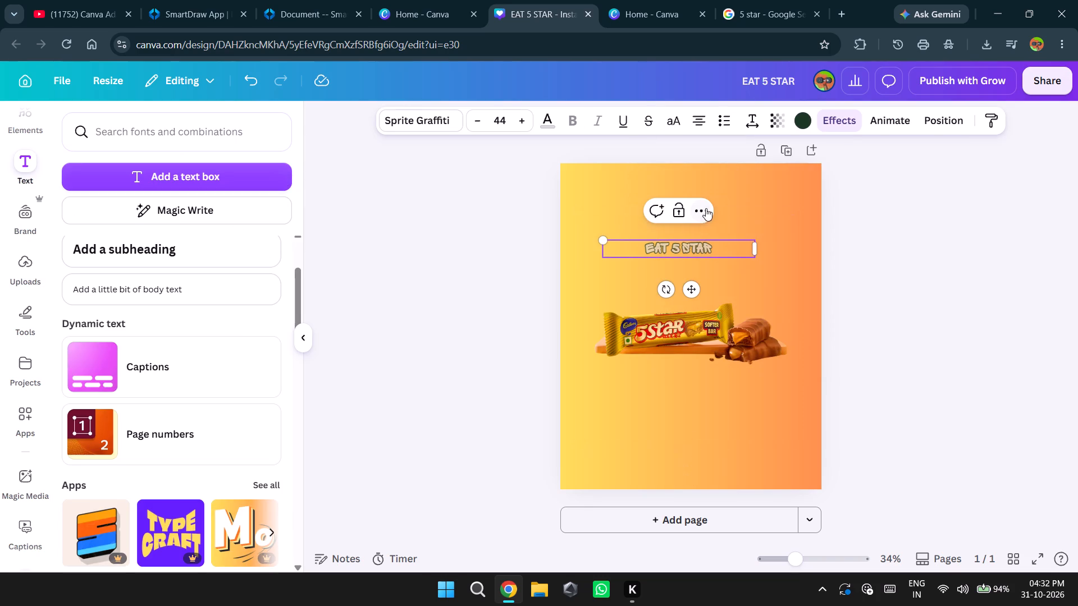
pyautogui.click(706, 208)
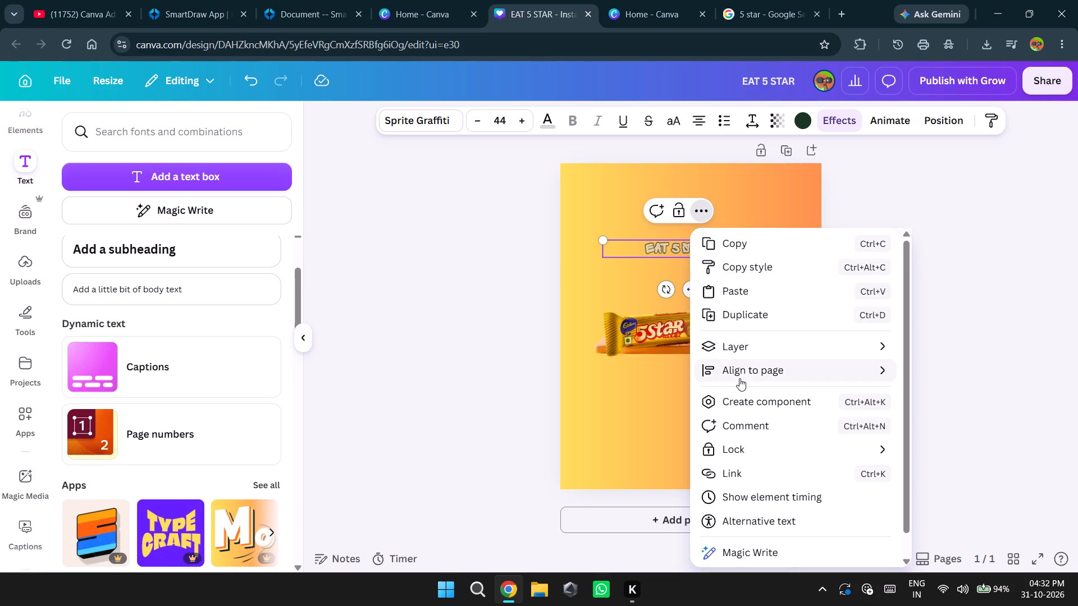
pyautogui.scroll(-1, 747, 418)
pyautogui.scroll(-2, 758, 464)
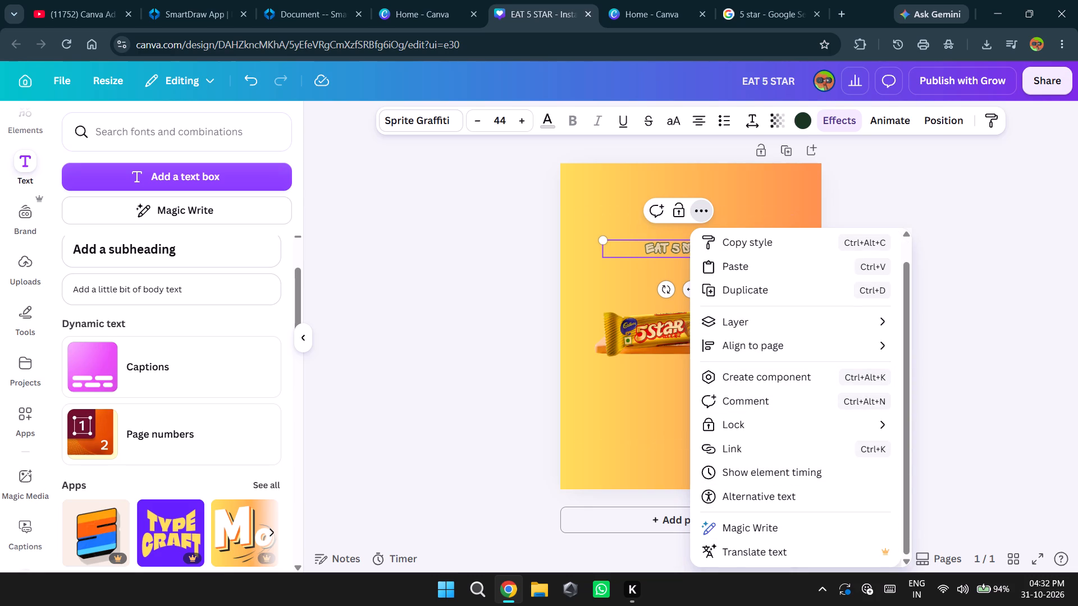
pyautogui.click(660, 254)
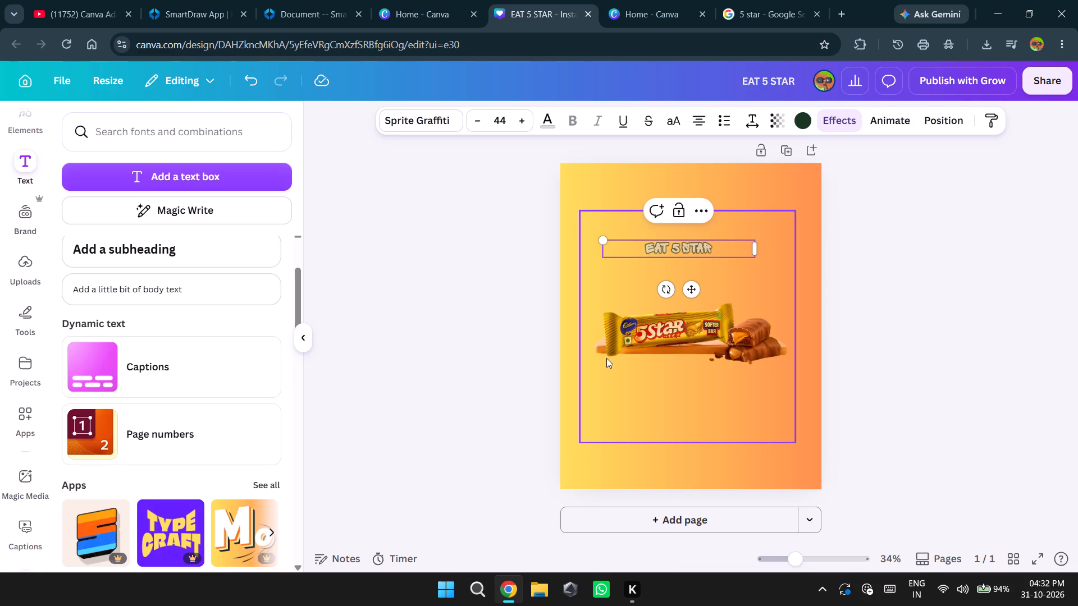
pyautogui.scroll(-3, 177, 380)
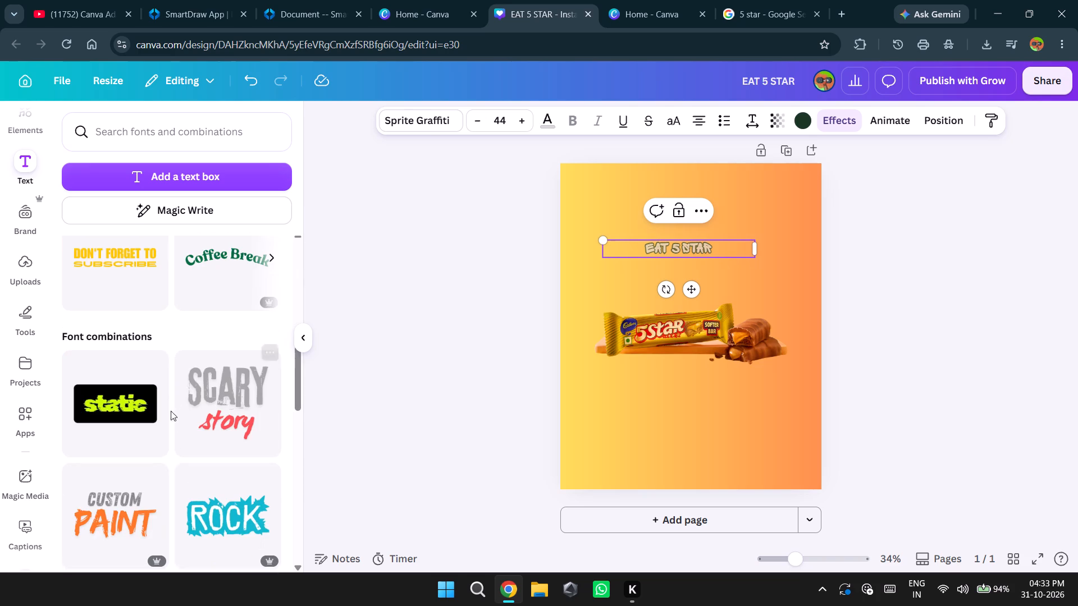
pyautogui.scroll(-4, 166, 456)
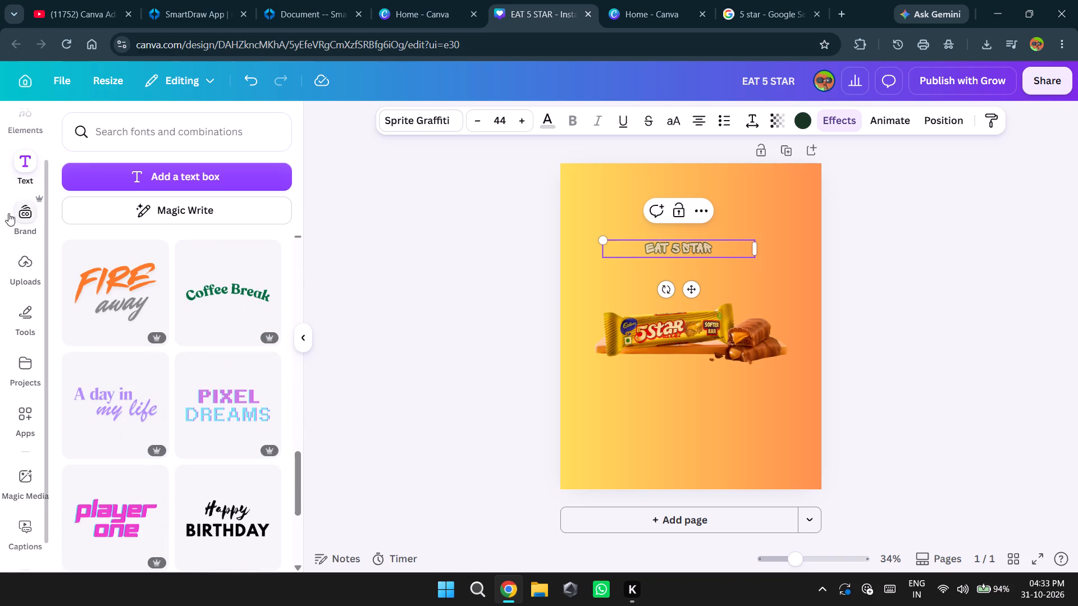
pyautogui.click(29, 160)
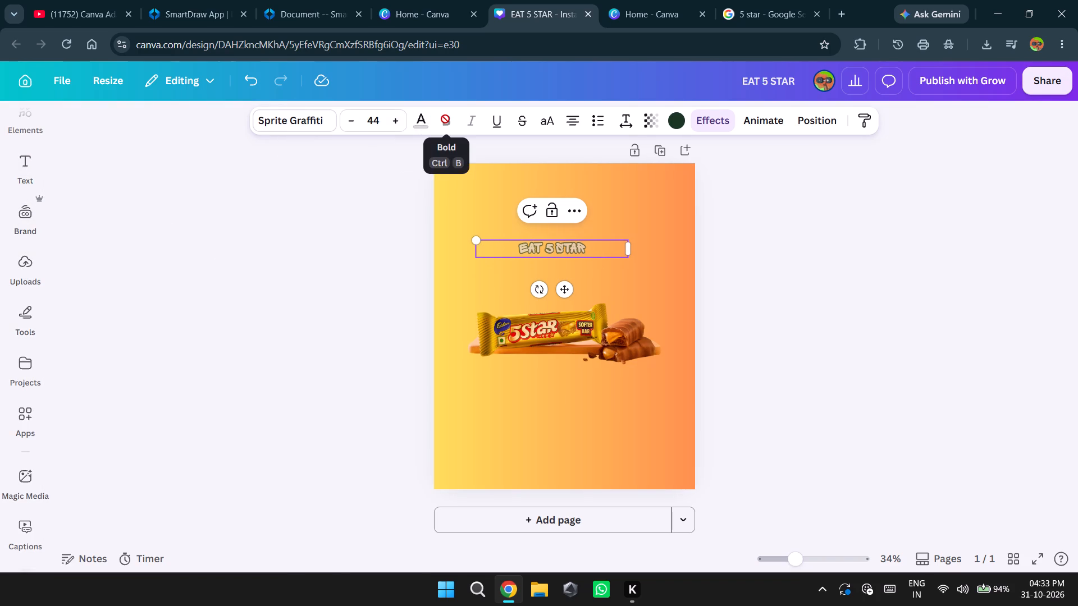
# Switch to the YouTube tutorial and watch how the "BUY NOW" cookie ad is completed, pausing and resuming playback.
pyautogui.click(107, 0)
pyautogui.click(409, 273)
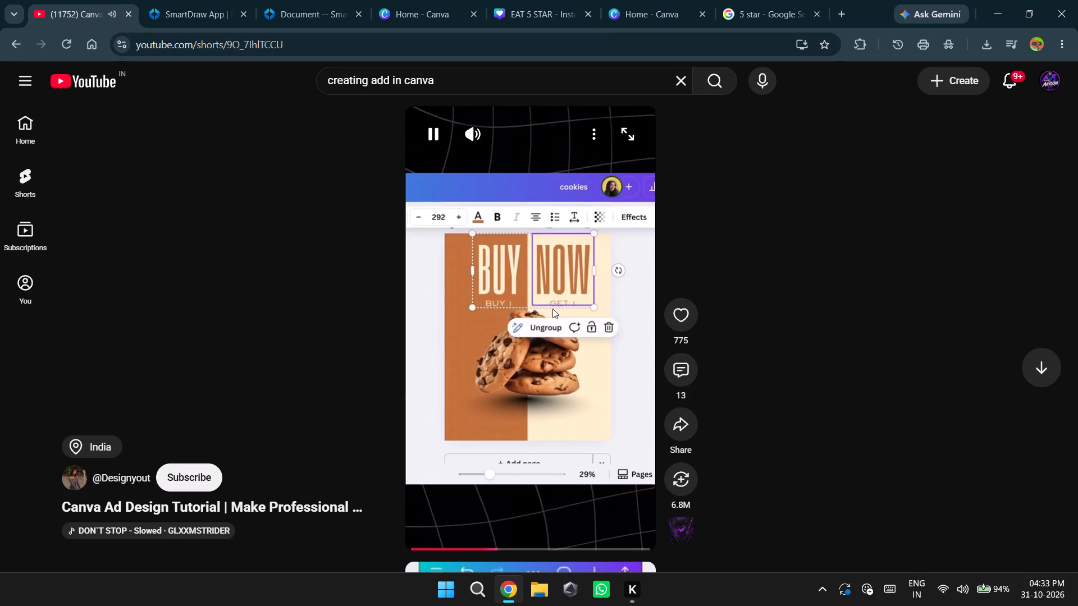
pyautogui.click(552, 309)
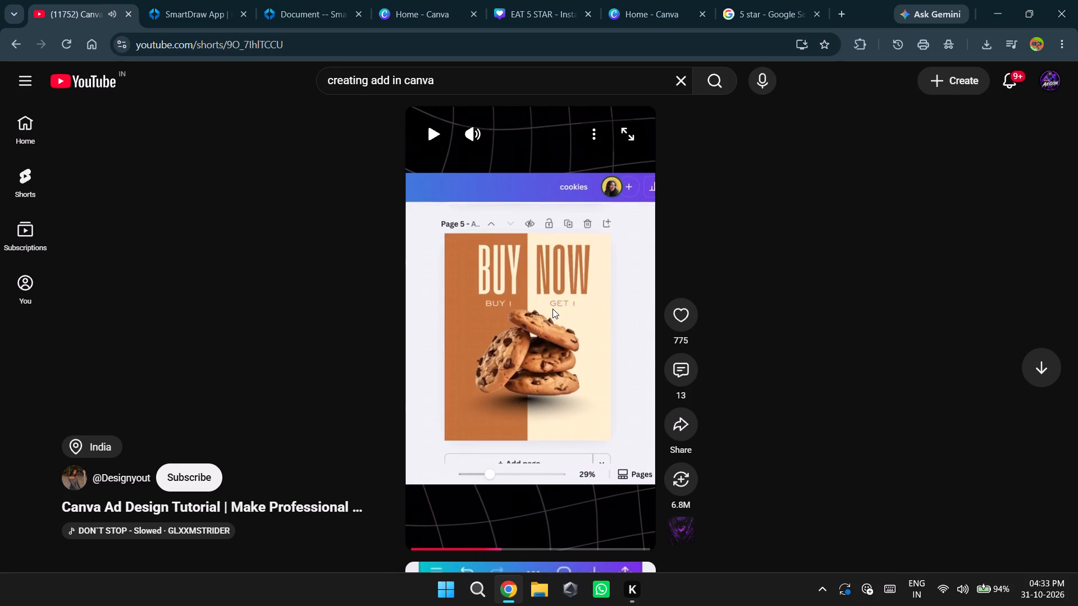
pyautogui.click(552, 309)
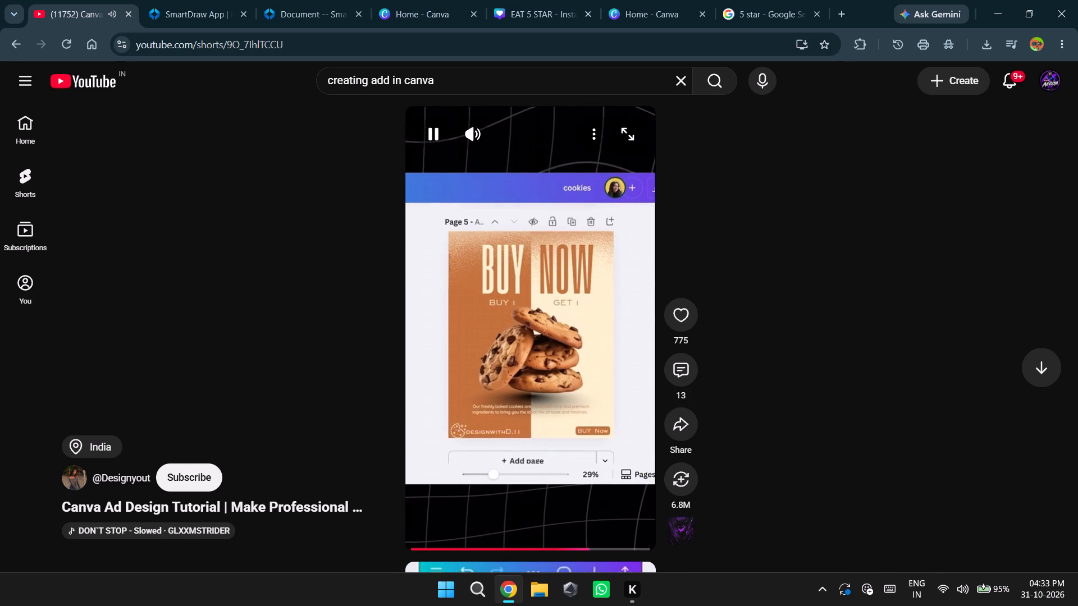
pyautogui.click(527, 332)
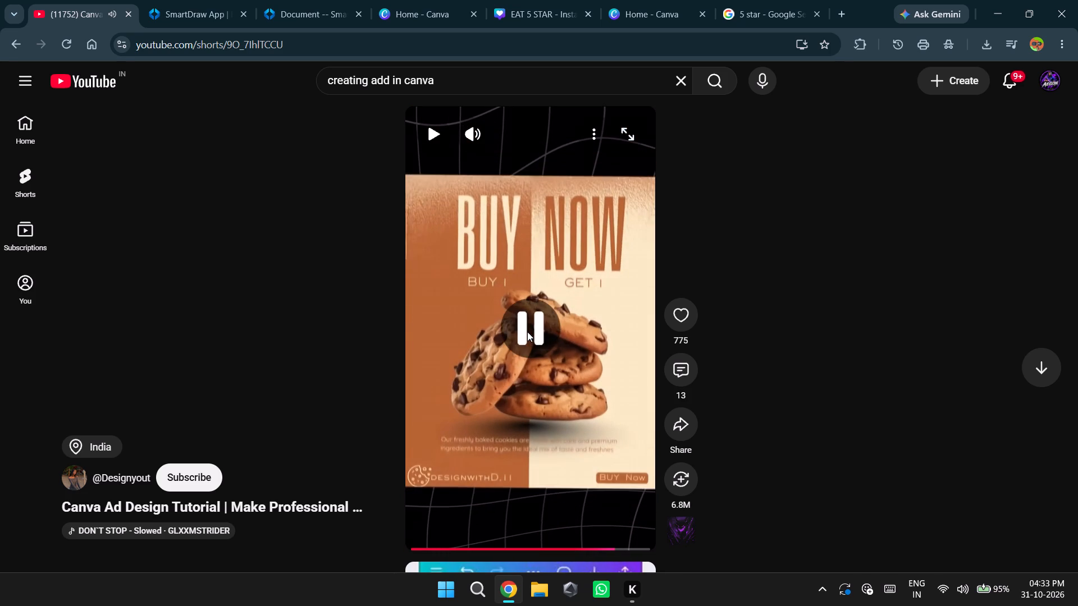
pyautogui.click(527, 332)
pyautogui.click(531, 335)
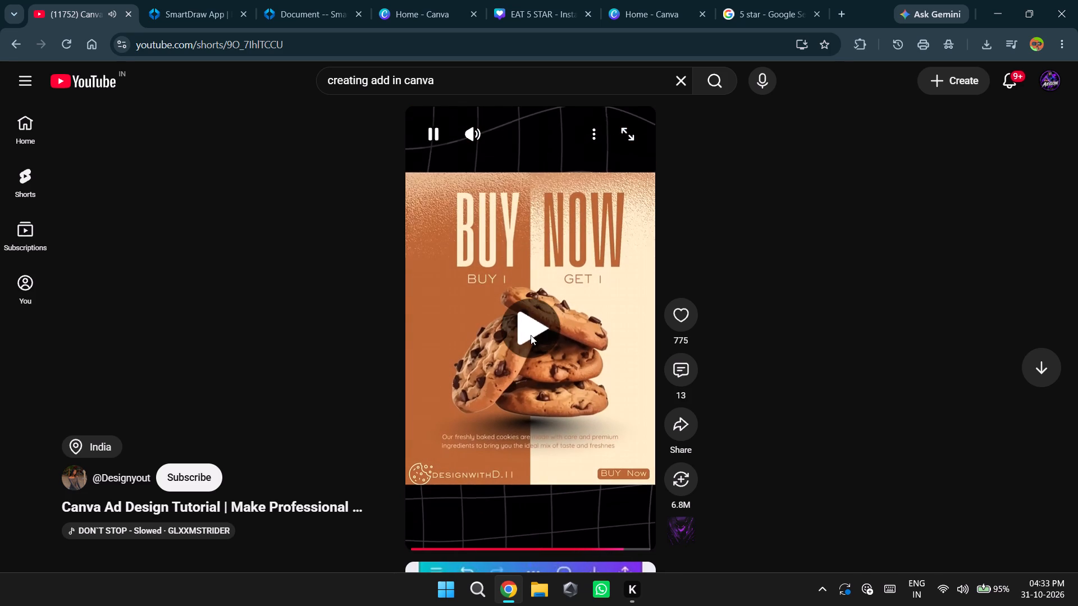
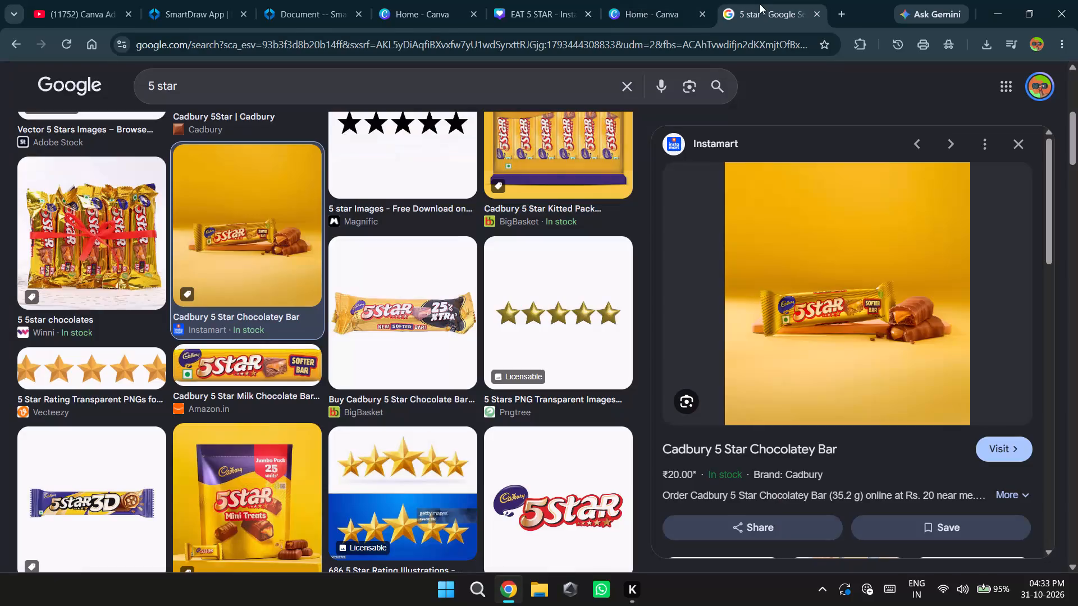
# Save the Tangy Shop image of the 5 Star bar with broken caramel pieces to Downloads as "5 STAR.JPG", replacing the existing file.
pyautogui.scroll(-4, 348, 320)
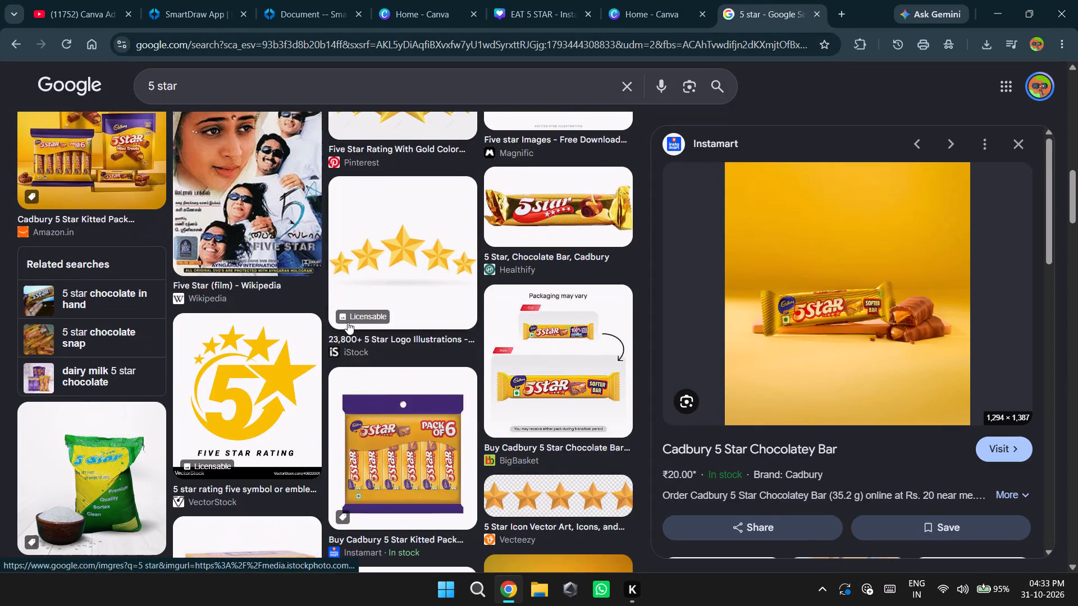
pyautogui.scroll(-3, 348, 322)
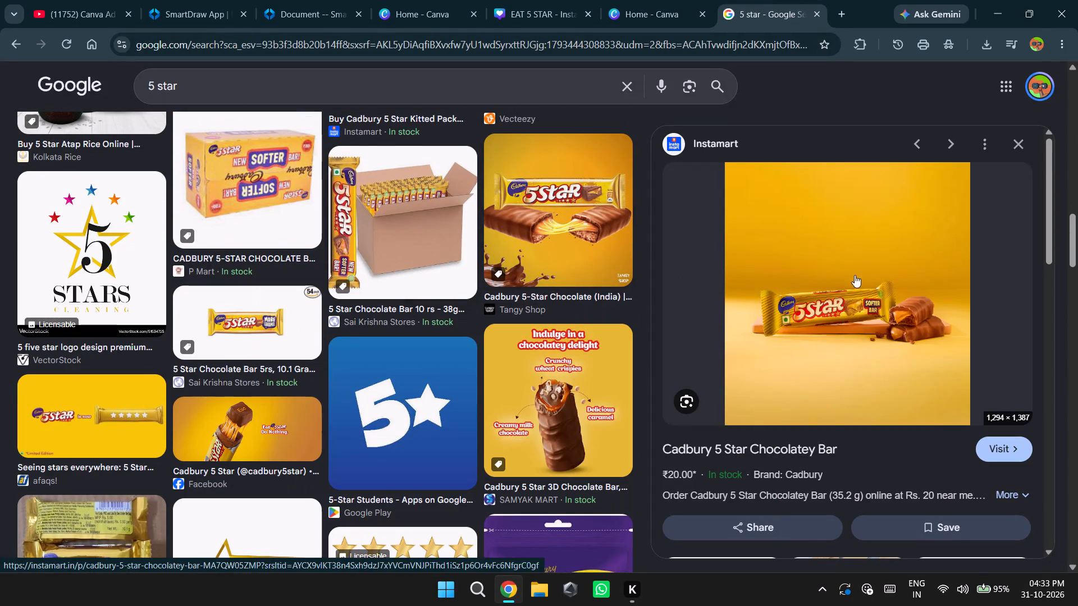
pyautogui.rightClick(569, 204)
pyautogui.click(636, 426)
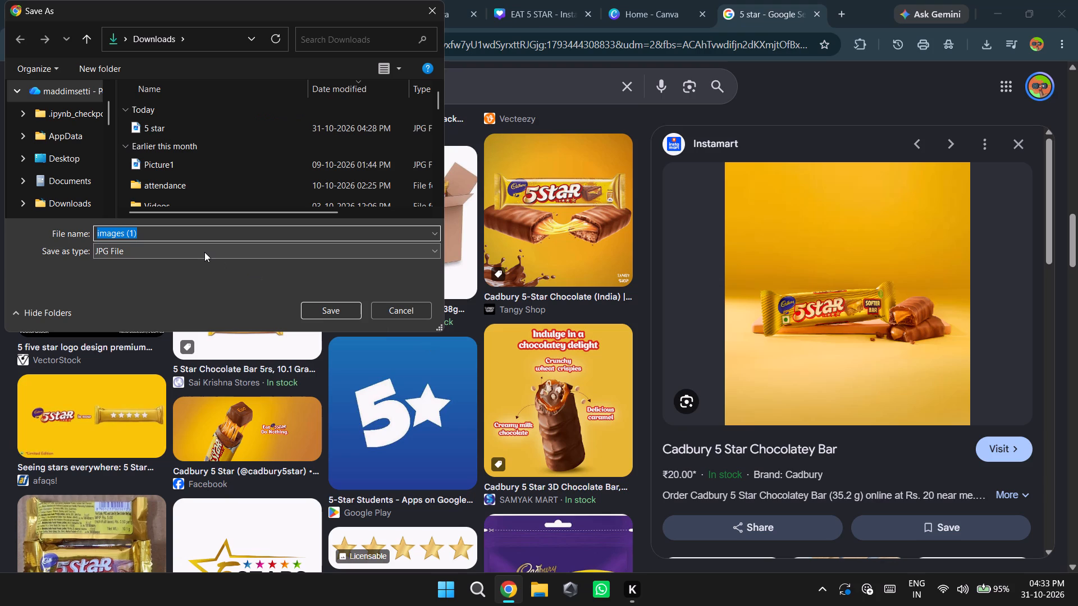
pyautogui.press('BackSpace')
pyautogui.write('5 START')
pyautogui.press('BackSpace')
pyautogui.write('.JPG')
pyautogui.press('Return')
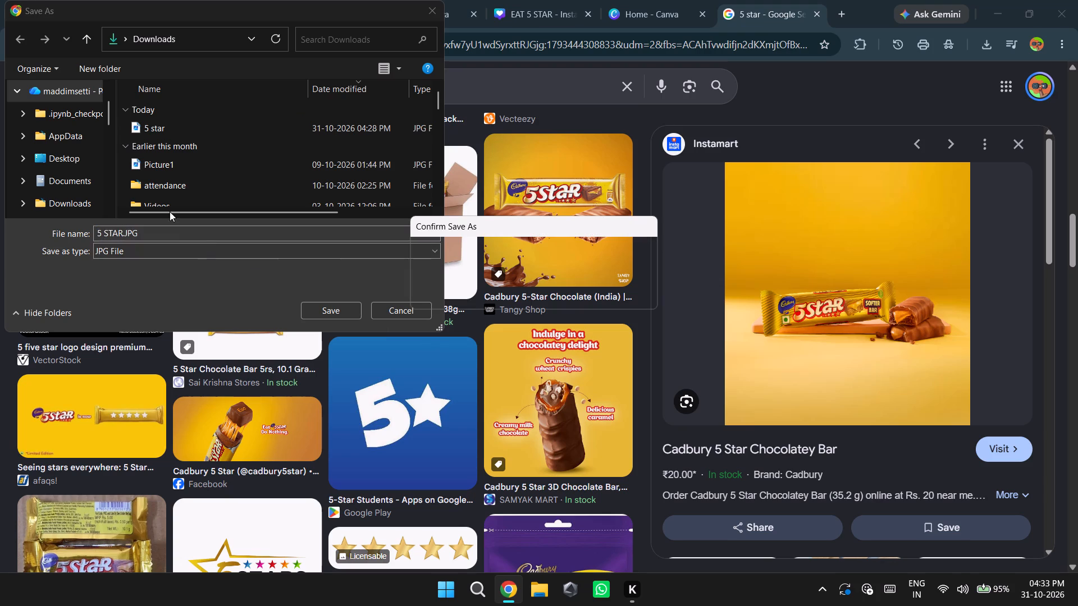
pyautogui.click(563, 289)
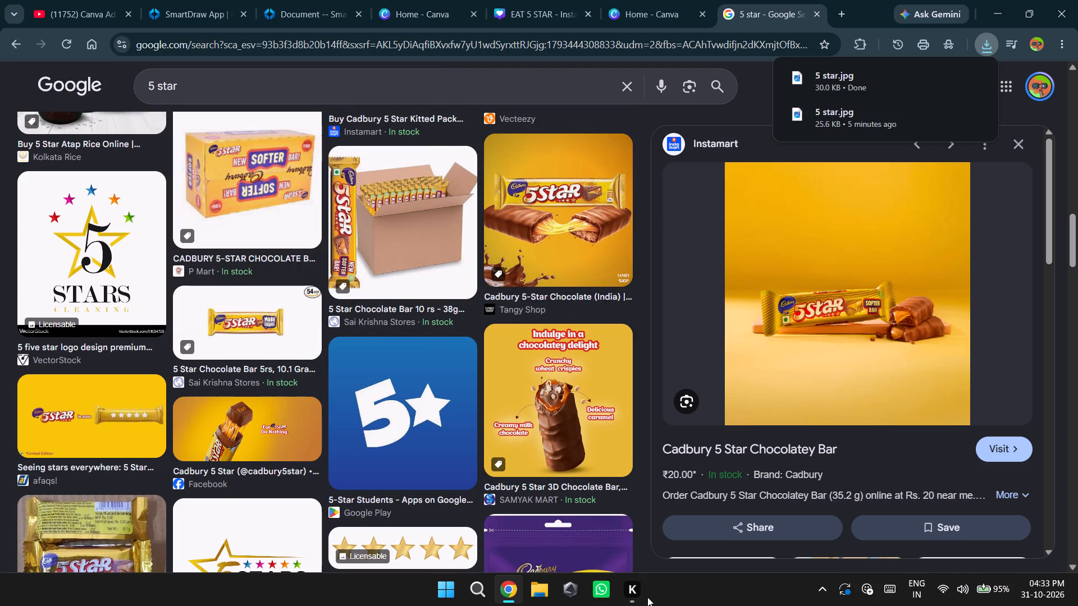
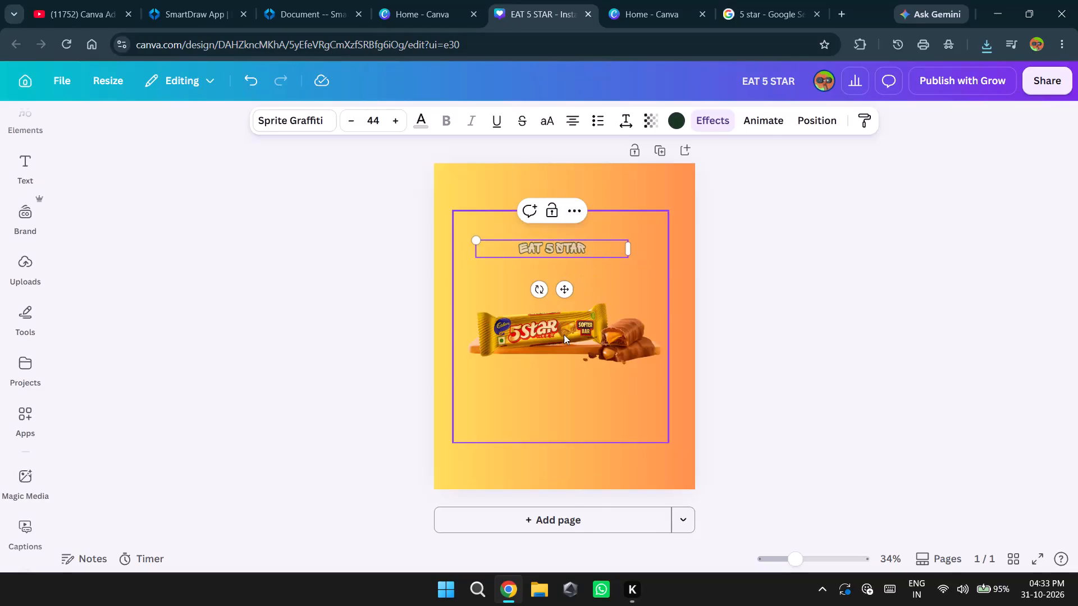
# Delete the existing 5 Star product image and the "EAT 5 STAR" headline from the page.
pyautogui.rightClick(564, 334)
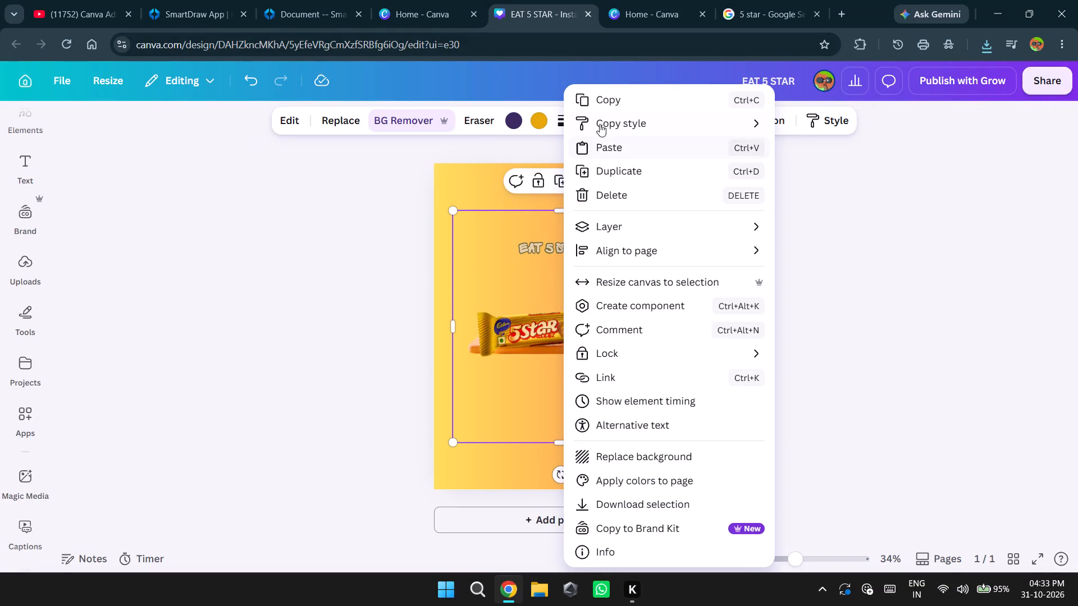
pyautogui.click(621, 192)
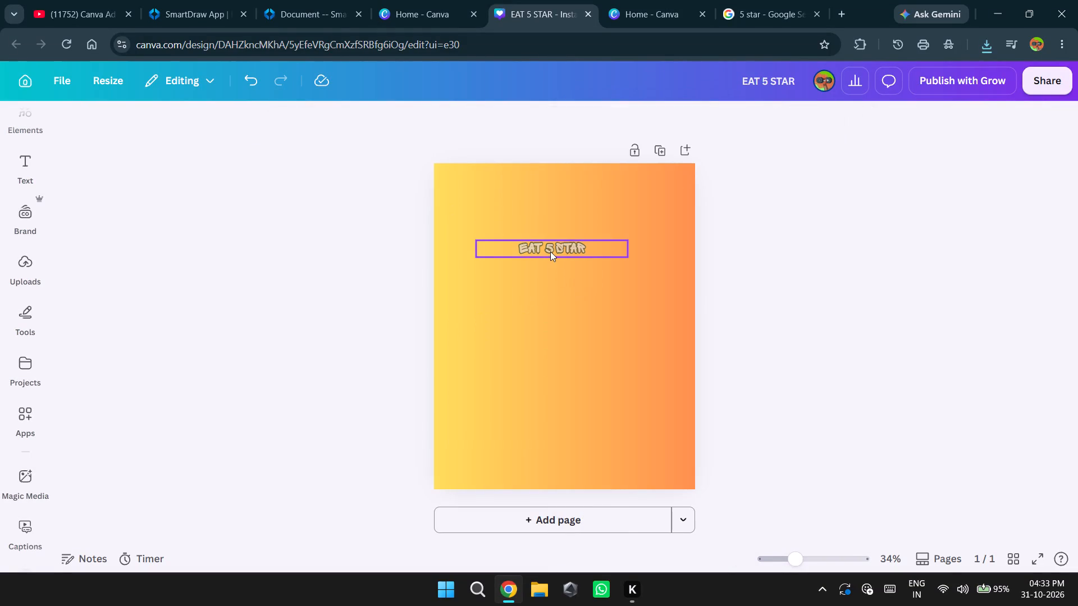
pyautogui.rightClick(550, 251)
pyautogui.click(583, 315)
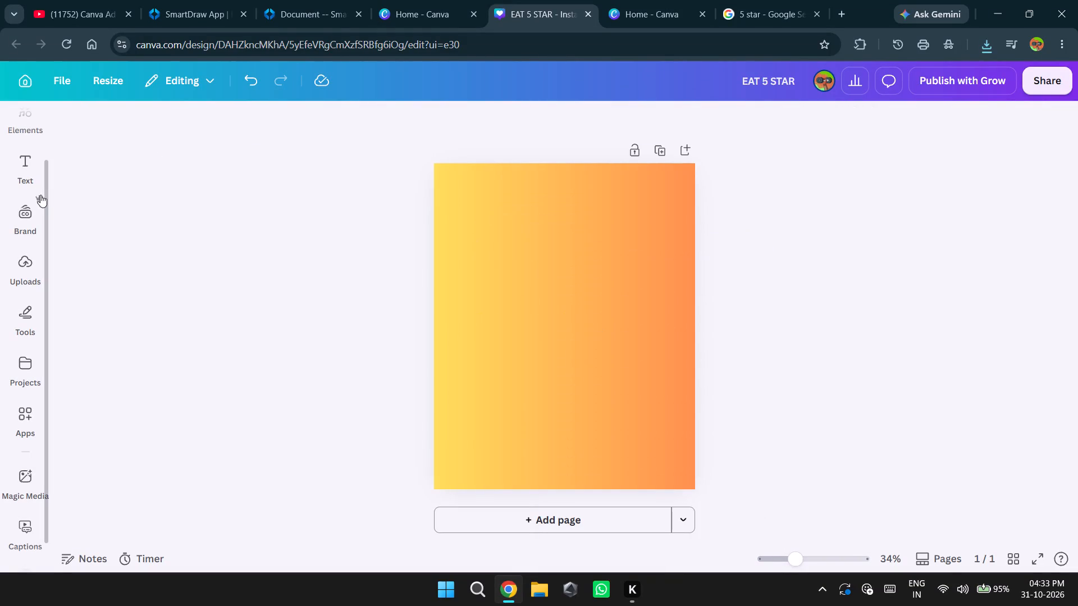
# Upload the saved 5 Star image with broken caramel pieces from Downloads and add it to the page.
pyautogui.click(21, 272)
pyautogui.click(127, 166)
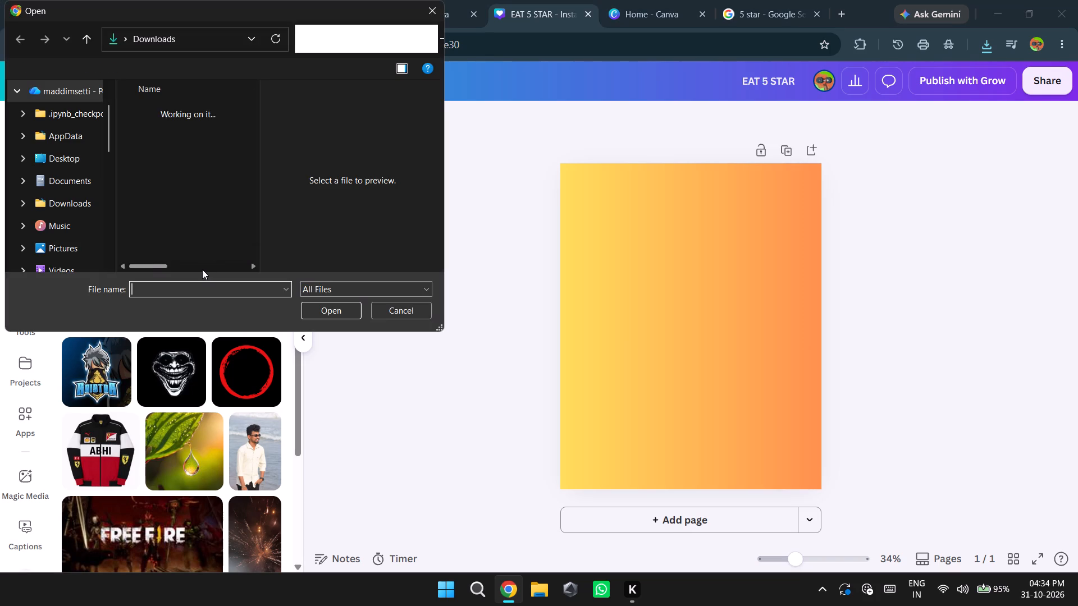
pyautogui.doubleClick(144, 133)
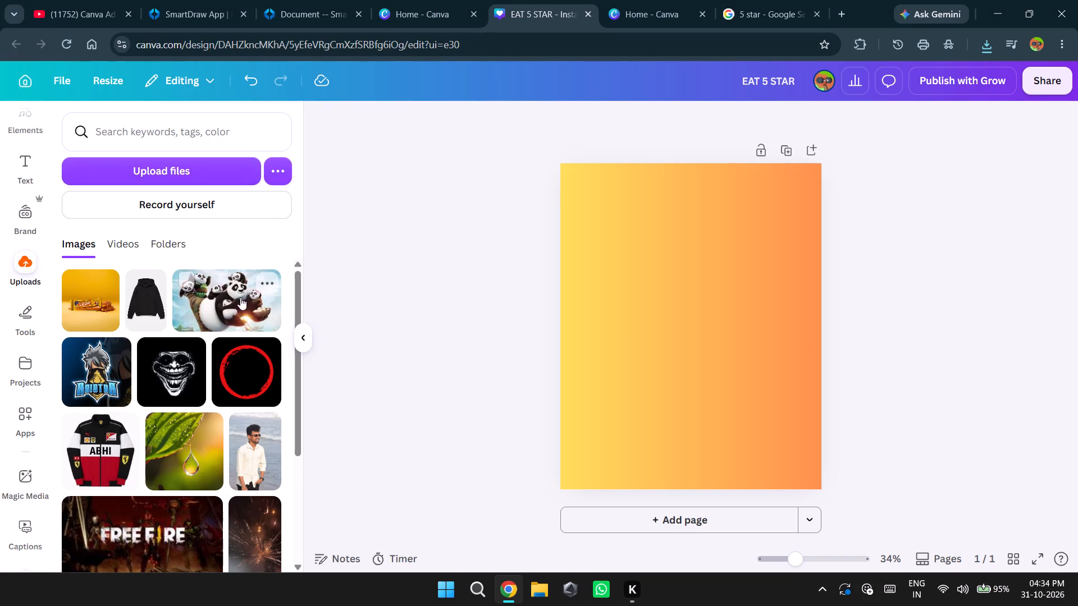
pyautogui.doubleClick(90, 301)
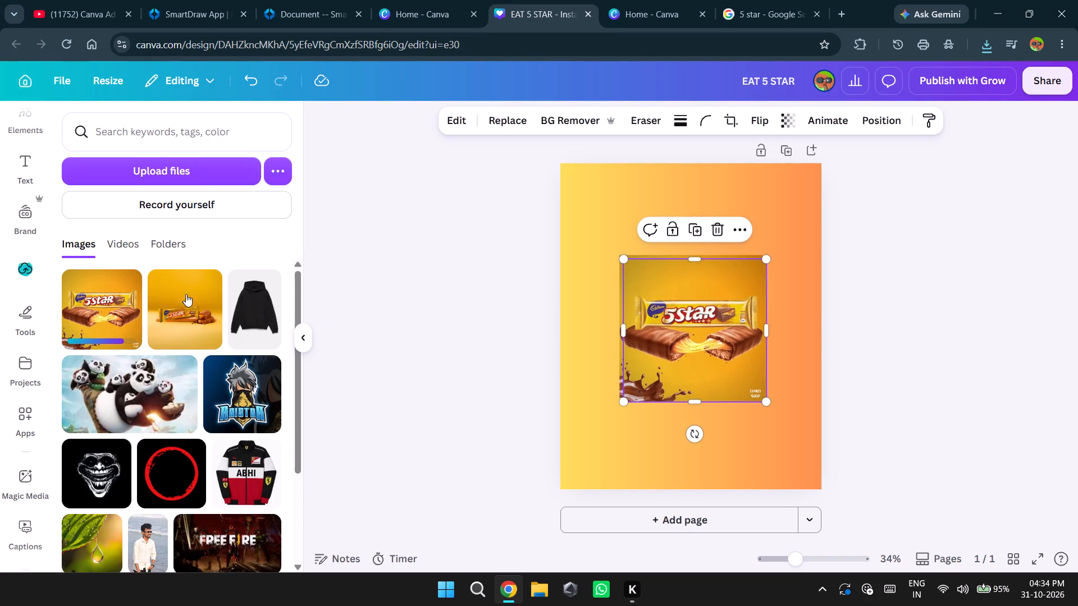
# Separate the two overlapping 5 Star images, delete the extra copy and centre the remaining one on the page.
pyautogui.moveTo(689, 333); pyautogui.dragTo(663, 339)
pyautogui.moveTo(669, 333); pyautogui.dragTo(662, 392)
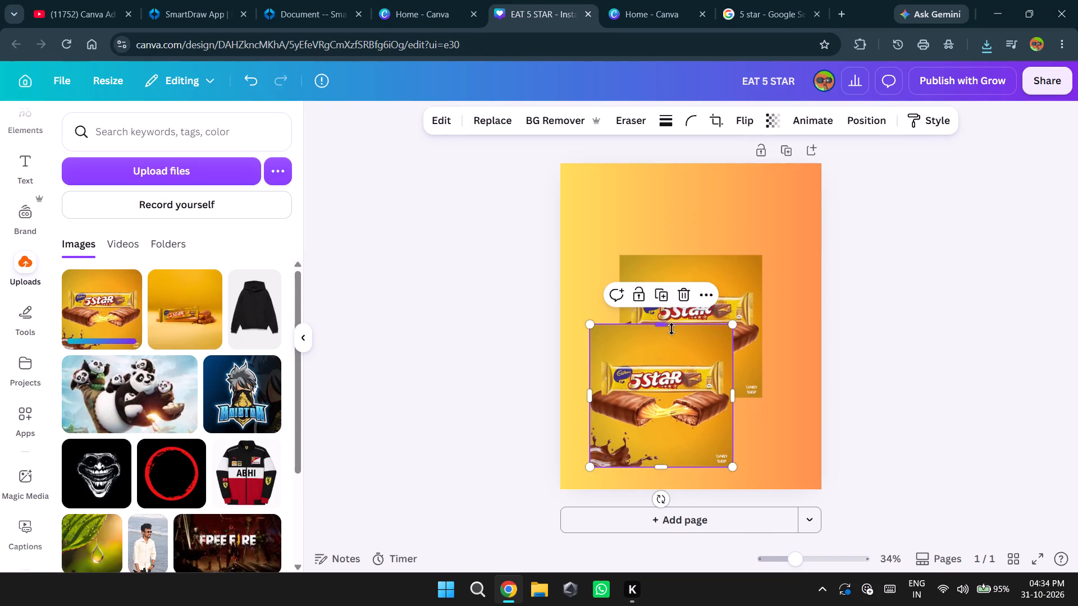
pyautogui.rightClick(672, 329)
pyautogui.click(630, 394)
pyautogui.click(728, 269)
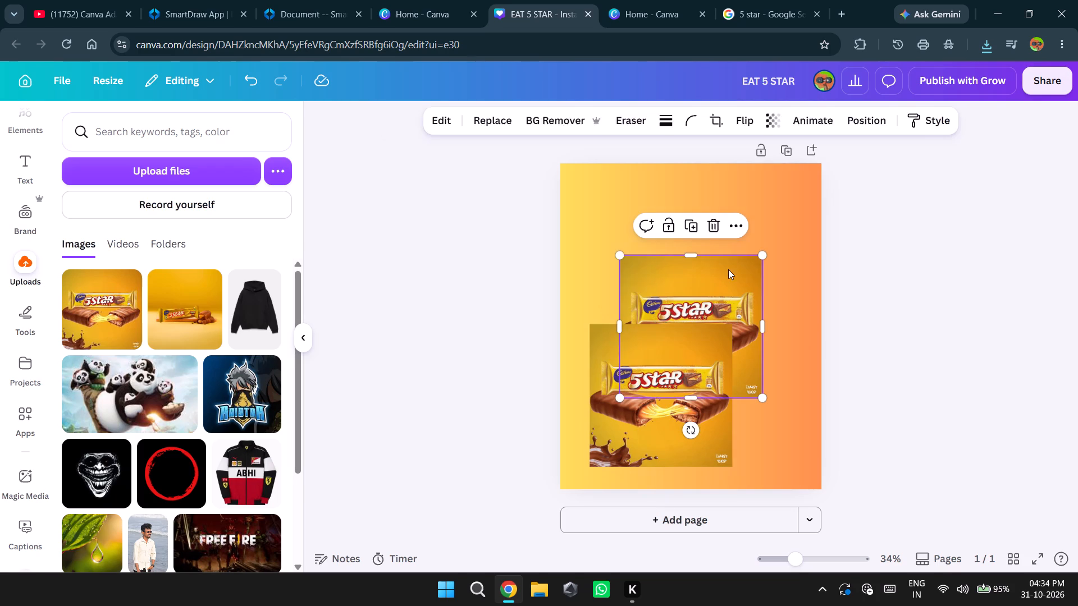
pyautogui.click(715, 225)
pyautogui.moveTo(677, 387); pyautogui.dragTo(705, 324)
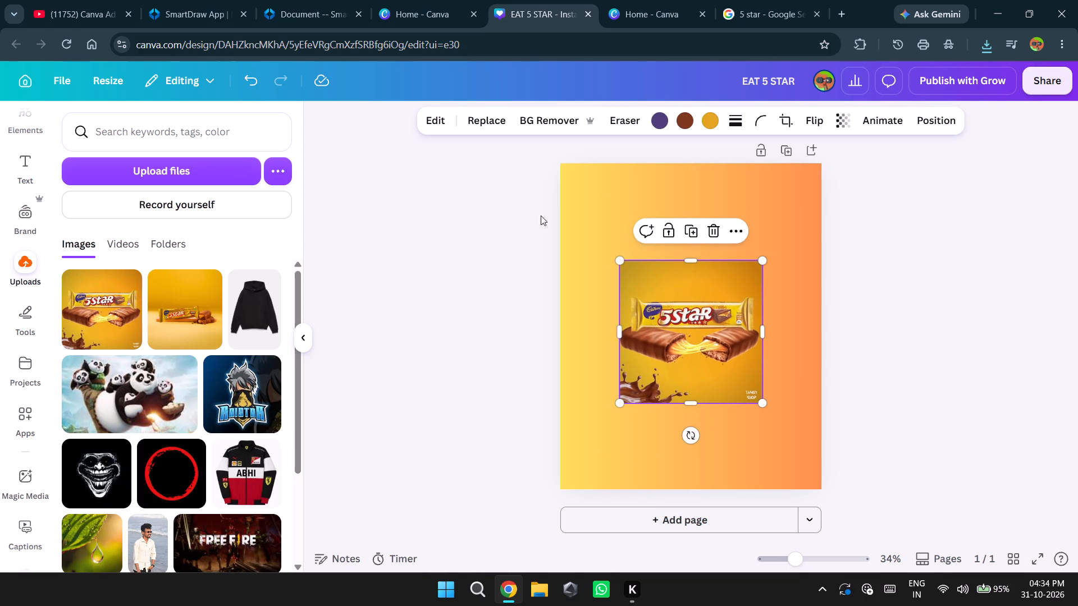
# Remove the background of the 5 Star image.
pyautogui.click(557, 120)
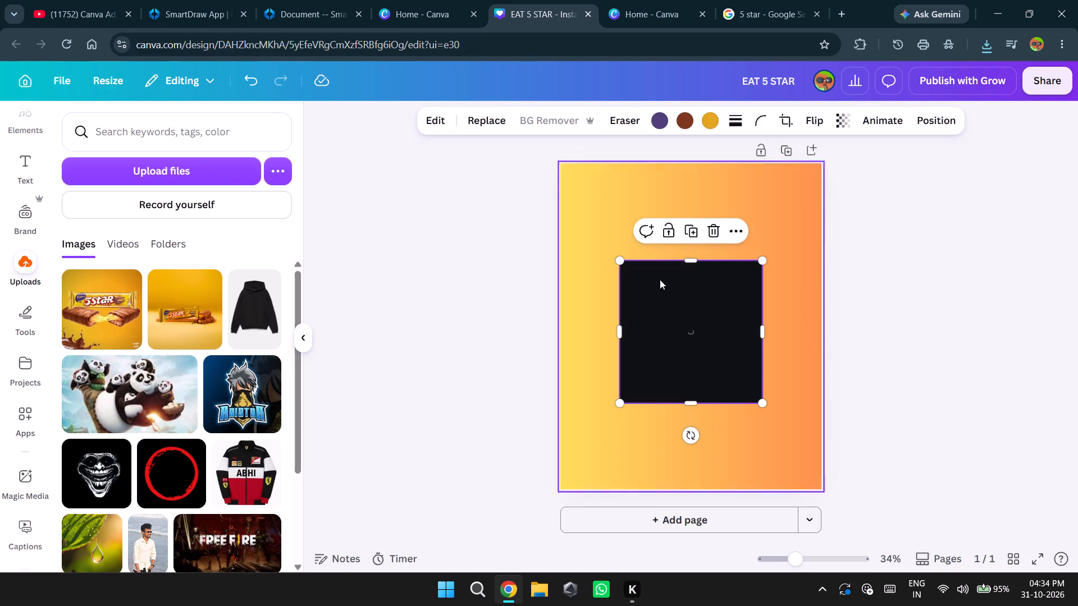
# Enlarge the 5 Star cutout to nearly the full page width and centre it on the page.
pyautogui.moveTo(691, 260); pyautogui.dragTo(691, 260)
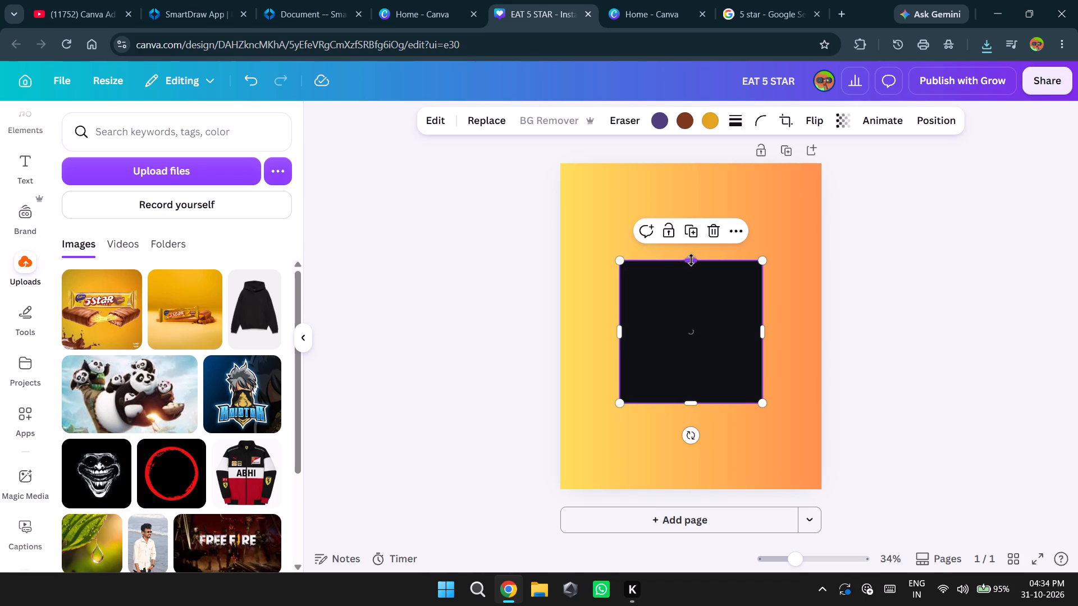
pyautogui.moveTo(691, 260); pyautogui.dragTo(686, 220)
pyautogui.moveTo(688, 397); pyautogui.dragTo(683, 433)
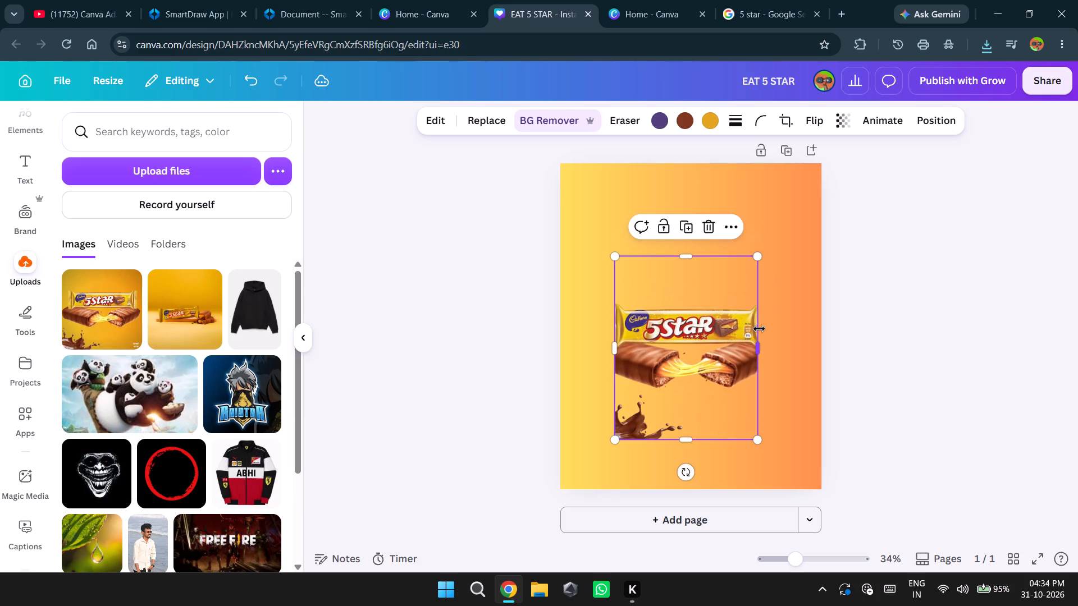
pyautogui.moveTo(759, 350); pyautogui.dragTo(802, 350)
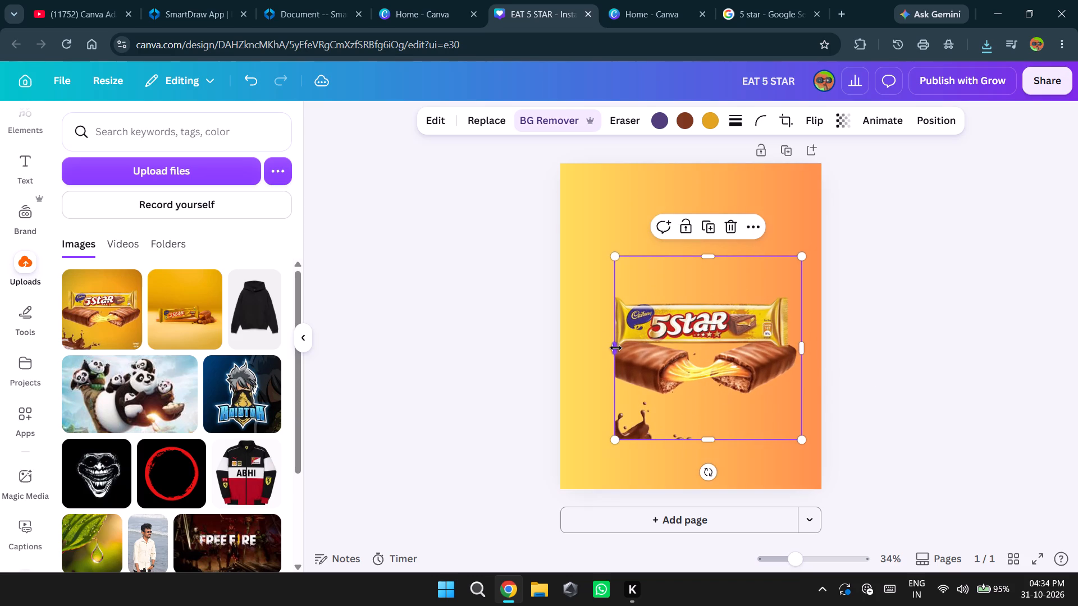
pyautogui.moveTo(616, 348); pyautogui.dragTo(567, 350)
pyautogui.moveTo(676, 328); pyautogui.dragTo(689, 328)
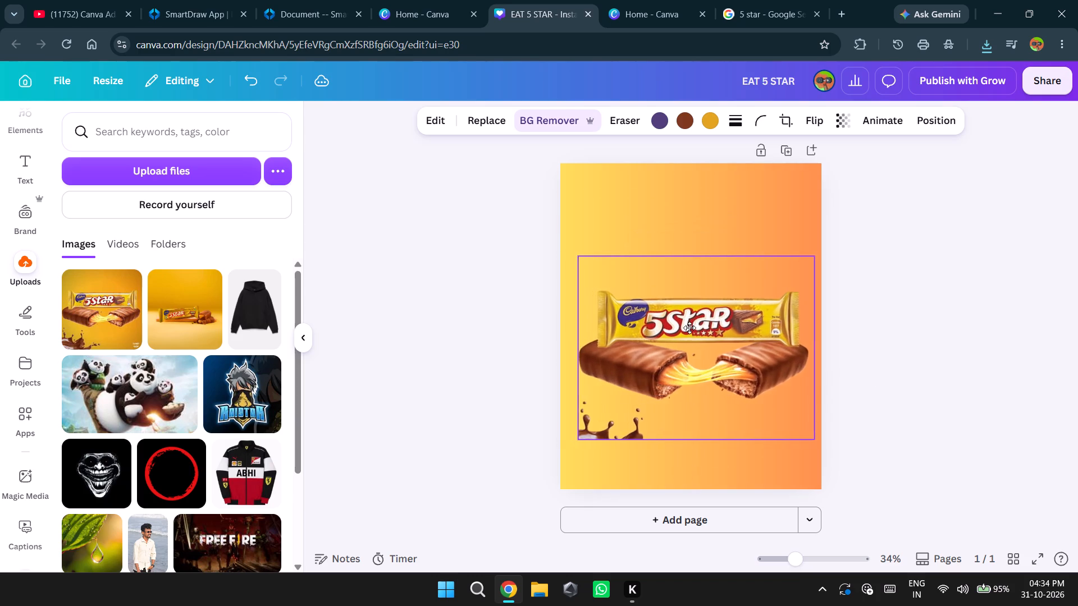
pyautogui.moveTo(689, 328); pyautogui.dragTo(685, 313)
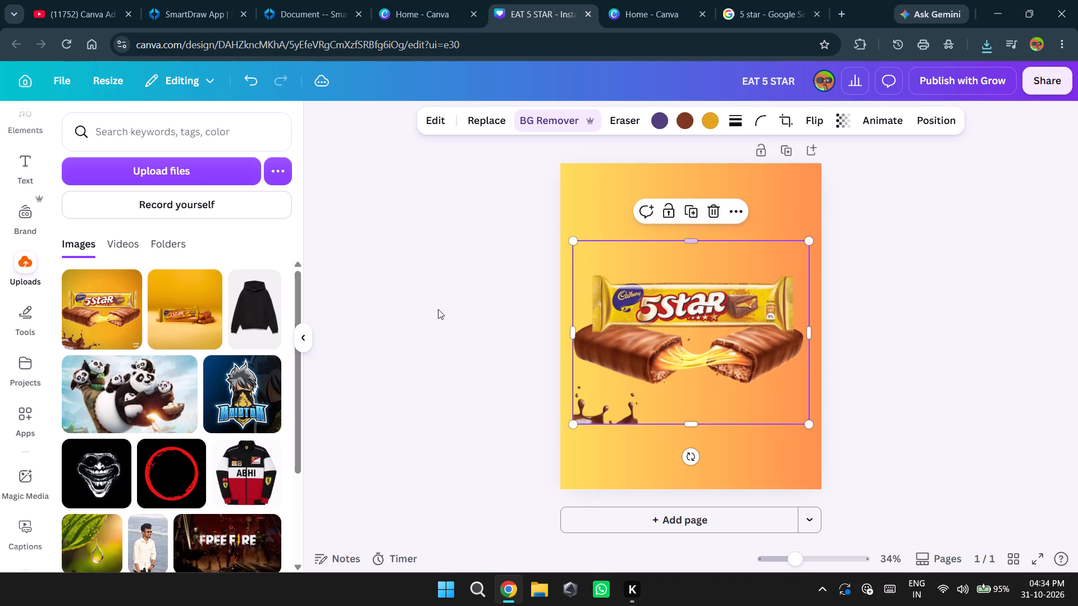
# Change the page background to the darker golden-orange taken from the product photo's colors.
pyautogui.click(607, 196)
pyautogui.click(680, 123)
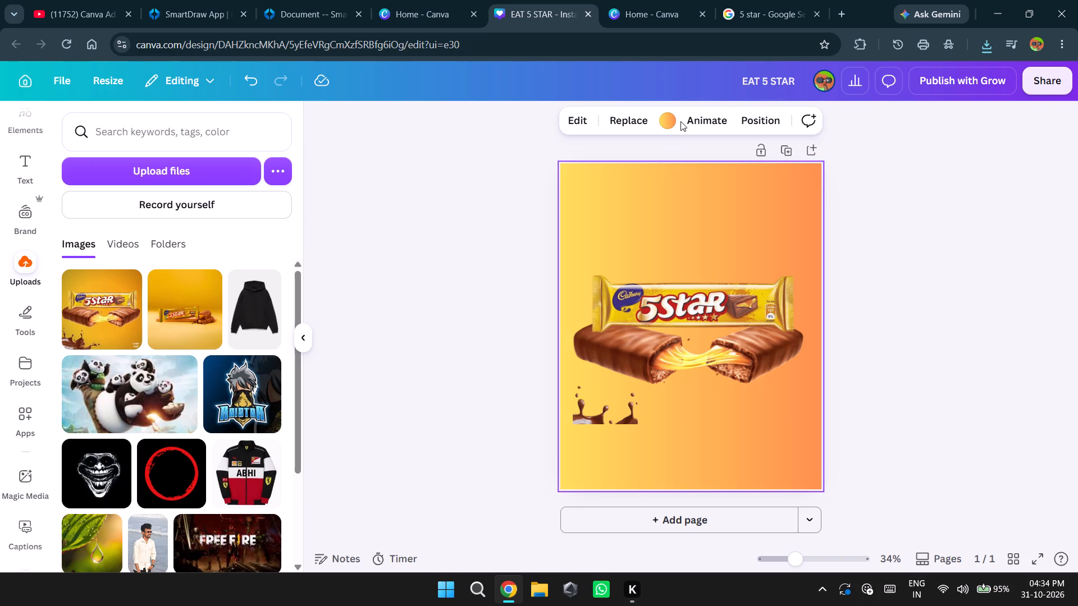
pyautogui.click(679, 118)
pyautogui.click(663, 120)
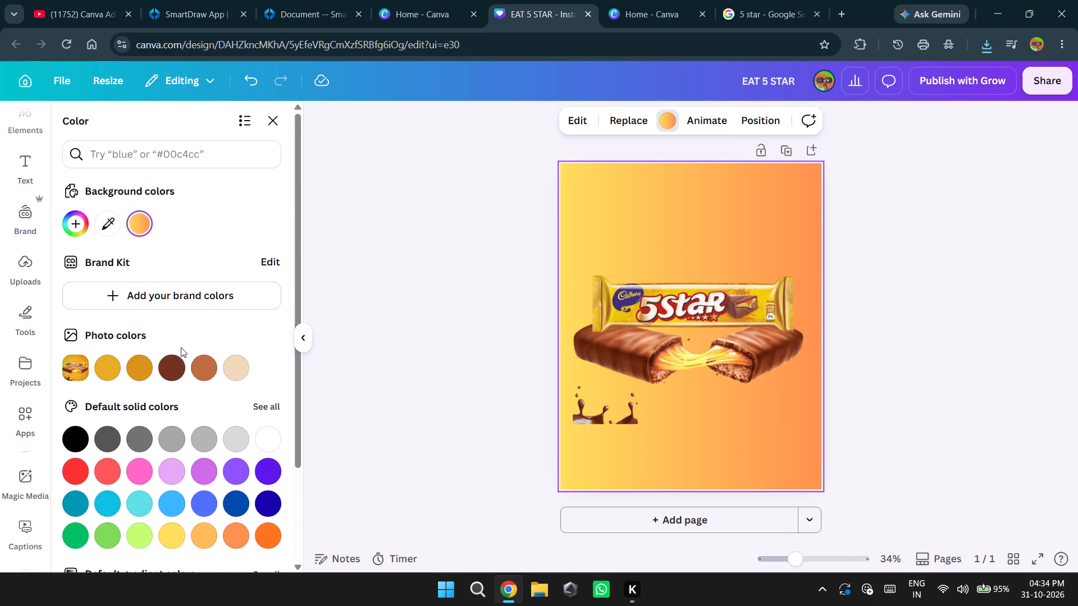
pyautogui.scroll(-1, 181, 370)
pyautogui.click(202, 251)
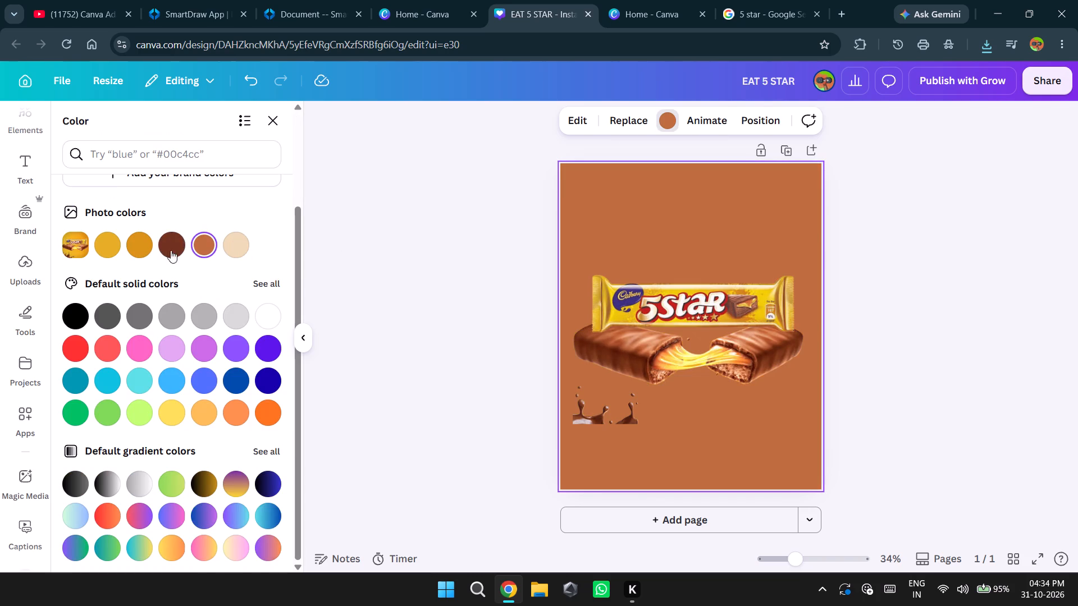
pyautogui.click(140, 247)
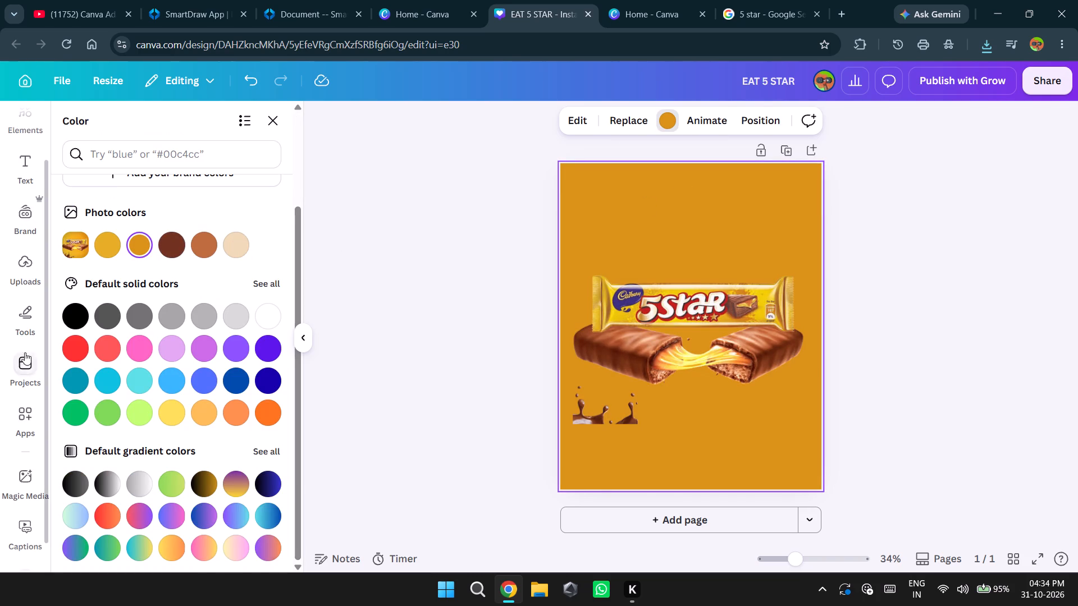
# Add a square shape to the page.
pyautogui.click(19, 324)
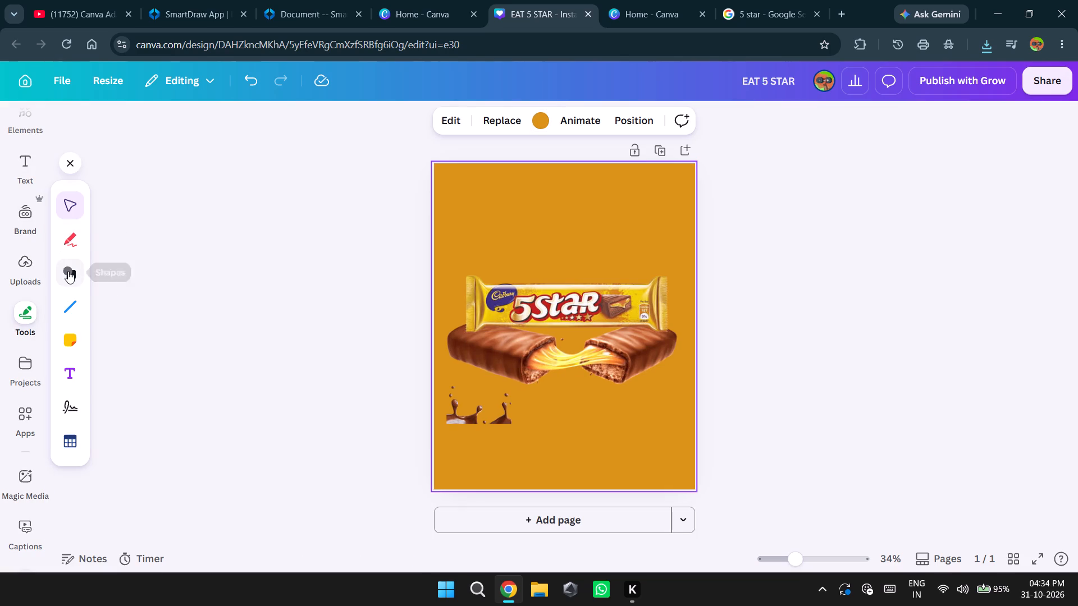
pyautogui.click(68, 271)
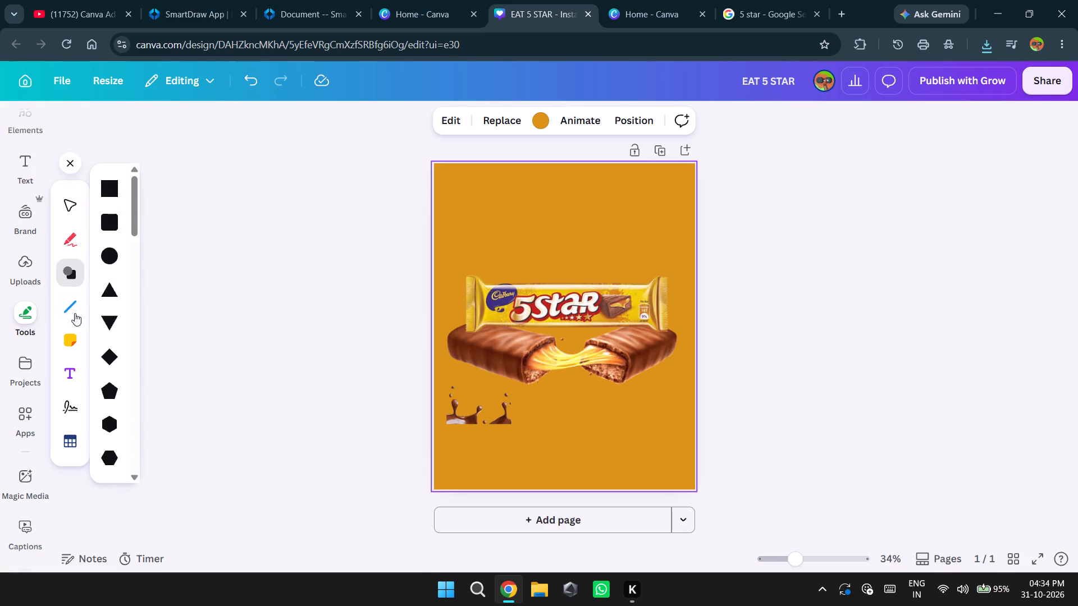
pyautogui.click(71, 304)
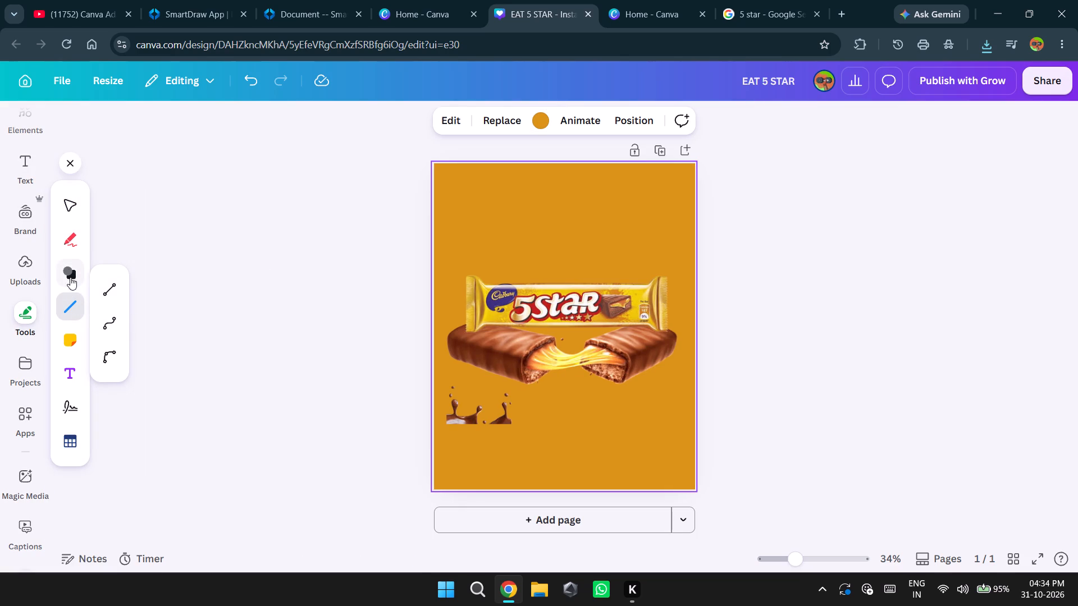
pyautogui.click(68, 268)
pyautogui.moveTo(440, 169); pyautogui.dragTo(463, 196)
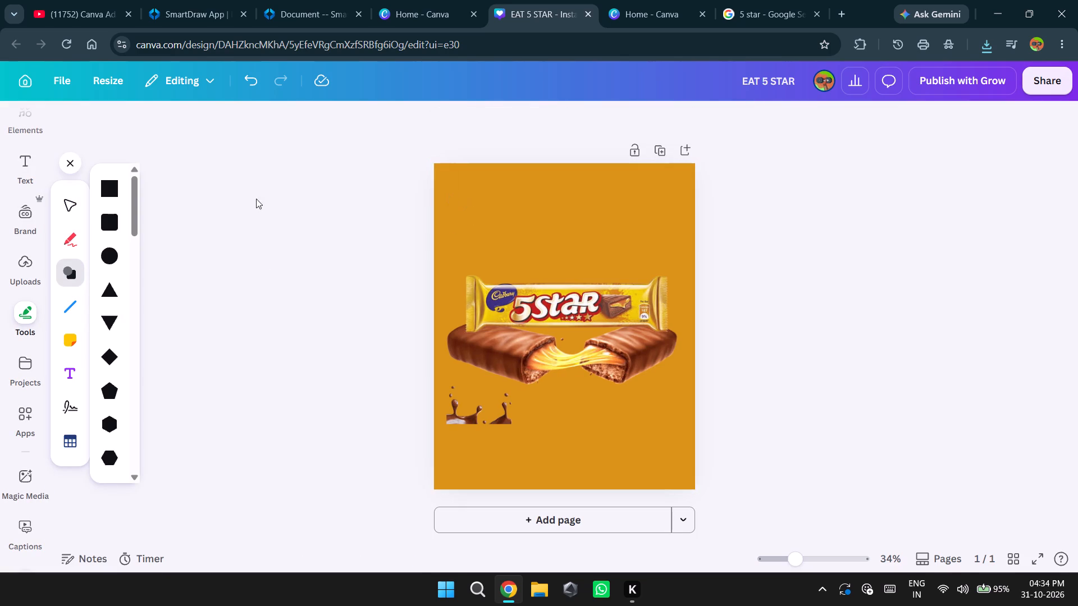
pyautogui.click(101, 187)
# Fit the brown square to the page's top edge and stretch it to 1,080 wide, covering the upper half.
pyautogui.moveTo(562, 319); pyautogui.dragTo(533, 261)
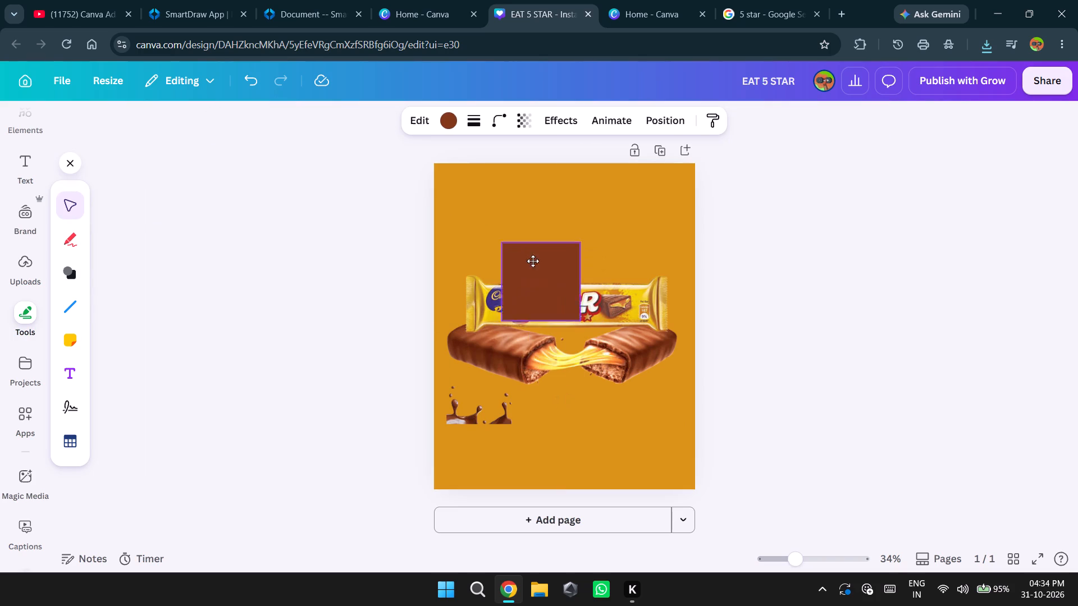
pyautogui.moveTo(533, 261); pyautogui.dragTo(474, 203)
pyautogui.moveTo(478, 203); pyautogui.dragTo(478, 198)
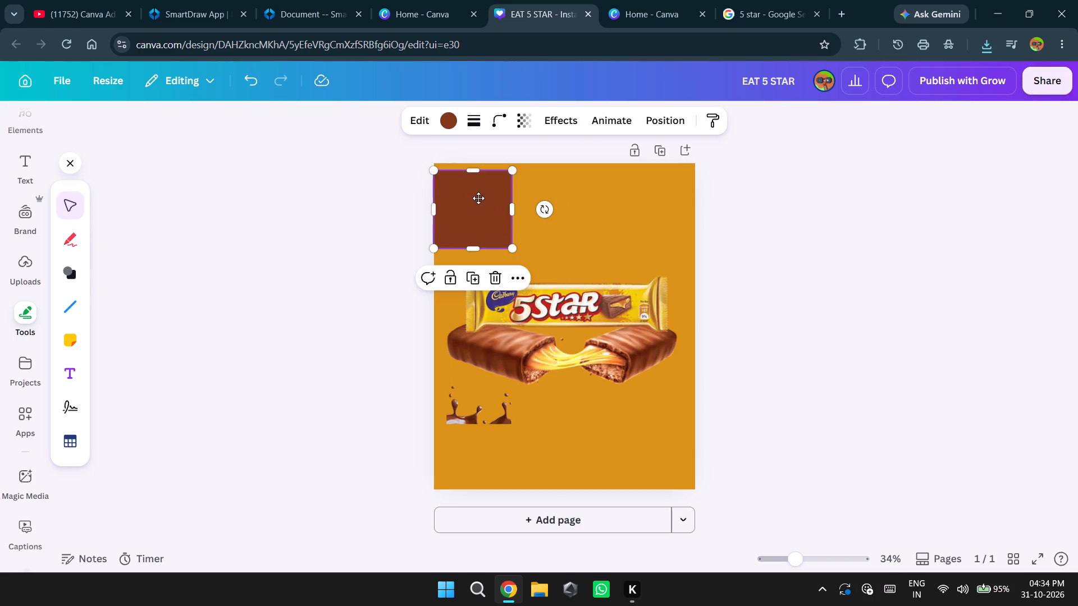
pyautogui.moveTo(478, 198); pyautogui.dragTo(478, 194)
pyautogui.moveTo(510, 201); pyautogui.dragTo(691, 223)
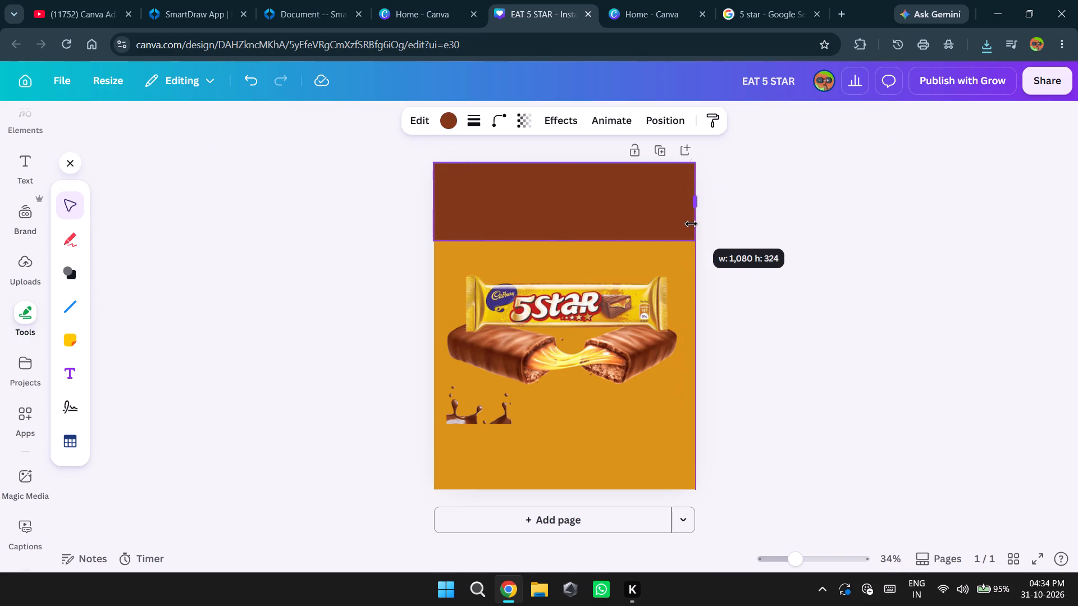
pyautogui.moveTo(563, 240); pyautogui.dragTo(570, 317)
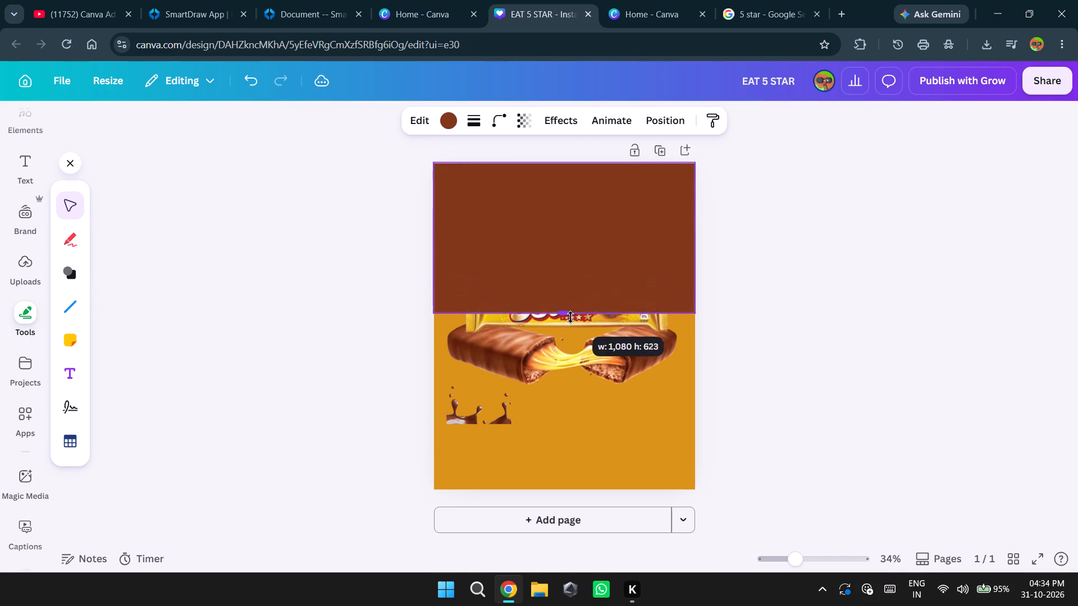
pyautogui.moveTo(570, 317); pyautogui.dragTo(570, 326)
# Duplicate the brown rectangle and move the copy over the lower half of the page.
pyautogui.click(565, 350)
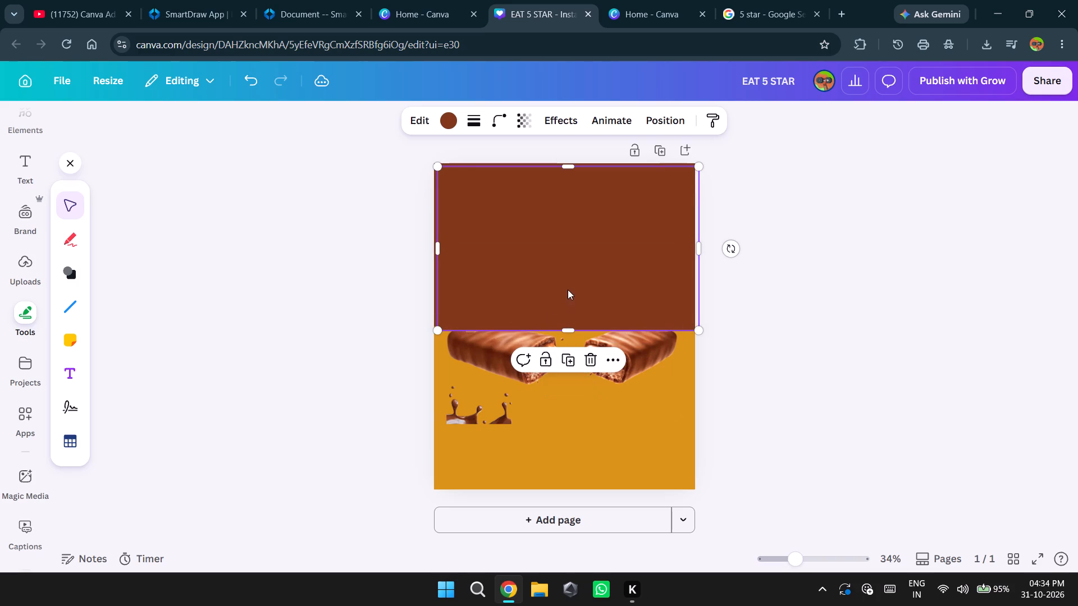
pyautogui.moveTo(568, 290); pyautogui.dragTo(572, 443)
pyautogui.click(564, 431)
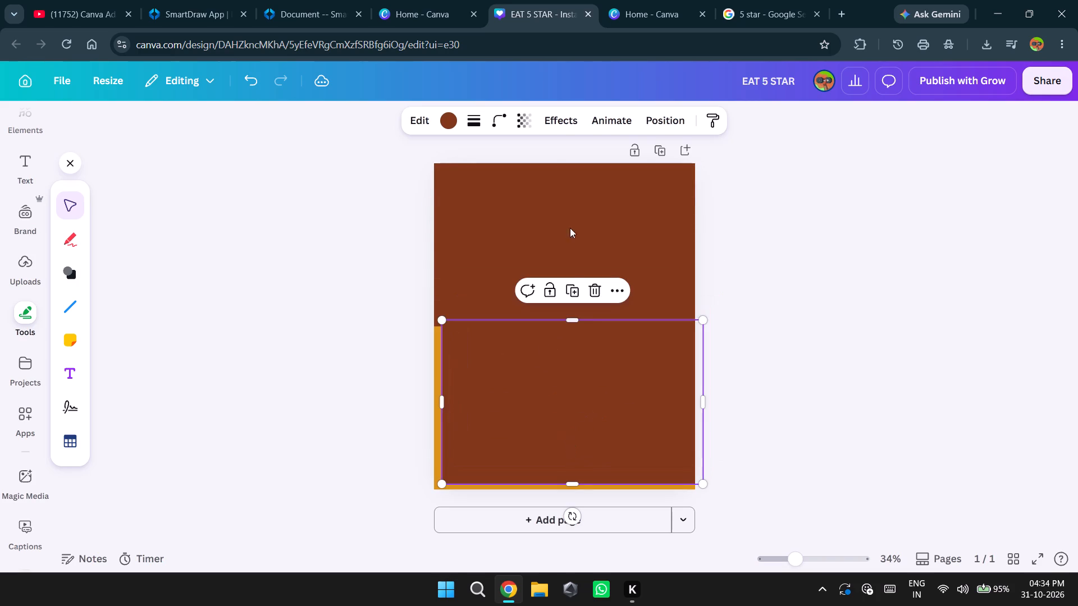
# Recolor the lower rectangle with the darker golden-orange from the photo colors.
pyautogui.click(450, 120)
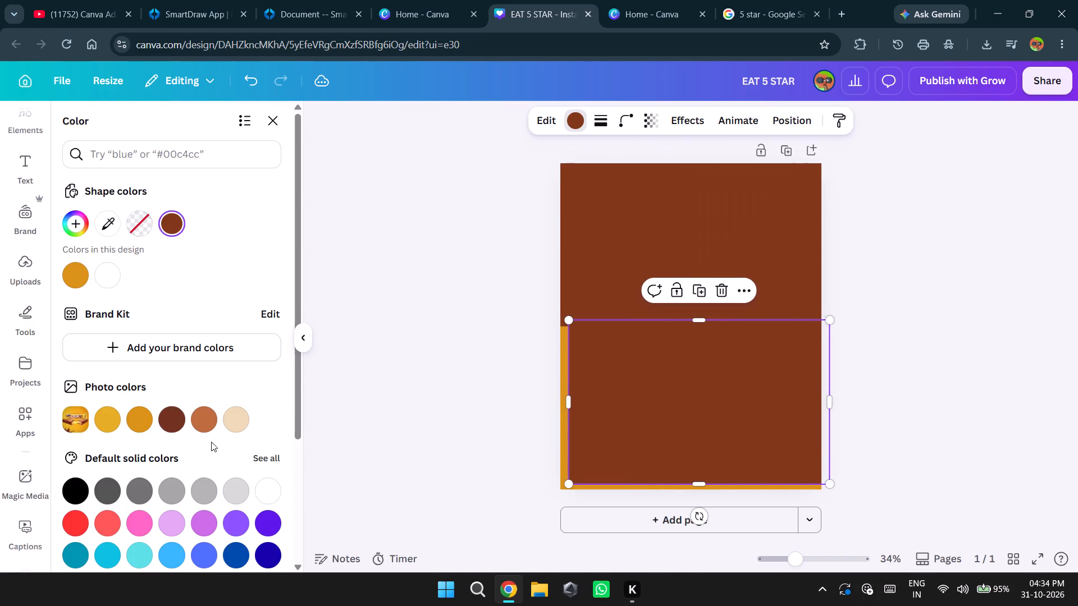
pyautogui.click(113, 425)
pyautogui.click(144, 419)
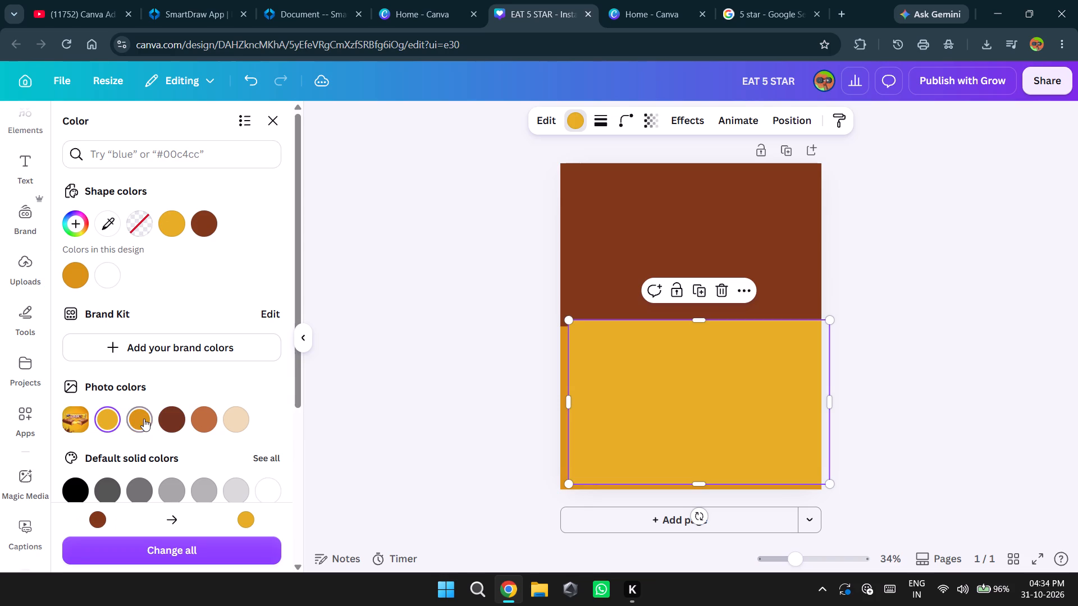
# Align the golden-orange rectangle flush with the page edges, directly below the brown rectangle.
pyautogui.click(625, 208)
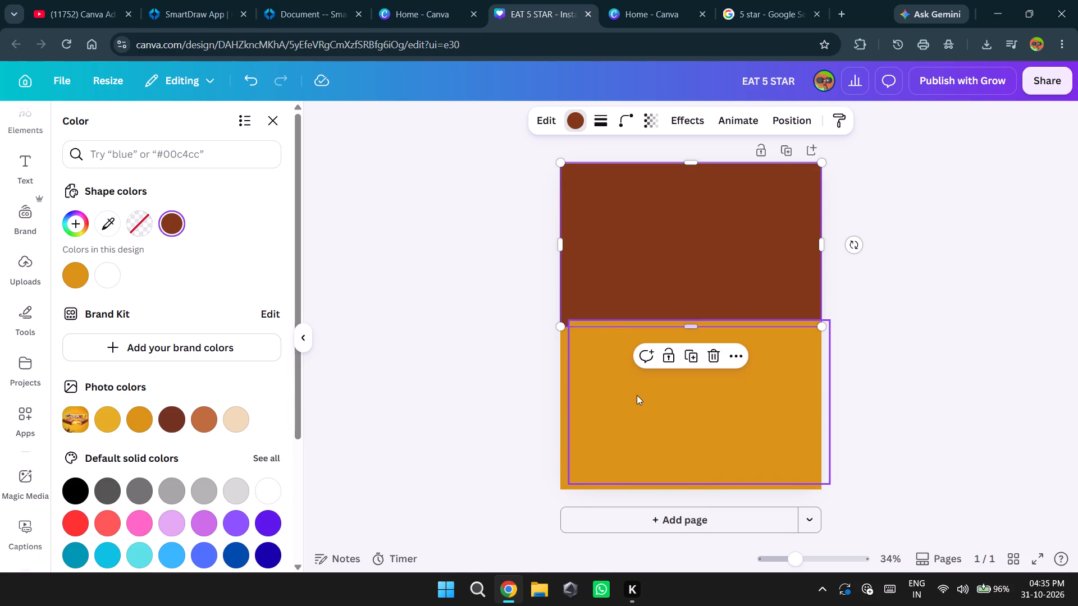
pyautogui.moveTo(637, 395); pyautogui.dragTo(628, 400)
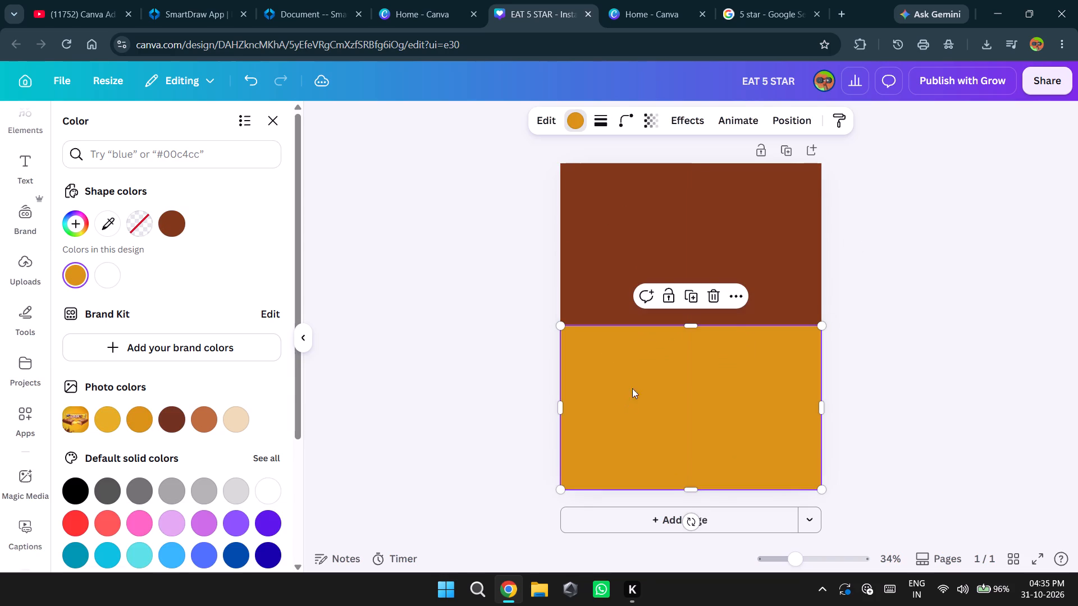
pyautogui.click(867, 341)
# Move the brown rectangle aside and move the cutout product image beneath it off the page's left side.
pyautogui.click(664, 291)
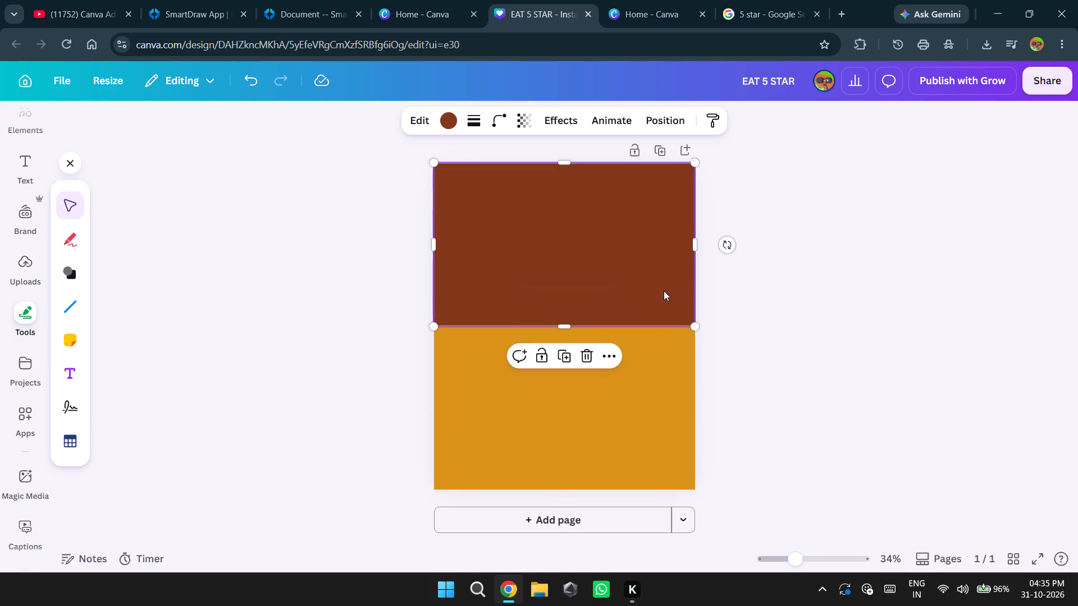
pyautogui.moveTo(552, 265); pyautogui.dragTo(743, 294)
pyautogui.moveTo(567, 307); pyautogui.dragTo(316, 331)
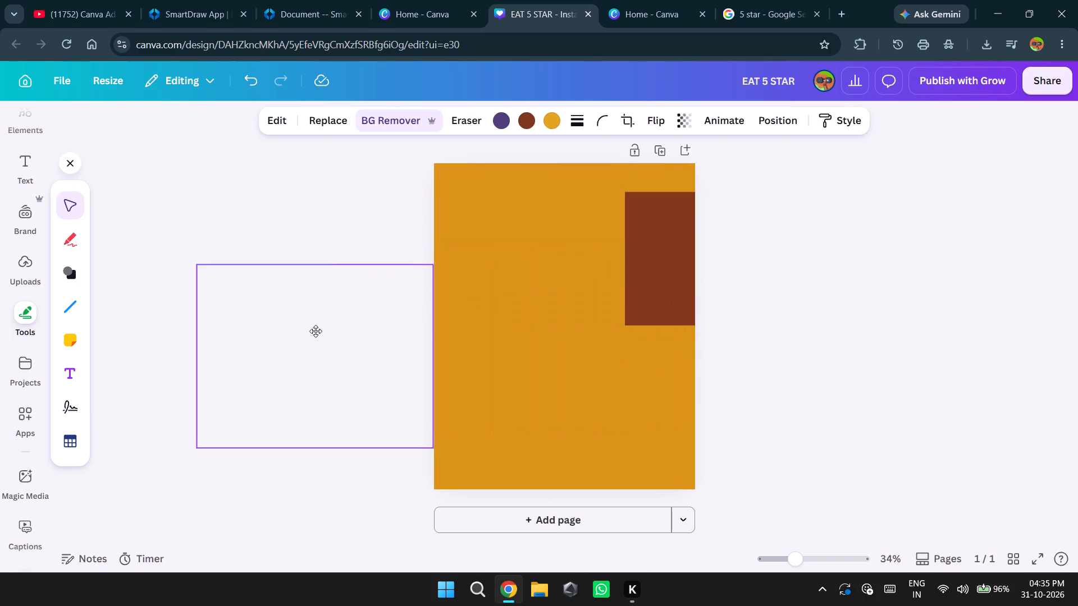
pyautogui.moveTo(316, 331); pyautogui.dragTo(317, 331)
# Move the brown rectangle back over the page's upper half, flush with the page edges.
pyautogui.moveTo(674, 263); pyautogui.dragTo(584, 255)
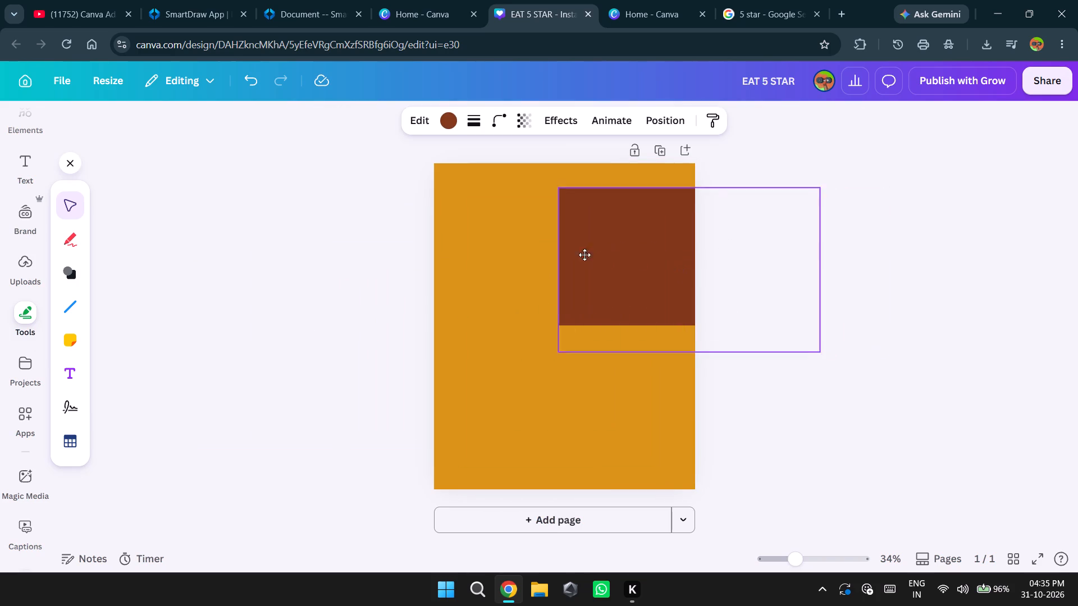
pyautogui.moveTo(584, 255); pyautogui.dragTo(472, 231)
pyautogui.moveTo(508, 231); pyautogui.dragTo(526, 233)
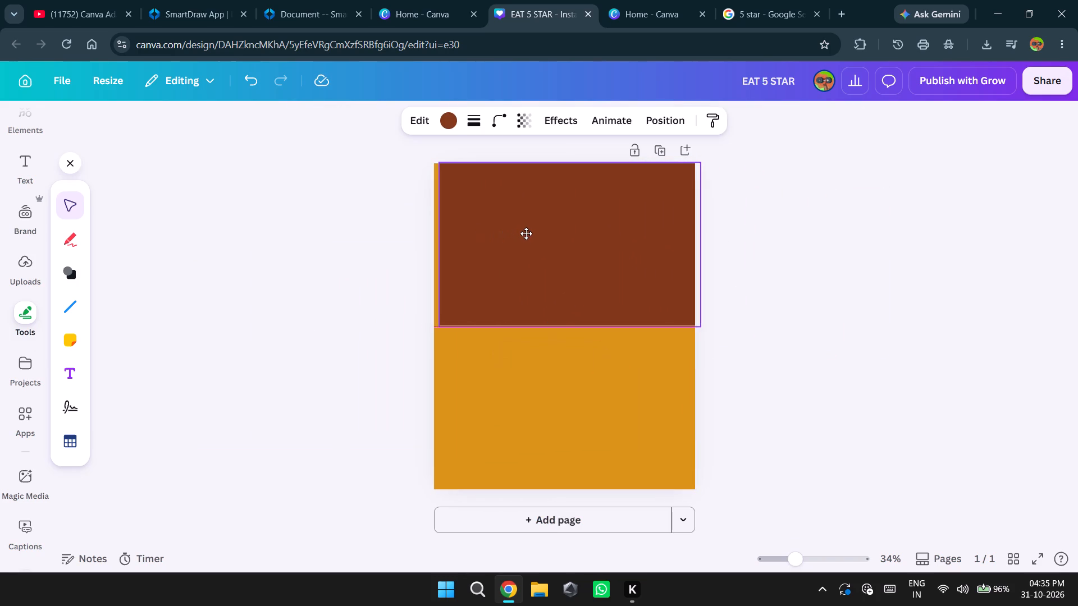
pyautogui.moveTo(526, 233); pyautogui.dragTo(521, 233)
# Delete the brown rectangle and the golden page background, keeping the golden-orange rectangle on the lower half.
pyautogui.click(581, 357)
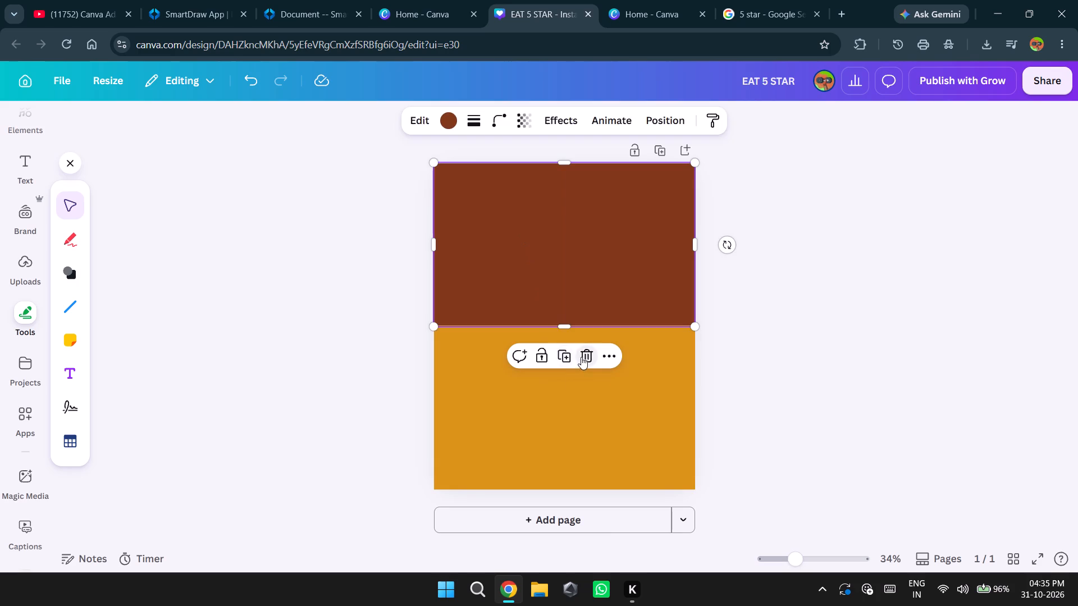
pyautogui.rightClick(579, 274)
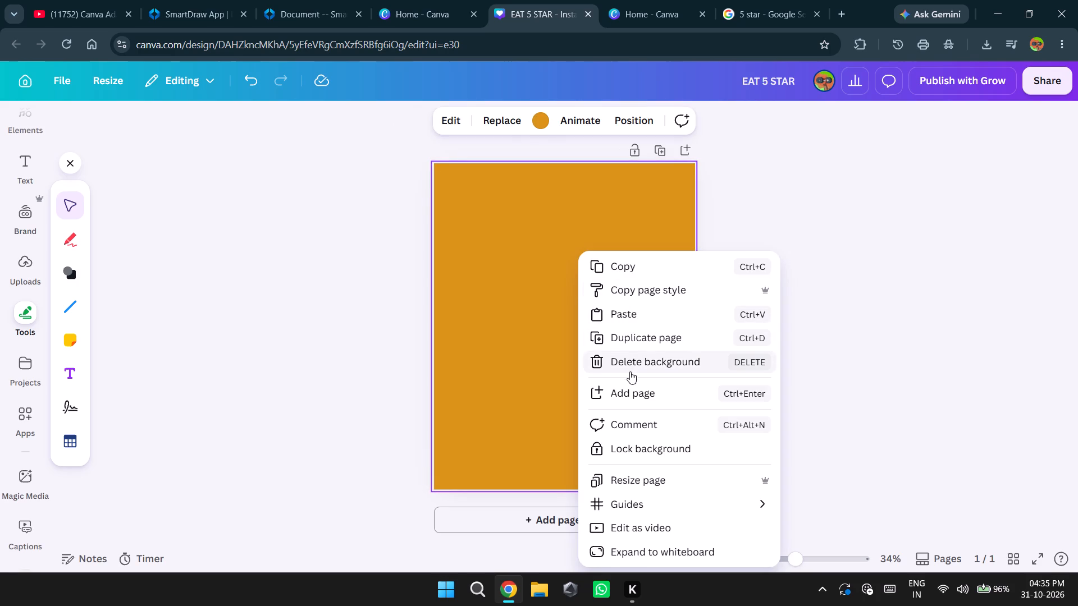
pyautogui.click(632, 363)
pyautogui.rightClick(596, 355)
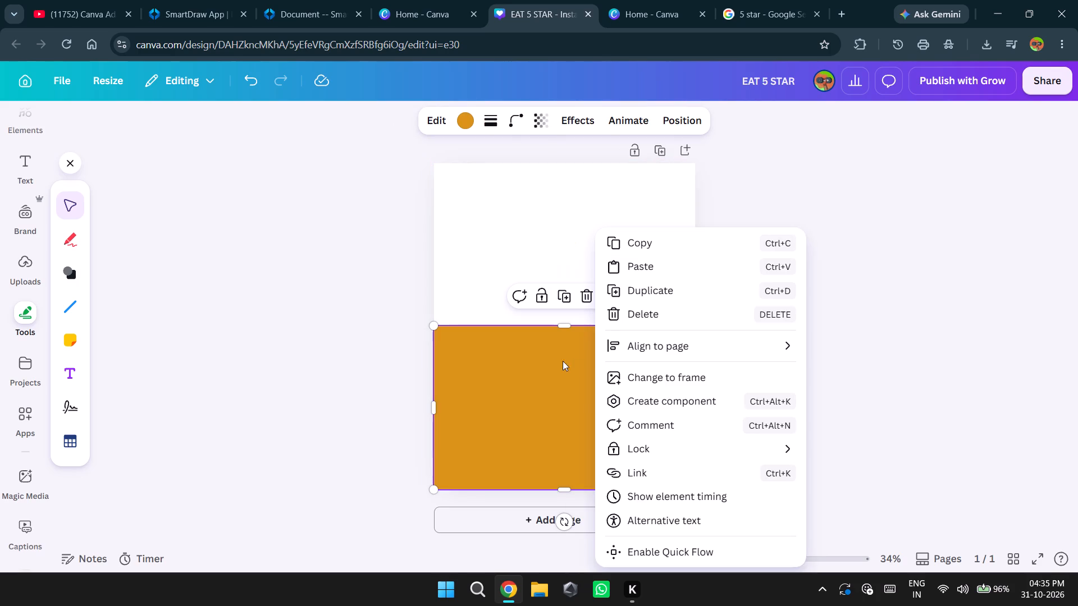
pyautogui.click(528, 358)
pyautogui.click(522, 238)
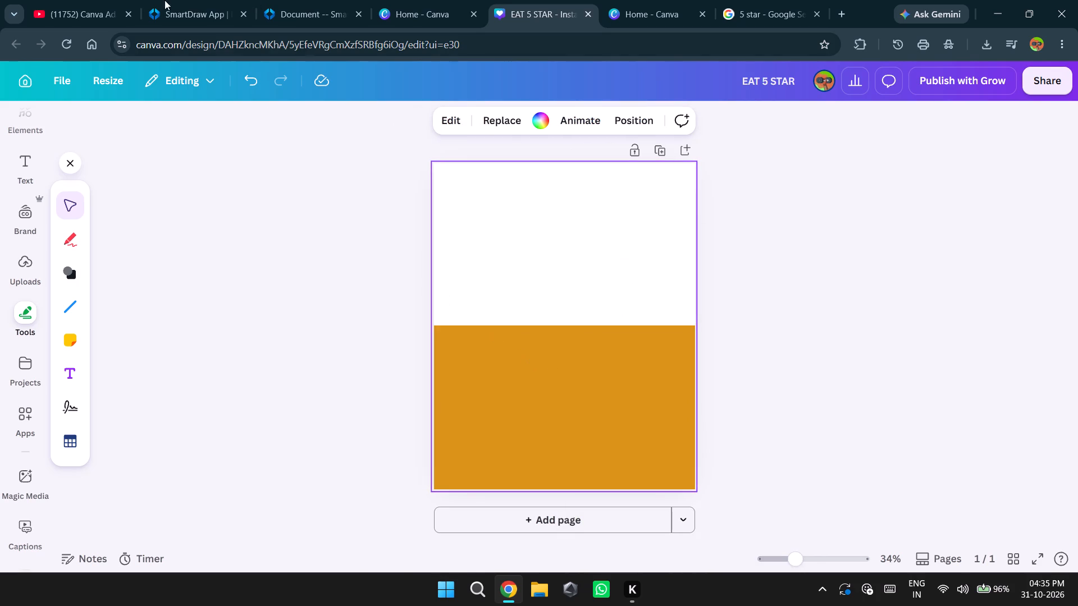
# Review the finished cookie ad in the YouTube Canva tutorial for reference, and return to the EAT 5 STAR design.
pyautogui.click(61, 0)
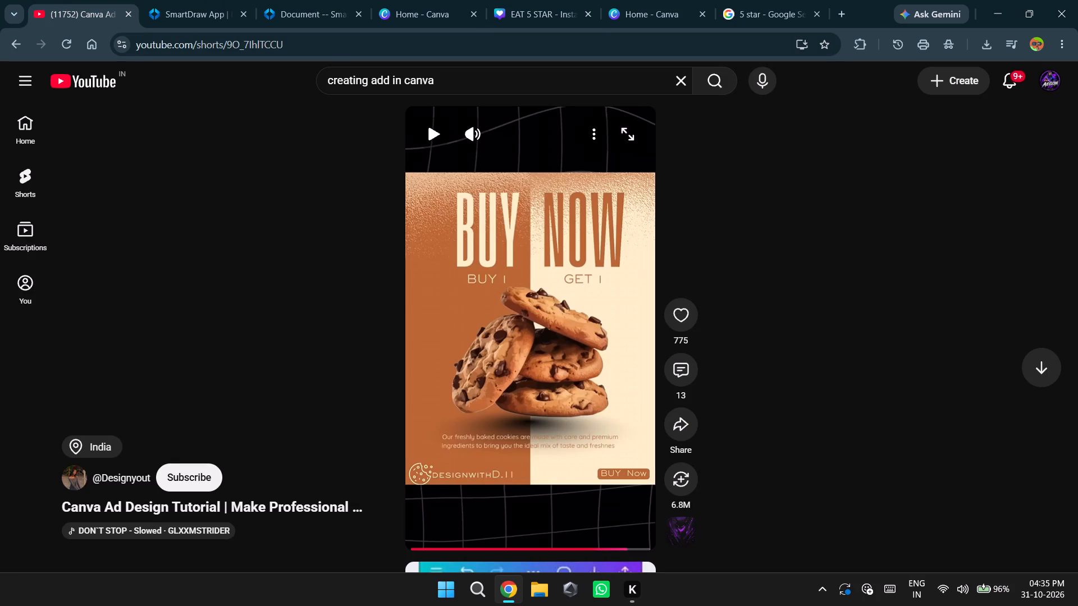
pyautogui.click(209, 7)
pyautogui.click(309, 10)
pyautogui.click(438, 1)
pyautogui.click(586, 0)
pyautogui.click(668, 0)
pyautogui.click(561, 0)
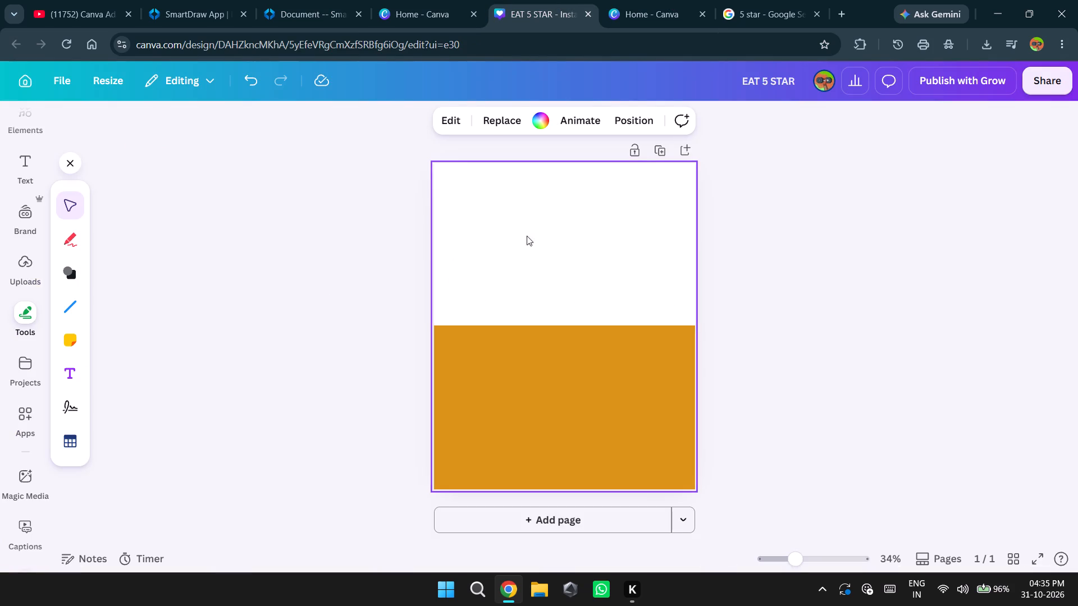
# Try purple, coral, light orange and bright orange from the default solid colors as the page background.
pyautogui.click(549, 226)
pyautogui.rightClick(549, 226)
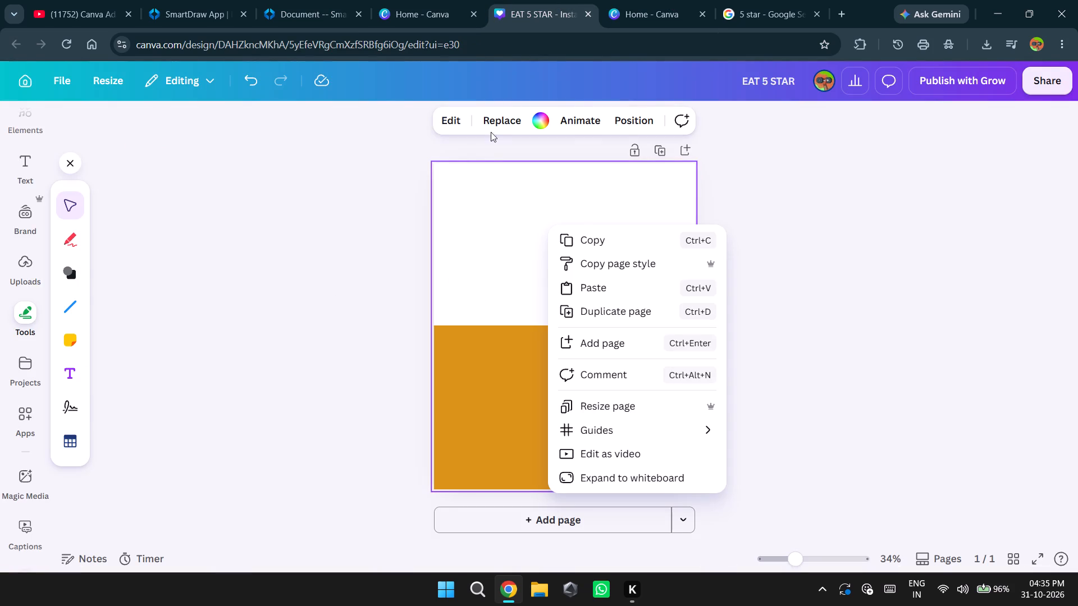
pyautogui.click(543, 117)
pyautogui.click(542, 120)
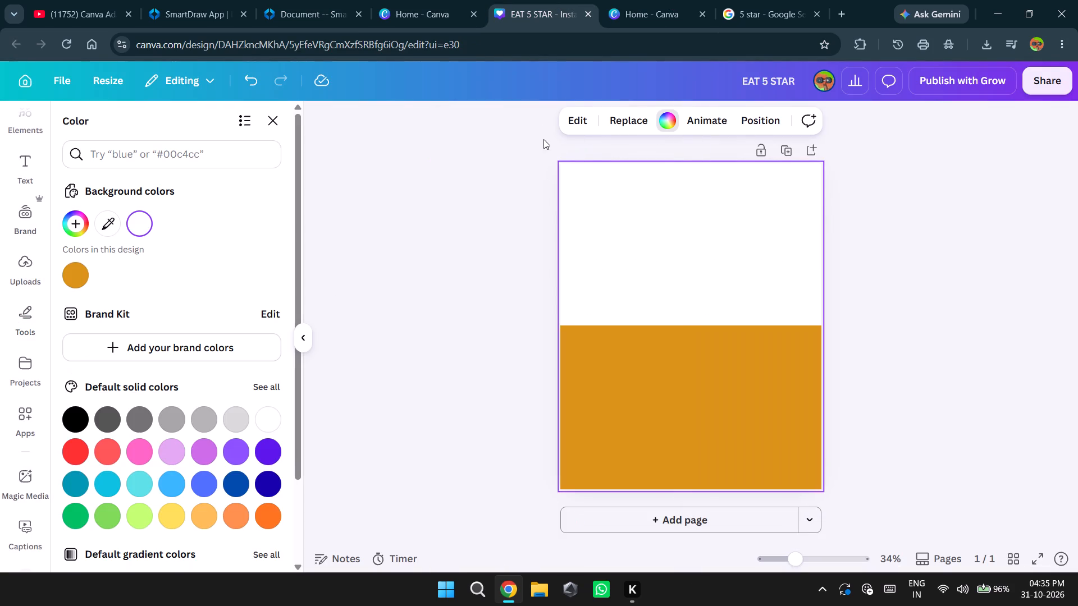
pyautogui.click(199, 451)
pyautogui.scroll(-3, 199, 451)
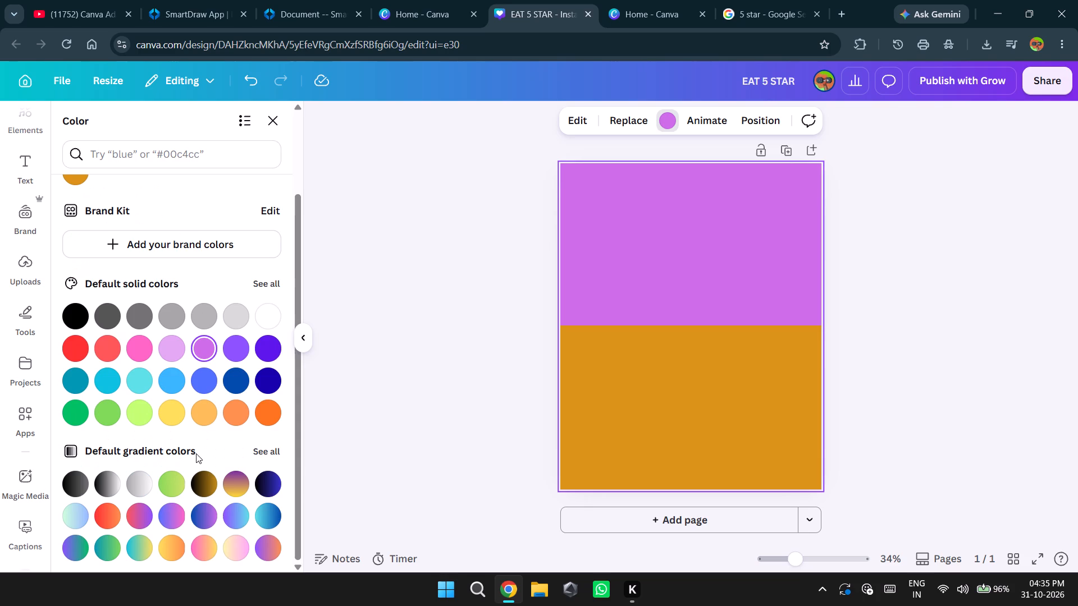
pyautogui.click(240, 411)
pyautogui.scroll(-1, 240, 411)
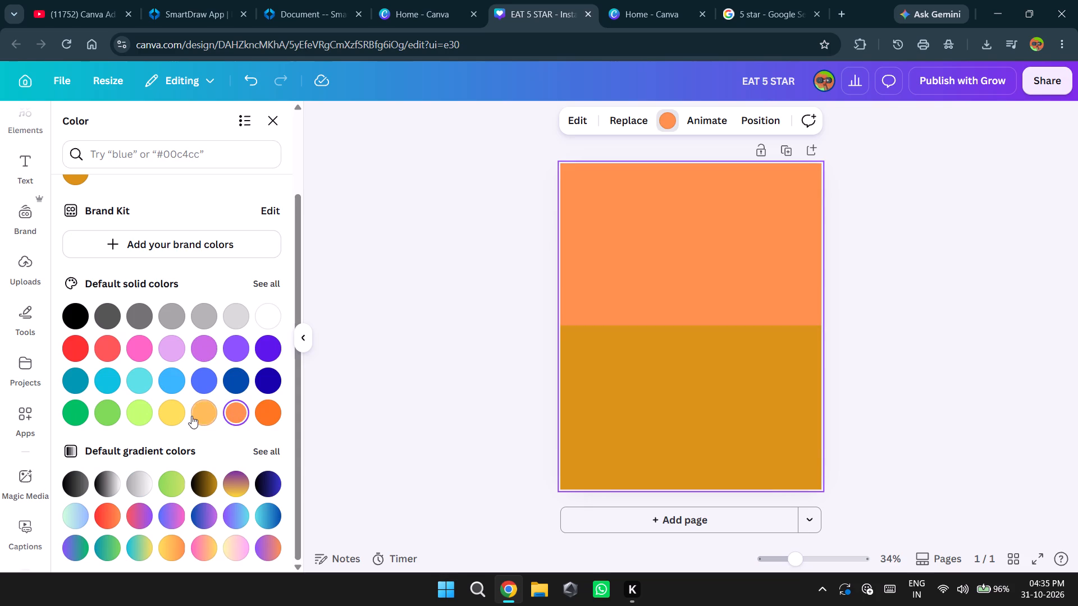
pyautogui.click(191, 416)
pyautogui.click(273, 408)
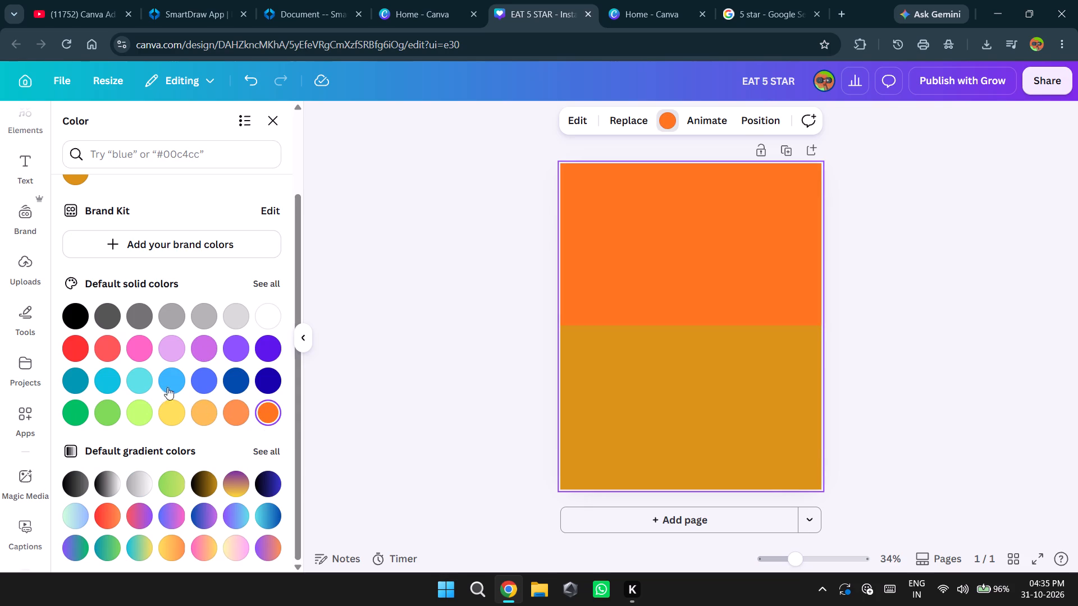
# Compare several default gradients on the page background and apply the yellow-to-orange one.
pyautogui.scroll(-1, 157, 421)
pyautogui.click(235, 484)
pyautogui.scroll(-2, 235, 484)
pyautogui.click(159, 551)
pyautogui.click(201, 551)
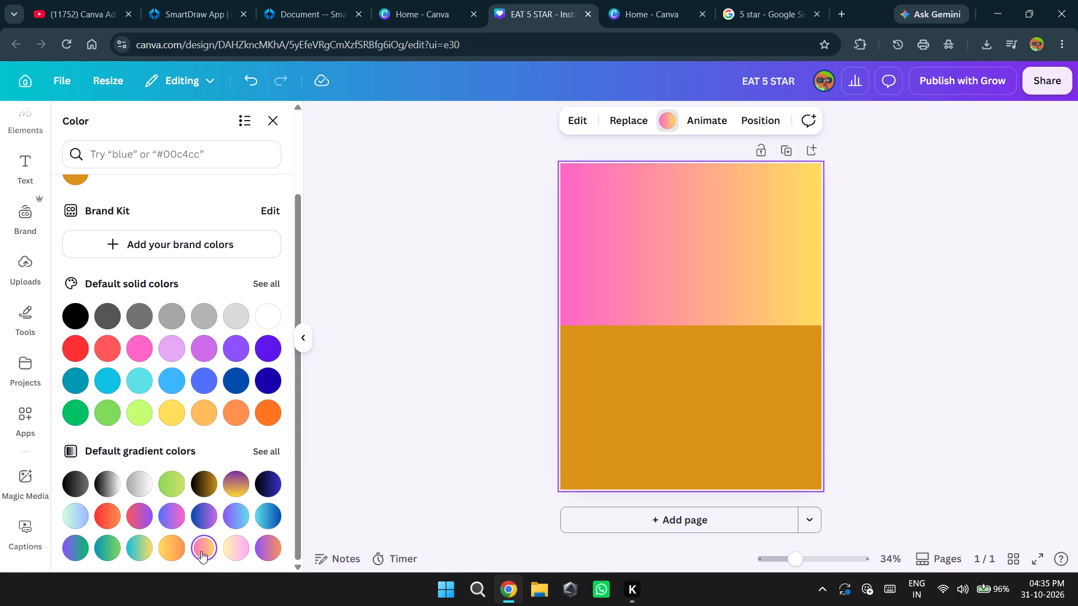
pyautogui.click(227, 549)
pyautogui.click(261, 549)
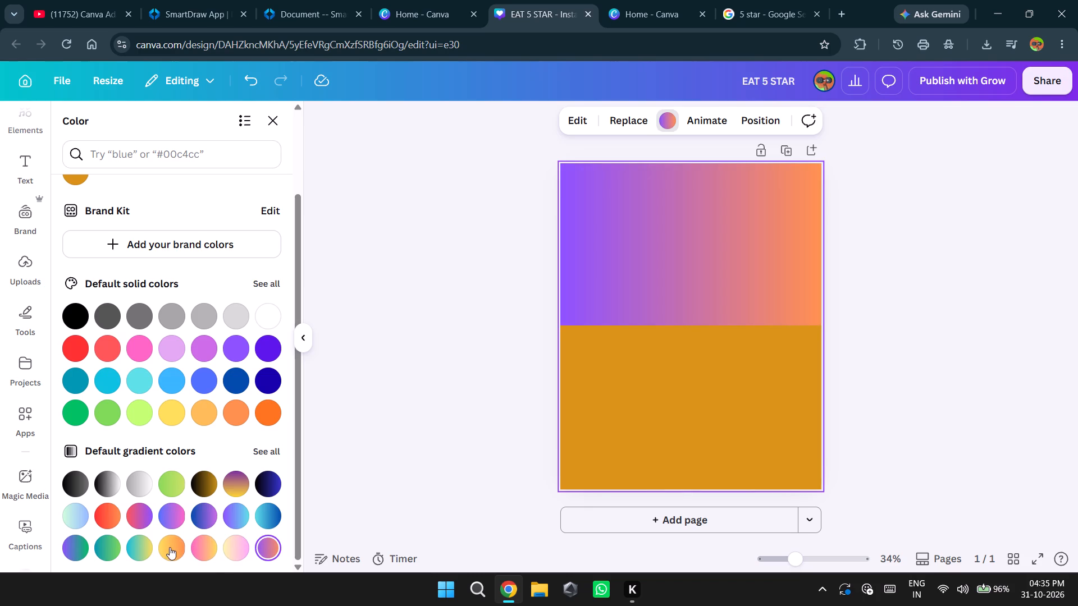
pyautogui.click(170, 547)
# Recolor the lower rectangle with the default light orange, after comparing the pink-to-yellow gradient, yellow, coral and bright orange.
pyautogui.click(588, 375)
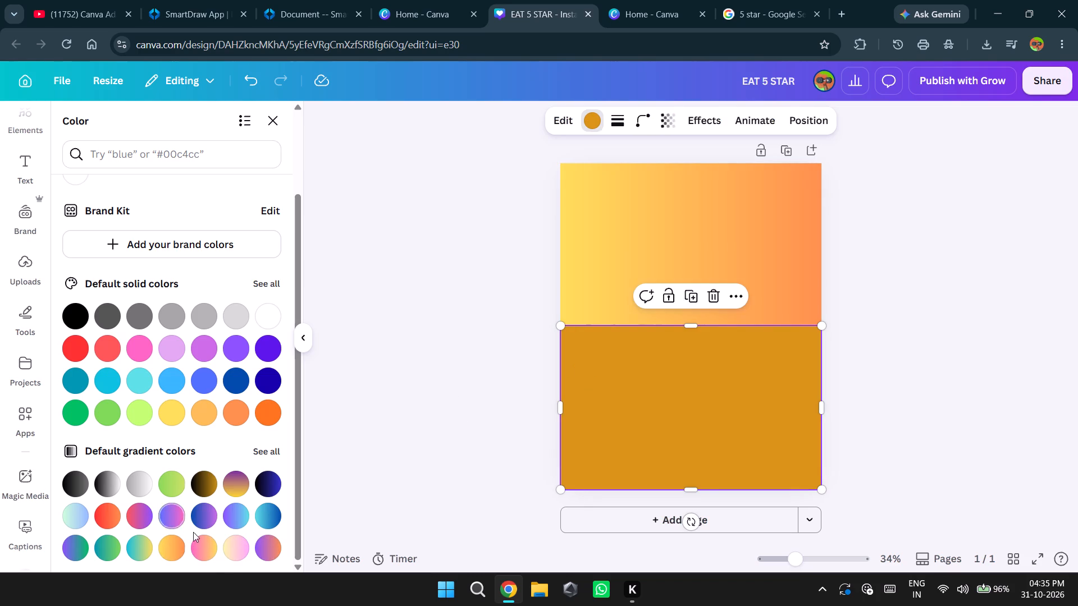
pyautogui.click(208, 550)
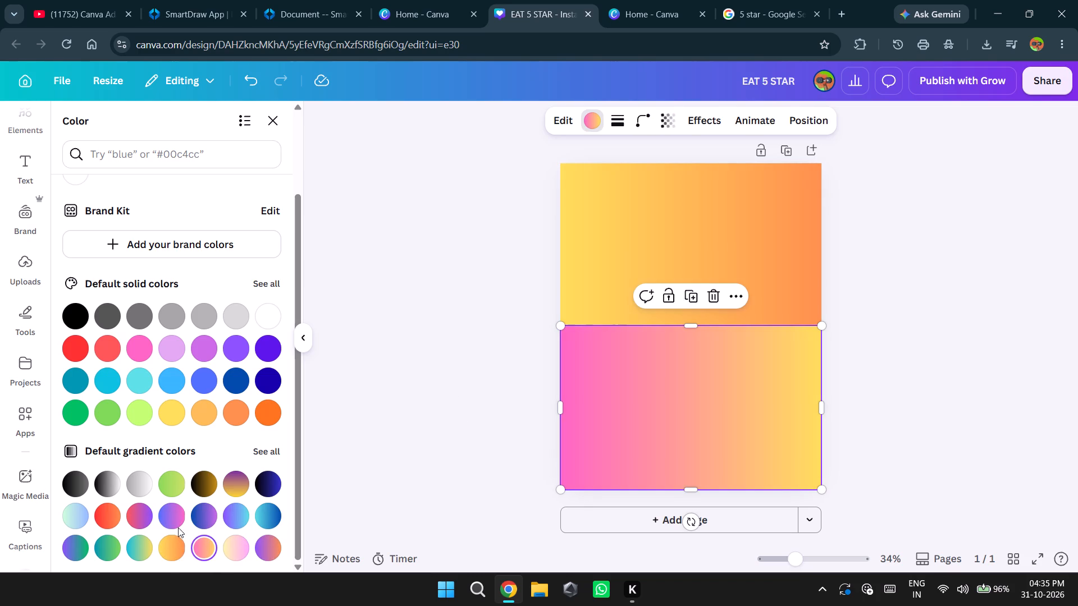
pyautogui.click(170, 407)
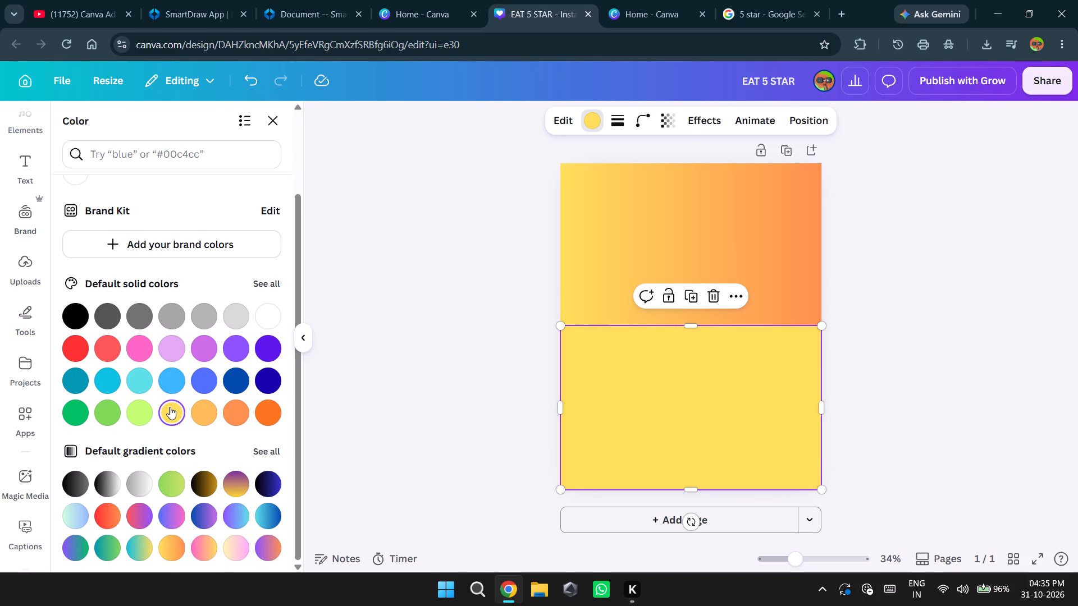
pyautogui.click(213, 416)
pyautogui.click(231, 412)
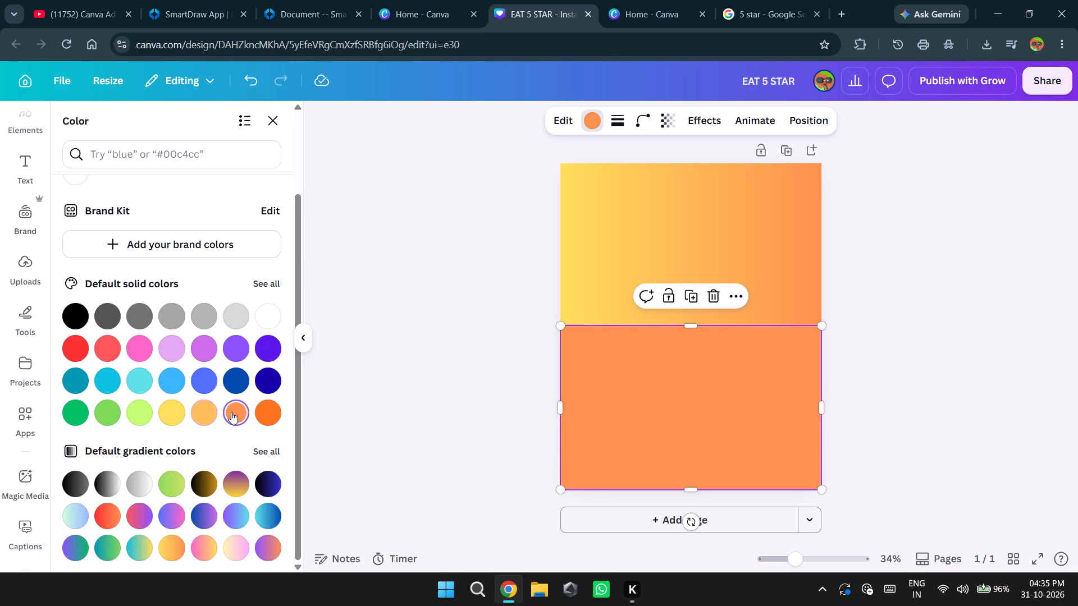
pyautogui.click(191, 419)
pyautogui.click(277, 419)
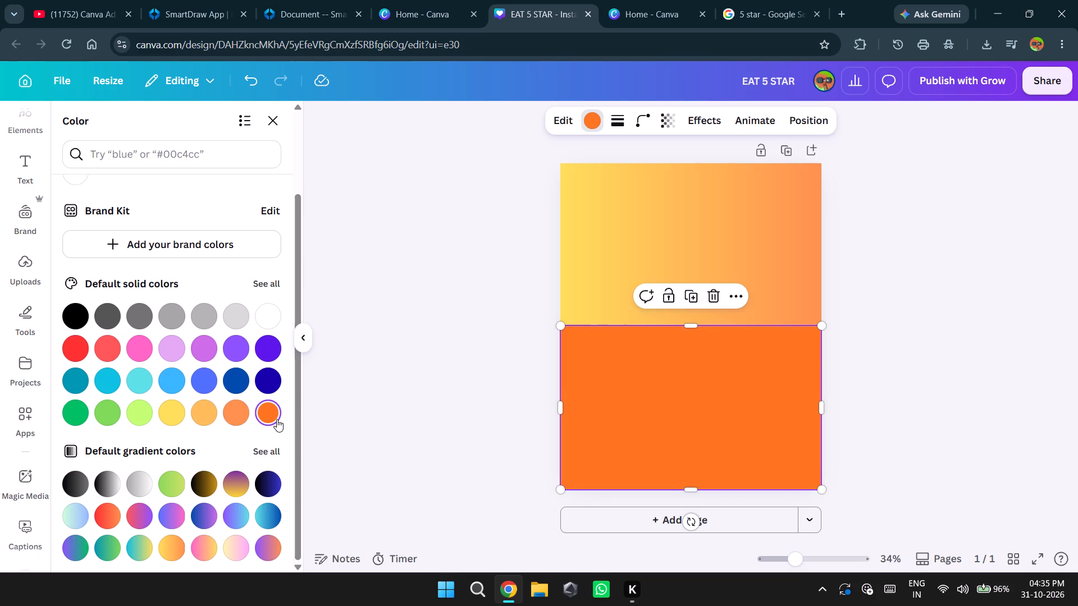
pyautogui.click(203, 416)
pyautogui.click(433, 388)
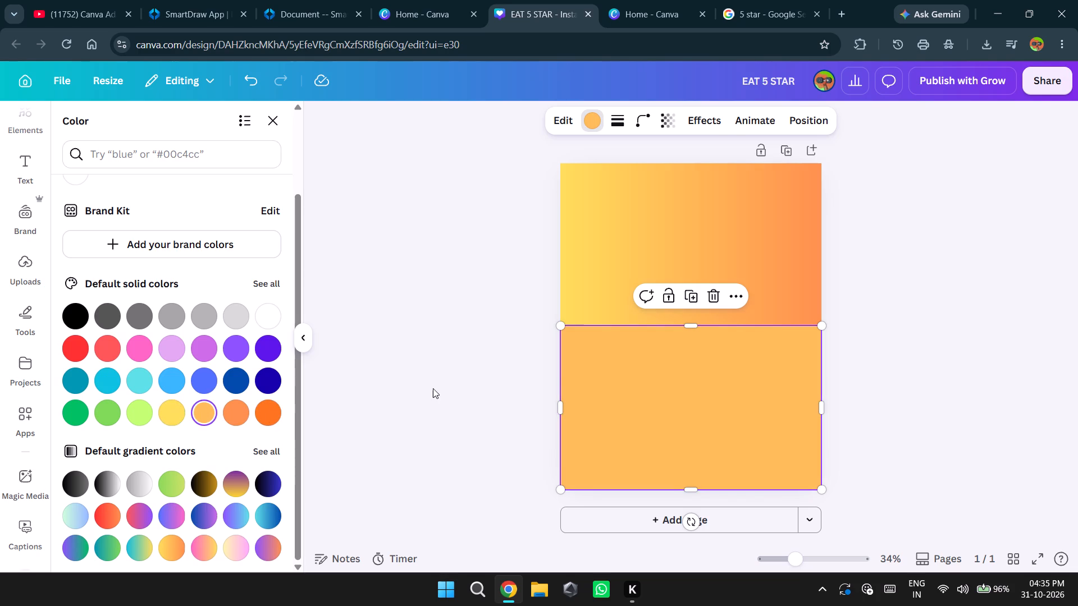
pyautogui.click(805, 315)
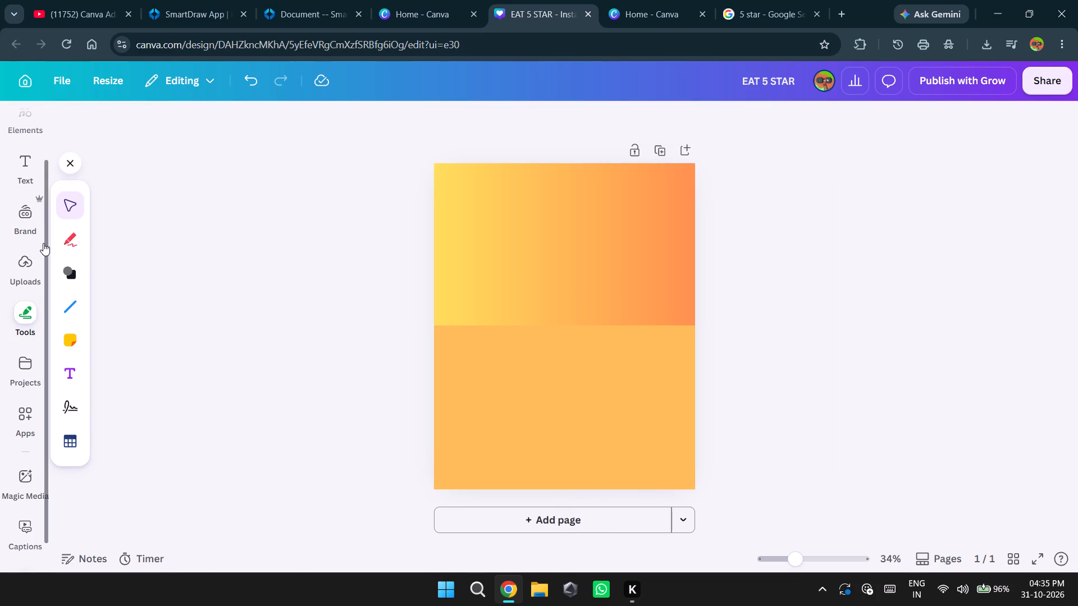
# Add the uploaded 5 Star photo with the wrapper and split bar, and position it at the page center.
pyautogui.click(29, 266)
pyautogui.doubleClick(107, 311)
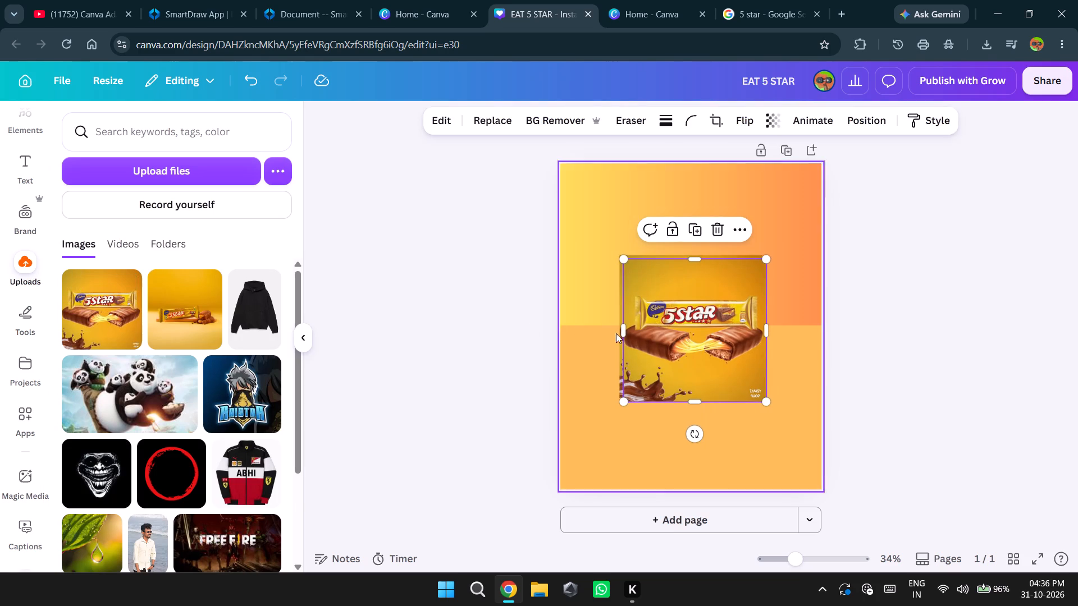
pyautogui.click(672, 316)
pyautogui.moveTo(659, 309); pyautogui.dragTo(654, 304)
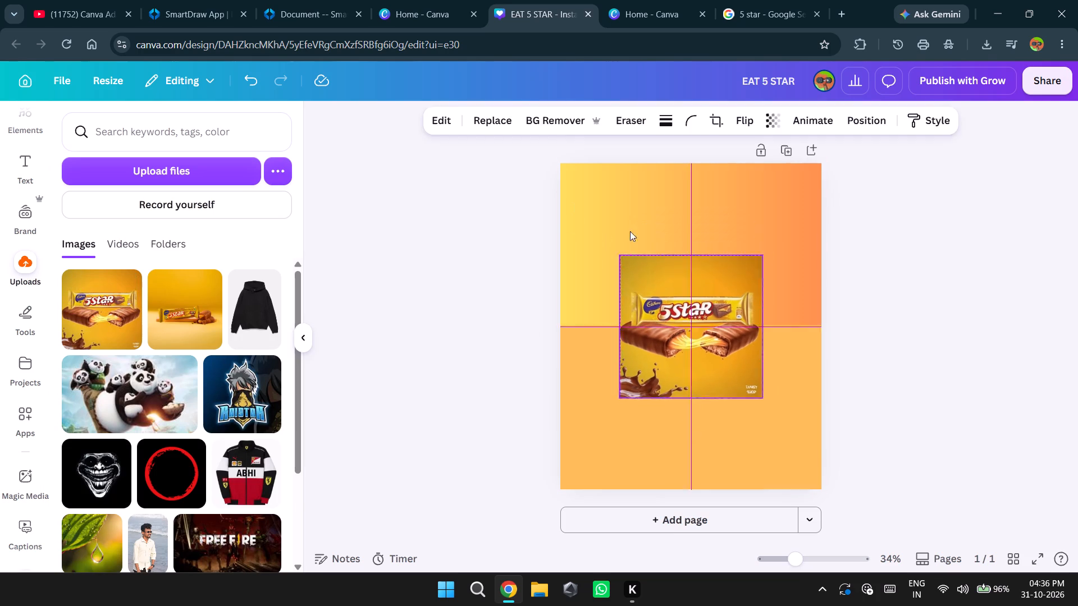
# Remove the background from the centered 5 Star photo.
pyautogui.click(546, 115)
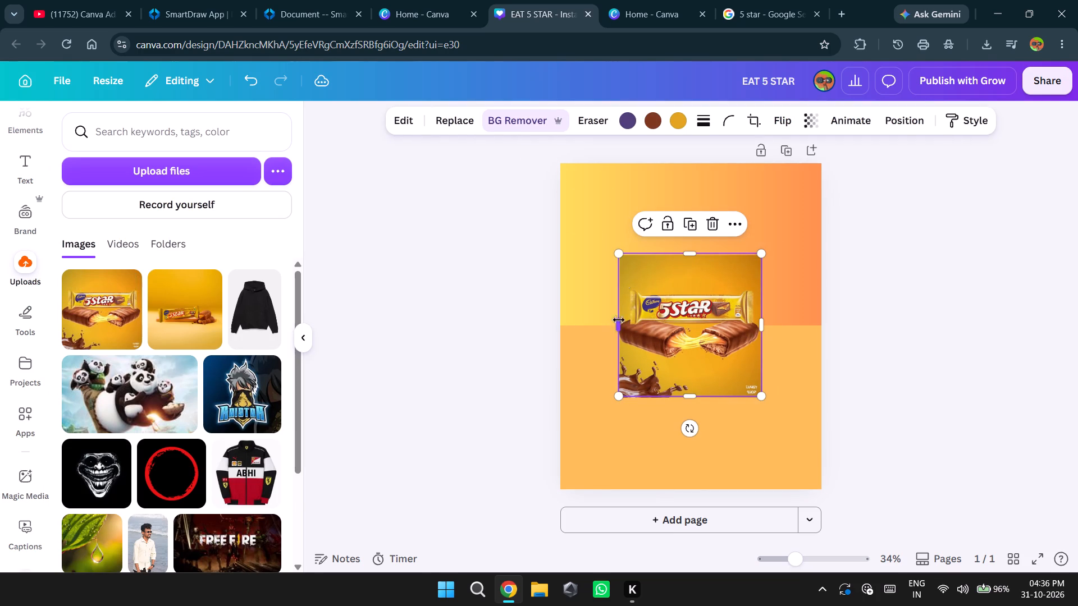
pyautogui.click(531, 114)
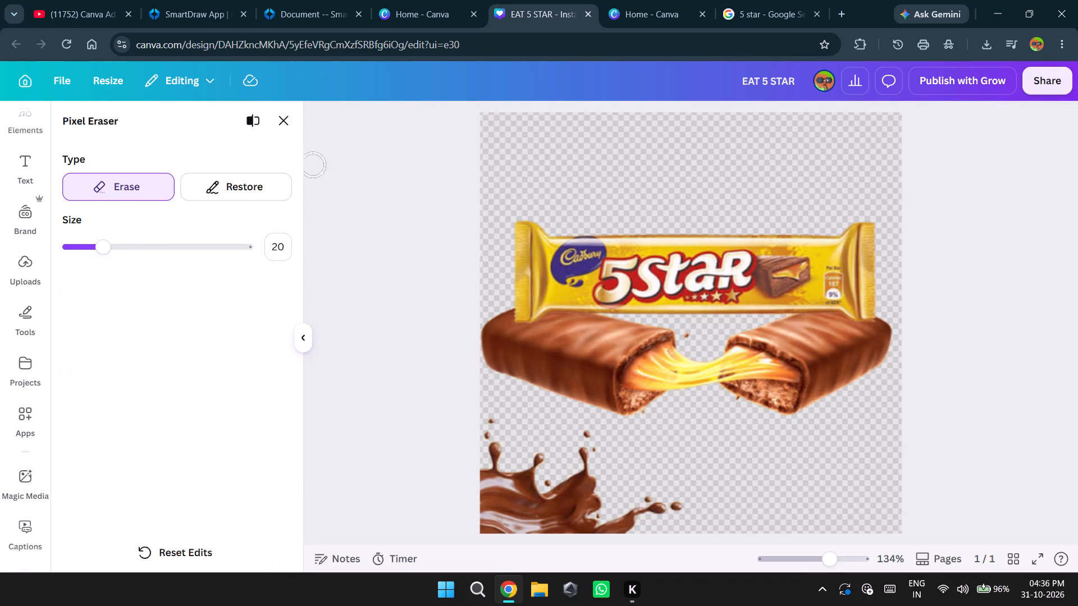
pyautogui.click(280, 125)
# Brush the Pixel Eraser at size 20 across the area above the wrapper in the cutout image.
pyautogui.click(707, 327)
pyautogui.click(545, 120)
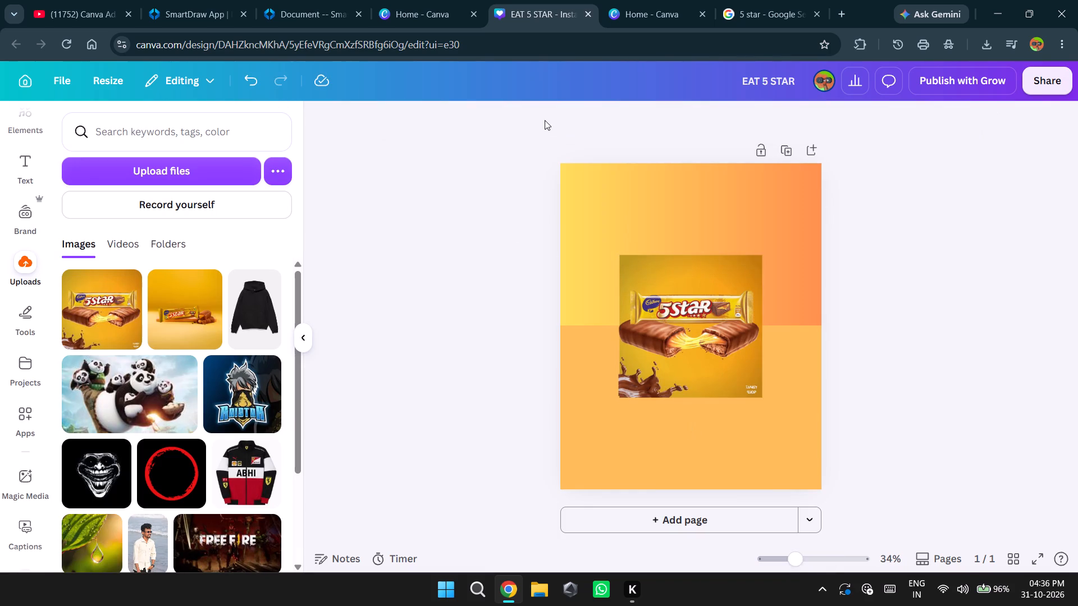
pyautogui.click(669, 307)
pyautogui.click(510, 122)
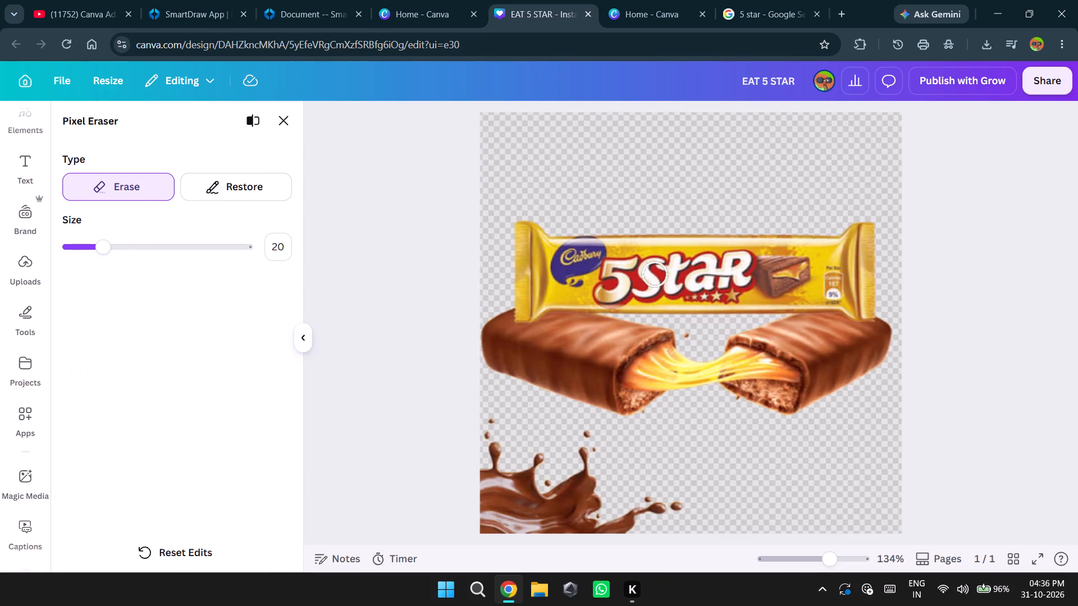
pyautogui.moveTo(610, 169); pyautogui.dragTo(658, 179)
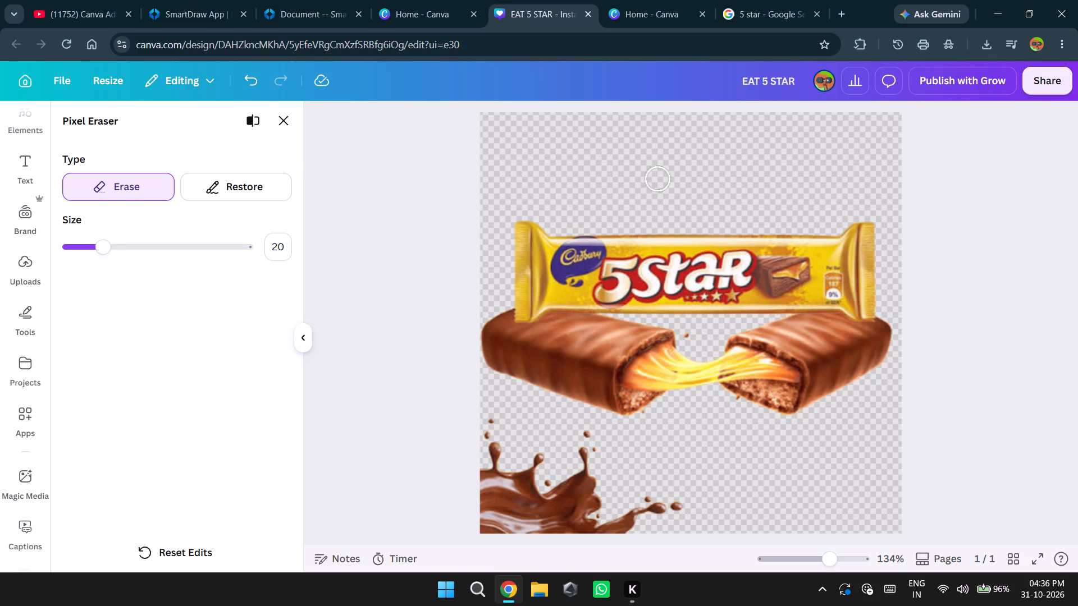
pyautogui.scroll(-3, 713, 351)
pyautogui.scroll(2, 720, 422)
pyautogui.click(275, 125)
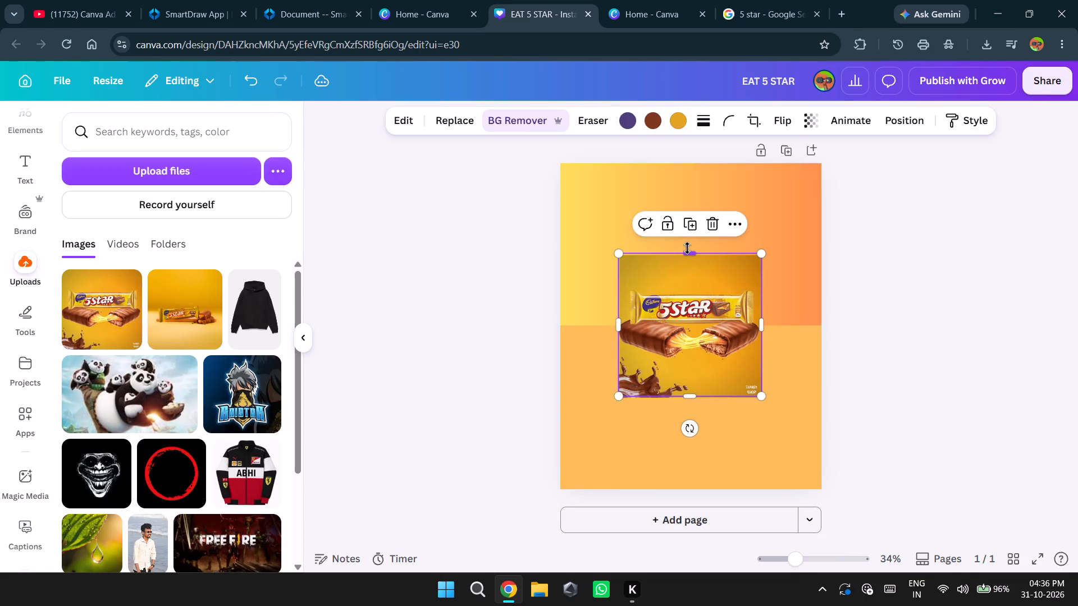
# Extend the cutout image upward from its top edge to about 591 wide by 628 high.
pyautogui.moveTo(691, 255); pyautogui.dragTo(695, 228)
pyautogui.moveTo(692, 229); pyautogui.dragTo(692, 247)
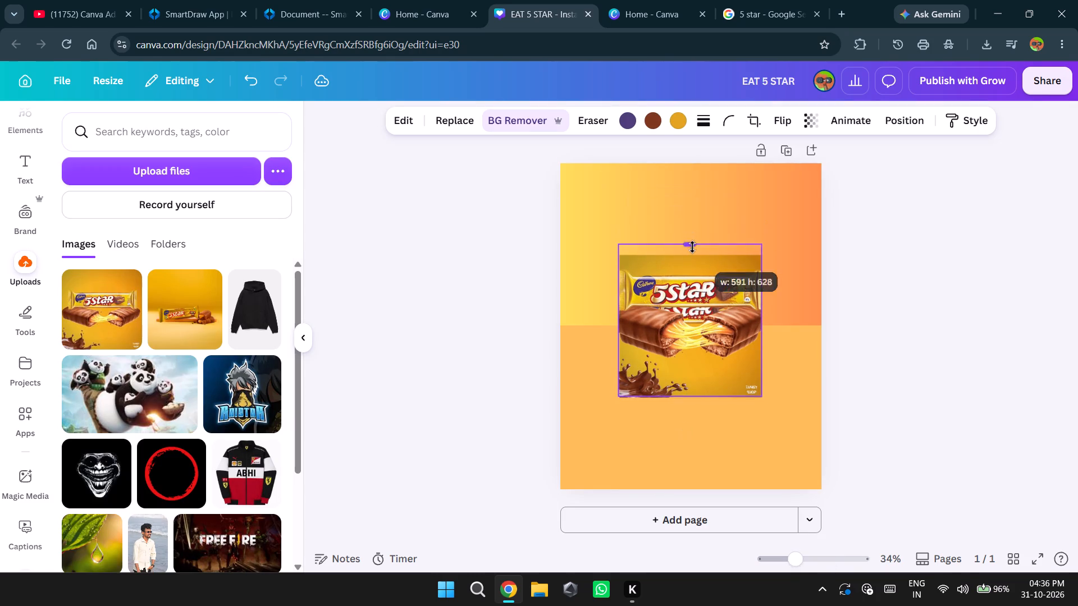
pyautogui.moveTo(692, 247); pyautogui.dragTo(692, 248)
# Move the cutout image off the original photo and partly over the page's right edge.
pyautogui.moveTo(690, 300); pyautogui.dragTo(833, 355)
pyautogui.click(806, 347)
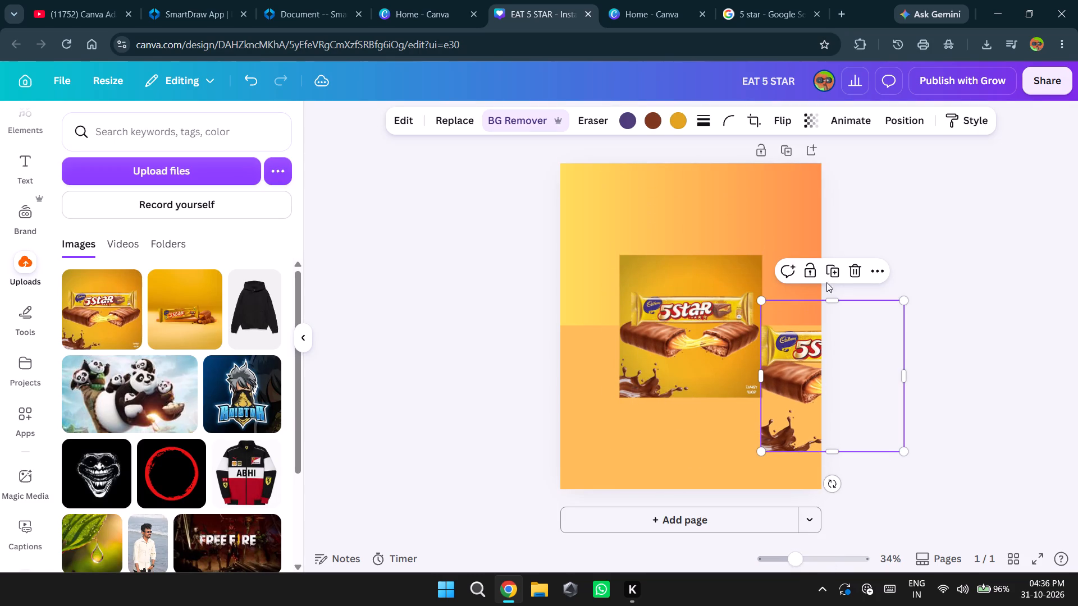
# Delete the cutout copy hanging over the page's right edge.
pyautogui.click(805, 360)
pyautogui.click(852, 273)
# Remove the background from the remaining 5 Star photo and place the cutout near the middle of the page, slightly left of centre.
pyautogui.moveTo(698, 316); pyautogui.dragTo(684, 384)
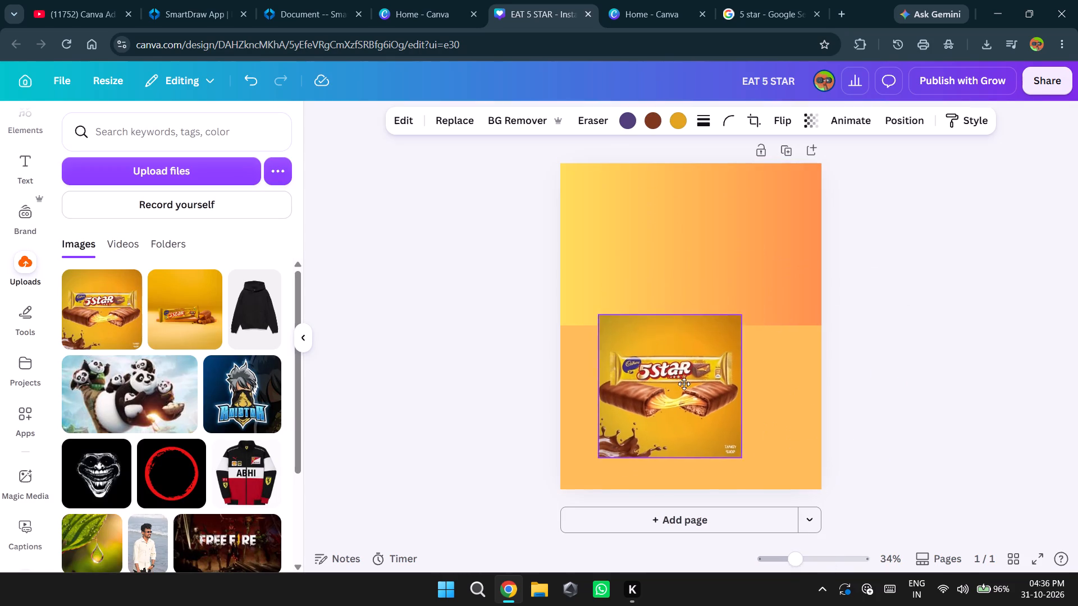
pyautogui.moveTo(684, 384); pyautogui.dragTo(704, 348)
pyautogui.click(704, 346)
pyautogui.click(688, 359)
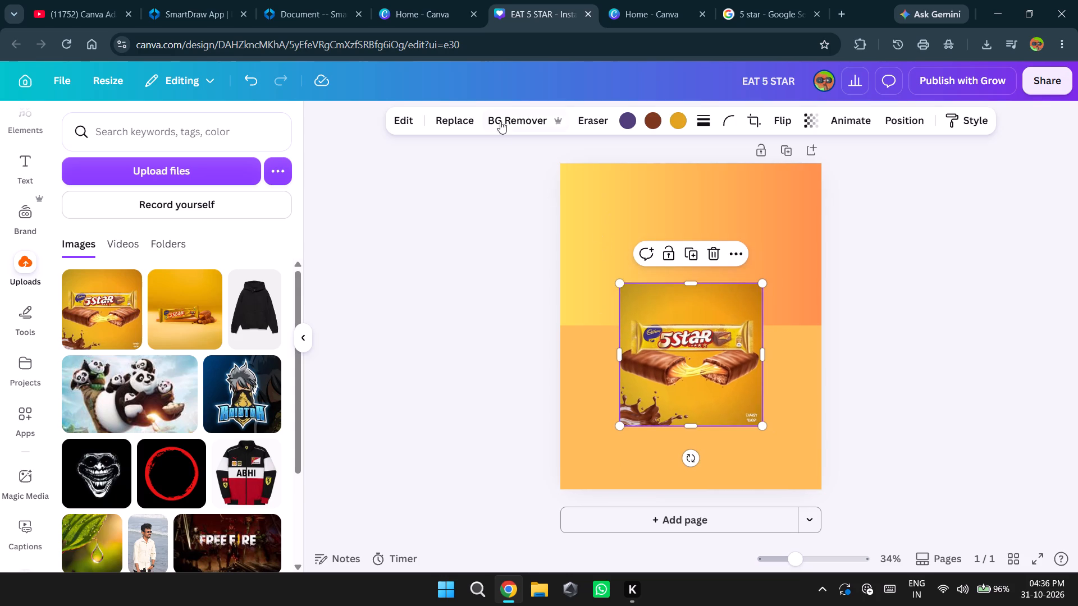
pyautogui.click(499, 117)
pyautogui.moveTo(696, 334); pyautogui.dragTo(693, 295)
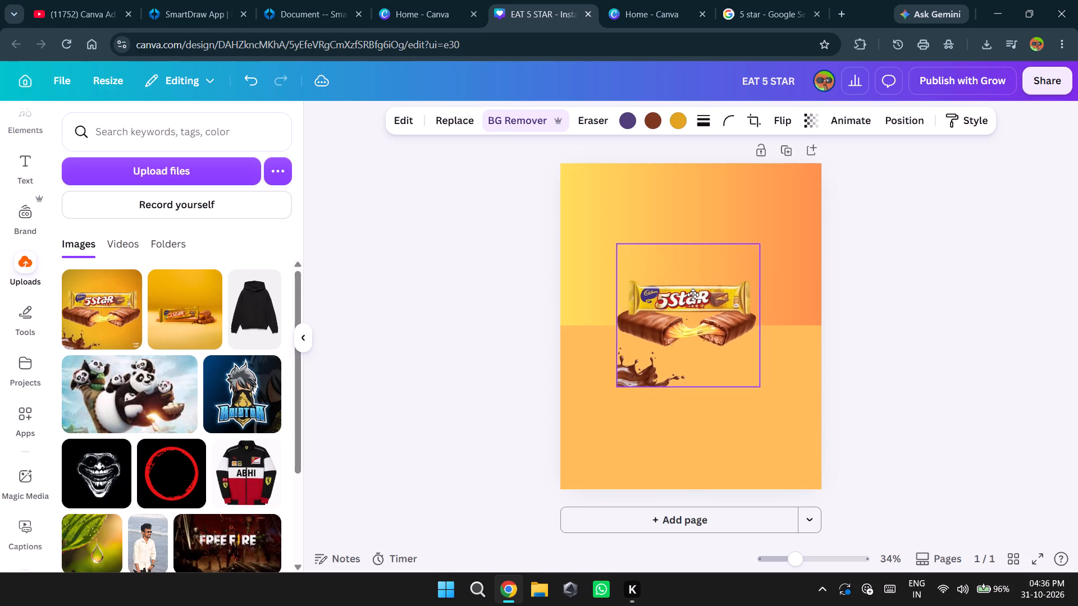
pyautogui.moveTo(693, 295); pyautogui.dragTo(687, 305)
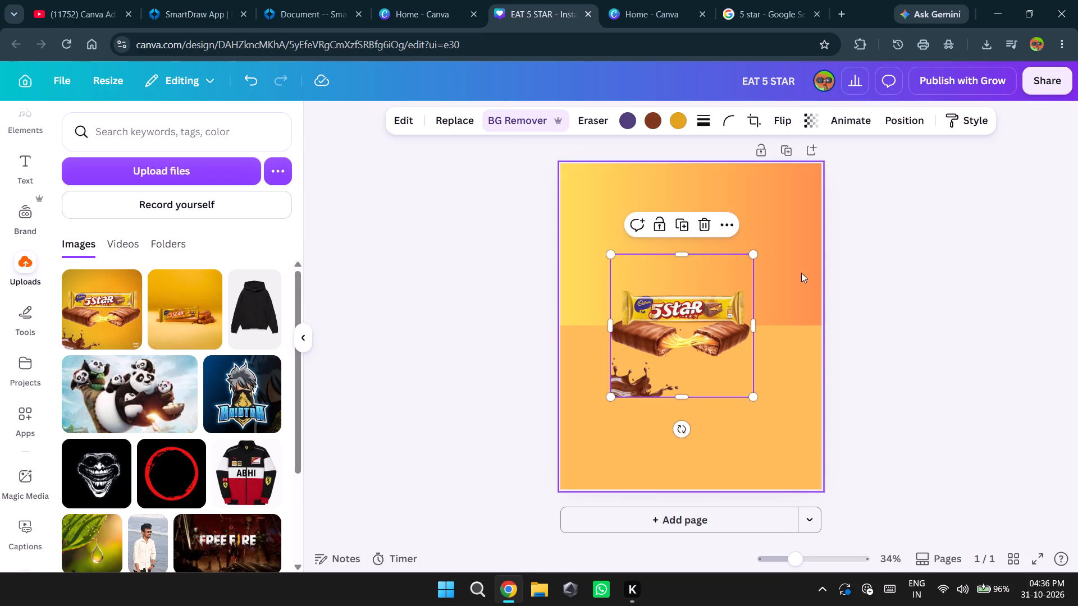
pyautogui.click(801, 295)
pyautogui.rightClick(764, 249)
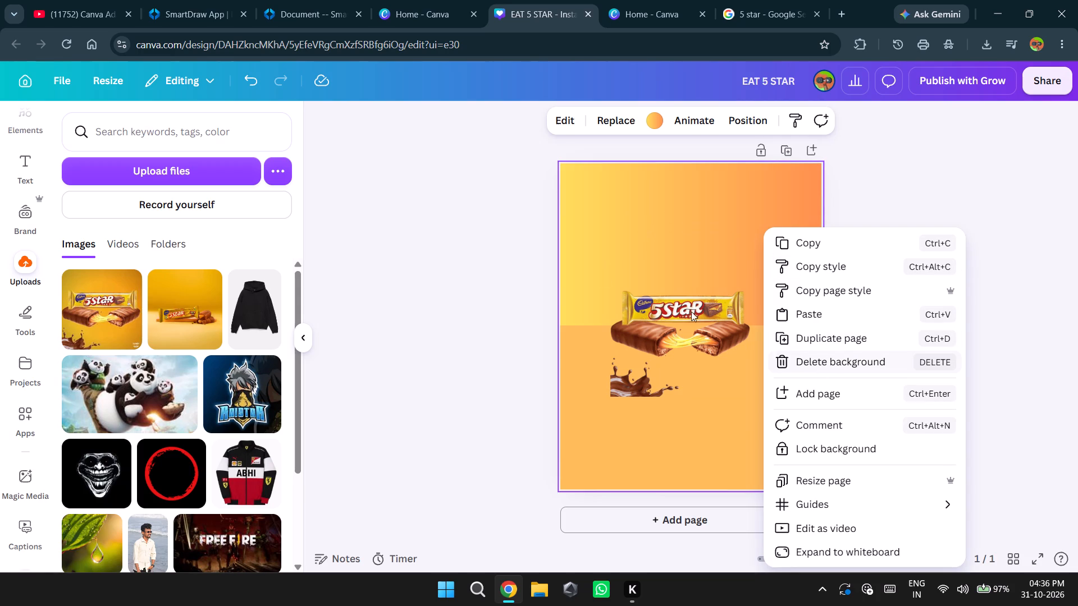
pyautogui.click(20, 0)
# Switch to YouTube and look through the Canva ad Shorts for design ideas, then return to the search results.
pyautogui.click(106, 17)
pyautogui.scroll(-3, 472, 269)
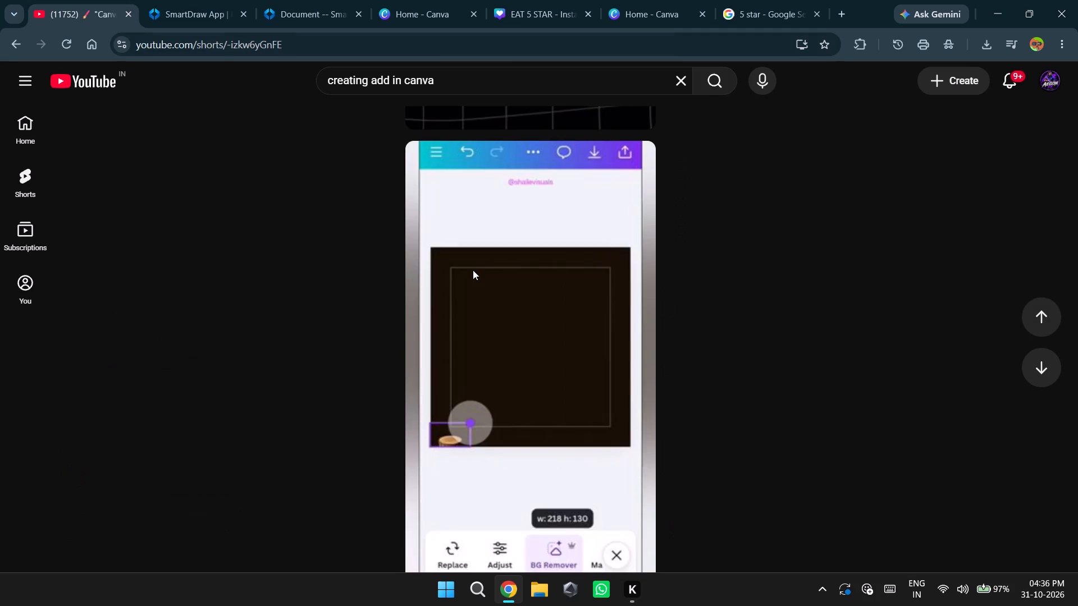
pyautogui.scroll(-5, 473, 270)
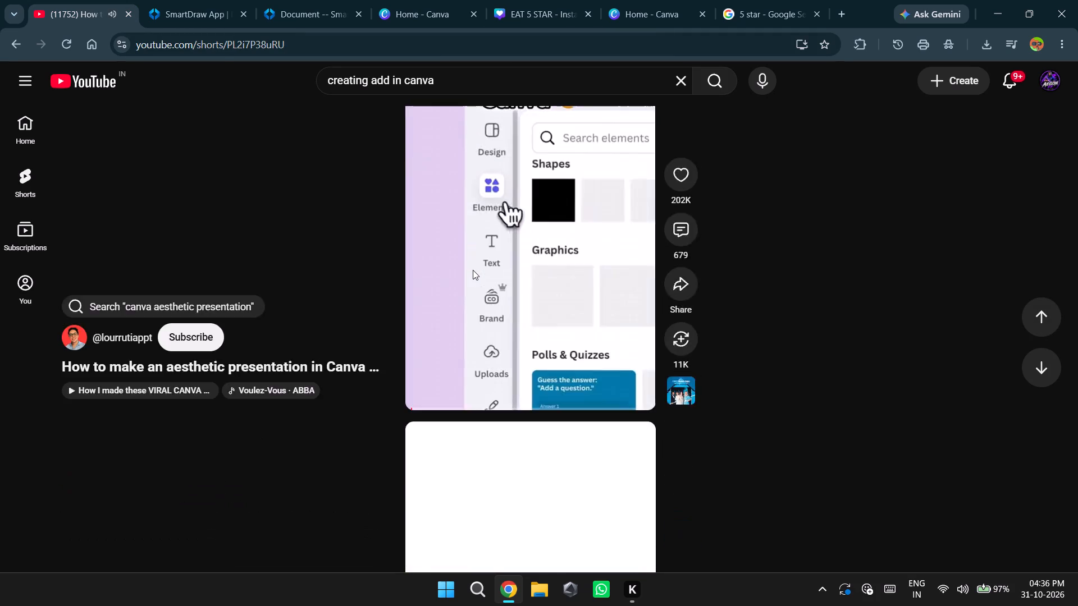
pyautogui.scroll(-3, 473, 270)
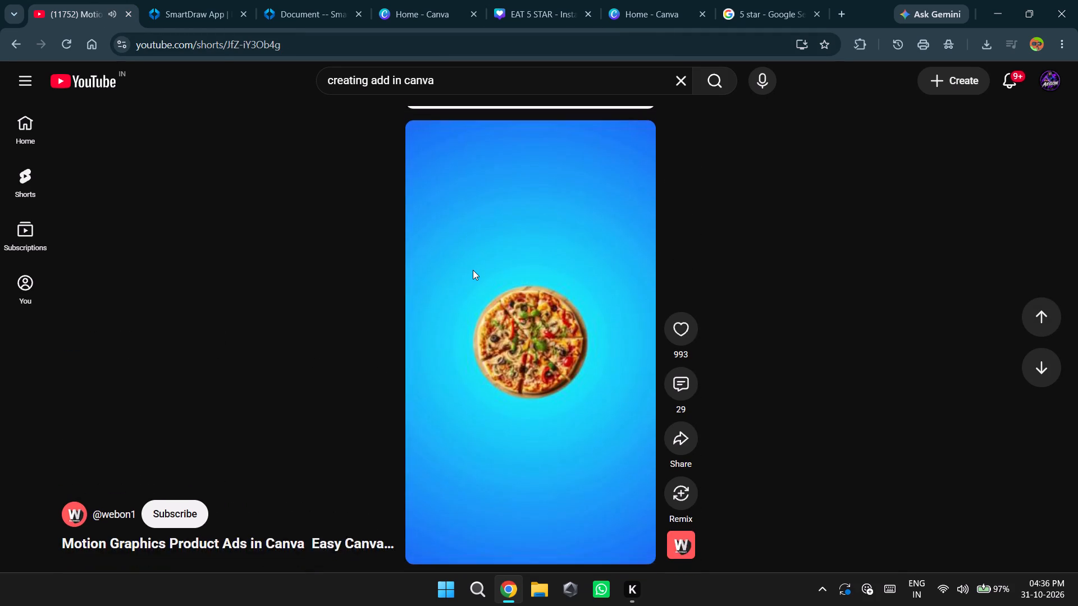
pyautogui.scroll(-6, 473, 270)
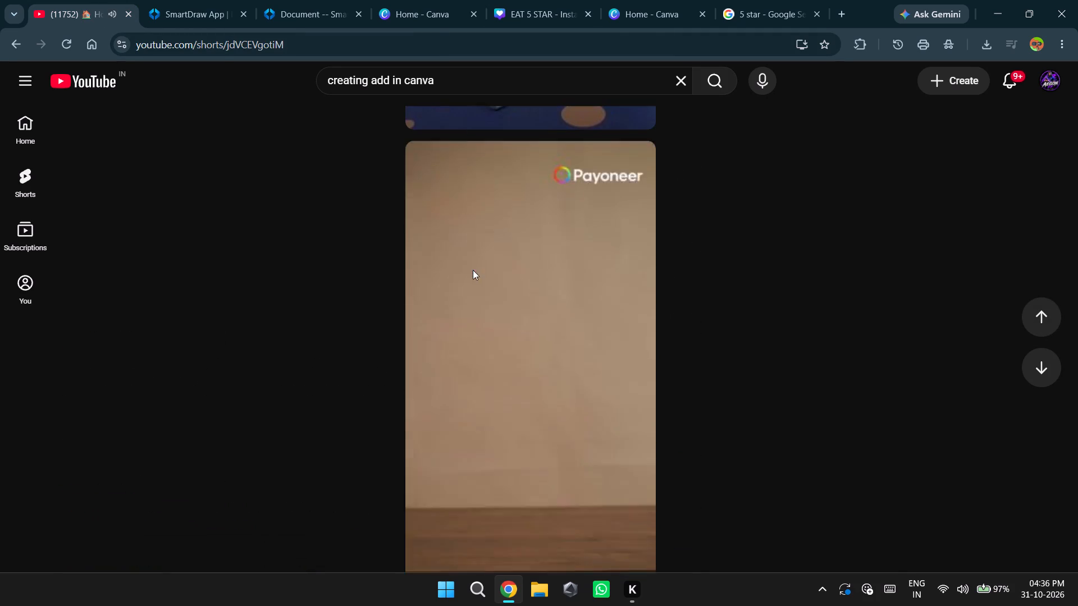
pyautogui.click(10, 53)
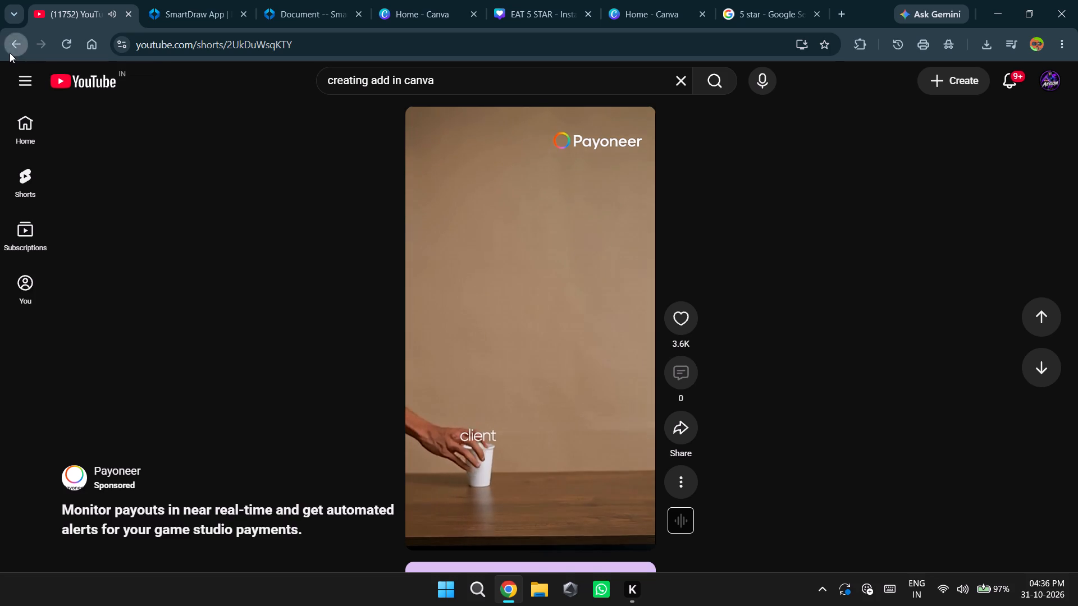
# Search YouTube for "FOOD POSTERS IN CANVA".
pyautogui.click(673, 77)
pyautogui.click(529, 84)
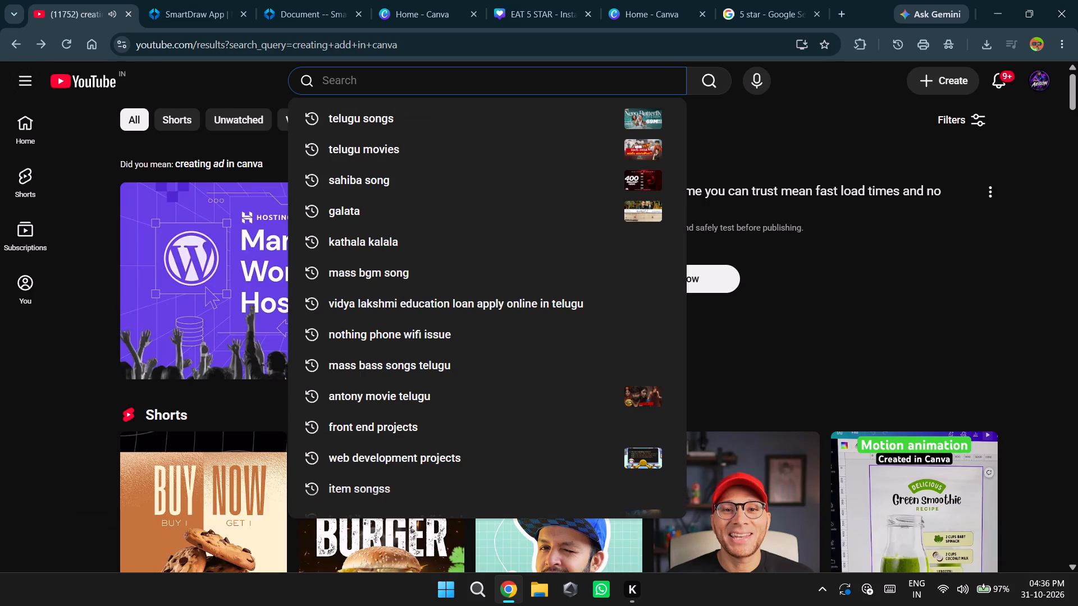
pyautogui.write('POSTERS')
pyautogui.press('BackSpace')
pyautogui.press('BackSpace')
pyautogui.press('BackSpace')
pyautogui.press('BackSpace')
pyautogui.press('BackSpace')
pyautogui.press('BackSpace')
pyautogui.press('BackSpace')
pyautogui.write('FOOD POSYER')
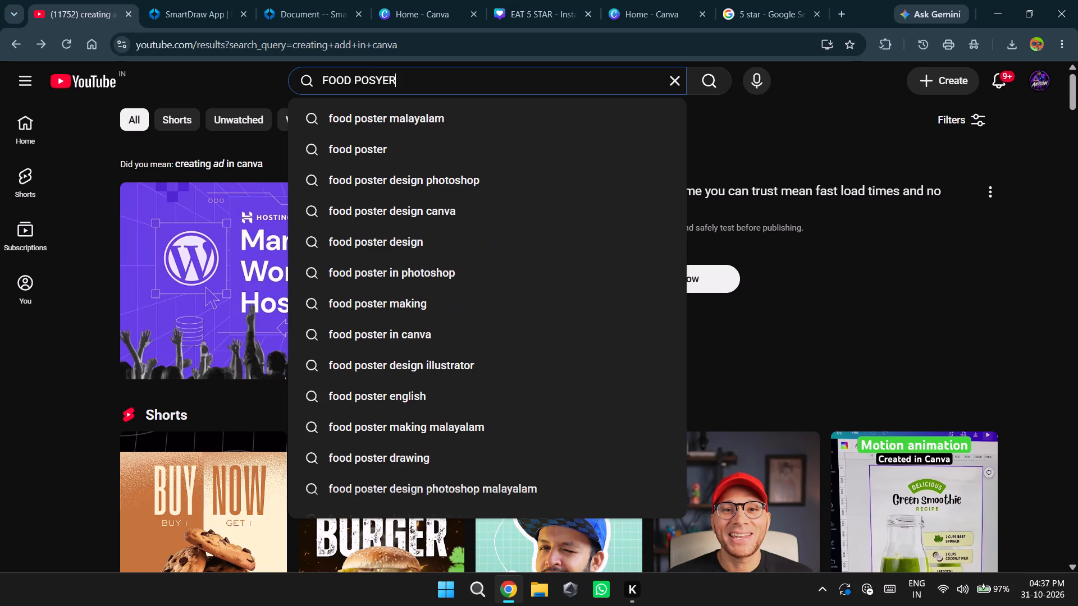
pyautogui.press('BackSpace')
pyautogui.press('BackSpace')
pyautogui.press('BackSpace')
pyautogui.write('TERSIN')
pyautogui.press('space')
pyautogui.press('BackSpace')
pyautogui.press('BackSpace')
pyautogui.press('BackSpace')
pyautogui.press('space')
pyautogui.write('IN')
pyautogui.press('space')
pyautogui.write('CANVA')
pyautogui.press('Return')
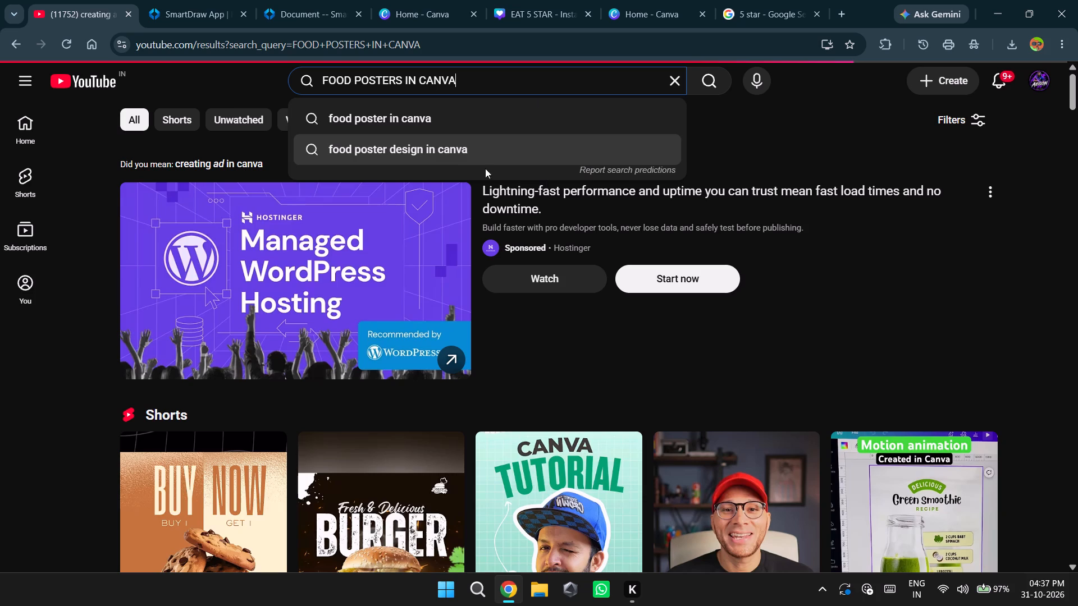
# Look through the food poster video and Shorts results for a layout to use as a reference.
pyautogui.scroll(-1, 362, 256)
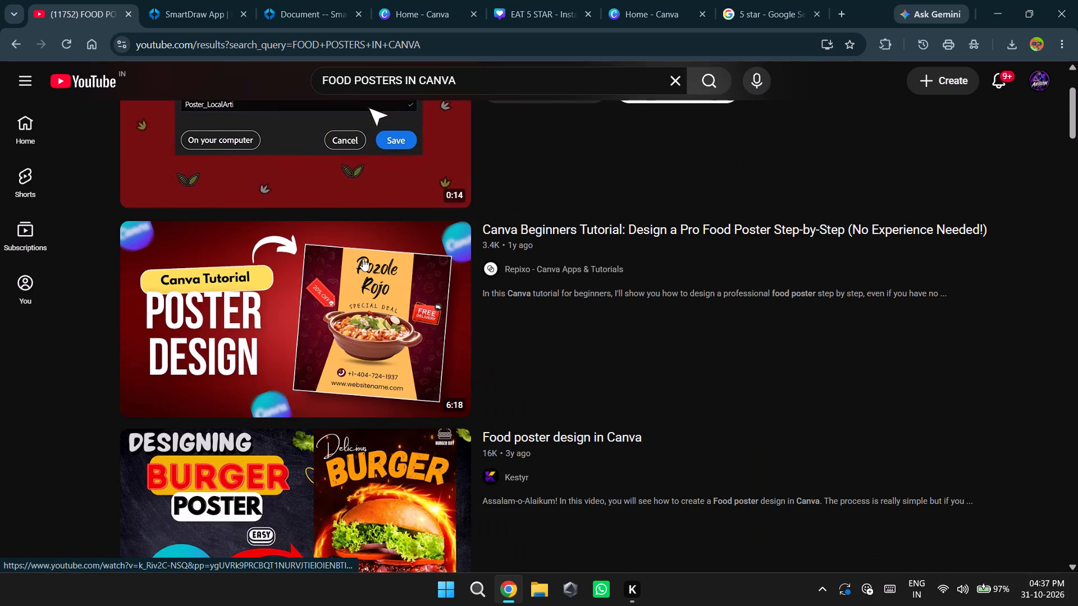
pyautogui.scroll(-2, 363, 340)
pyautogui.scroll(-1, 381, 226)
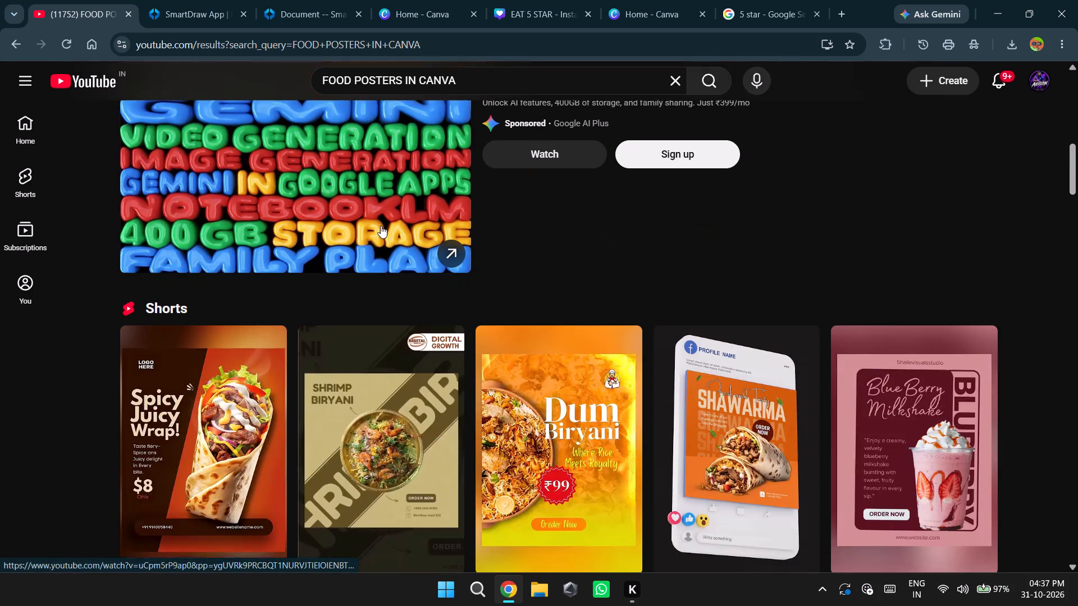
pyautogui.scroll(-3, 381, 226)
pyautogui.scroll(-1, 249, 250)
pyautogui.scroll(-1, 369, 314)
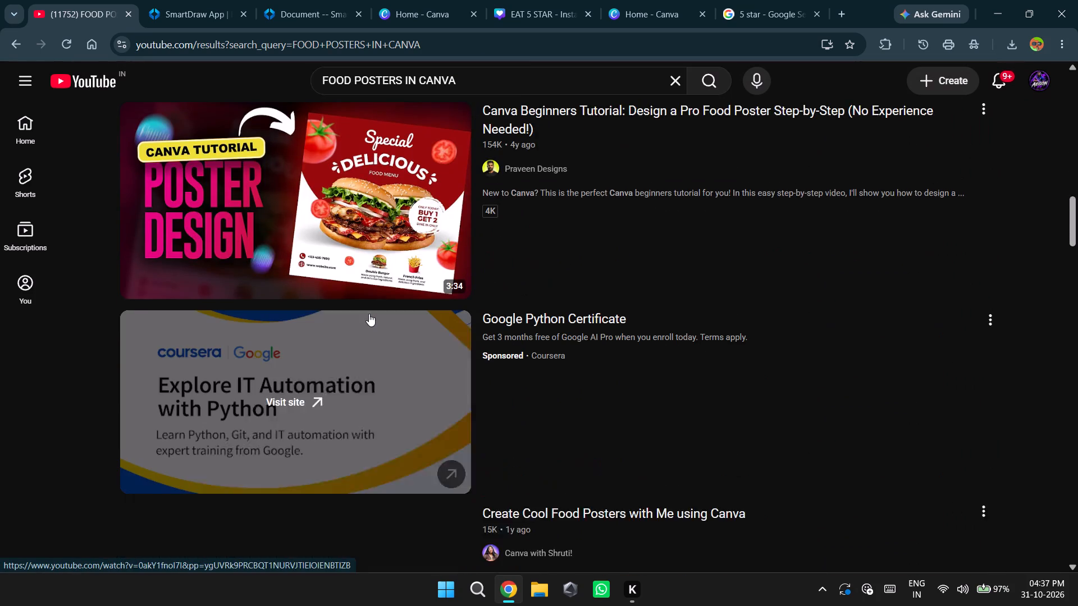
pyautogui.scroll(-4, 369, 314)
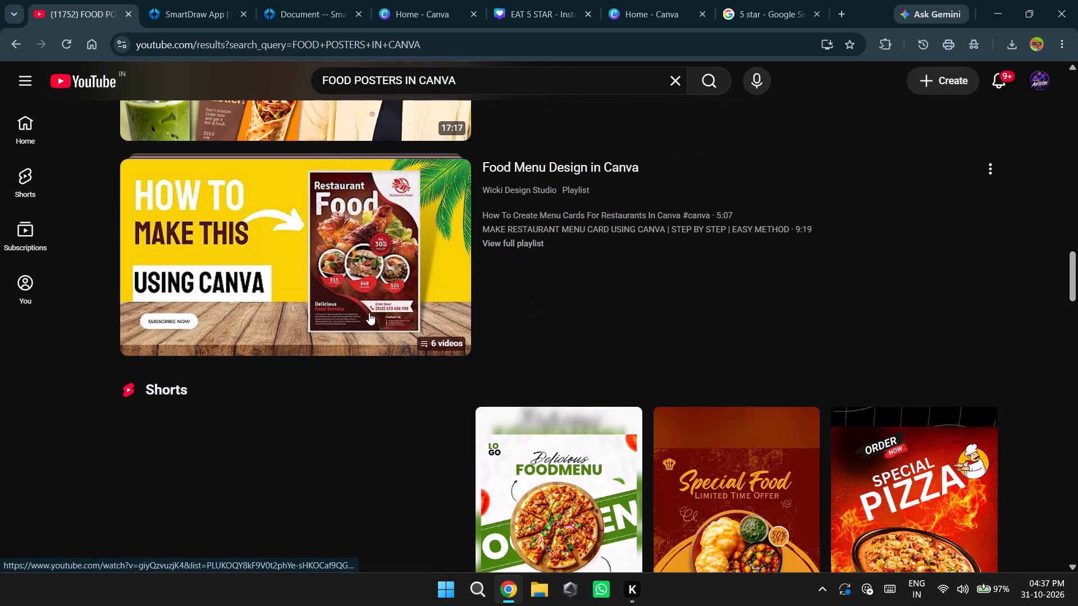
pyautogui.scroll(-2, 364, 297)
pyautogui.scroll(-2, 530, 261)
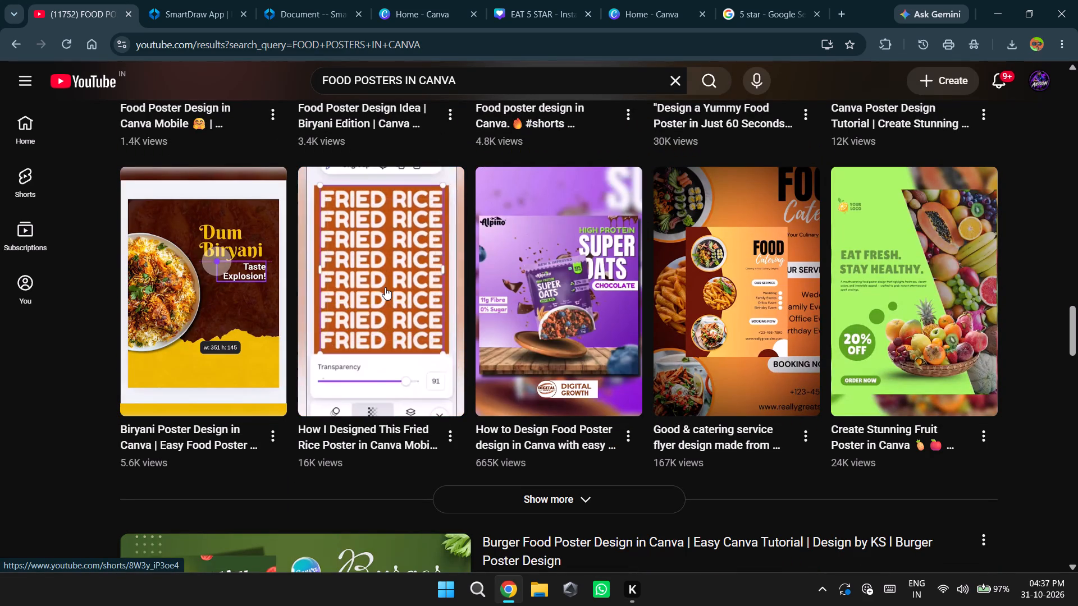
# Open the Short on designing a fried rice poster in Canva, watch it, and move on to the following Short.
pyautogui.click(385, 287)
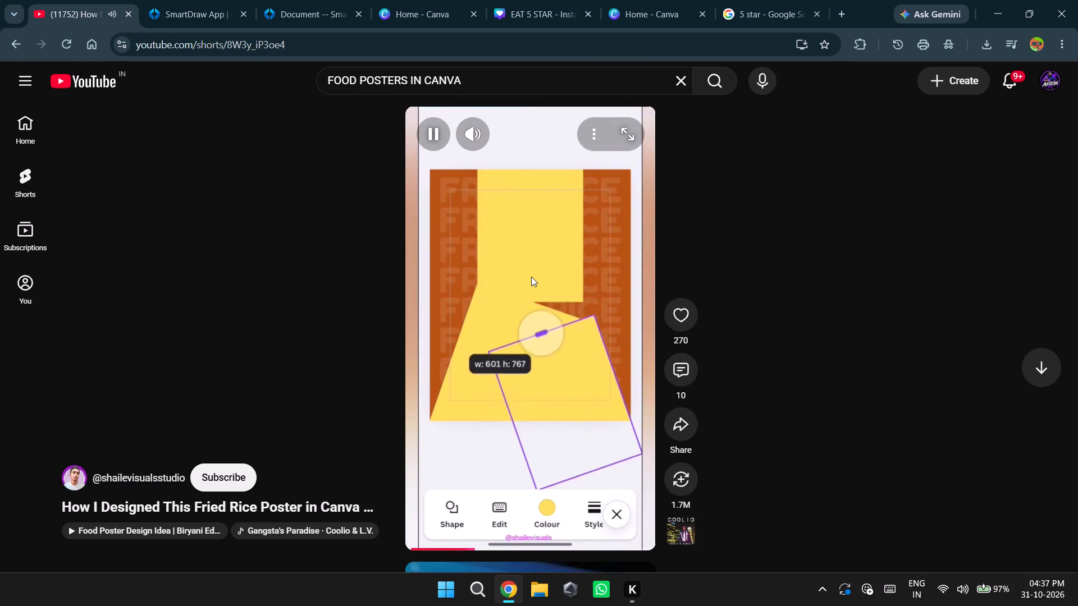
pyautogui.scroll(-2, 531, 277)
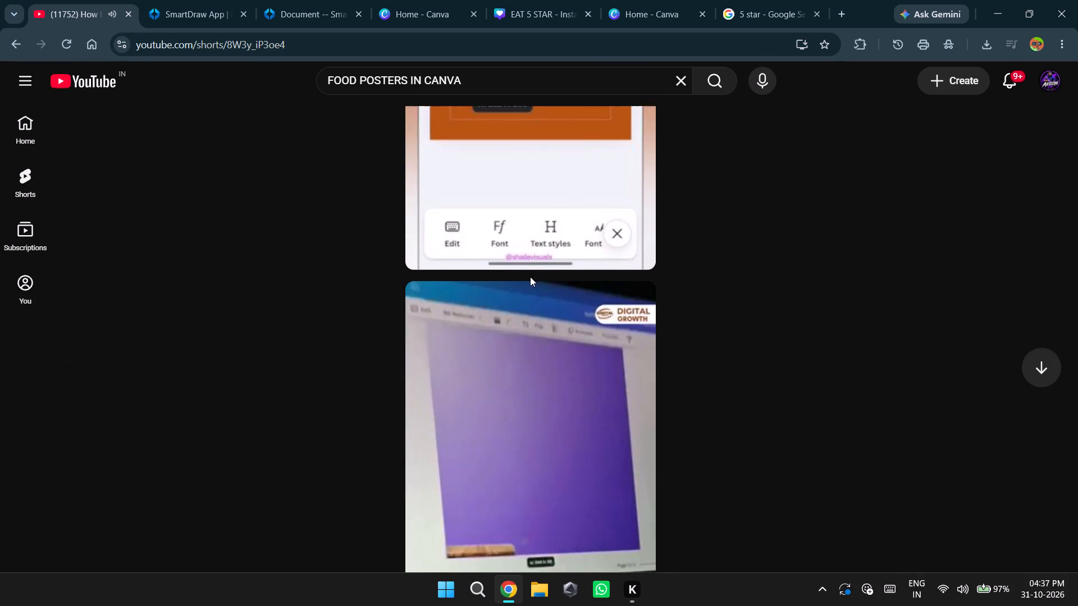
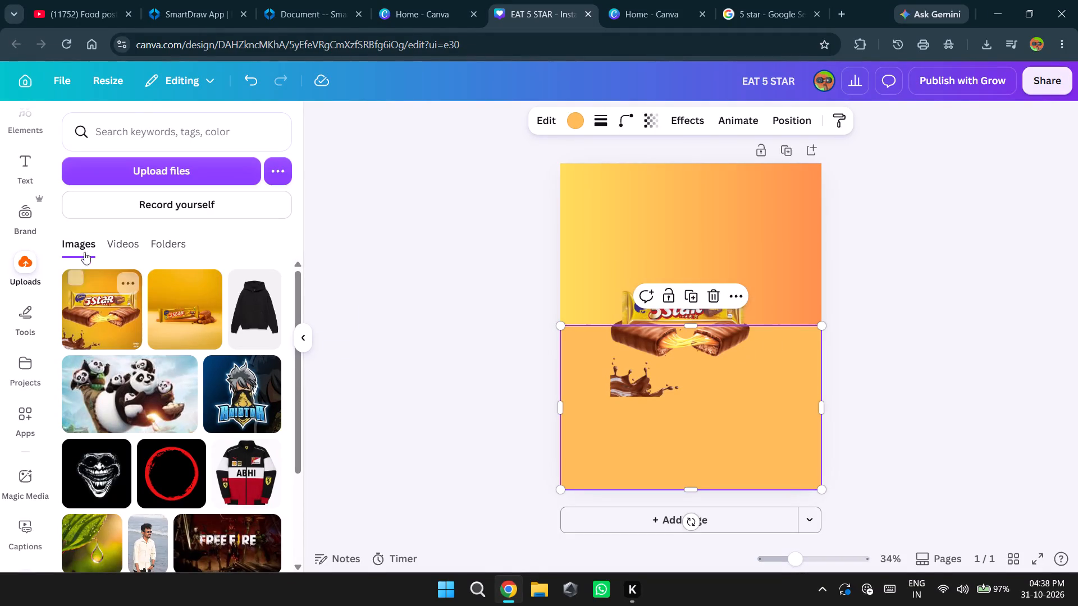
# Try yellow and gradient fills on the rectangle covering the poster's lower half, settling on the black-to-gold gradient.
pyautogui.click(568, 124)
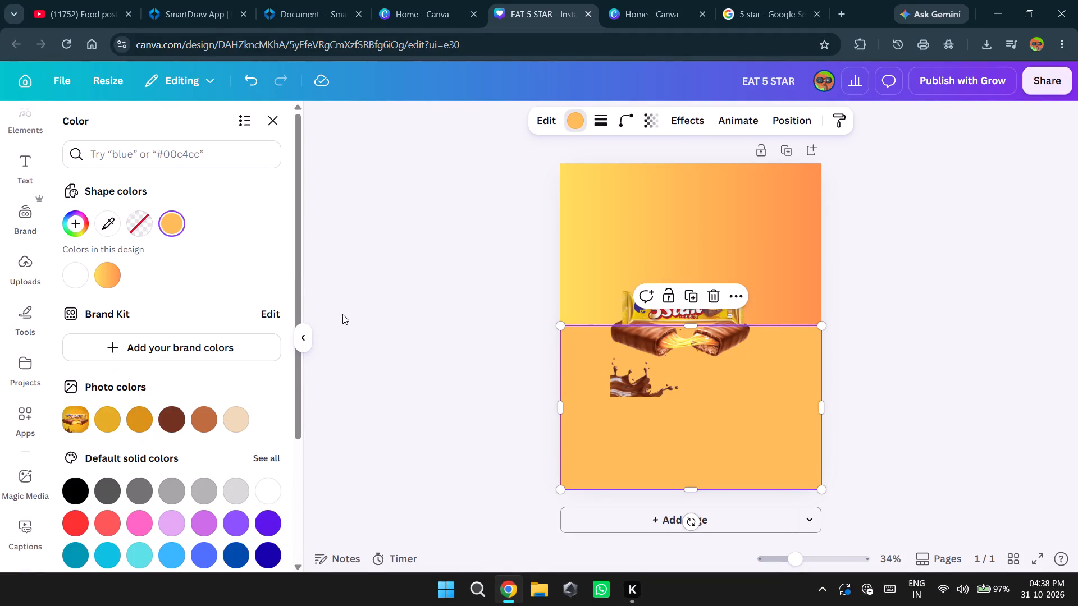
pyautogui.scroll(-3, 294, 347)
pyautogui.click(164, 422)
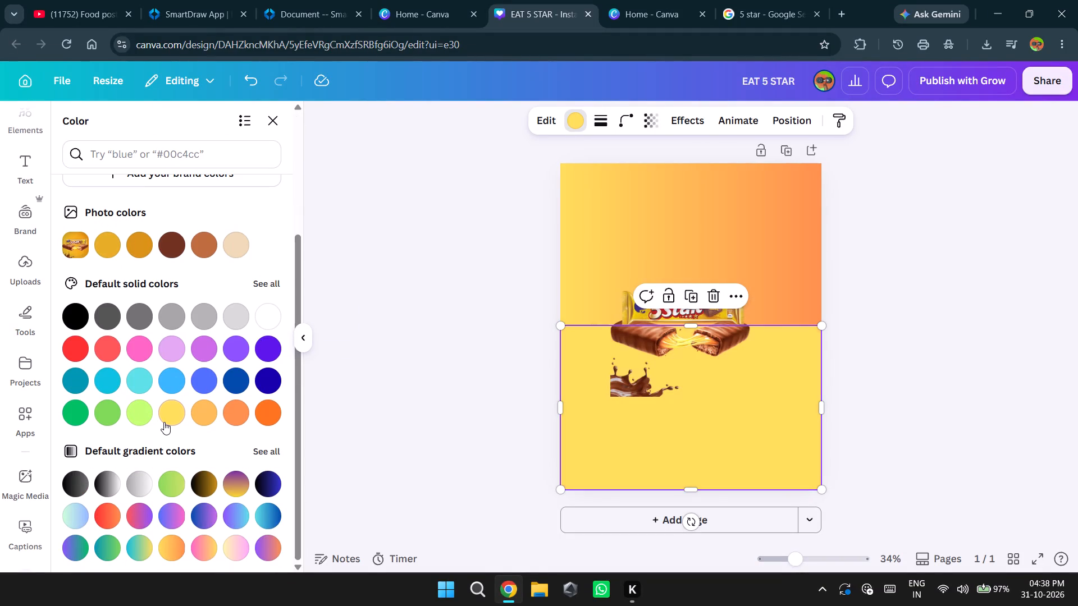
pyautogui.scroll(-2, 165, 422)
pyautogui.click(158, 548)
pyautogui.click(232, 481)
pyautogui.click(203, 479)
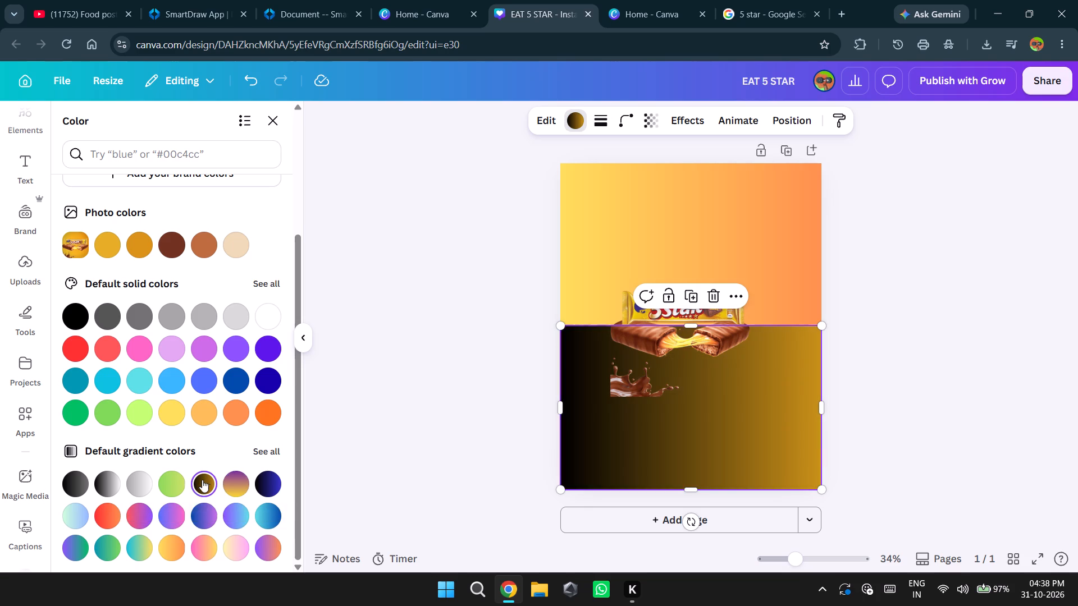
pyautogui.click(775, 291)
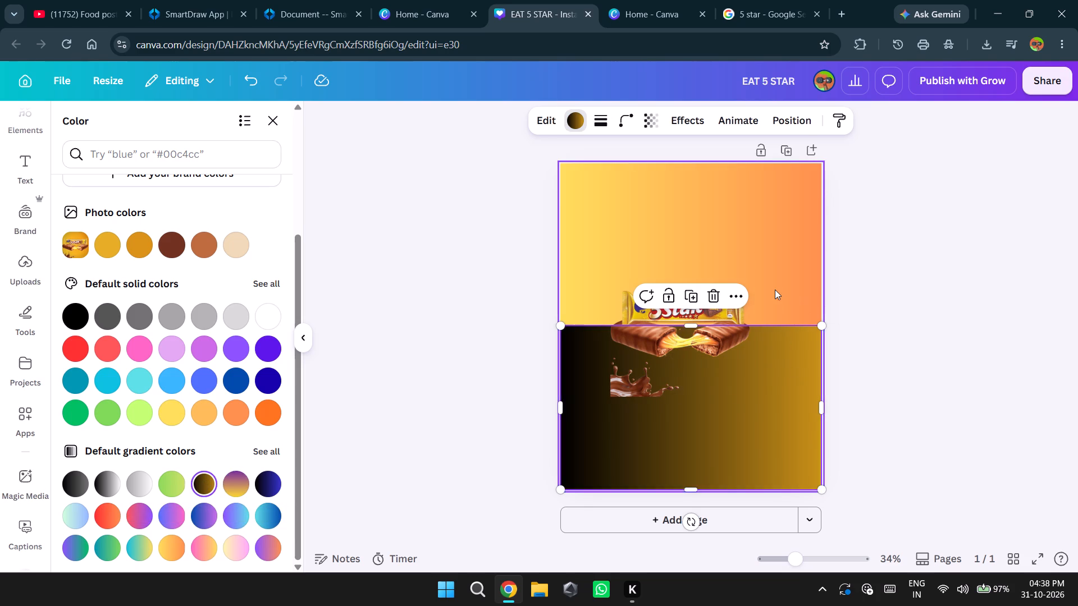
# Enlarge the 5 Star product image to nearly the full page width and align it with the poster's bottom edge.
pyautogui.click(690, 315)
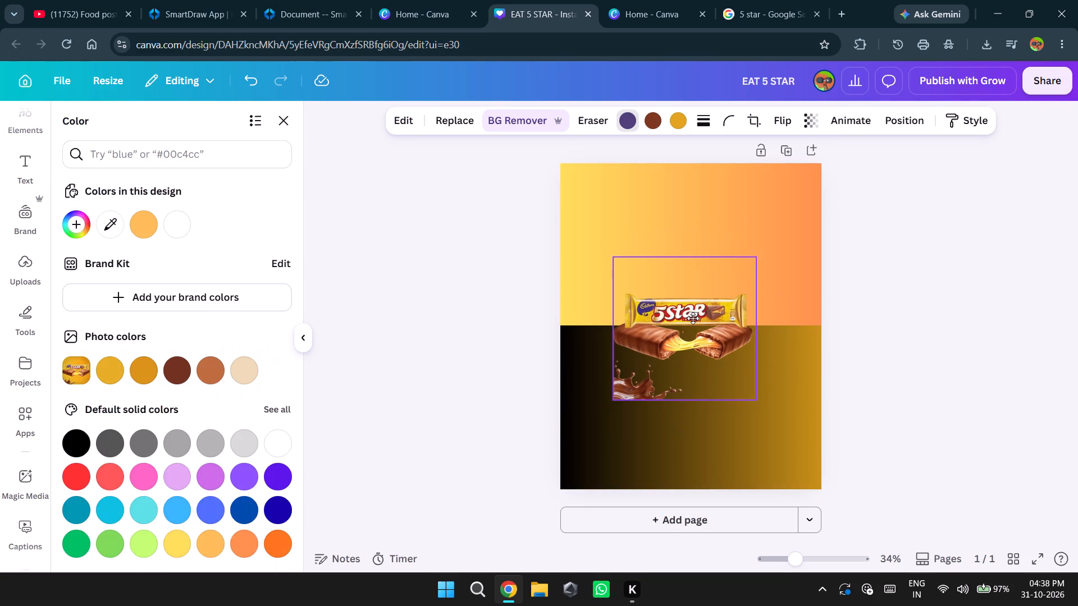
pyautogui.click(800, 392)
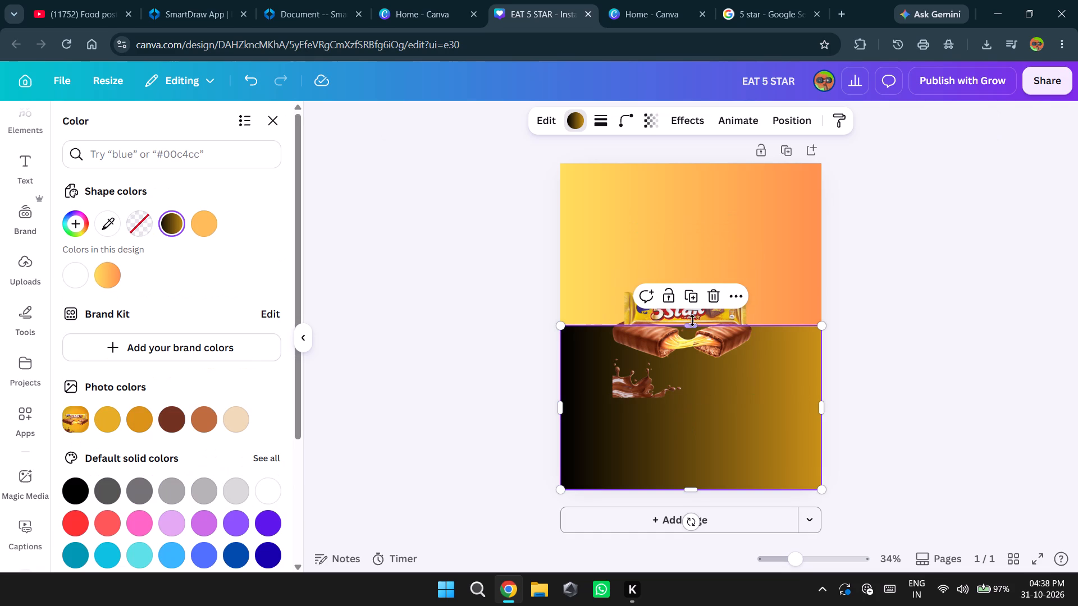
pyautogui.click(684, 353)
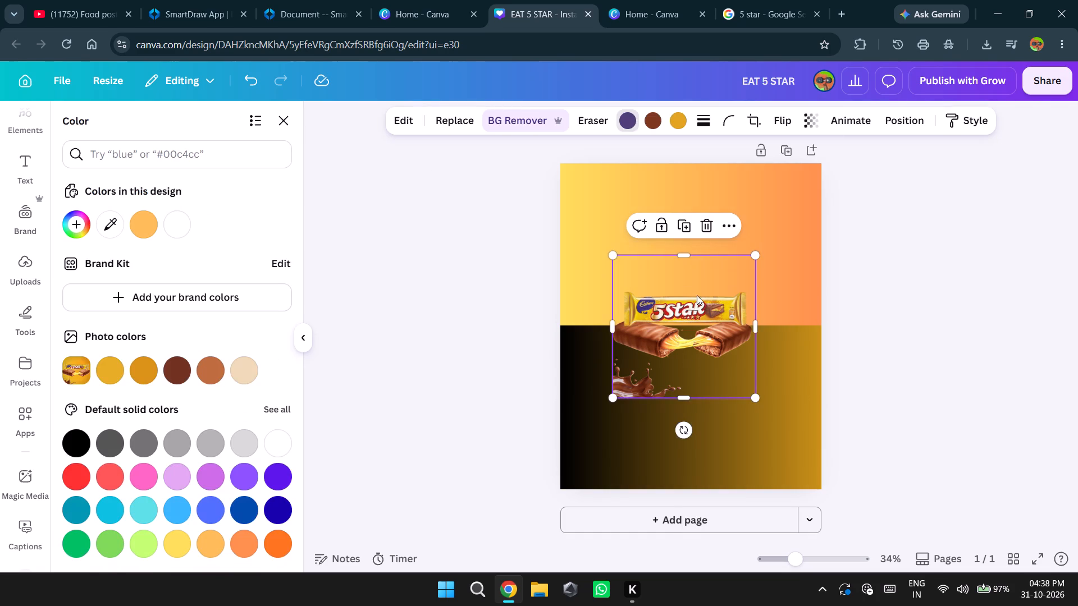
pyautogui.moveTo(683, 395); pyautogui.dragTo(681, 467)
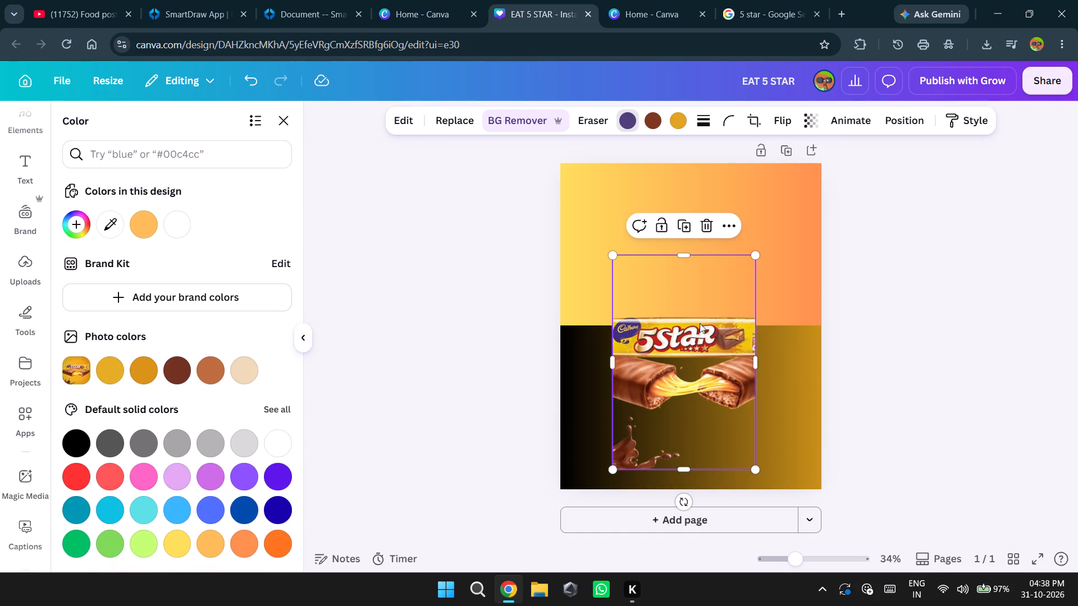
pyautogui.moveTo(679, 254); pyautogui.dragTo(680, 218)
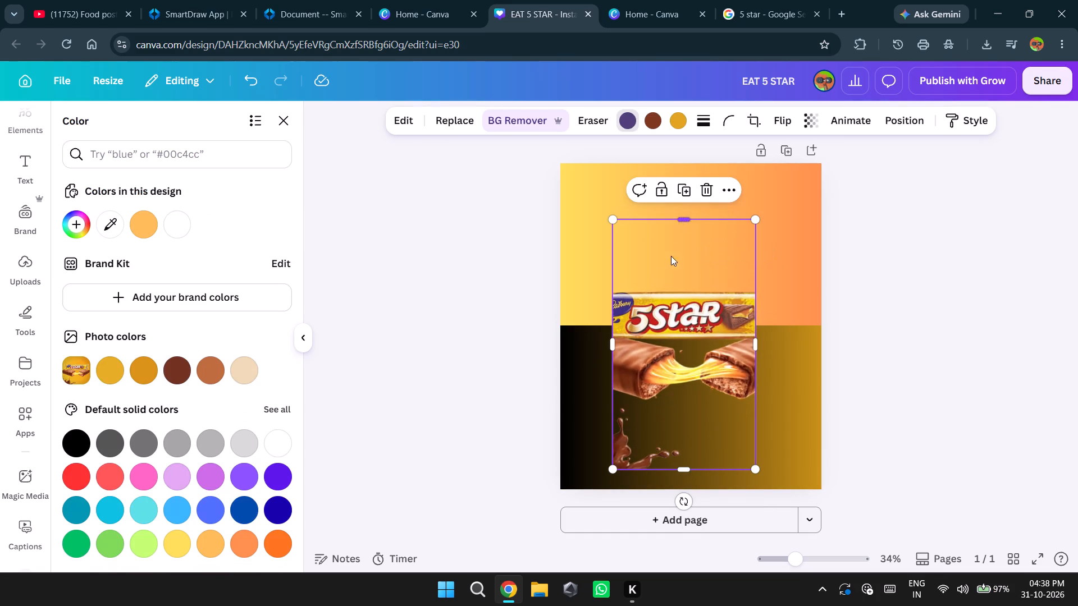
pyautogui.moveTo(755, 345); pyautogui.dragTo(818, 350)
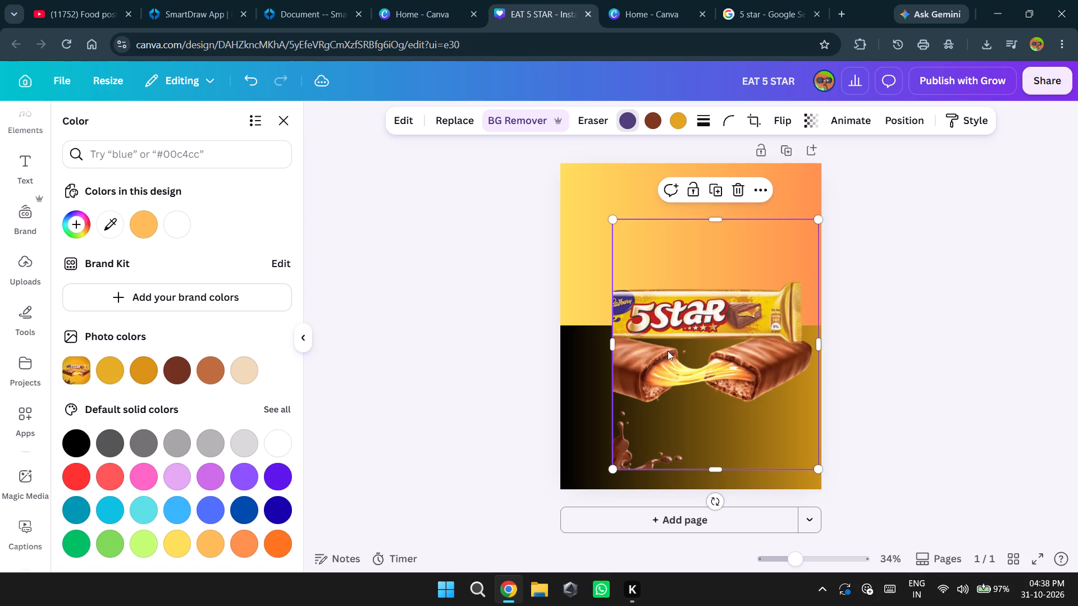
pyautogui.moveTo(614, 345); pyautogui.dragTo(564, 350)
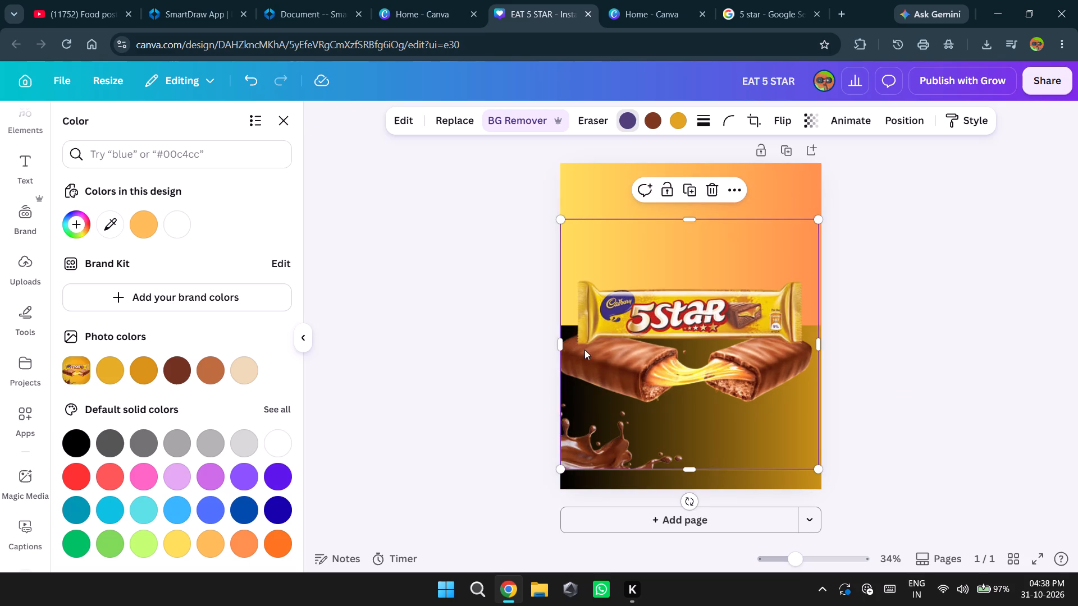
pyautogui.moveTo(685, 326); pyautogui.dragTo(681, 342)
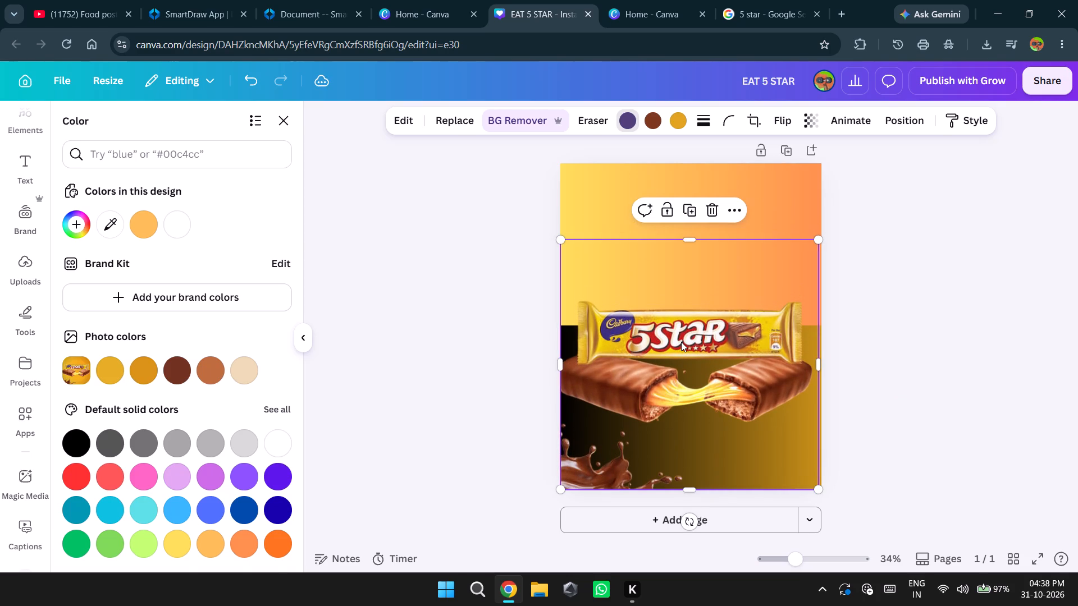
pyautogui.click(681, 342)
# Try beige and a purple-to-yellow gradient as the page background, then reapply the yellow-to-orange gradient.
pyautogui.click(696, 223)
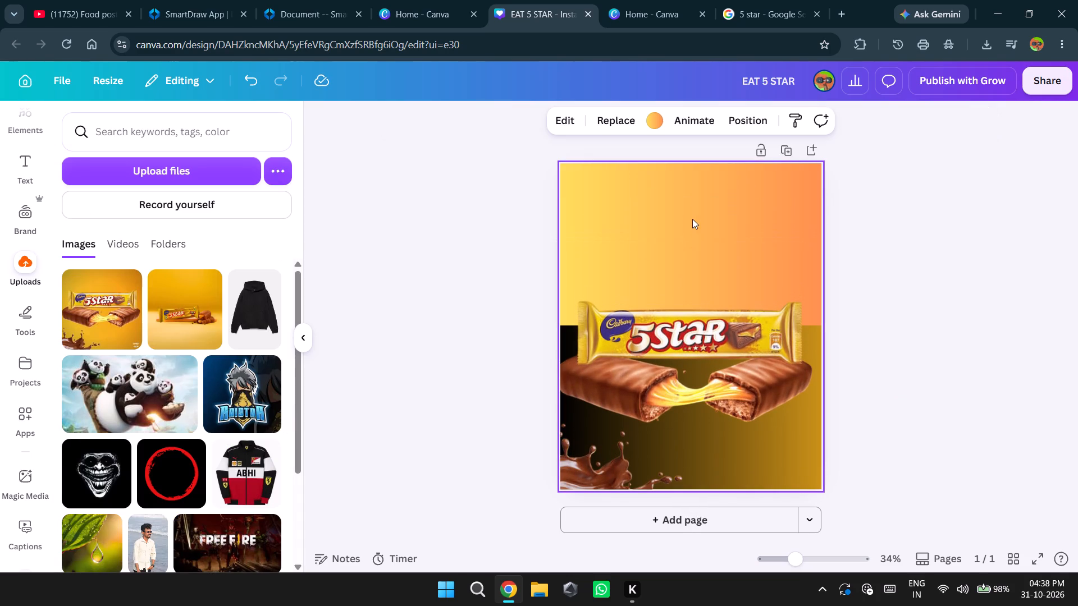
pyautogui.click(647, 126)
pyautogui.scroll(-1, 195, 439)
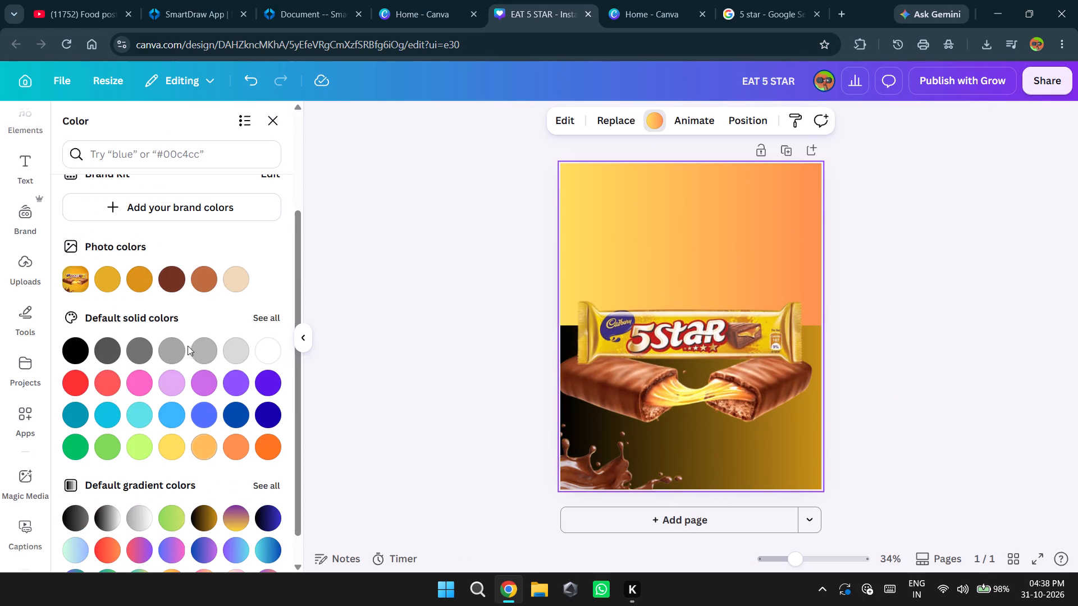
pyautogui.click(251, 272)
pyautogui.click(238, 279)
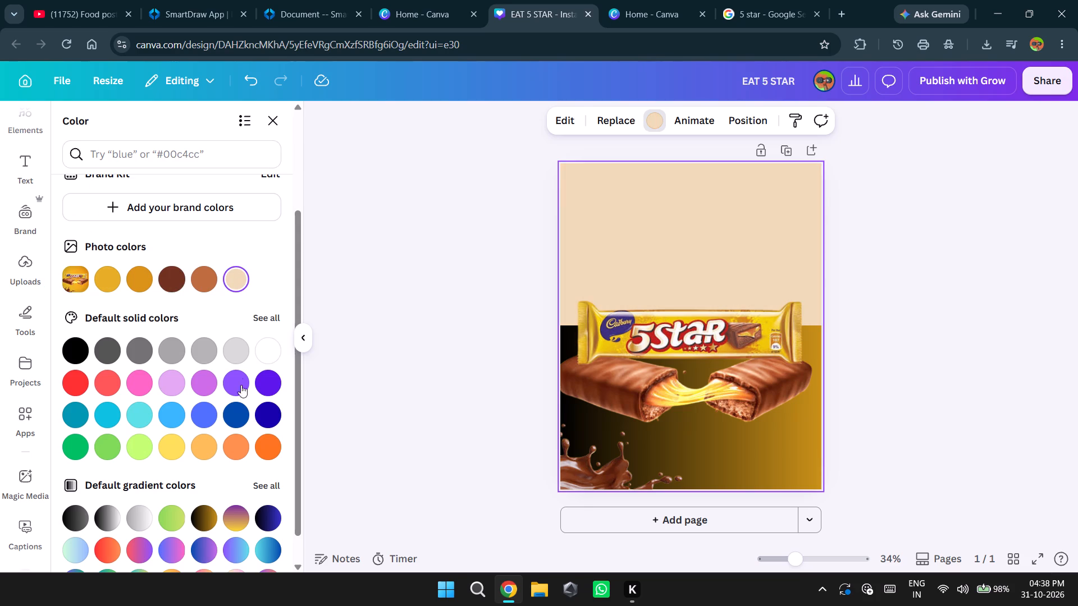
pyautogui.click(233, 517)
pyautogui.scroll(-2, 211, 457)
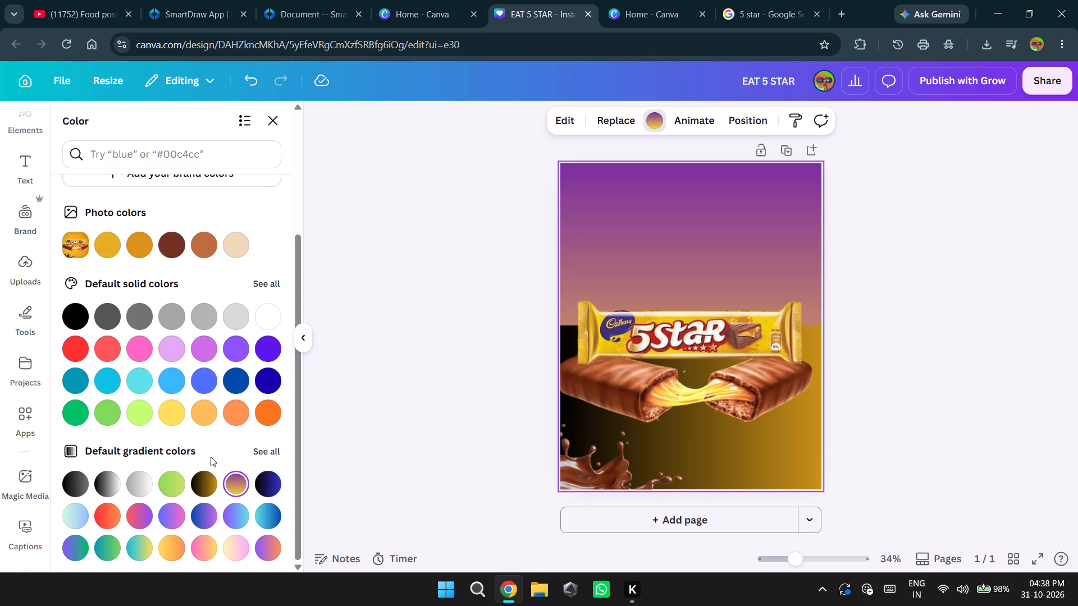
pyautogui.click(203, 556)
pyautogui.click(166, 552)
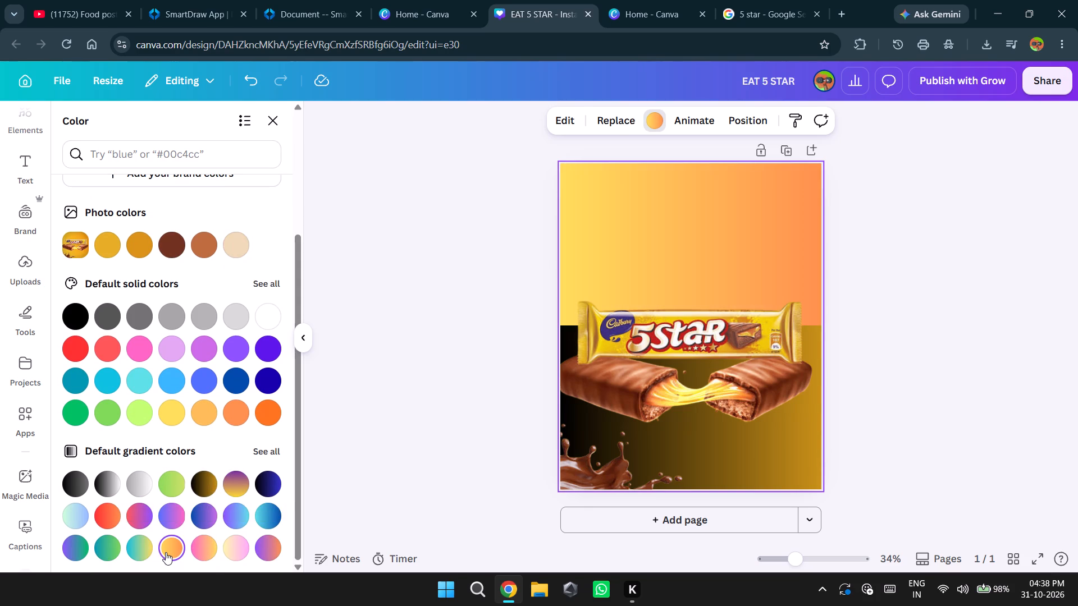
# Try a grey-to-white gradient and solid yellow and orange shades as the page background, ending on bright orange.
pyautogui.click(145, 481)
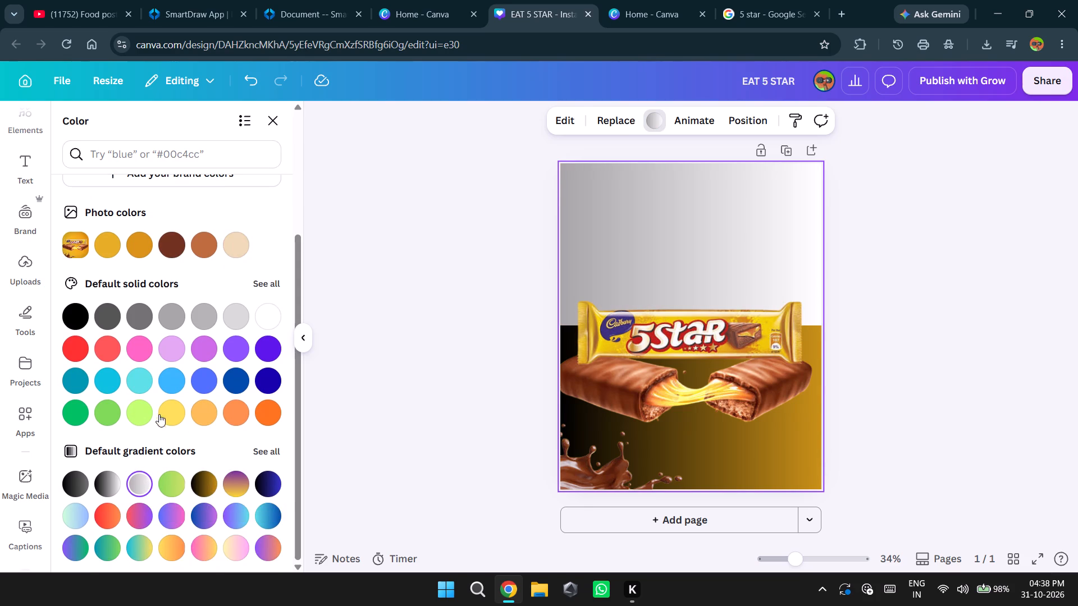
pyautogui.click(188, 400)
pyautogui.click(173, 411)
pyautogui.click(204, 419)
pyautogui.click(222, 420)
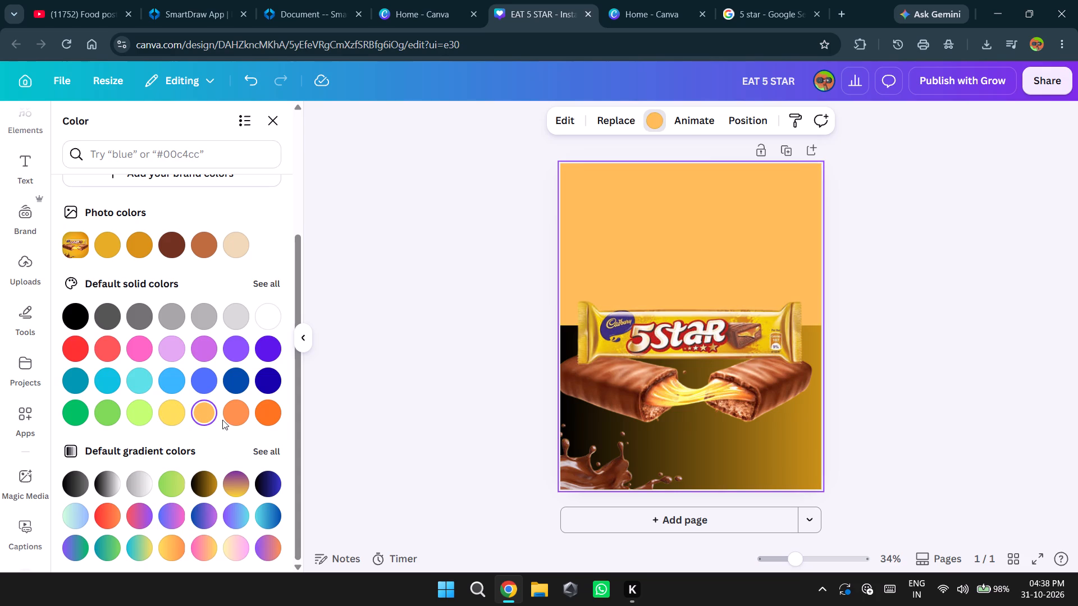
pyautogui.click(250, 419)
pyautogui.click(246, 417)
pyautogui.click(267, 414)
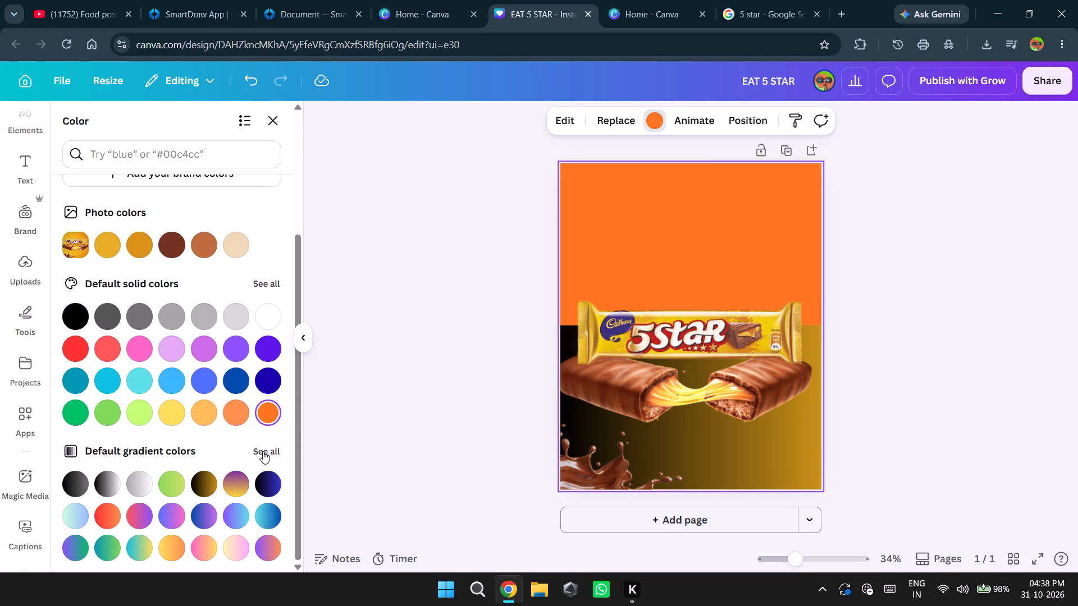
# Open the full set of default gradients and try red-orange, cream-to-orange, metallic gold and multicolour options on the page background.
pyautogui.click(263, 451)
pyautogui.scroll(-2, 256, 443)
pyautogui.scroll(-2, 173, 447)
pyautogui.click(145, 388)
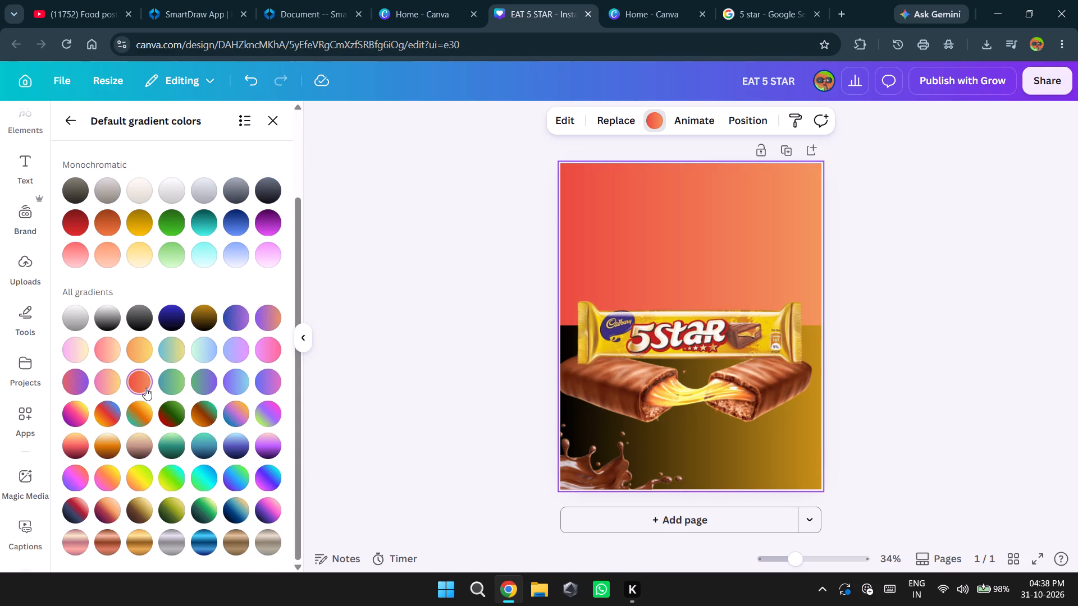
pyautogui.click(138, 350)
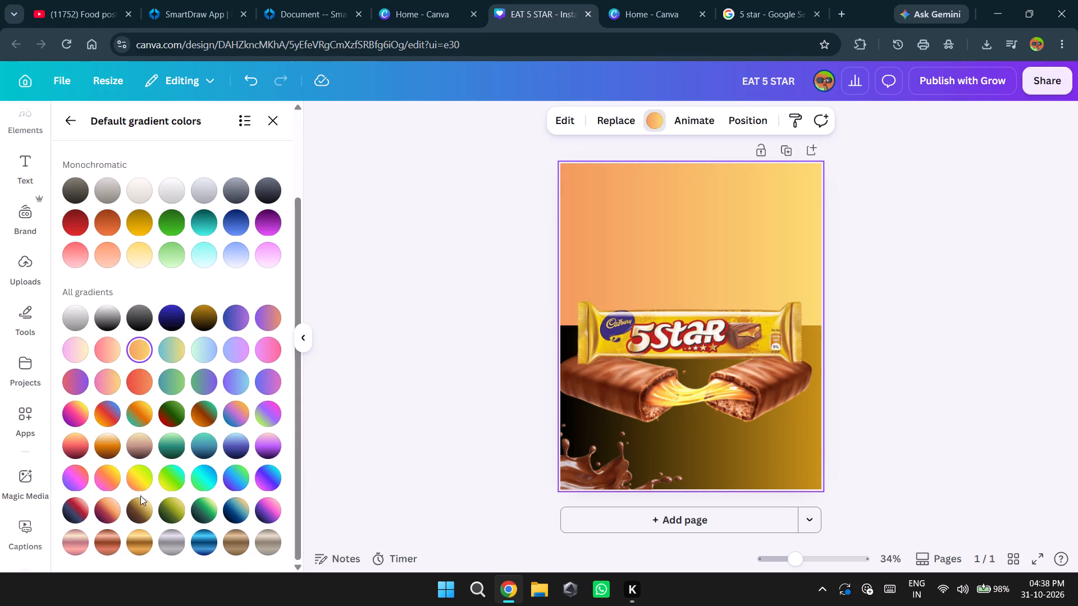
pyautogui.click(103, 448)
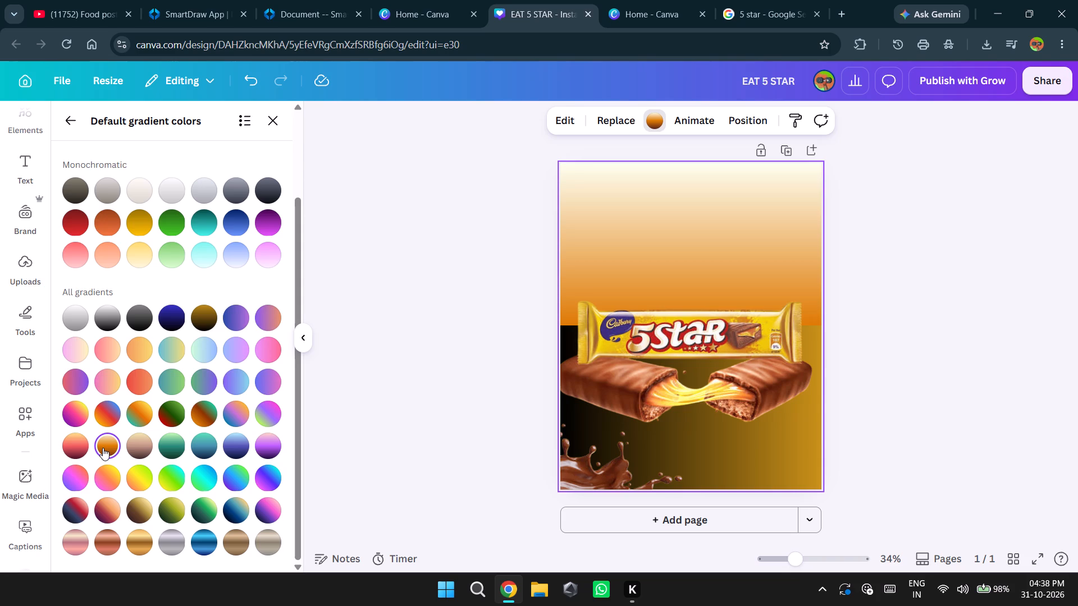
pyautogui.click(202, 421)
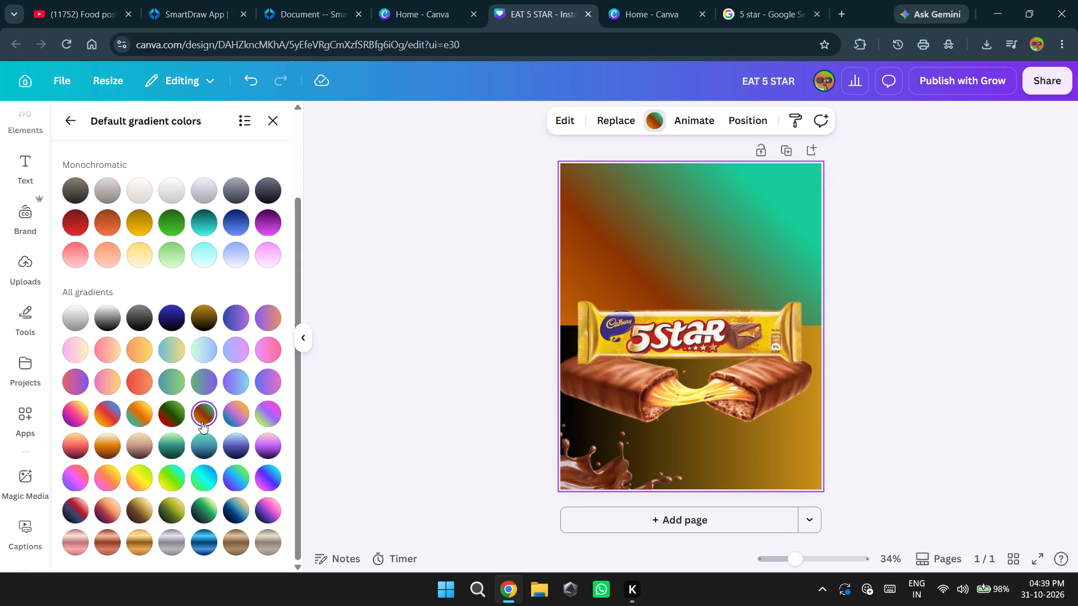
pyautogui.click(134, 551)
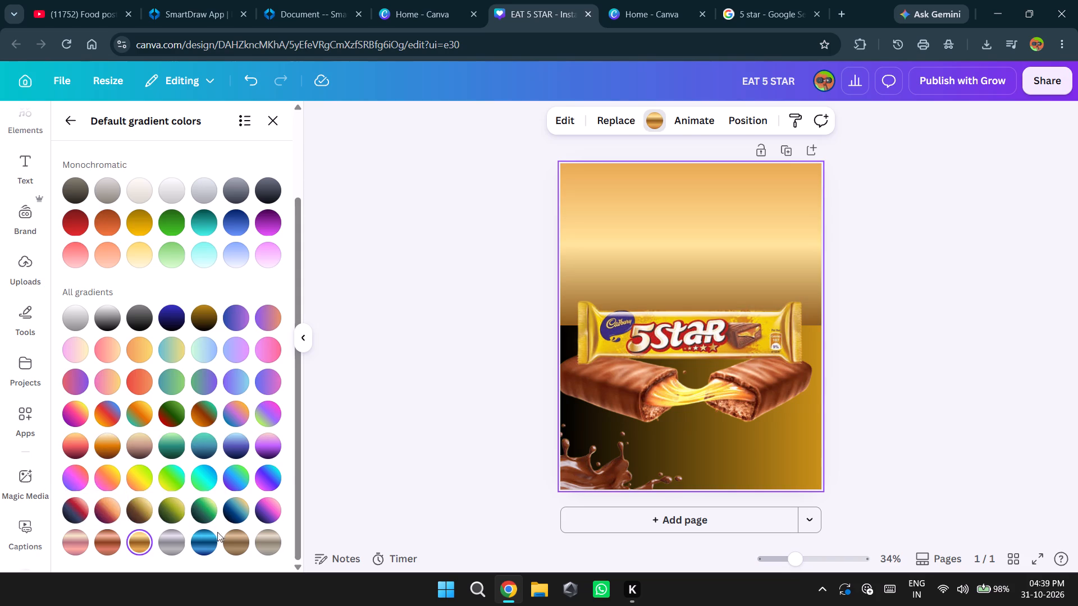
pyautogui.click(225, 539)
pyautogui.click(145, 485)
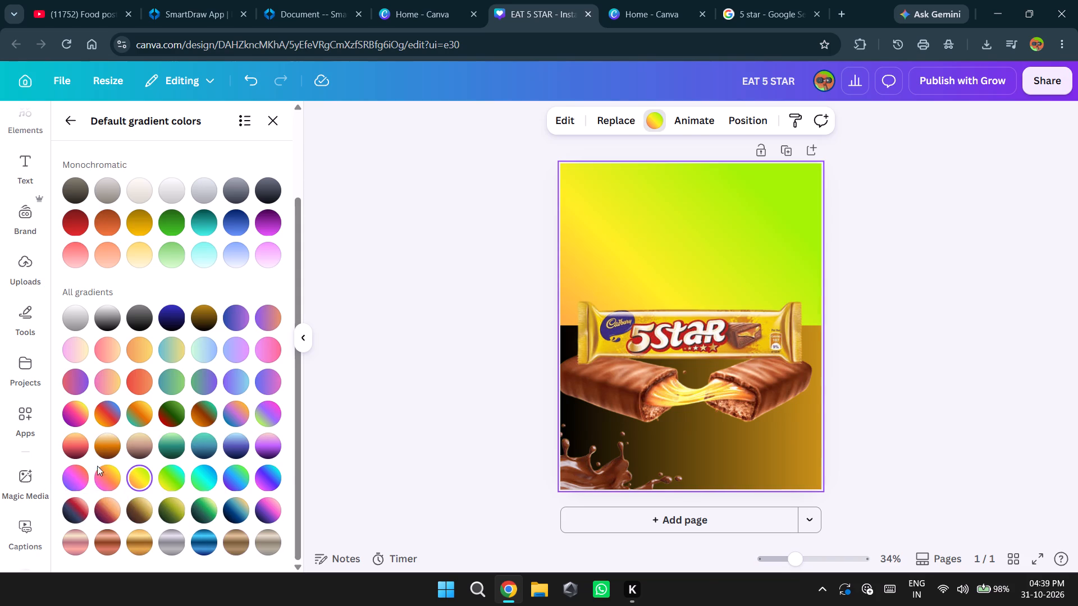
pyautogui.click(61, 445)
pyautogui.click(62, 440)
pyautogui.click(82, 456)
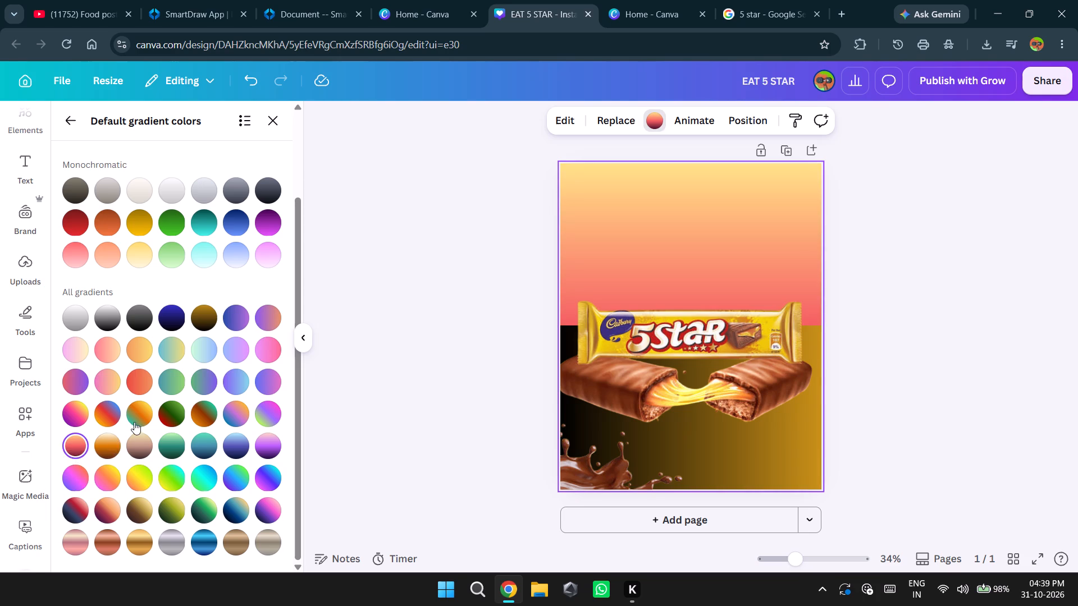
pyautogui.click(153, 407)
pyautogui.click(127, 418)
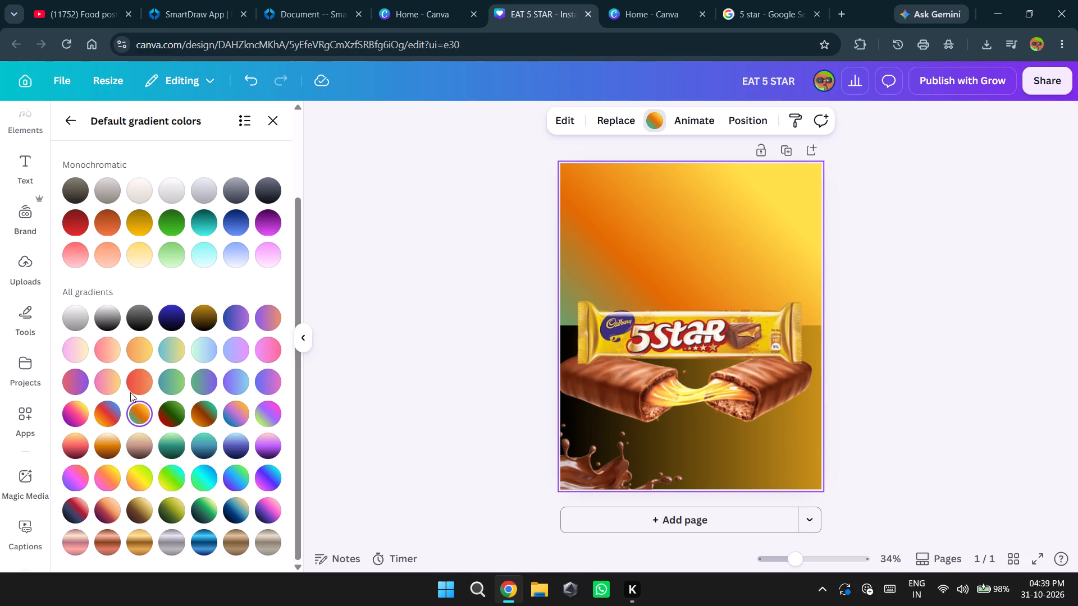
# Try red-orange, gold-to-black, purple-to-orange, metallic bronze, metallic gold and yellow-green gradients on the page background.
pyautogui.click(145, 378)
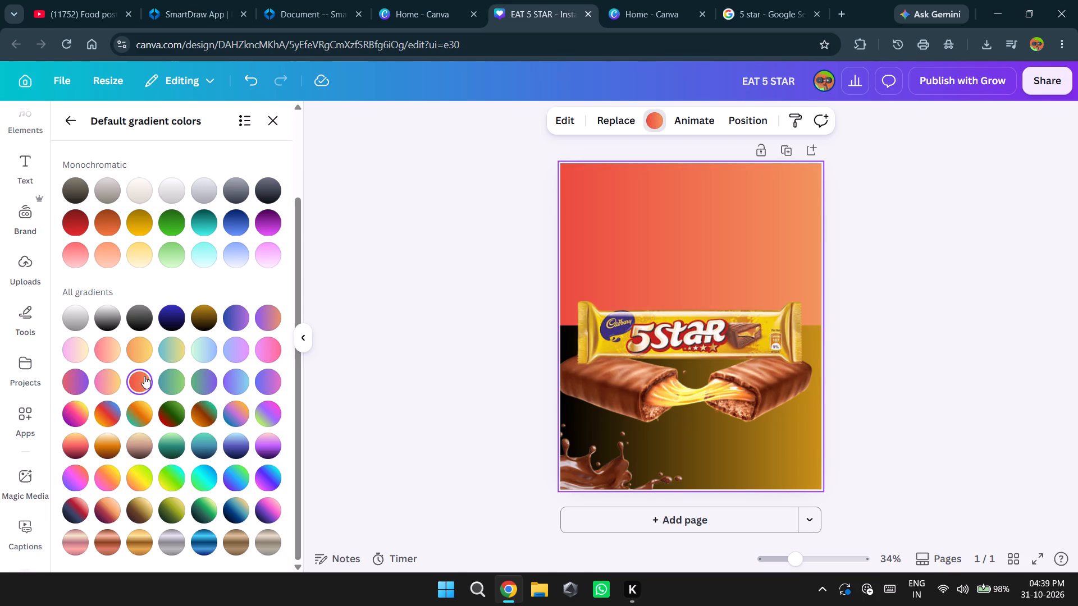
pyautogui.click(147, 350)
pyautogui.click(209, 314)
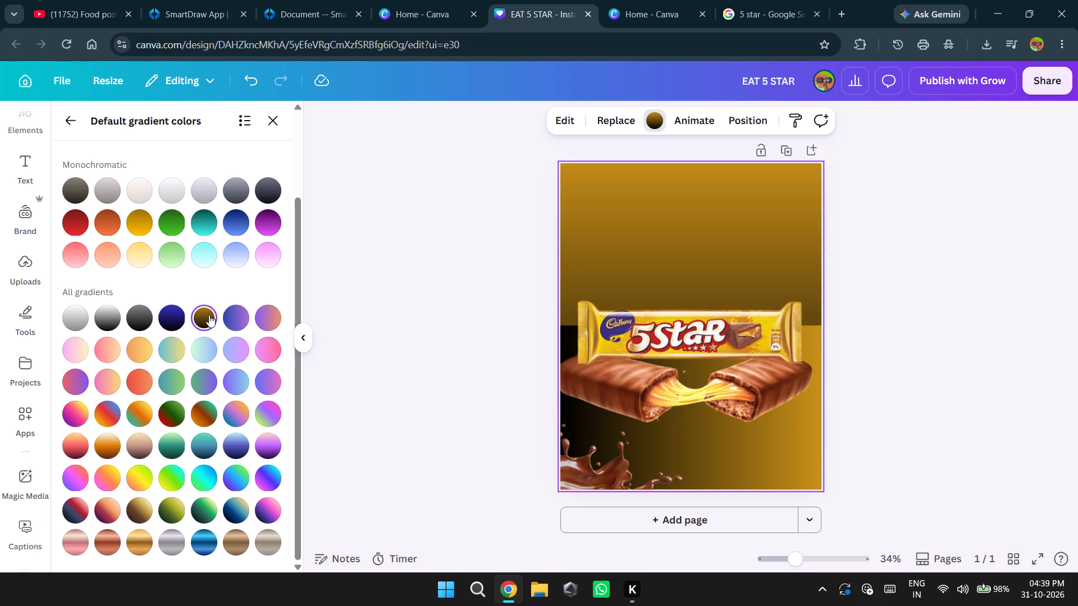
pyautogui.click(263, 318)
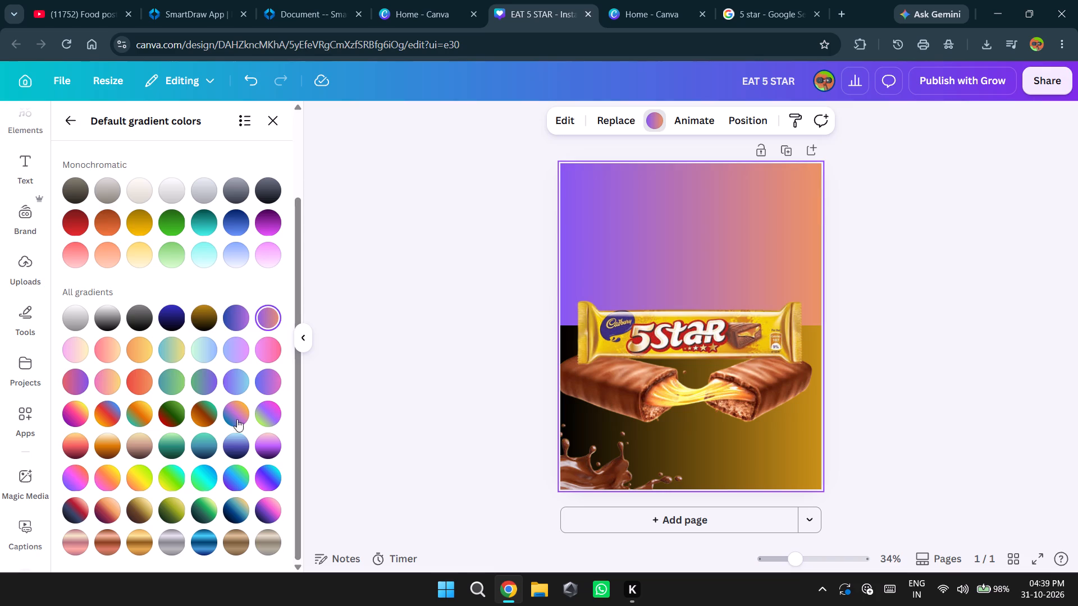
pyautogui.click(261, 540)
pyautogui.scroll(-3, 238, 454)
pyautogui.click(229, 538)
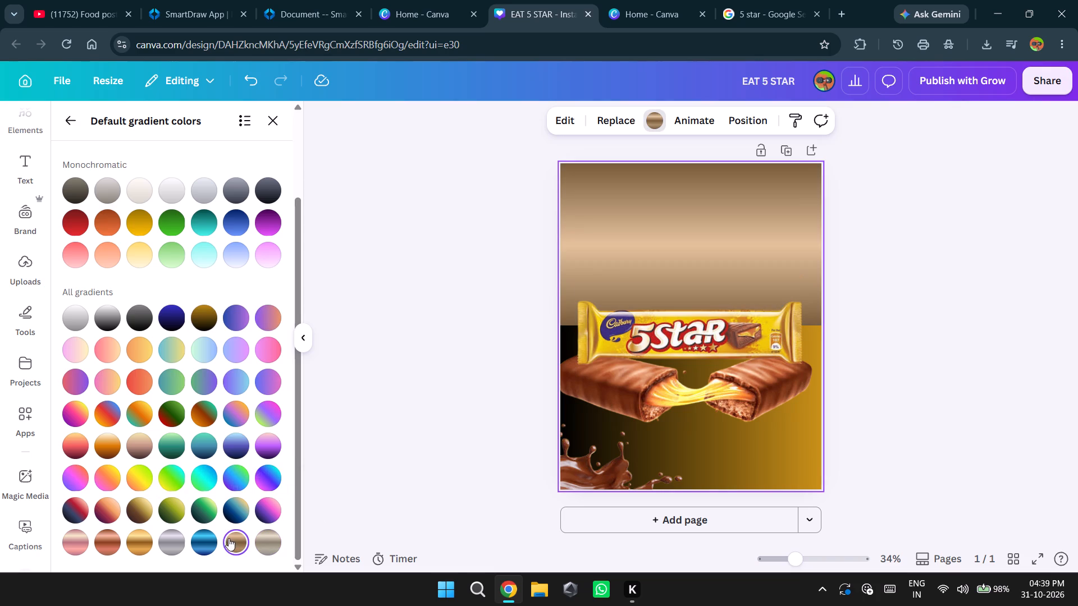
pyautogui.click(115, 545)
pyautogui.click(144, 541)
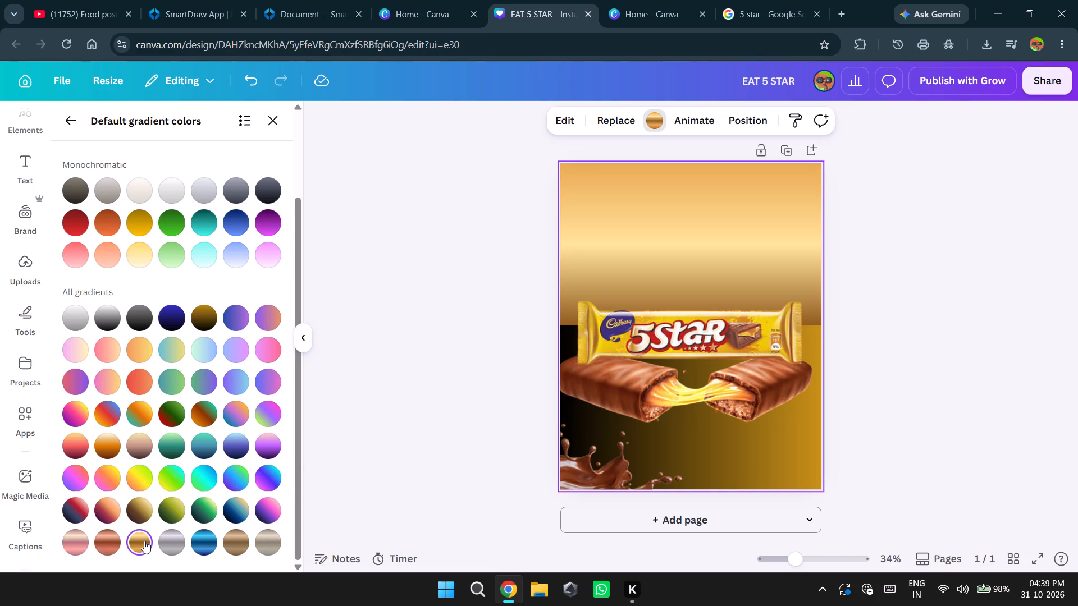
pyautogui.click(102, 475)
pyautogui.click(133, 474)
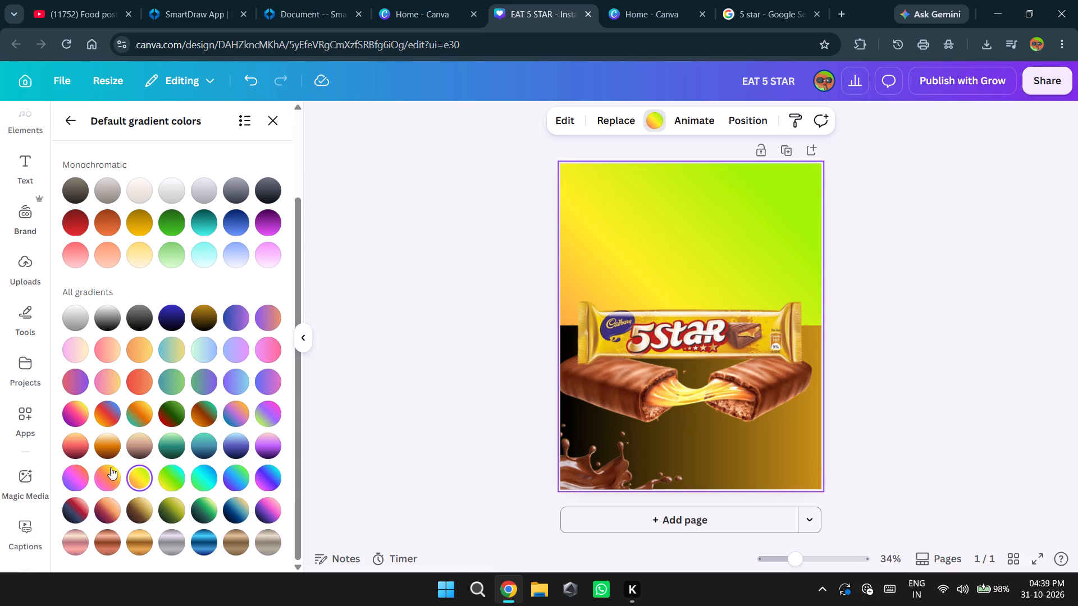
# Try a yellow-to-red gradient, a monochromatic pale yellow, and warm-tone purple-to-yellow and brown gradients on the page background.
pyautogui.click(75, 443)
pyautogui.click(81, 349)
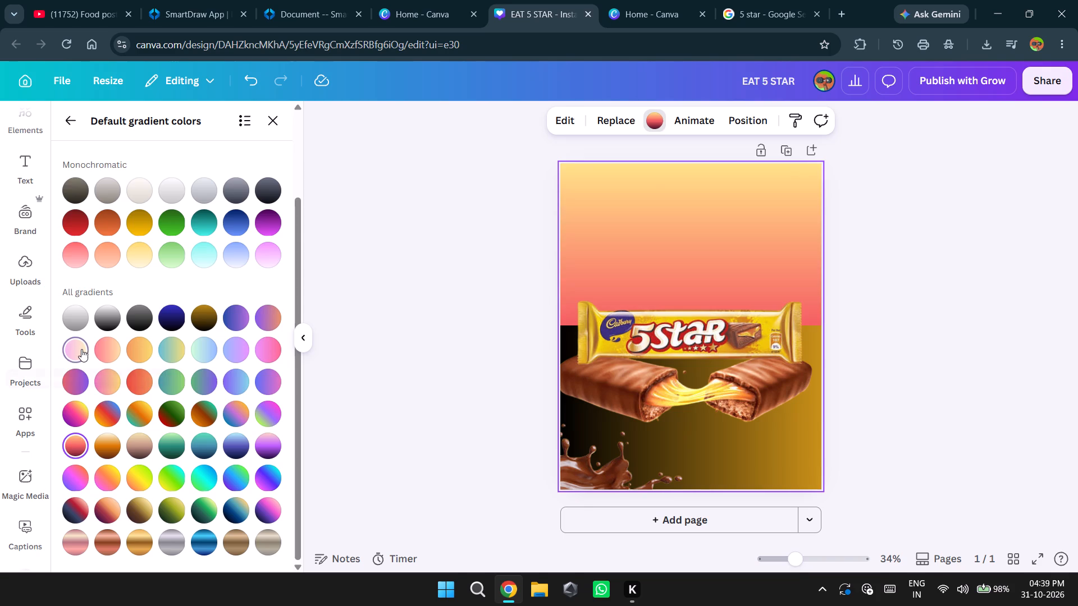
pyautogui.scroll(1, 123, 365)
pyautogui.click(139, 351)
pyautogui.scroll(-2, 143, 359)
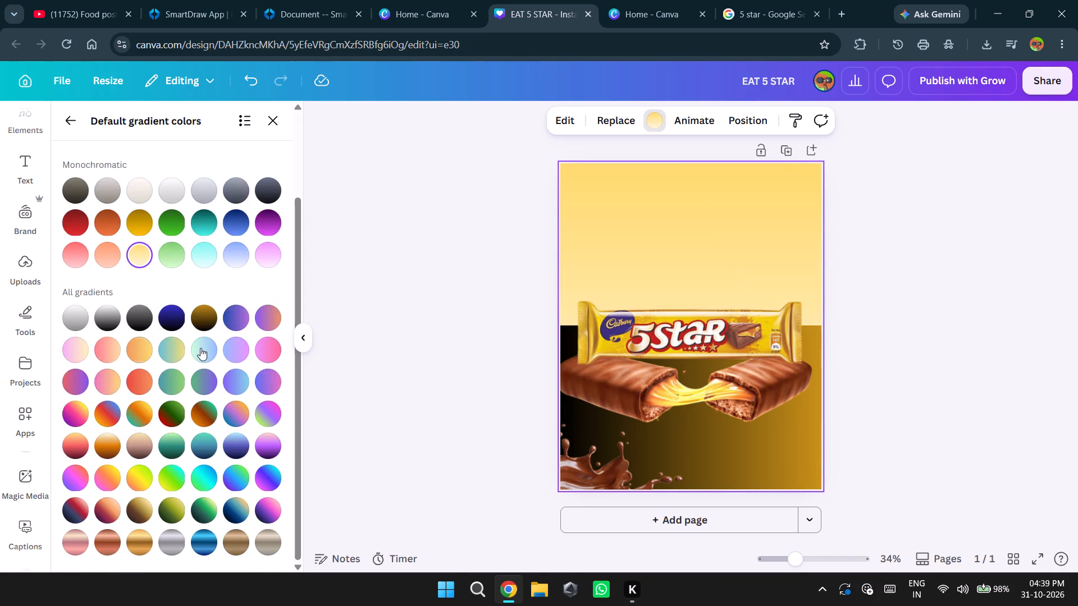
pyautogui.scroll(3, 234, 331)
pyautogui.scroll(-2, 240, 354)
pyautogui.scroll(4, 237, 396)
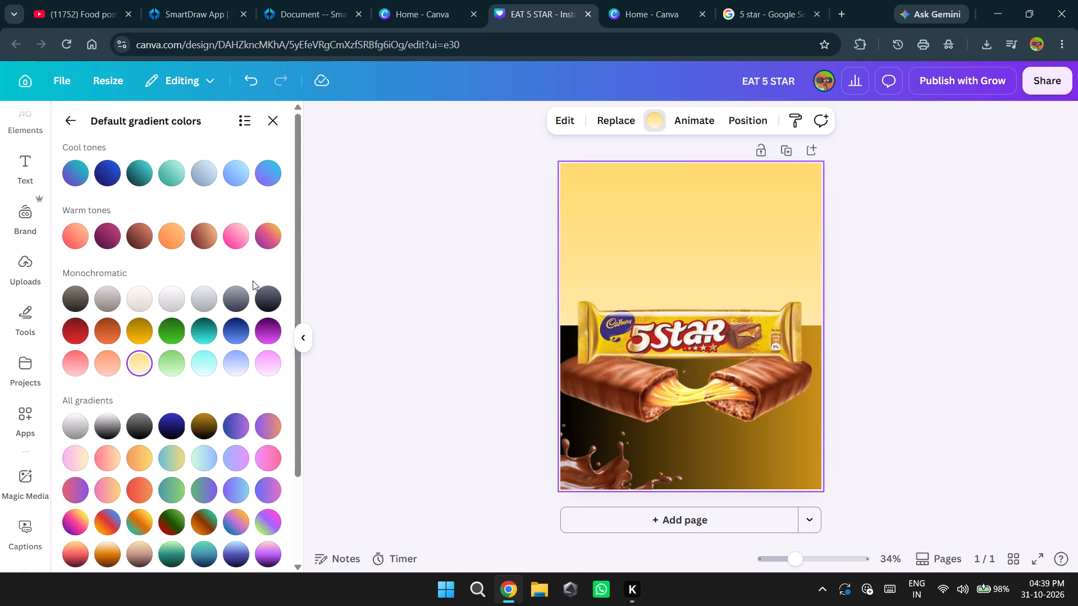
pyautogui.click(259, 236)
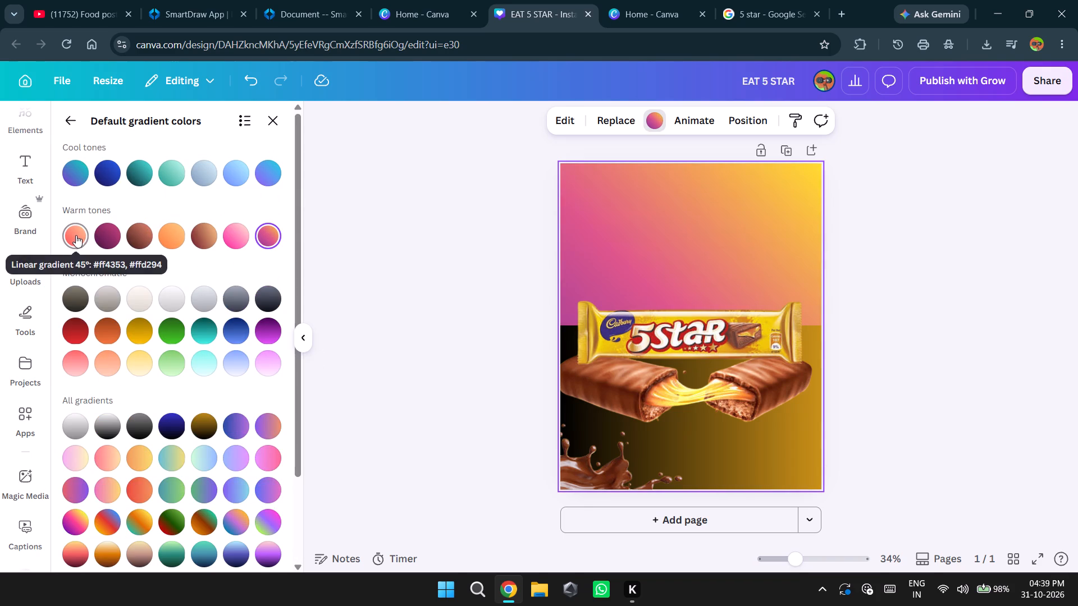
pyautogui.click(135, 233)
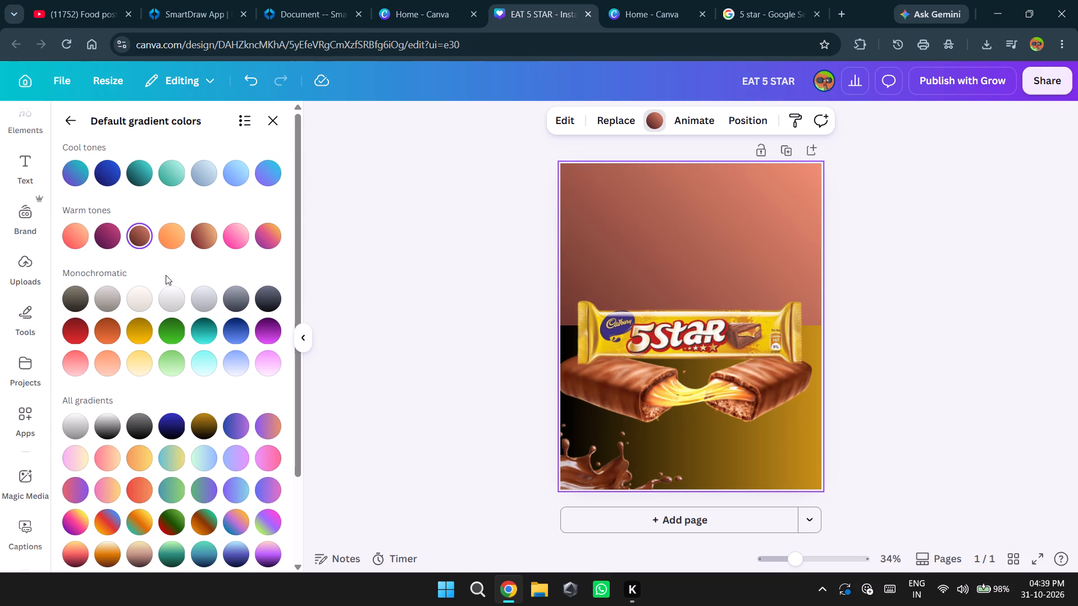
# Apply the monochromatic dark-gold-to-yellow gradient to the page background.
pyautogui.click(144, 328)
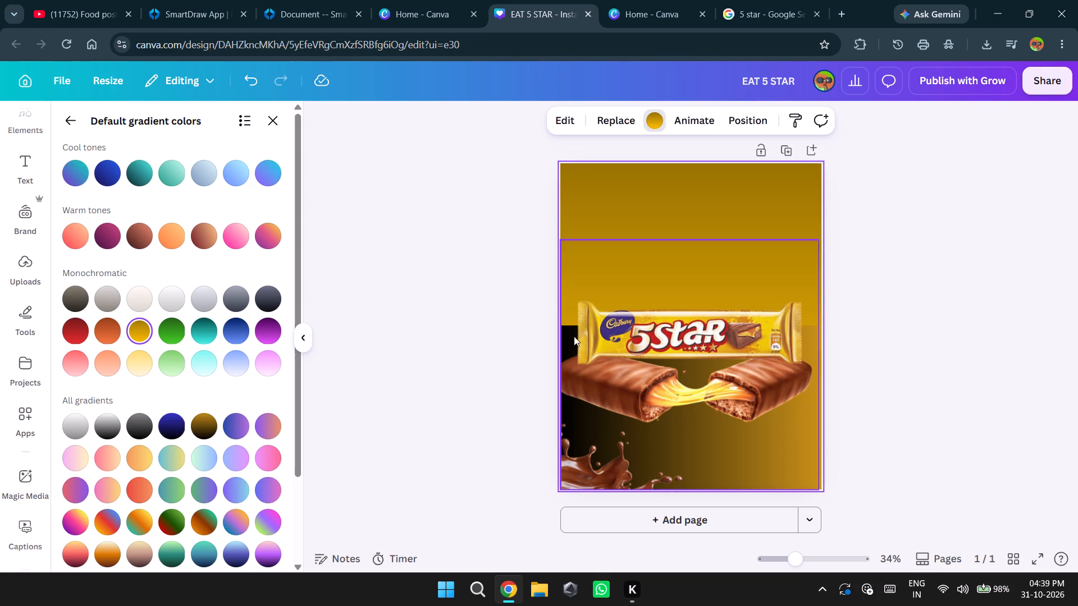
# Resize the 5 Star product image to the full page width, about 1,080 wide by 1,055 high.
pyautogui.click(679, 346)
pyautogui.moveTo(693, 240); pyautogui.dragTo(694, 212)
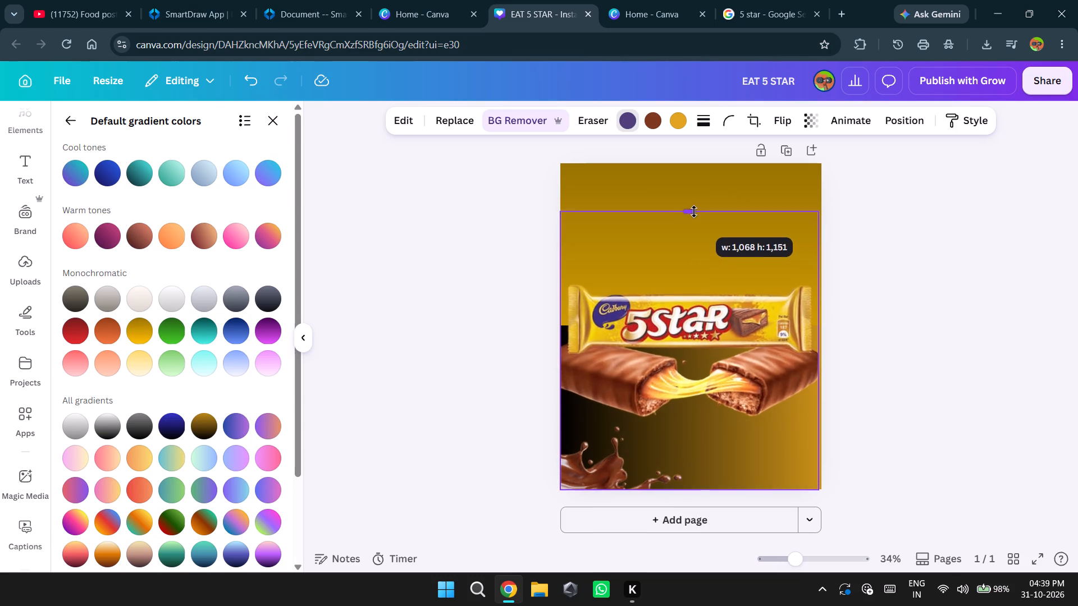
pyautogui.moveTo(694, 212); pyautogui.dragTo(685, 233)
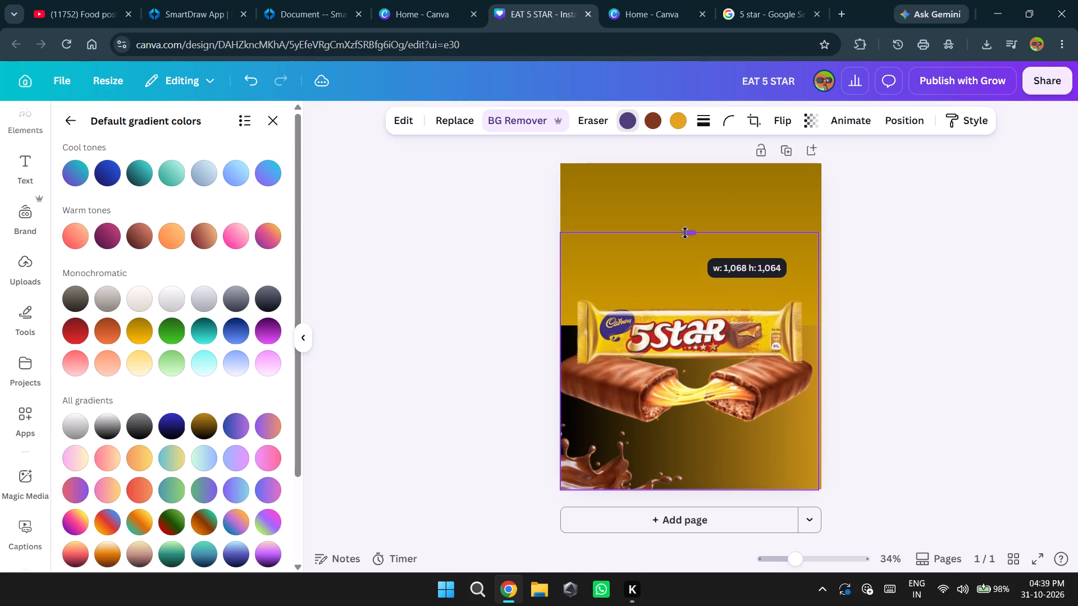
pyautogui.moveTo(685, 233); pyautogui.dragTo(685, 235)
pyautogui.click(897, 355)
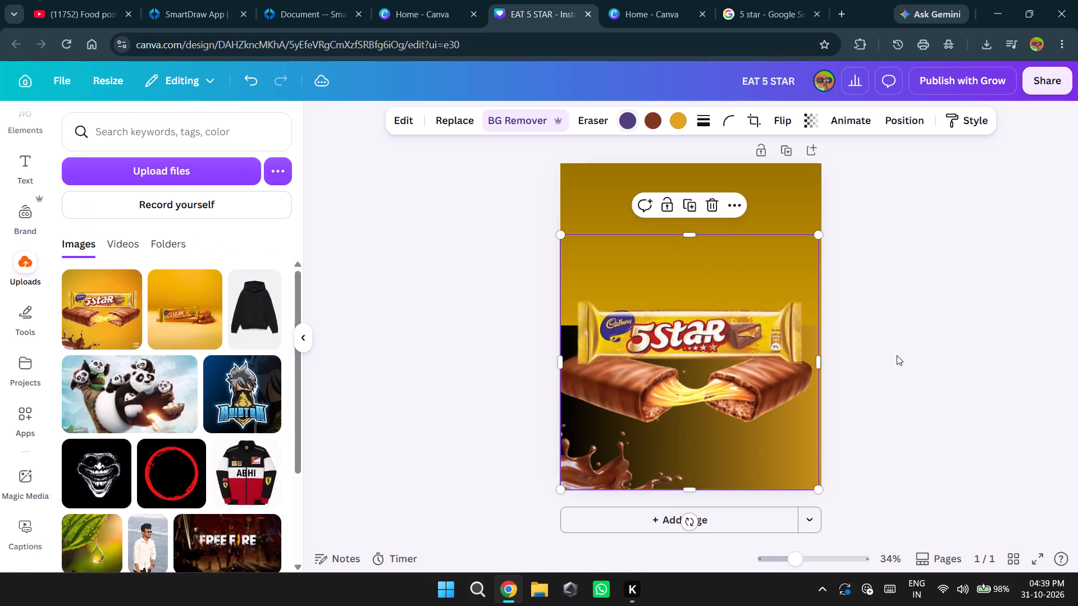
pyautogui.click(816, 360)
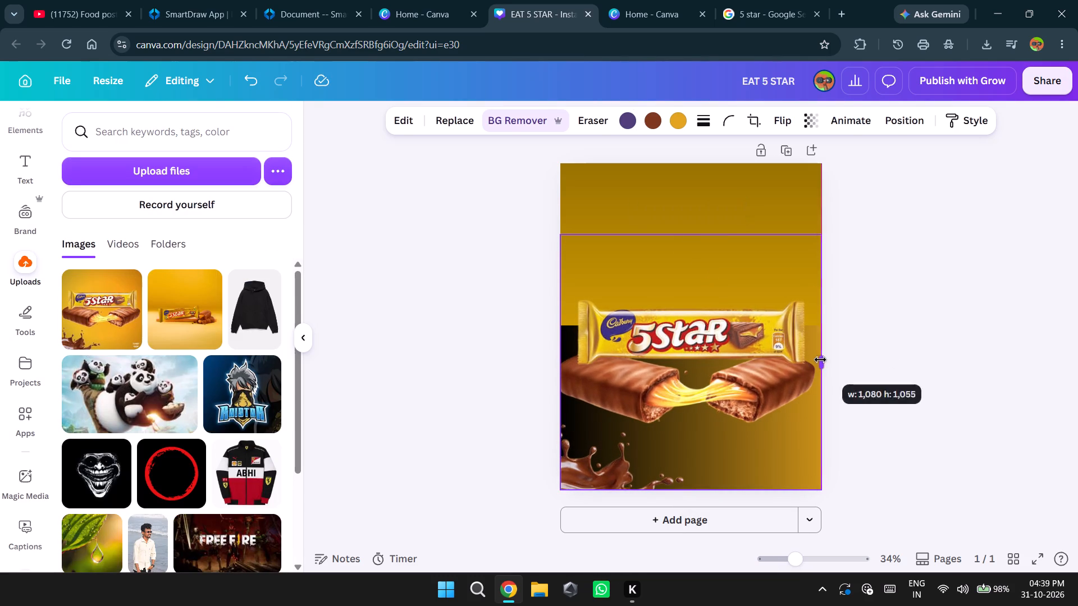
pyautogui.click(862, 366)
# Move the product image slightly up, keeping it aligned with both page sides, and deselect it.
pyautogui.moveTo(710, 361); pyautogui.dragTo(715, 357)
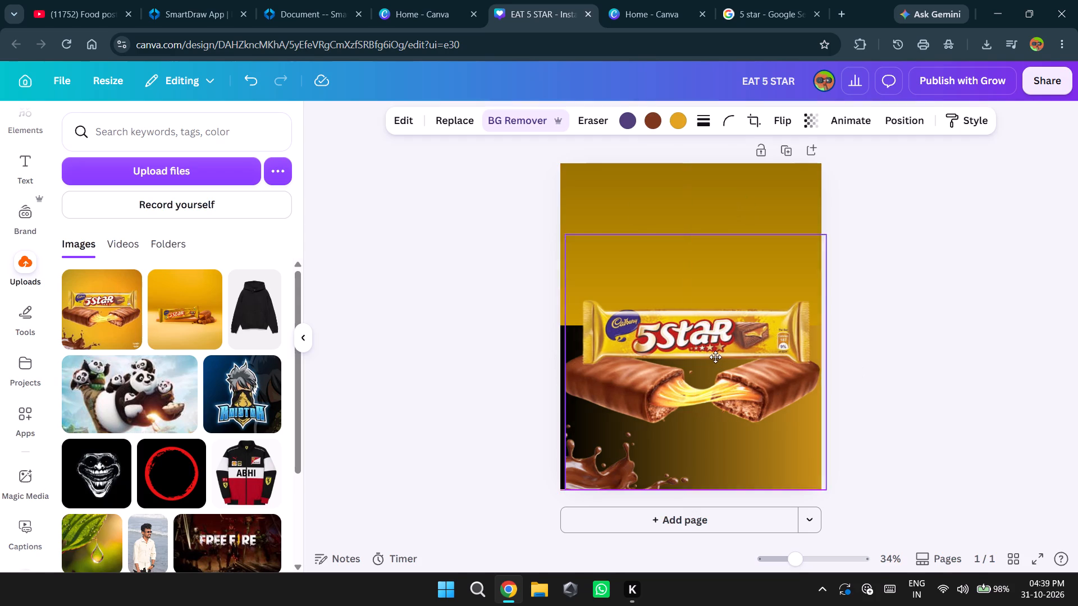
pyautogui.moveTo(715, 357); pyautogui.dragTo(709, 355)
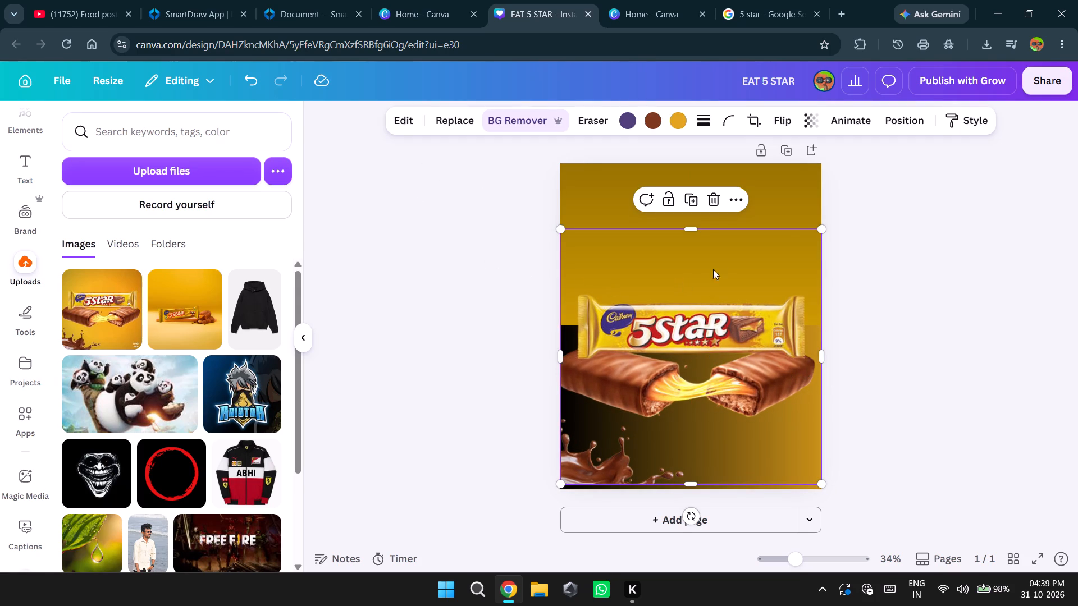
pyautogui.click(874, 259)
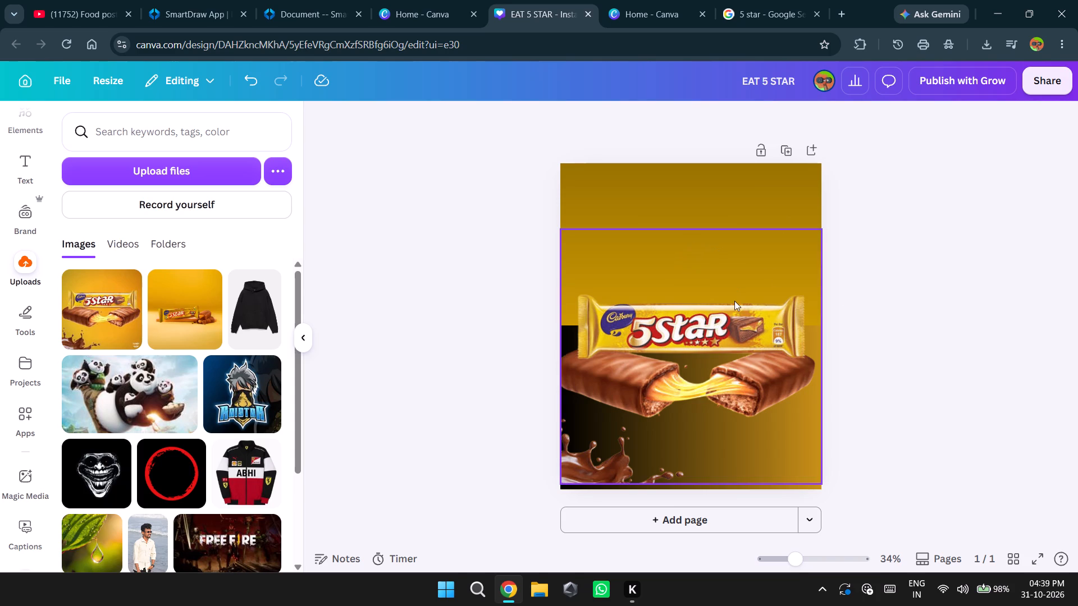
pyautogui.click(875, 286)
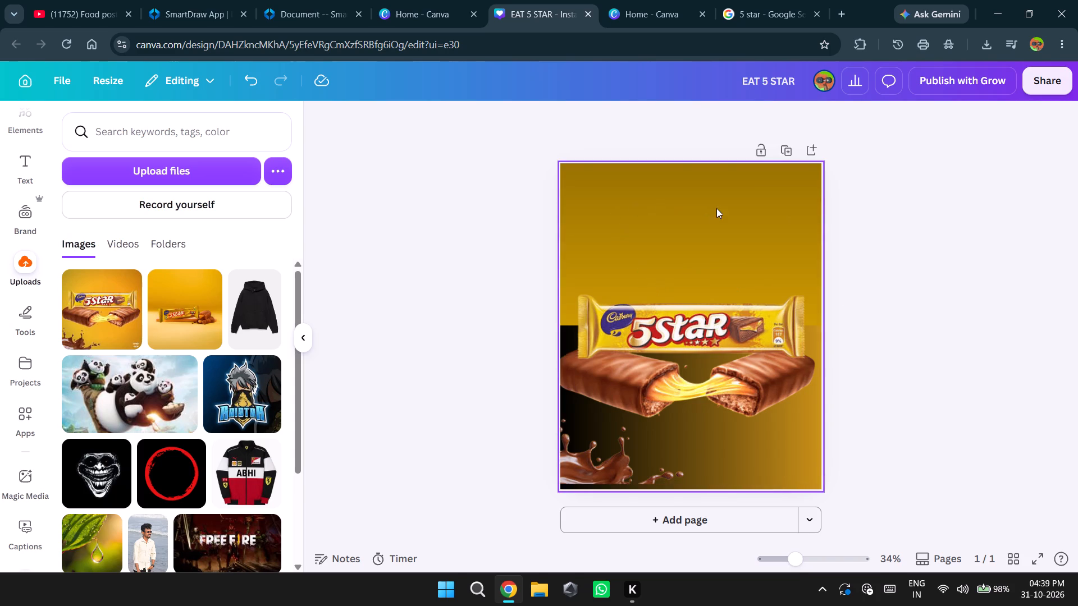
# Open the page background's options and bring up the choices for adding a guide.
pyautogui.rightClick(711, 230)
pyautogui.click(615, 195)
pyautogui.rightClick(614, 195)
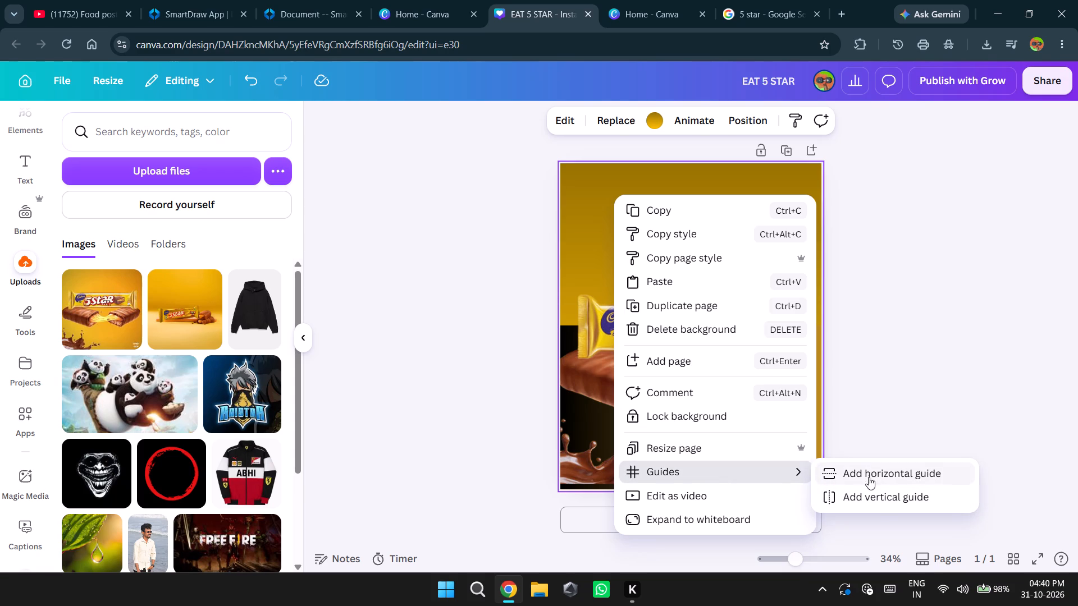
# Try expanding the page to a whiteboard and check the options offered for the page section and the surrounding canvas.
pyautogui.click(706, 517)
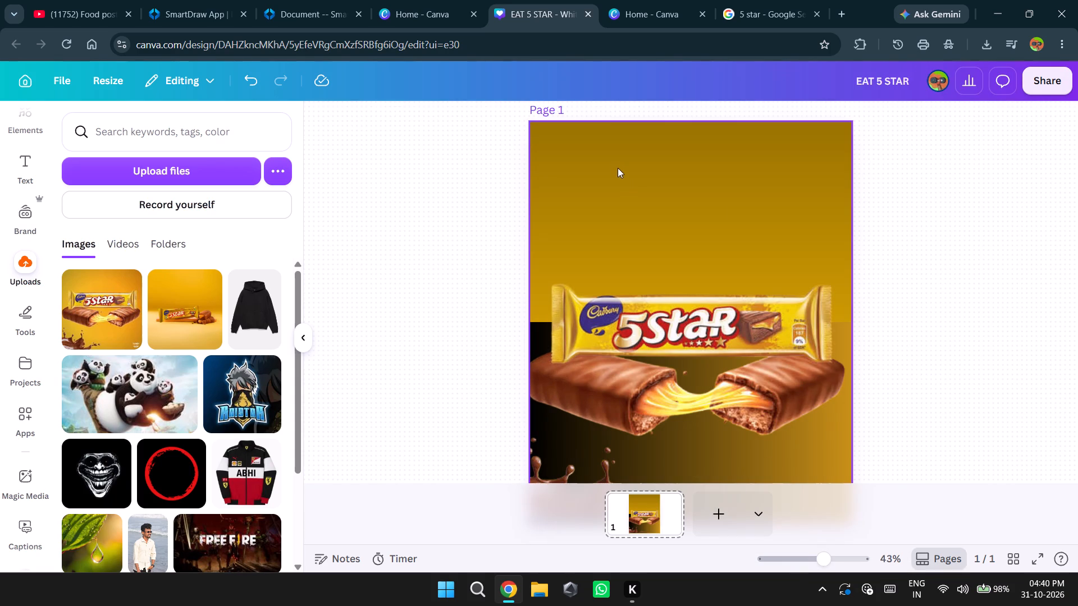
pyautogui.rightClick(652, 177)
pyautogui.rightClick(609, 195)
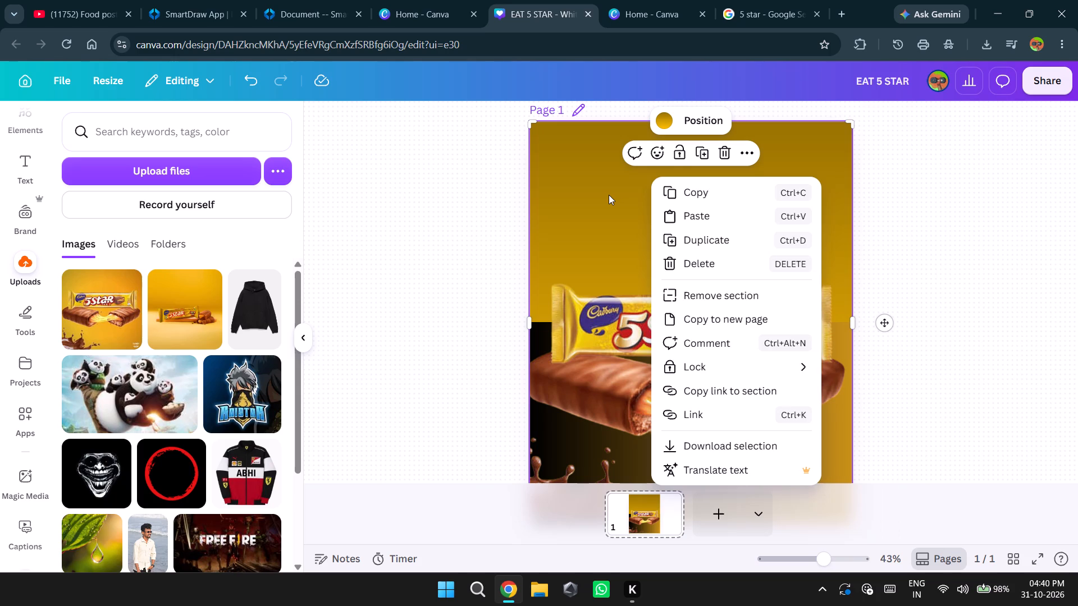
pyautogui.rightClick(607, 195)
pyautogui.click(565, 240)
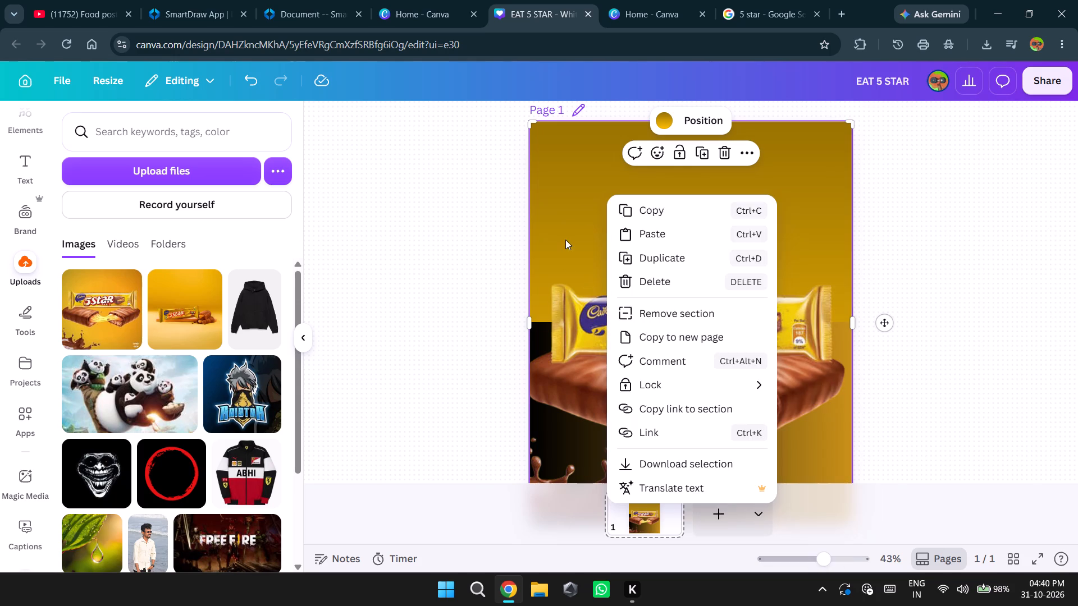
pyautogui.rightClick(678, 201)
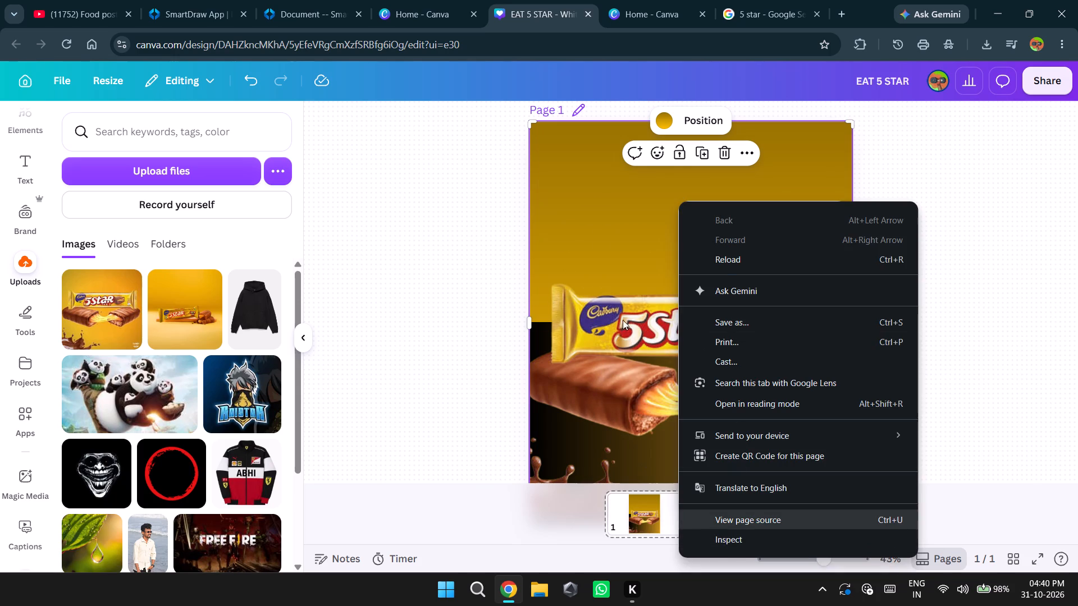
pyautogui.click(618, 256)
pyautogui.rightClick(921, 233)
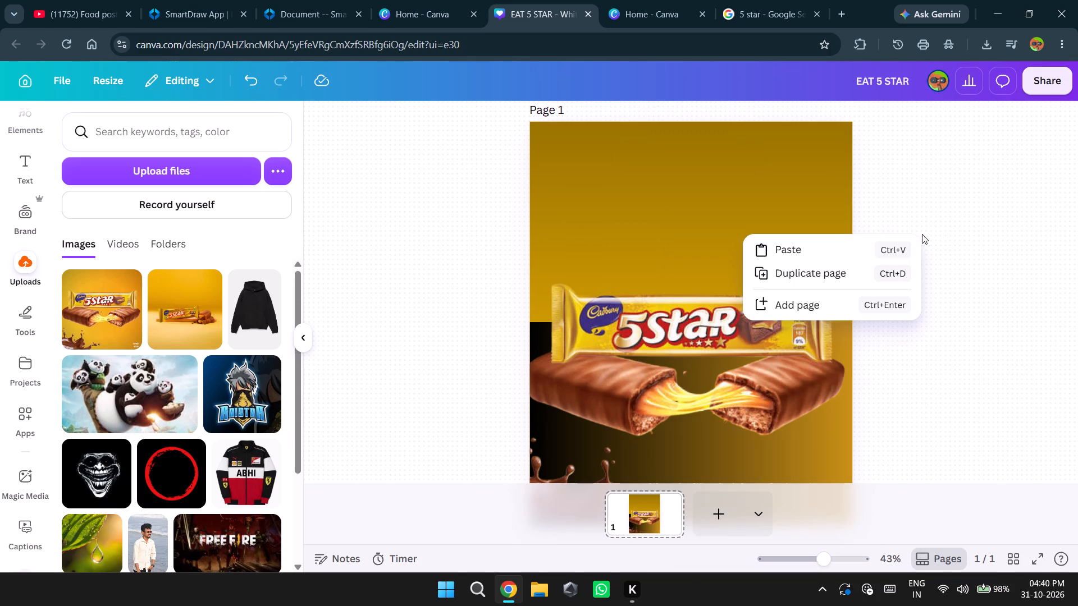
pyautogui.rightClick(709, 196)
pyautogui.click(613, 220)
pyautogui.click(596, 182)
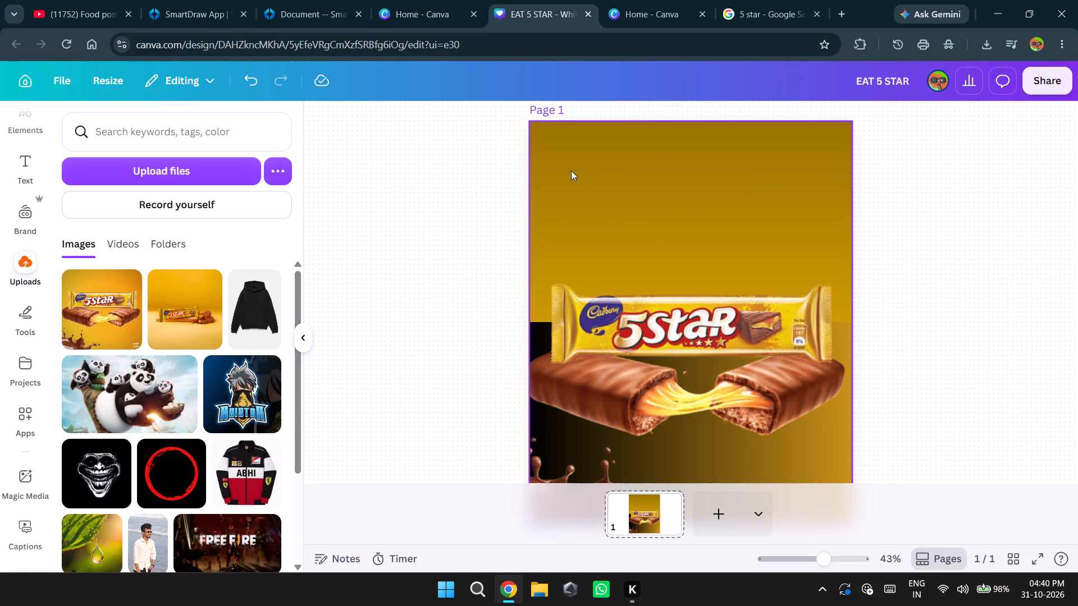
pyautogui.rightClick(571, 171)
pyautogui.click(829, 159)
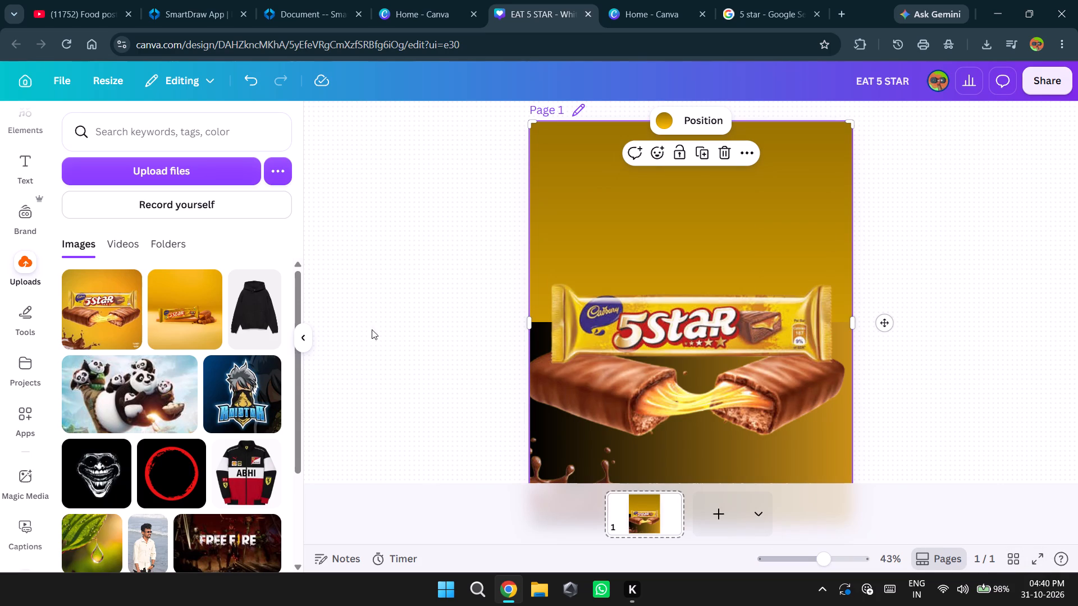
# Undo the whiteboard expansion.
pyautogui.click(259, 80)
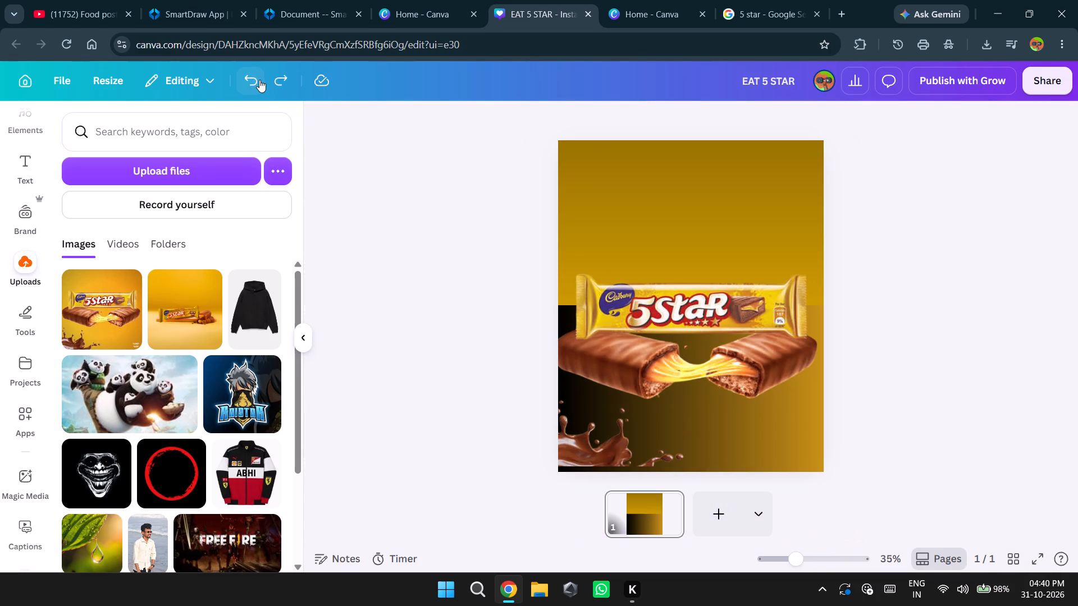
# Open the options of the page's gradient background.
pyautogui.rightClick(690, 176)
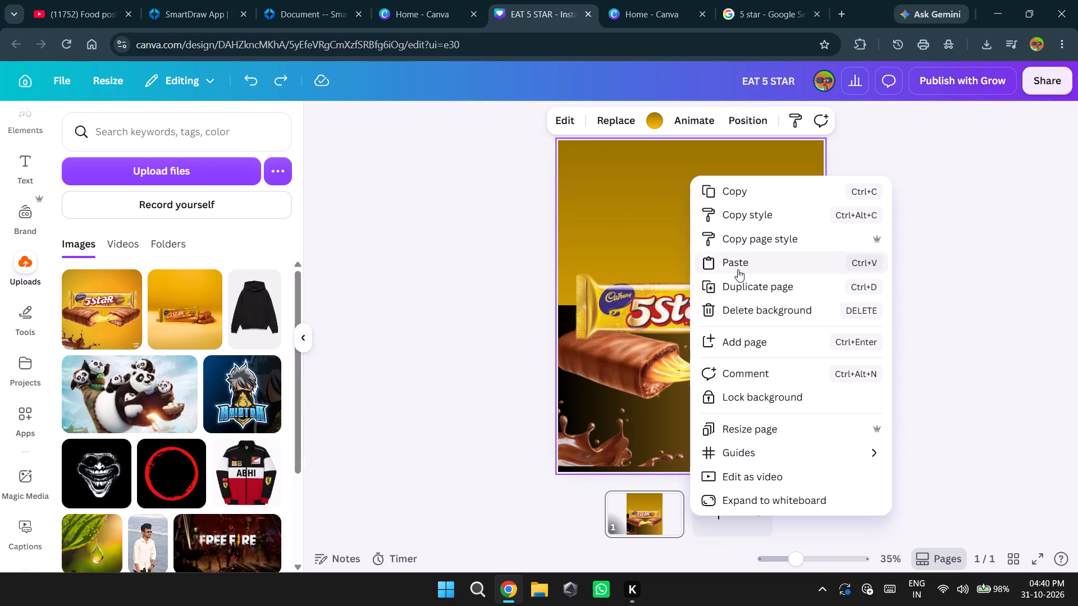
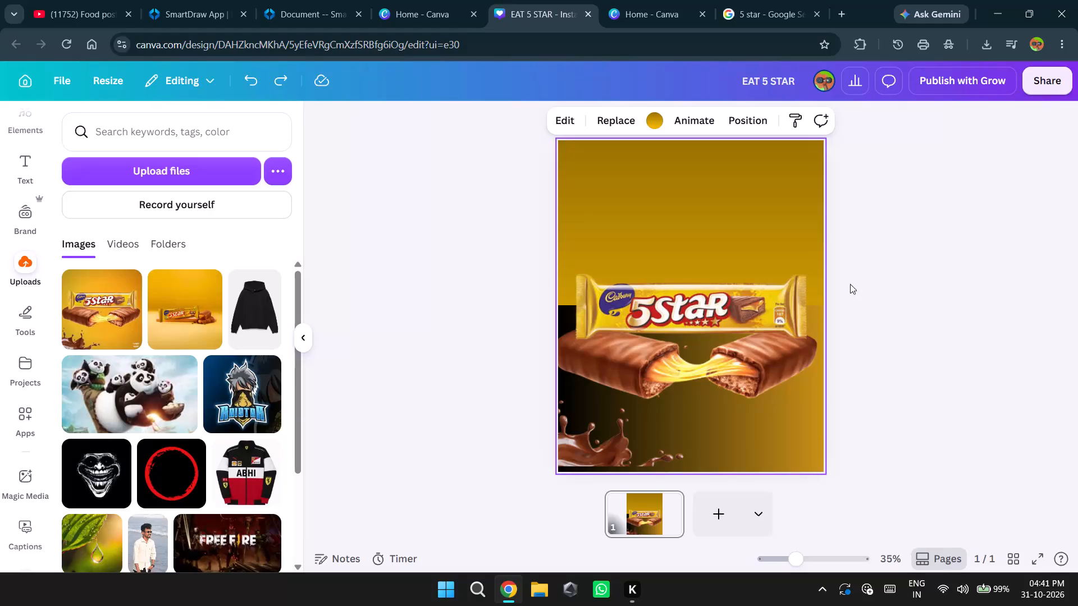
# Delete the gradient background from the page, leaving the product image in place.
pyautogui.rightClick(707, 203)
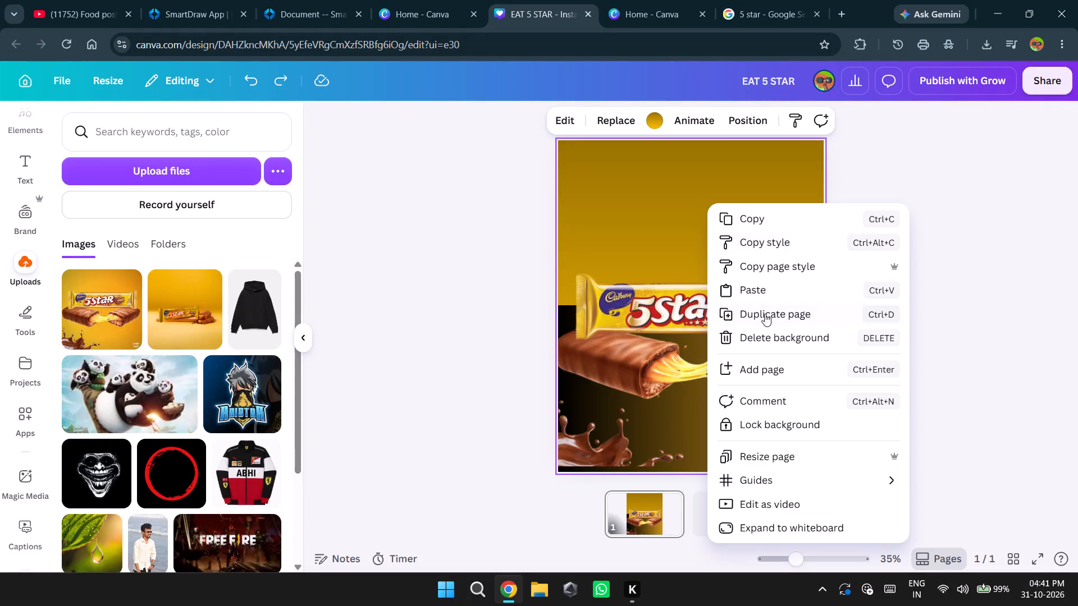
pyautogui.click(768, 338)
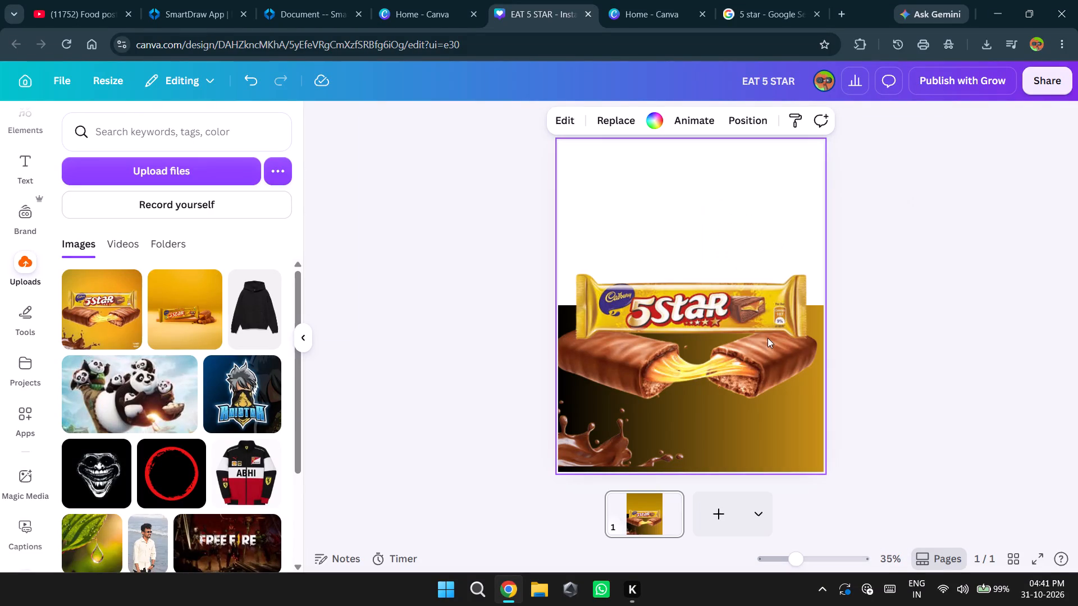
# Open the colour choices for the empty page background.
pyautogui.rightClick(660, 176)
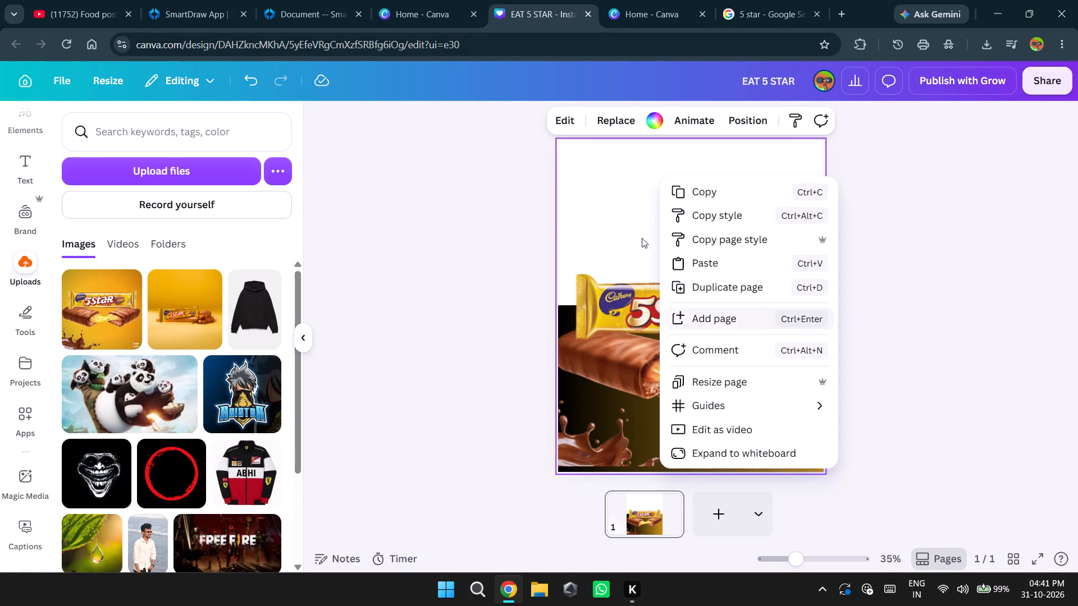
pyautogui.click(651, 114)
pyautogui.click(651, 114)
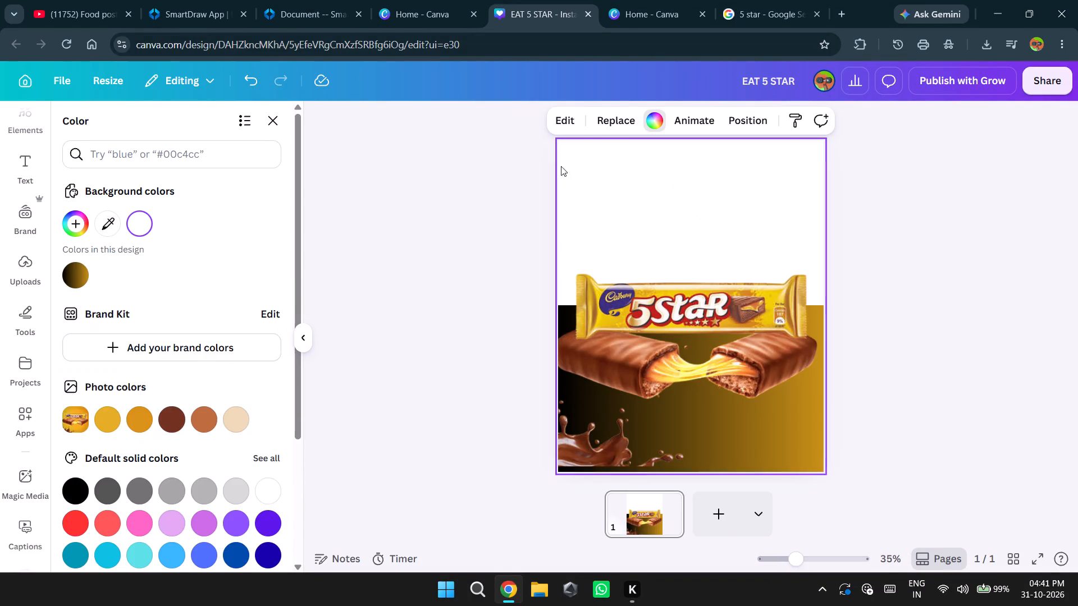
pyautogui.scroll(-1, 178, 252)
pyautogui.scroll(2, 111, 198)
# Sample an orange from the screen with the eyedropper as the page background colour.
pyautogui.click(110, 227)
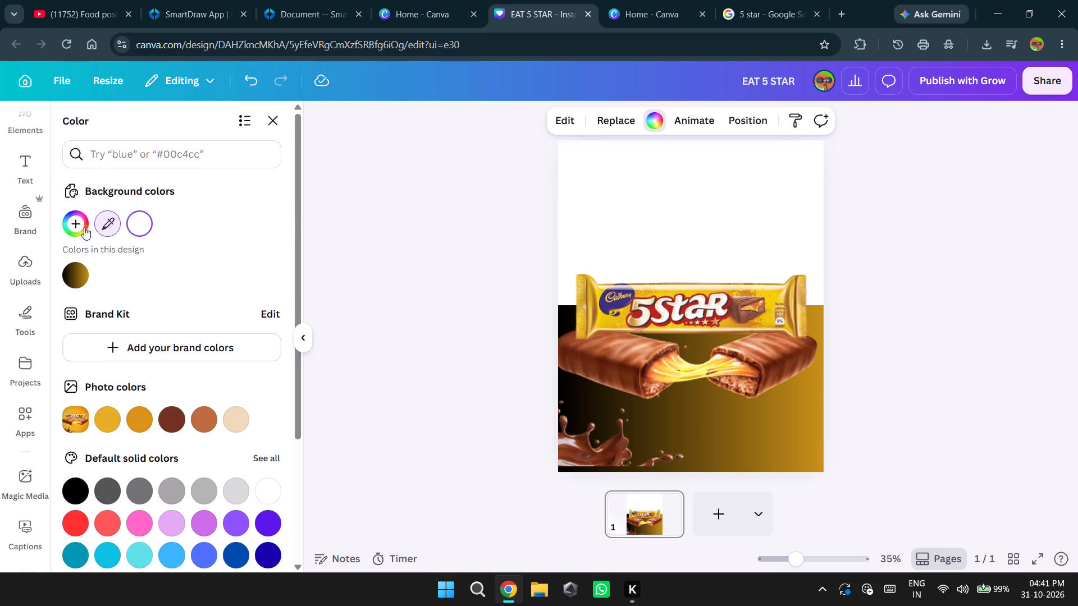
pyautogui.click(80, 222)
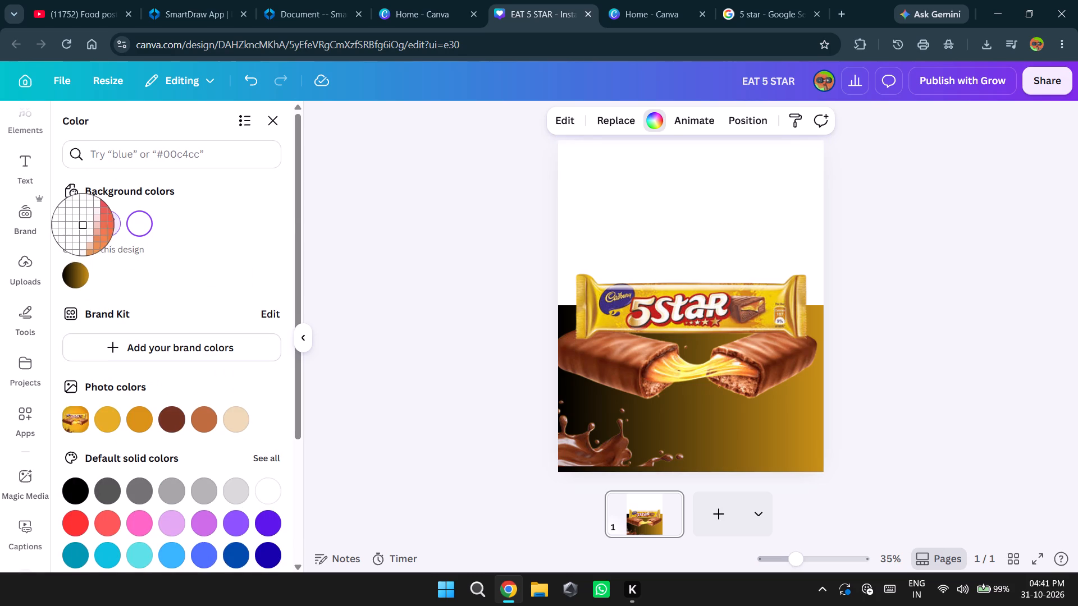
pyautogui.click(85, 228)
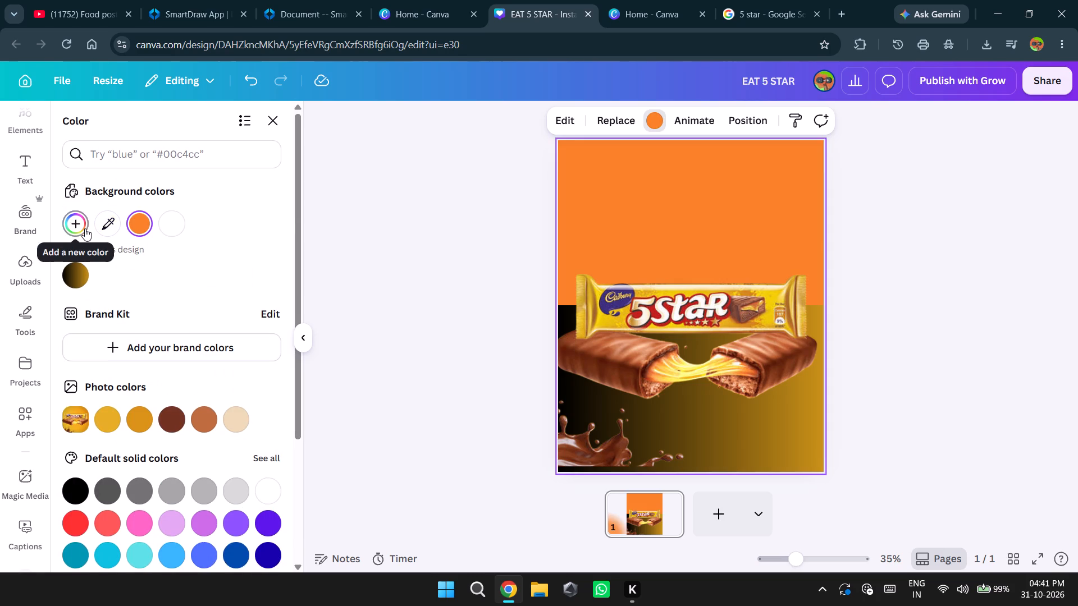
# Replace the orange page background with a pale lavender sampled by eyedropper, and start sampling another colour.
pyautogui.click(78, 222)
pyautogui.click(105, 223)
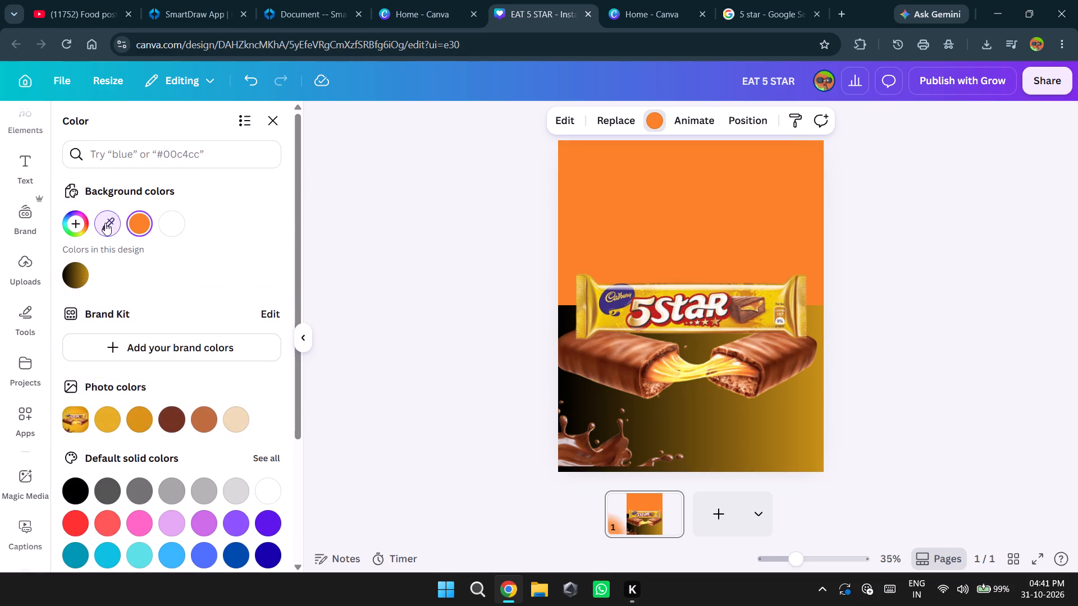
pyautogui.click(113, 228)
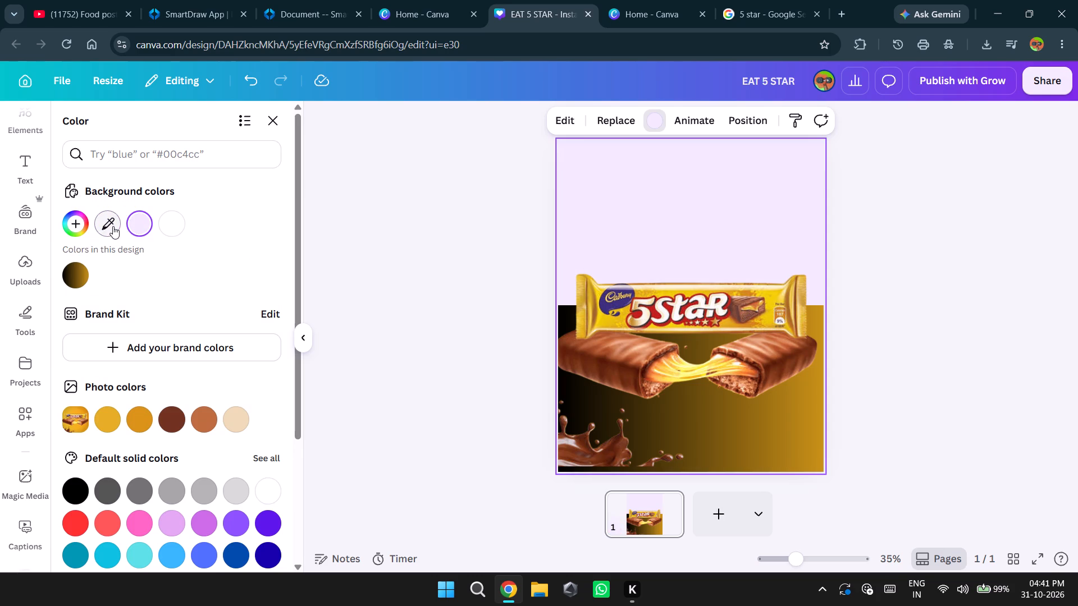
pyautogui.click(113, 226)
pyautogui.click(70, 223)
pyautogui.click(78, 227)
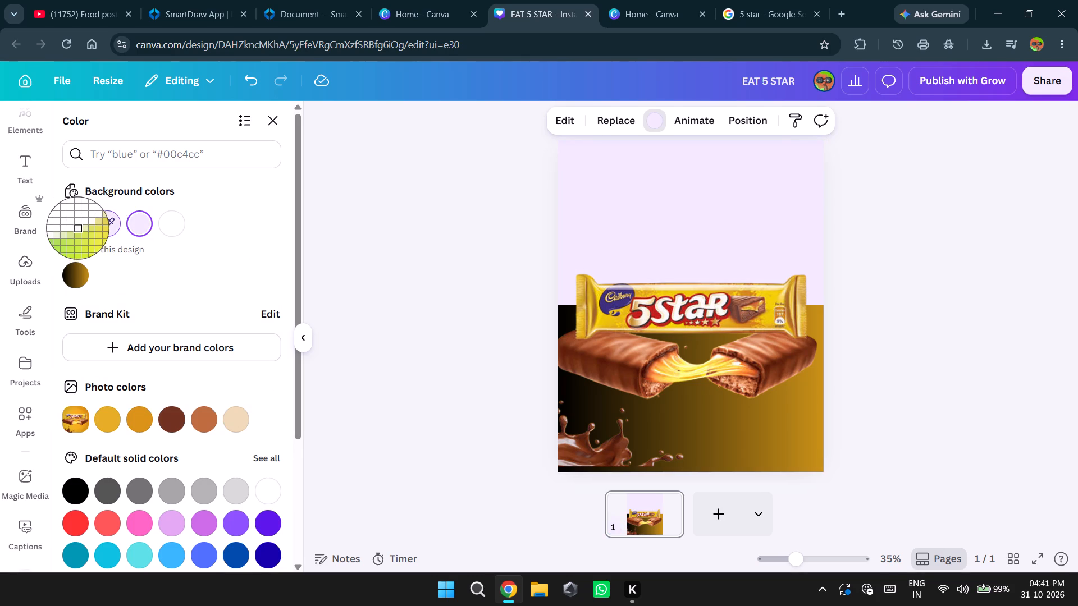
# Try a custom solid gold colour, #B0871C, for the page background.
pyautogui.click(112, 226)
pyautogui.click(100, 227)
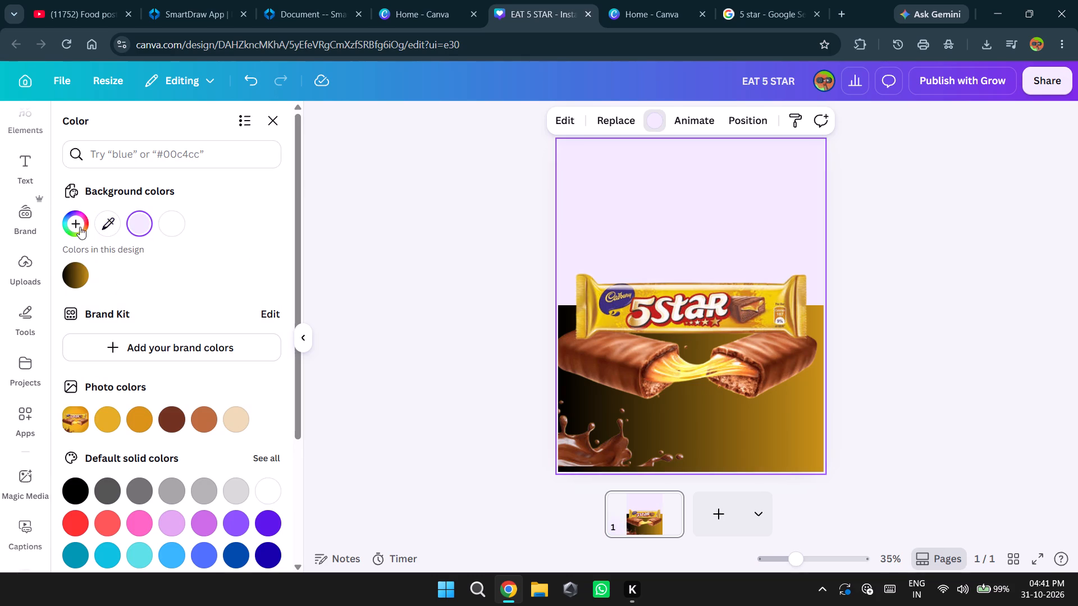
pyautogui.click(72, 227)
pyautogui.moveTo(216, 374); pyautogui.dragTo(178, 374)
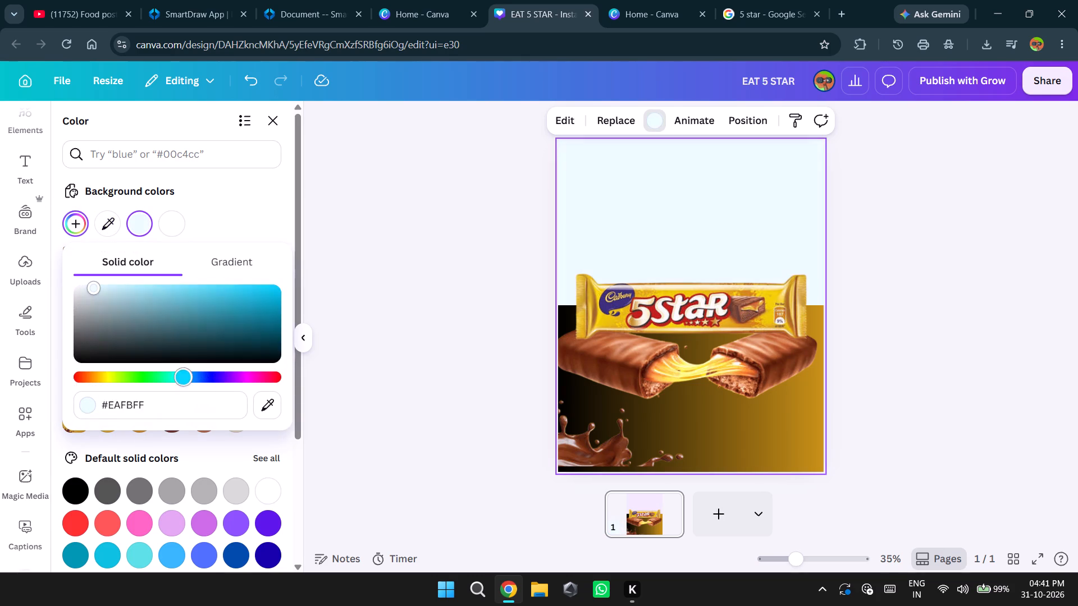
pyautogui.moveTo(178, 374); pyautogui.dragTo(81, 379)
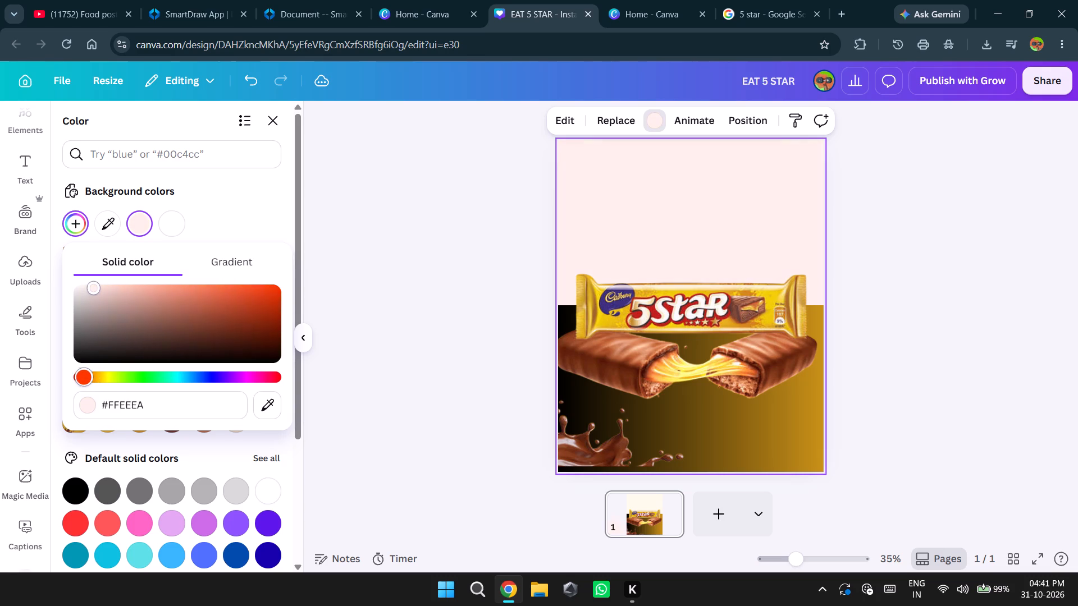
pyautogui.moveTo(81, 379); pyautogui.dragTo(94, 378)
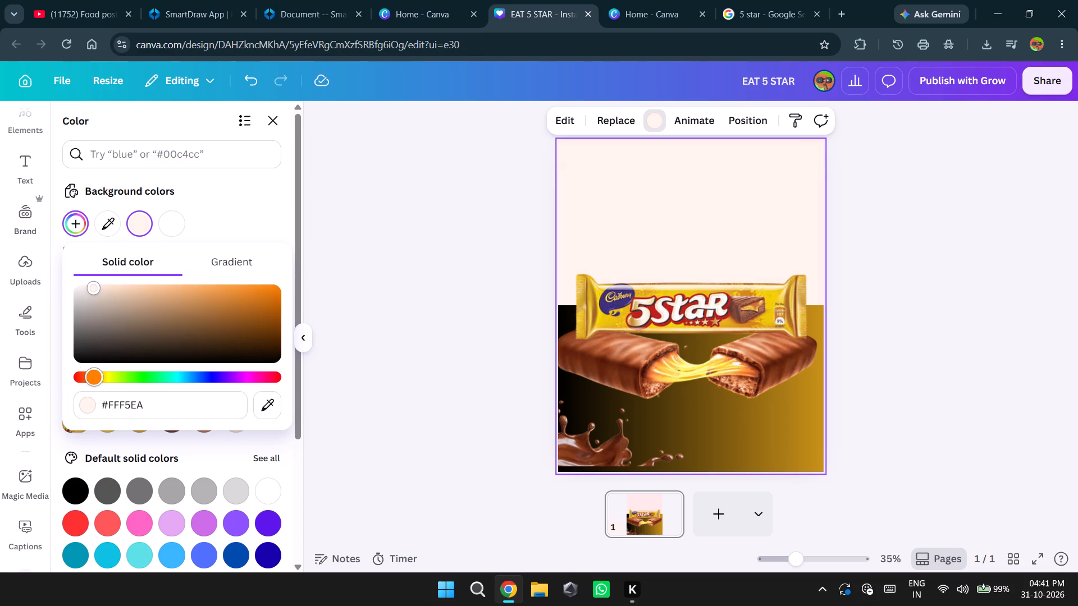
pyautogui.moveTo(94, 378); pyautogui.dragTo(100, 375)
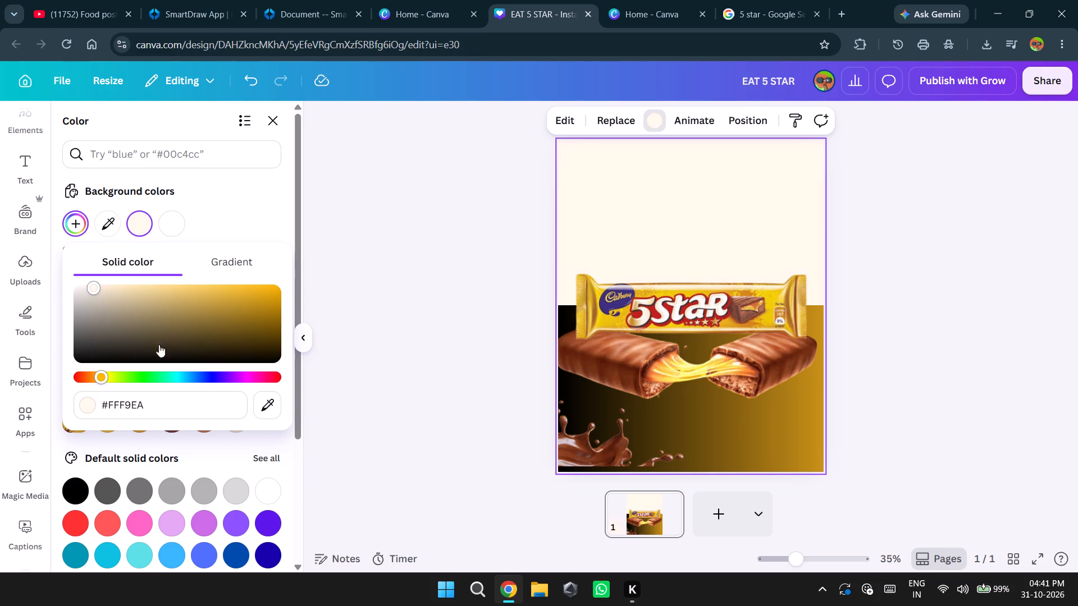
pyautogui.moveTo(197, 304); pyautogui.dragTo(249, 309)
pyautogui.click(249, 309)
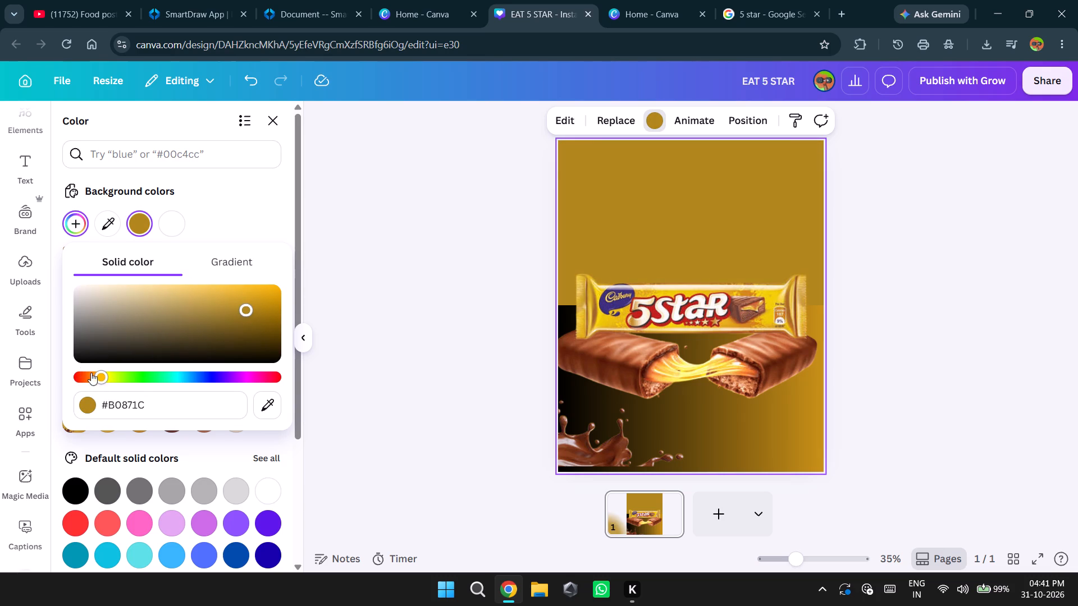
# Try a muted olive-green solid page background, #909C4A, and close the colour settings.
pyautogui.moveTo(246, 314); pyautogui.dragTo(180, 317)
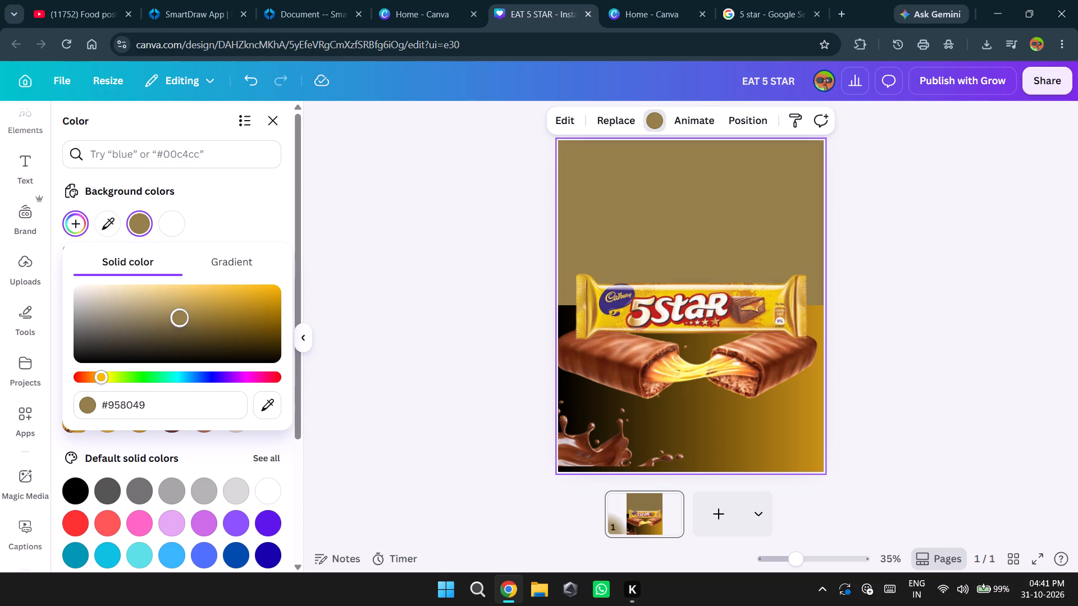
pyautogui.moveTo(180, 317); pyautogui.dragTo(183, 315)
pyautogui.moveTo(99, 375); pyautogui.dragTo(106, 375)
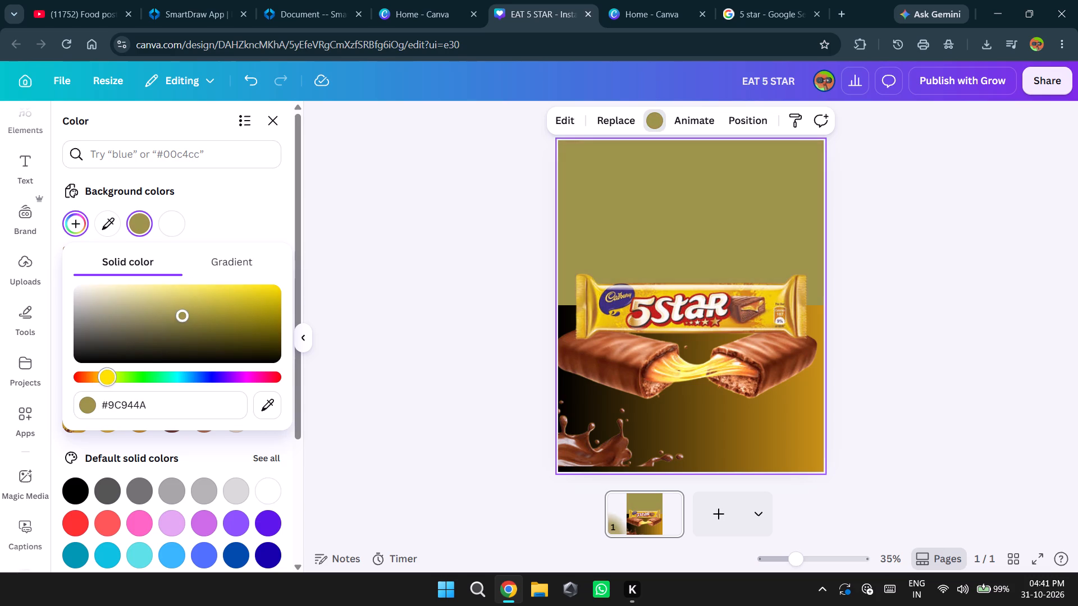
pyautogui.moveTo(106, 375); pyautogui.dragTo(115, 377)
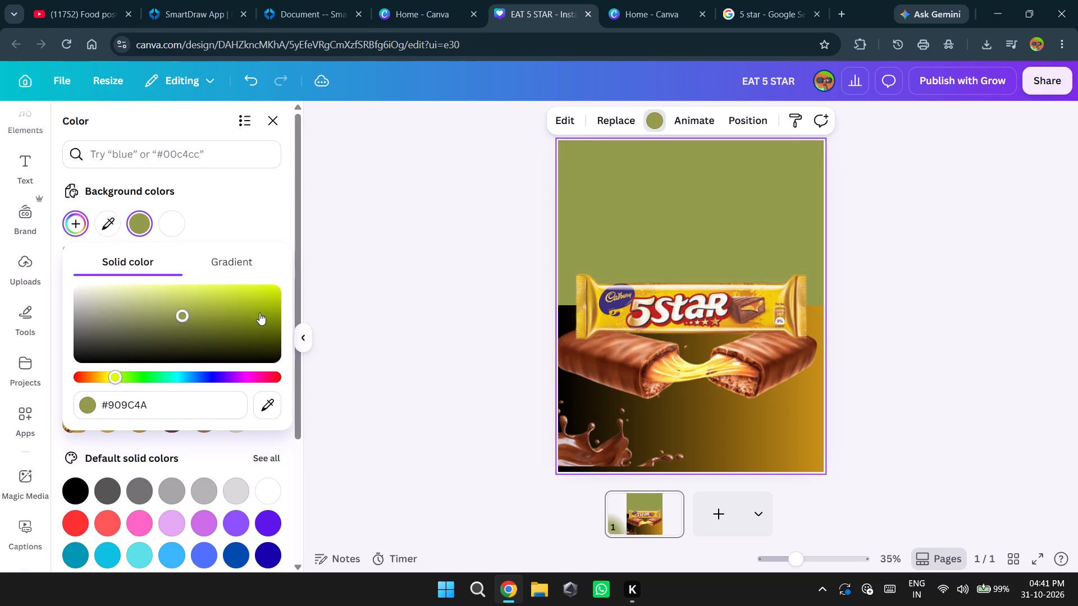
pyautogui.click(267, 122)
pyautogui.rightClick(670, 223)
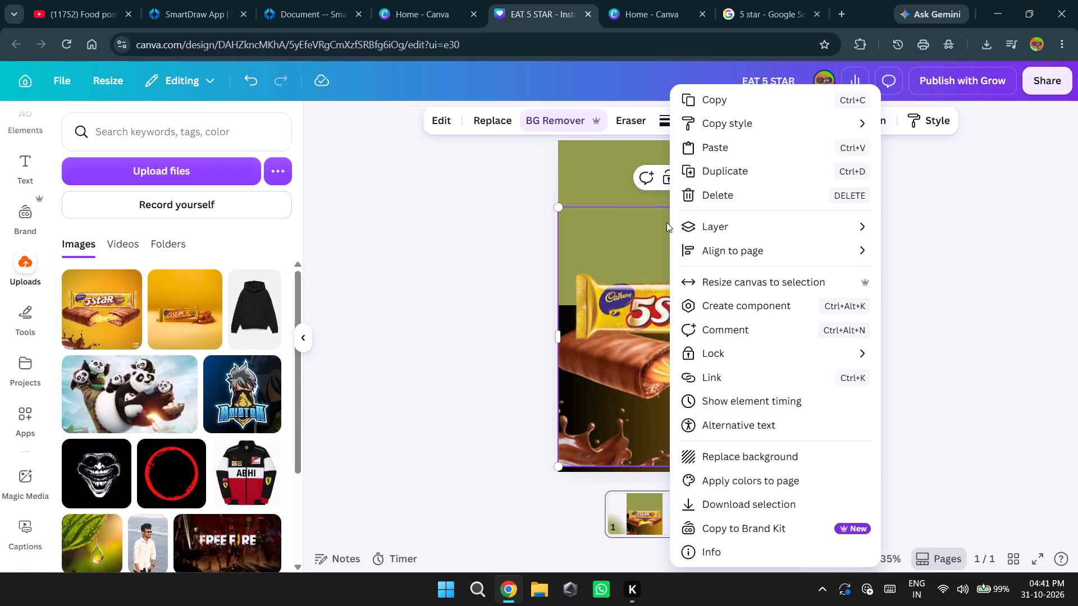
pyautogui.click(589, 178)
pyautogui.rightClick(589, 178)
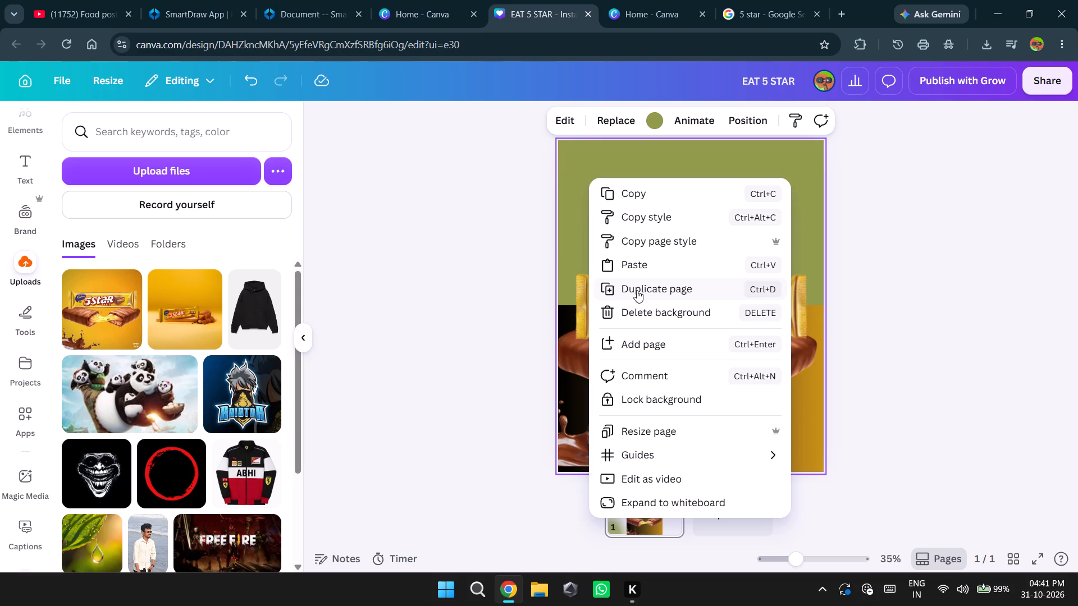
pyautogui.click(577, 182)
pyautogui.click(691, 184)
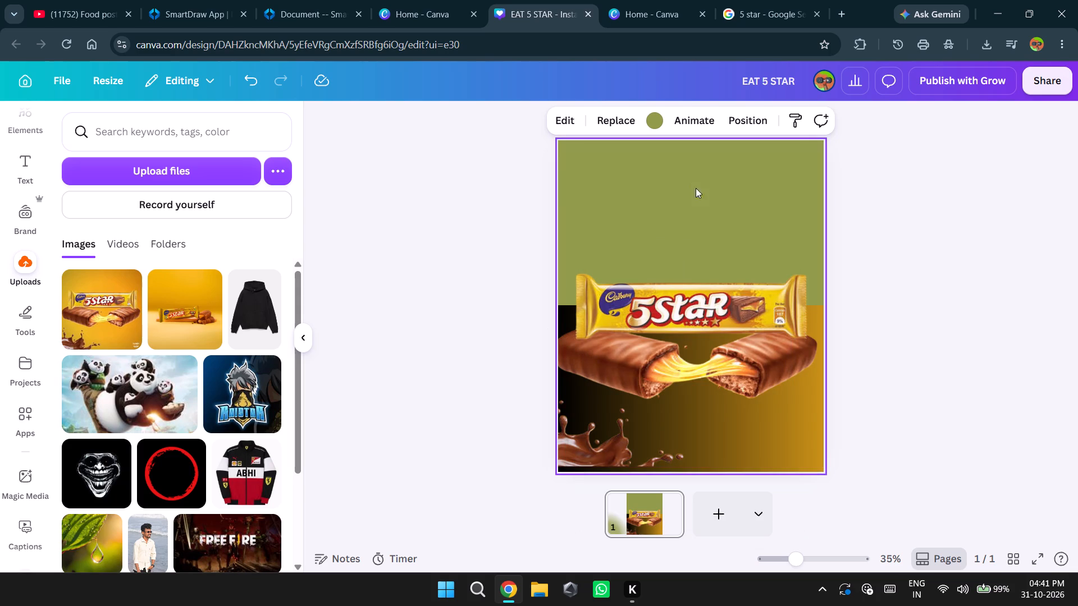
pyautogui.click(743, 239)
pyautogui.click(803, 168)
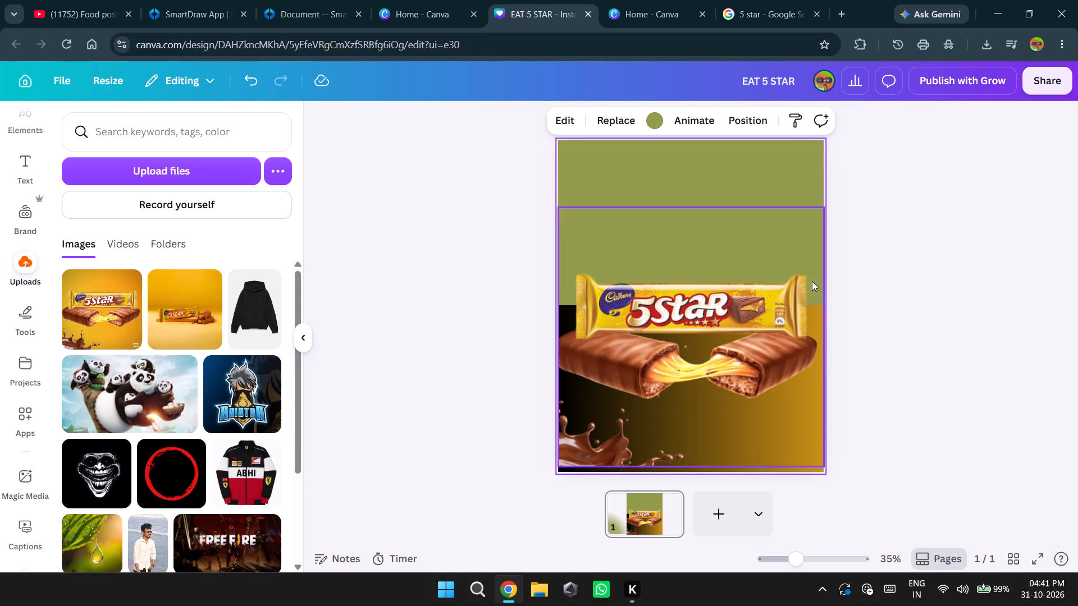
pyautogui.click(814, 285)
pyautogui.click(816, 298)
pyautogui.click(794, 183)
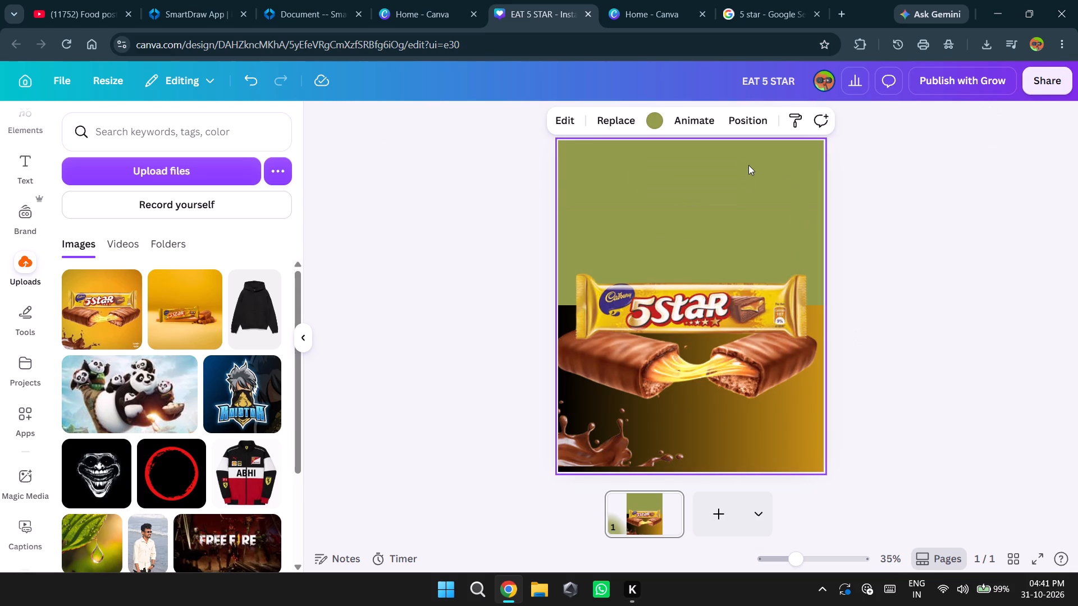
# Apply the default black-to-gold gradient to the page background and deselect it.
pyautogui.rightClick(633, 181)
pyautogui.click(656, 113)
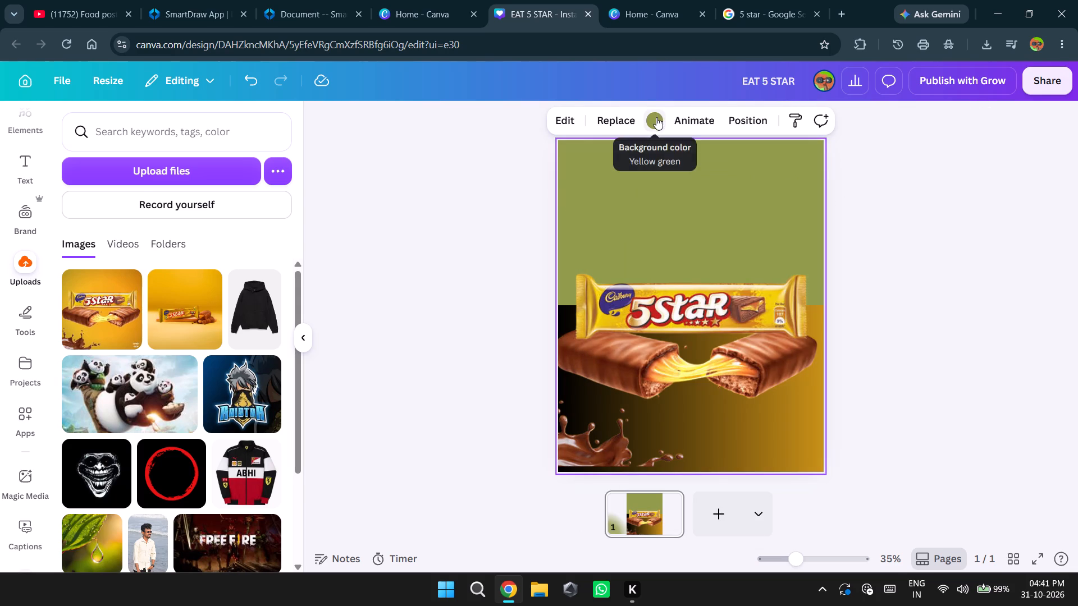
pyautogui.click(656, 117)
pyautogui.scroll(-1, 230, 421)
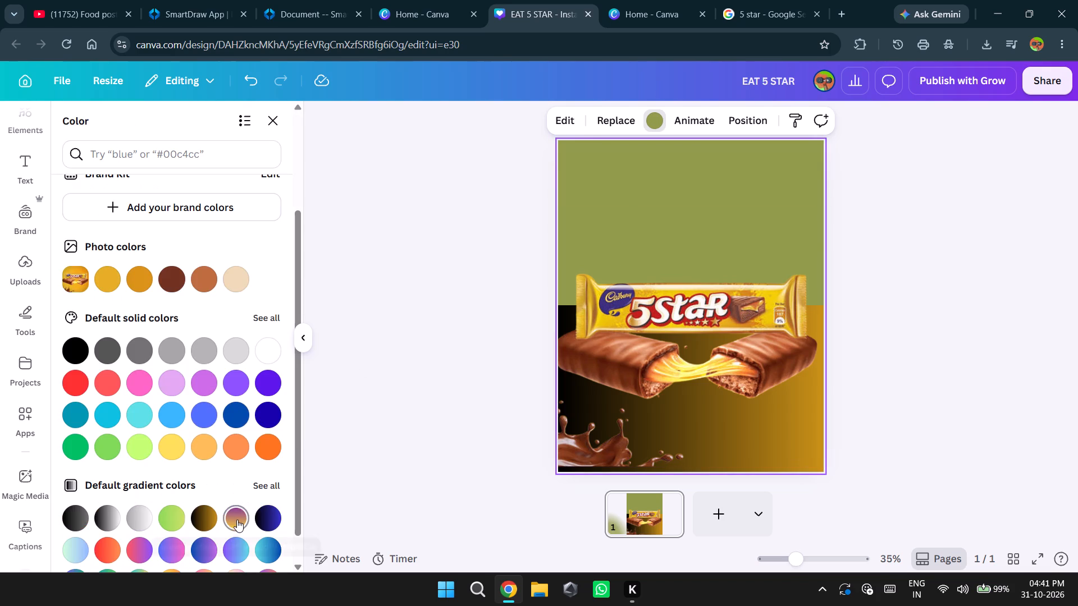
pyautogui.click(237, 520)
pyautogui.scroll(-3, 196, 434)
pyautogui.click(195, 487)
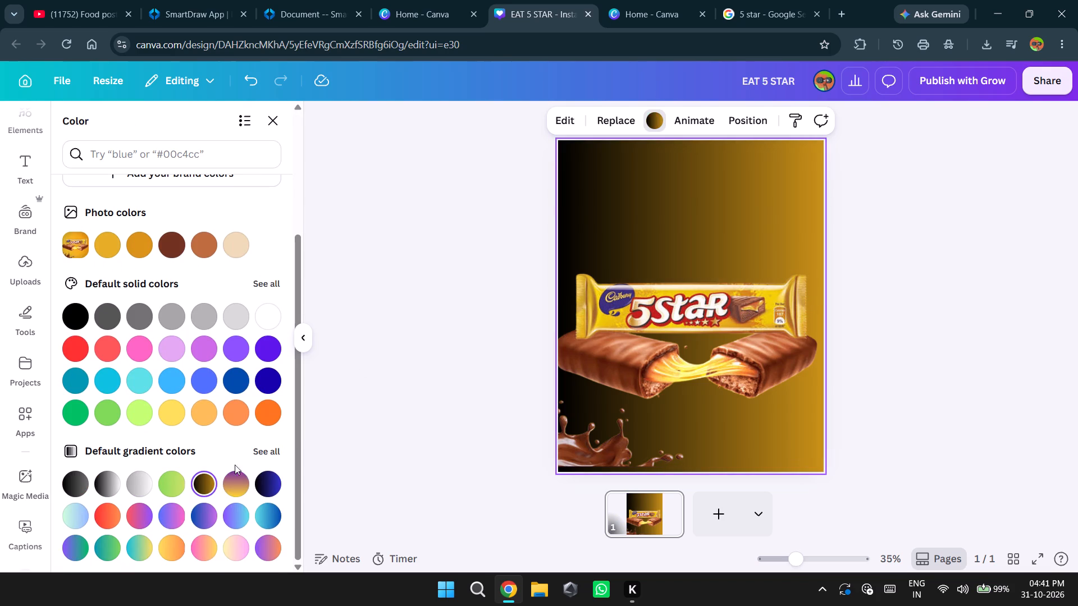
pyautogui.click(958, 231)
# Move the product image slightly down to align with the page's bottom edge, keeping it centred, and deselect it.
pyautogui.click(716, 312)
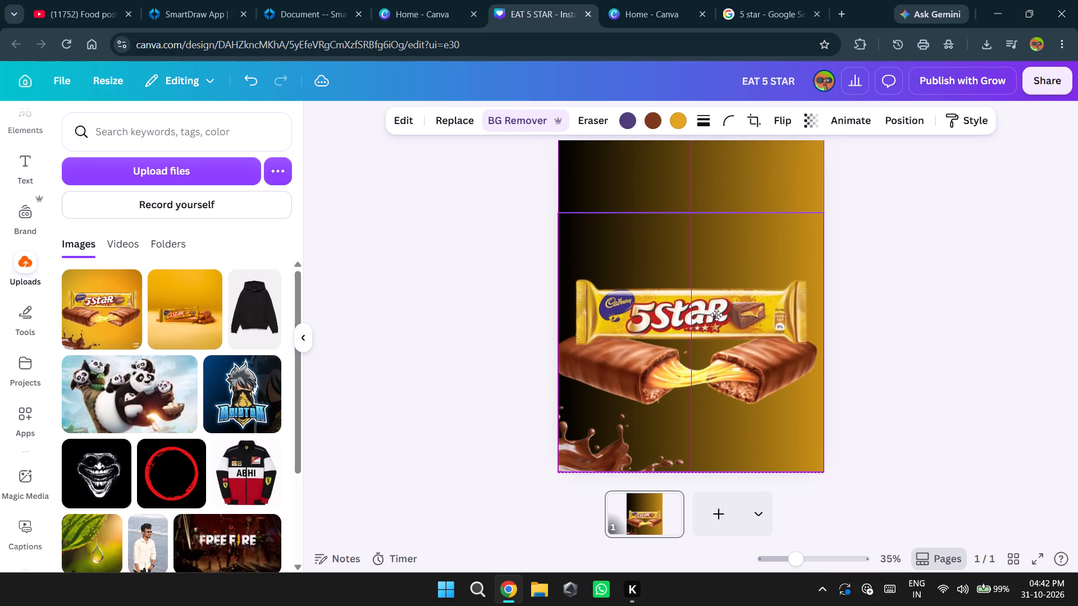
pyautogui.click(926, 315)
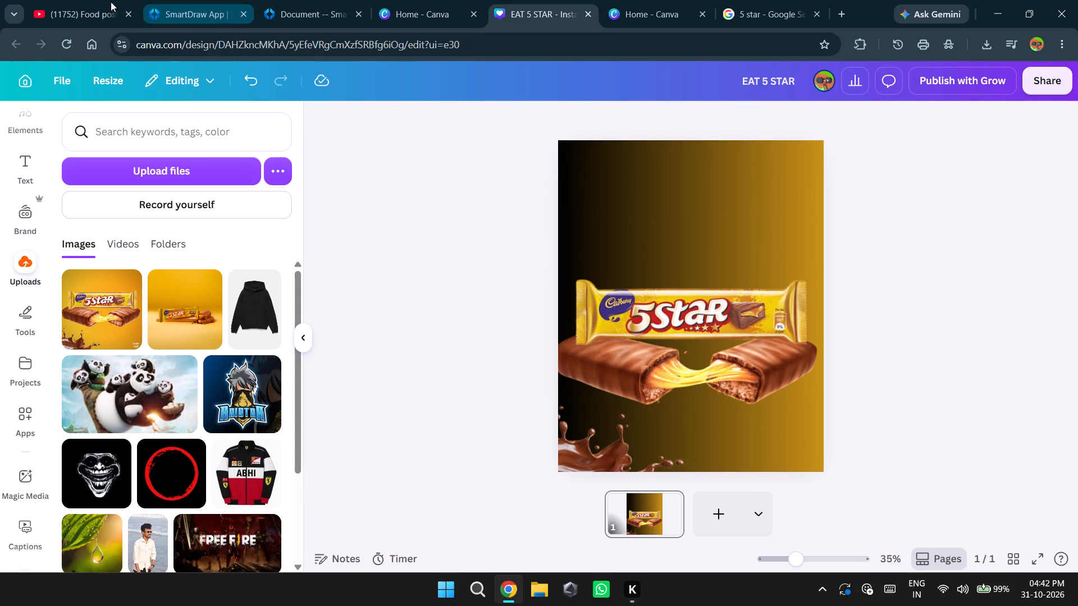
# Search the uploaded images for "eat 5 star".
pyautogui.click(151, 137)
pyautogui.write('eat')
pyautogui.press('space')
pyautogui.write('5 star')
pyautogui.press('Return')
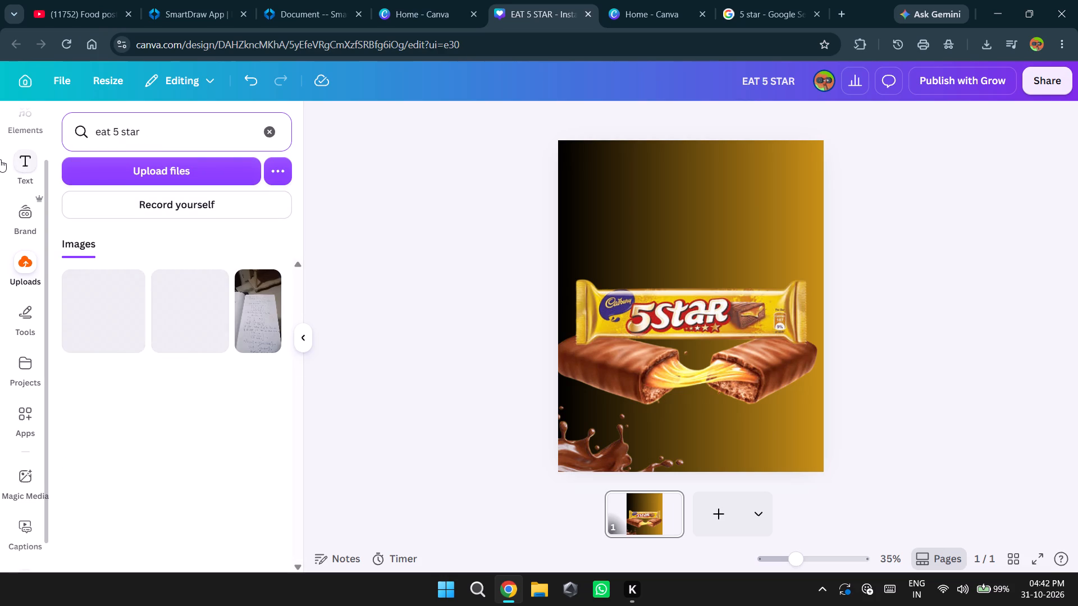
# Search the design templates for "eat 5 star" in place of "Instagram Ad" and look through the results.
pyautogui.scroll(3, 60, 221)
pyautogui.scroll(3, 6, 246)
pyautogui.scroll(10, 21, 388)
pyautogui.moveTo(17, 325); pyautogui.dragTo(15, 439)
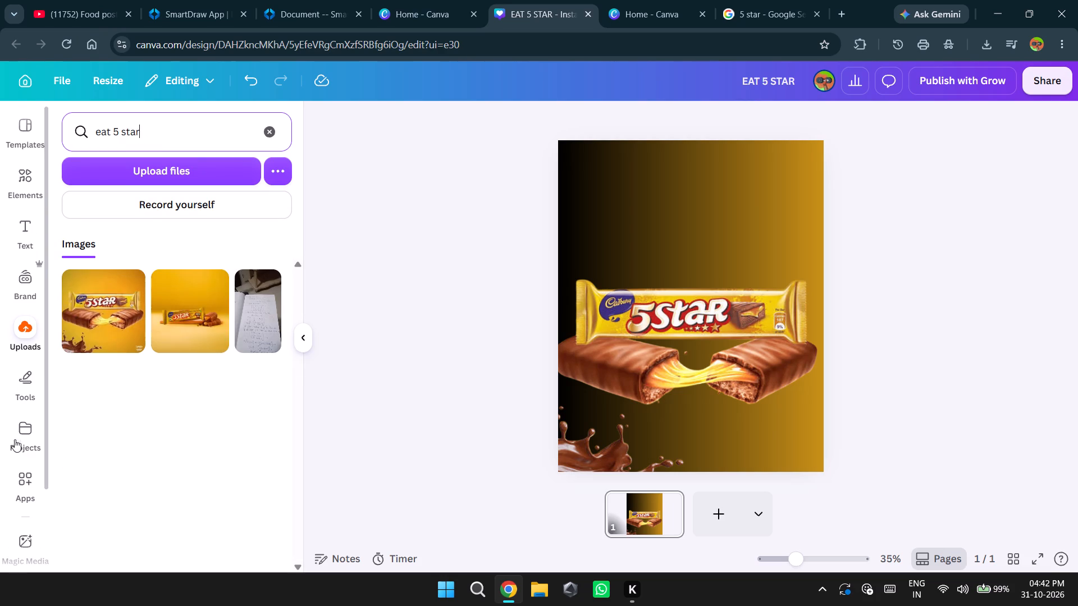
pyautogui.moveTo(15, 439); pyautogui.dragTo(15, 433)
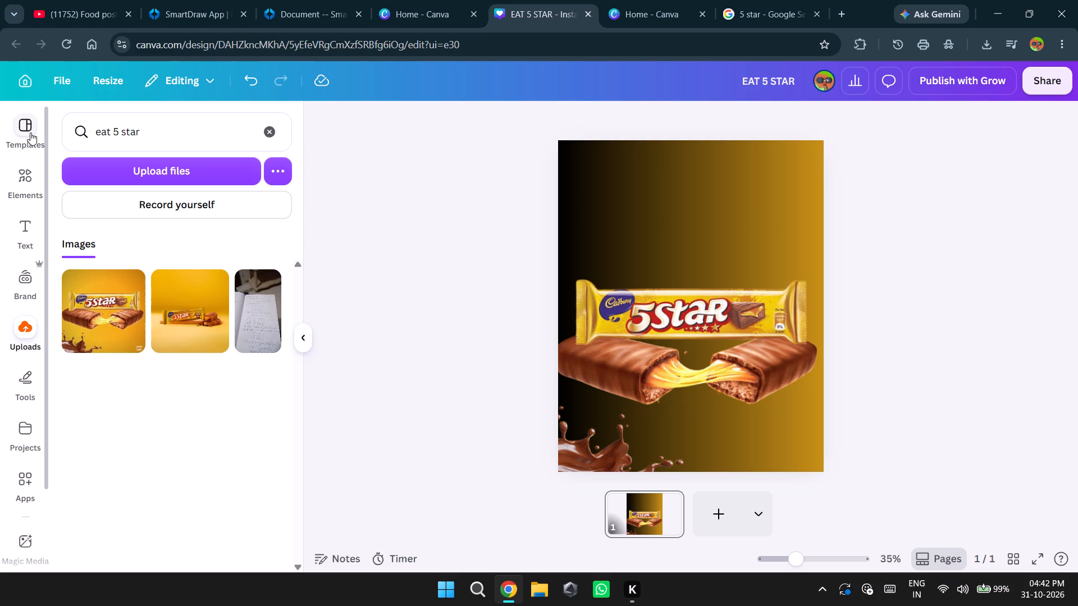
pyautogui.click(17, 132)
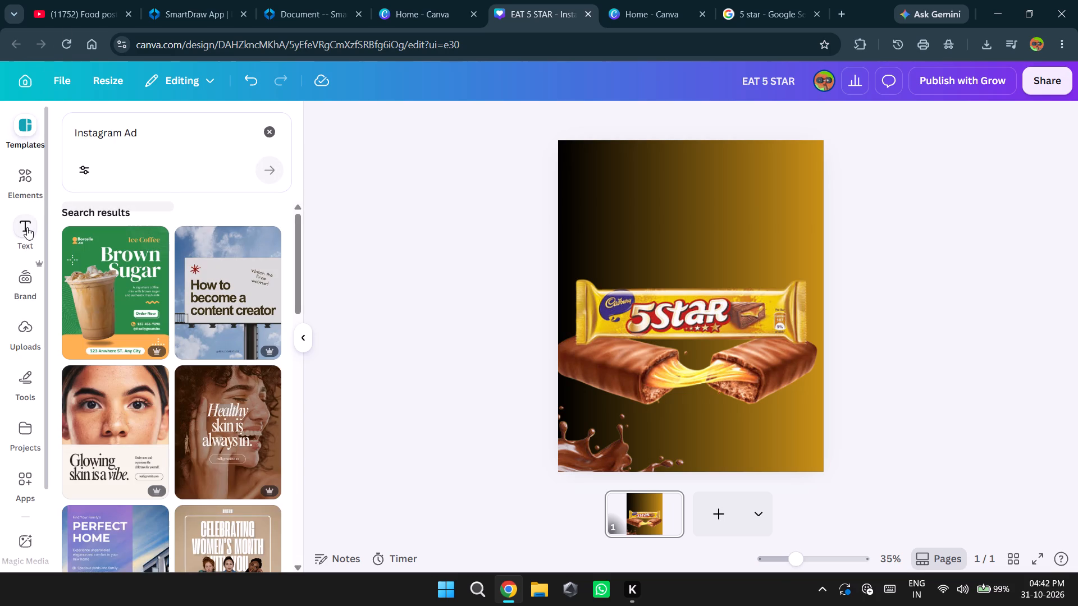
pyautogui.click(166, 139)
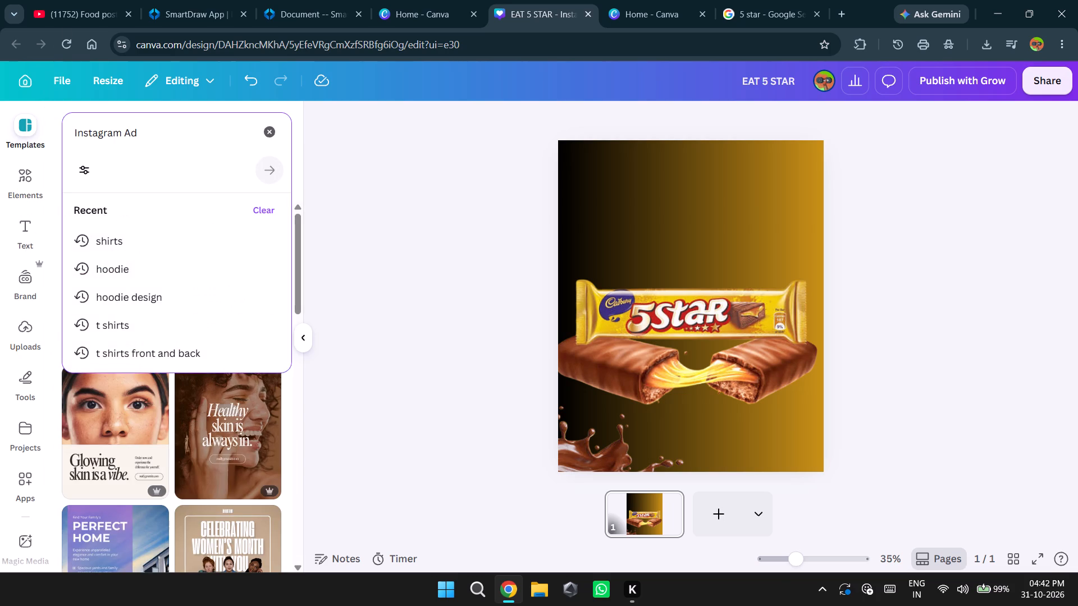
pyautogui.press('BackSpace')
pyautogui.press('BackSpace')
pyautogui.press('BackSpace')
pyautogui.press('BackSpace')
pyautogui.press('BackSpace')
pyautogui.press('BackSpace')
pyautogui.press('BackSpace')
pyautogui.press('BackSpace')
pyautogui.press('BackSpace')
pyautogui.press('BackSpace')
pyautogui.press('BackSpace')
pyautogui.press('BackSpace')
pyautogui.press('BackSpace')
pyautogui.press('BackSpace')
pyautogui.press('BackSpace')
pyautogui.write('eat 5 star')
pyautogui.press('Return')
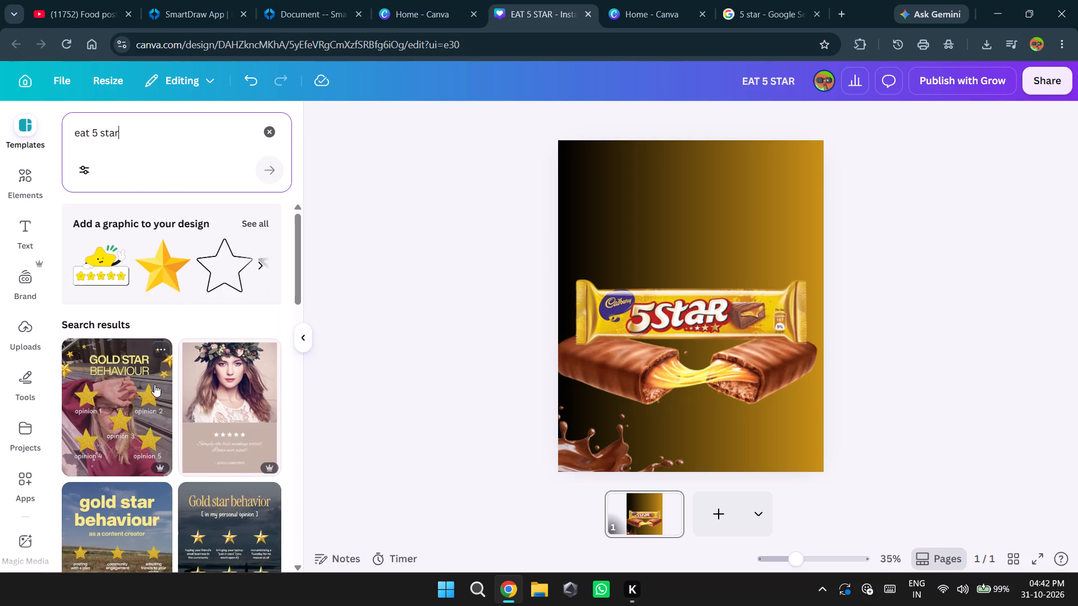
pyautogui.scroll(-3, 148, 359)
pyautogui.scroll(7, 151, 392)
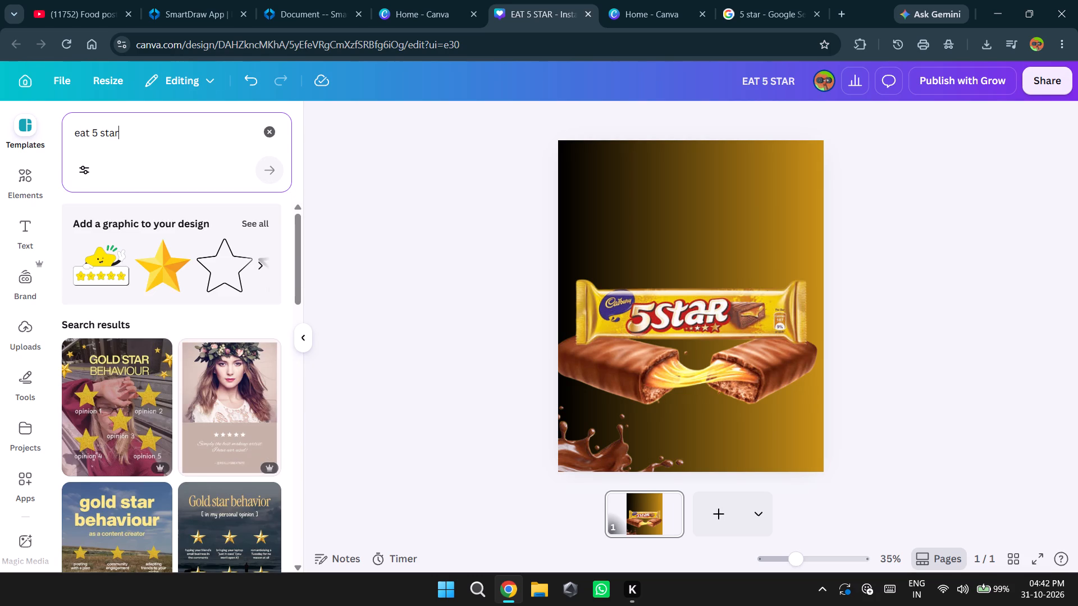
# Replace the template search text and search the templates for "eat".
pyautogui.click(204, 139)
pyautogui.press('BackSpace')
pyautogui.press('BackSpace')
pyautogui.press('BackSpace')
pyautogui.press('BackSpace')
pyautogui.press('BackSpace')
pyautogui.press('BackSpace')
pyautogui.press('BackSpace')
pyautogui.press('BackSpace')
pyautogui.press('BackSpace')
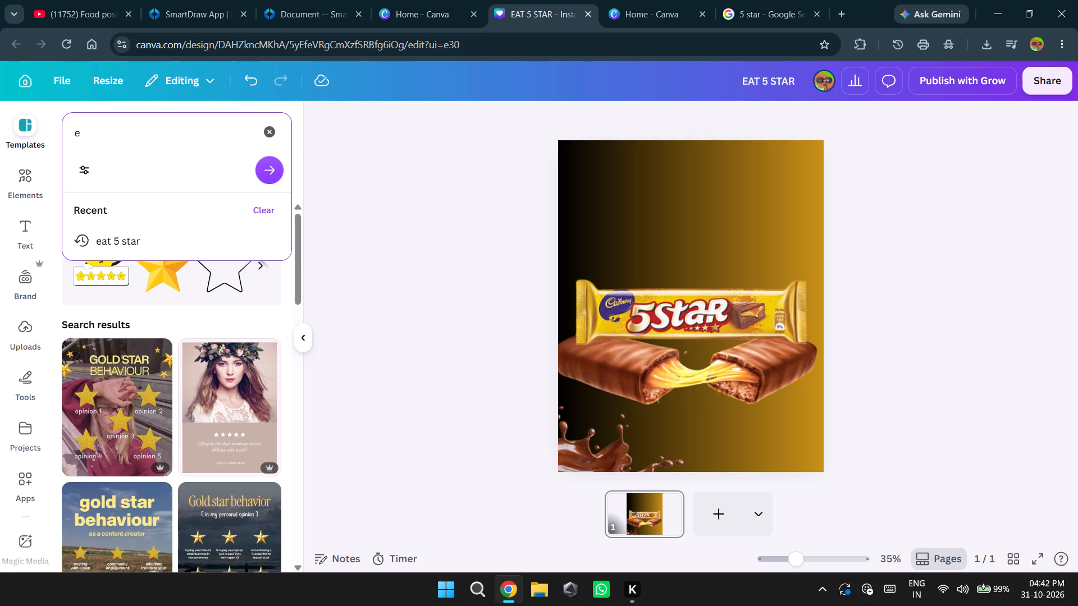
pyautogui.press('BackSpace')
pyautogui.press('BackSpace')
pyautogui.write('eat')
pyautogui.press('Return')
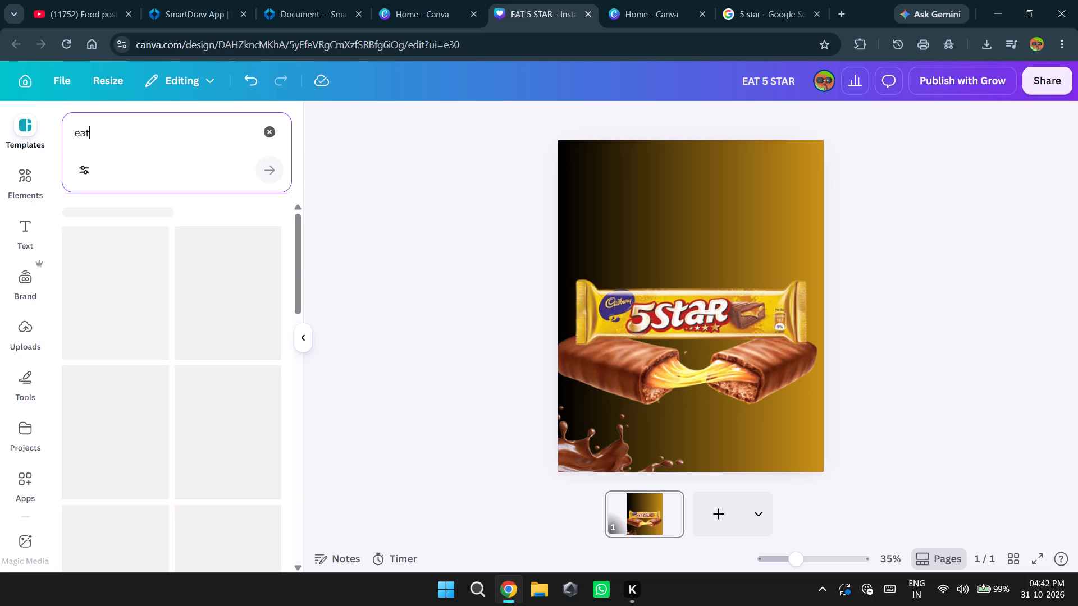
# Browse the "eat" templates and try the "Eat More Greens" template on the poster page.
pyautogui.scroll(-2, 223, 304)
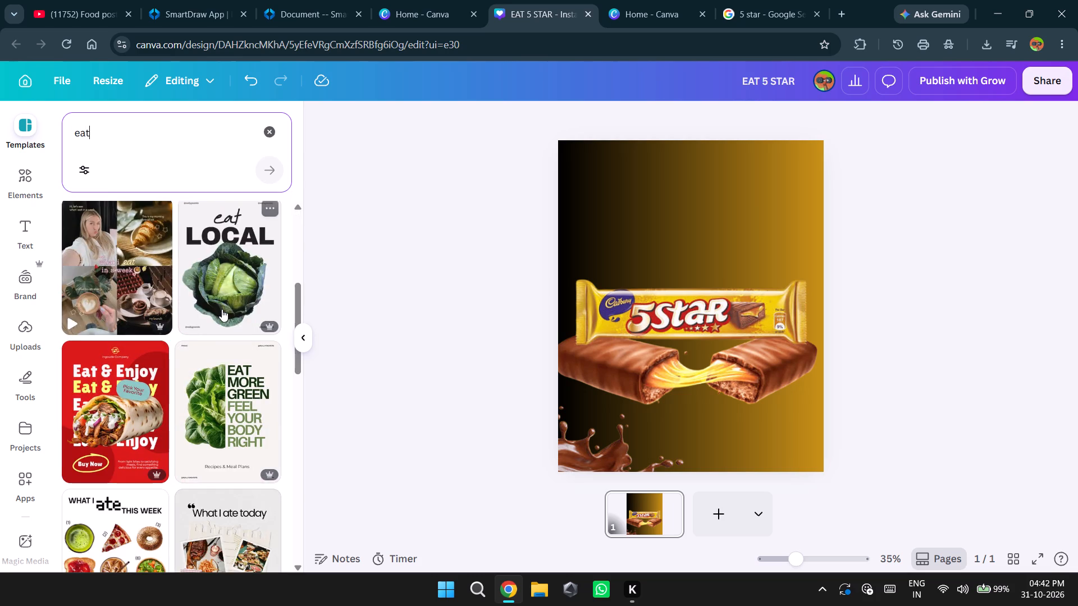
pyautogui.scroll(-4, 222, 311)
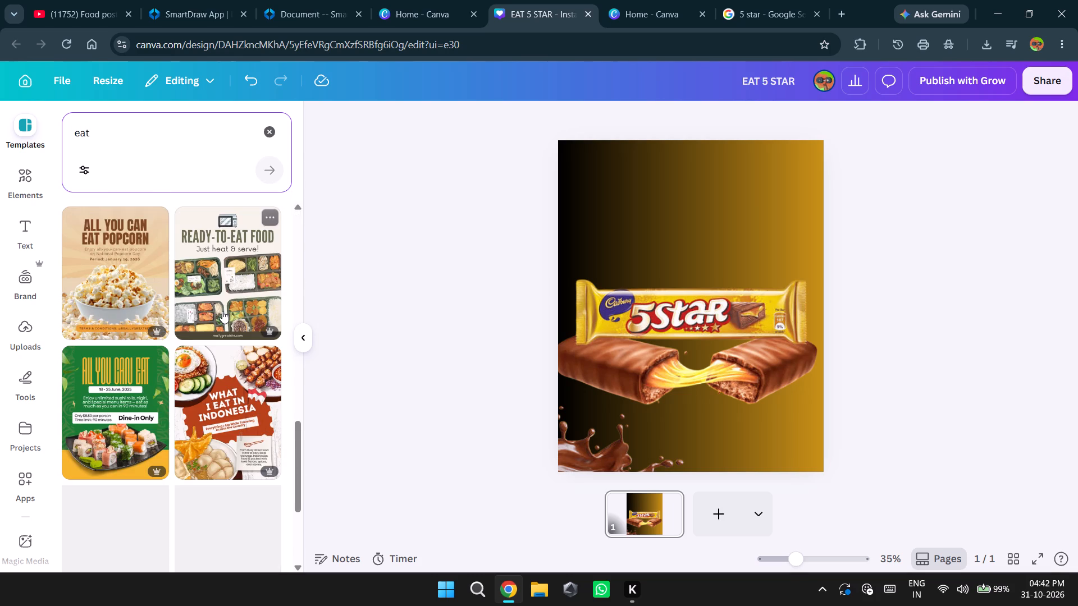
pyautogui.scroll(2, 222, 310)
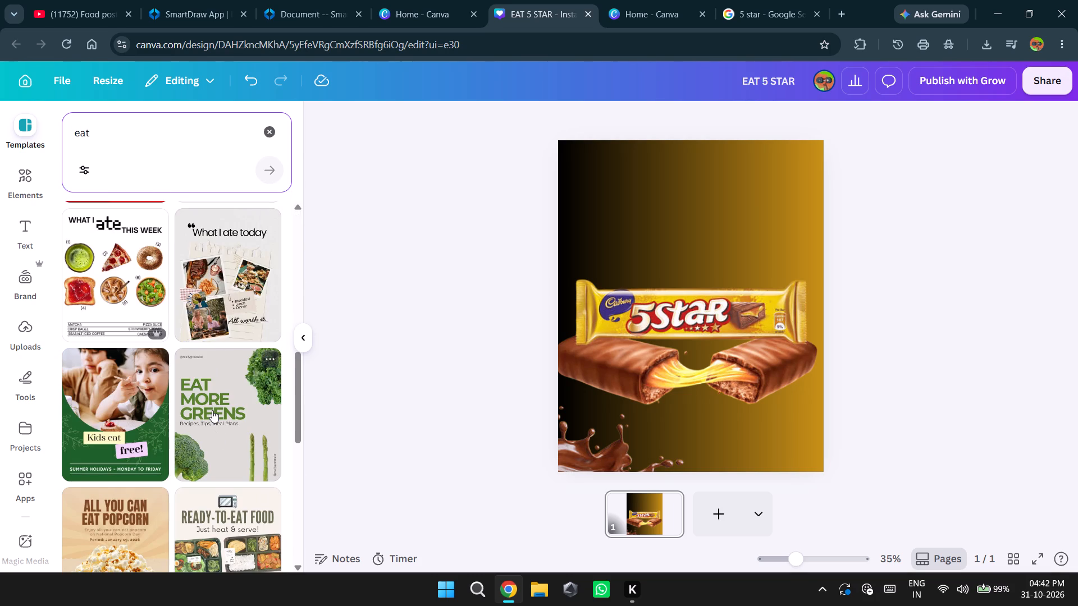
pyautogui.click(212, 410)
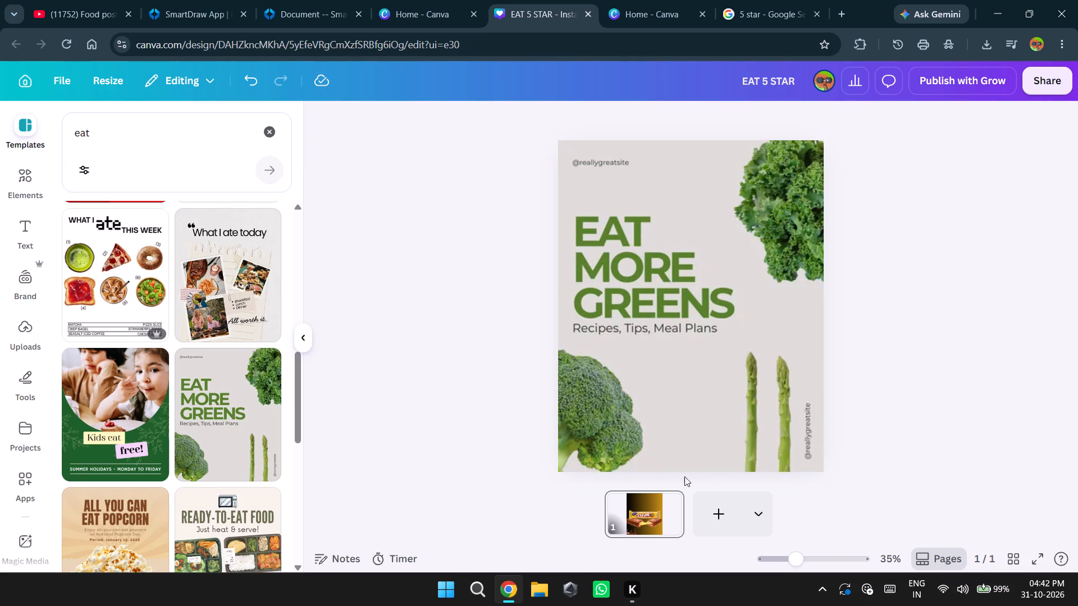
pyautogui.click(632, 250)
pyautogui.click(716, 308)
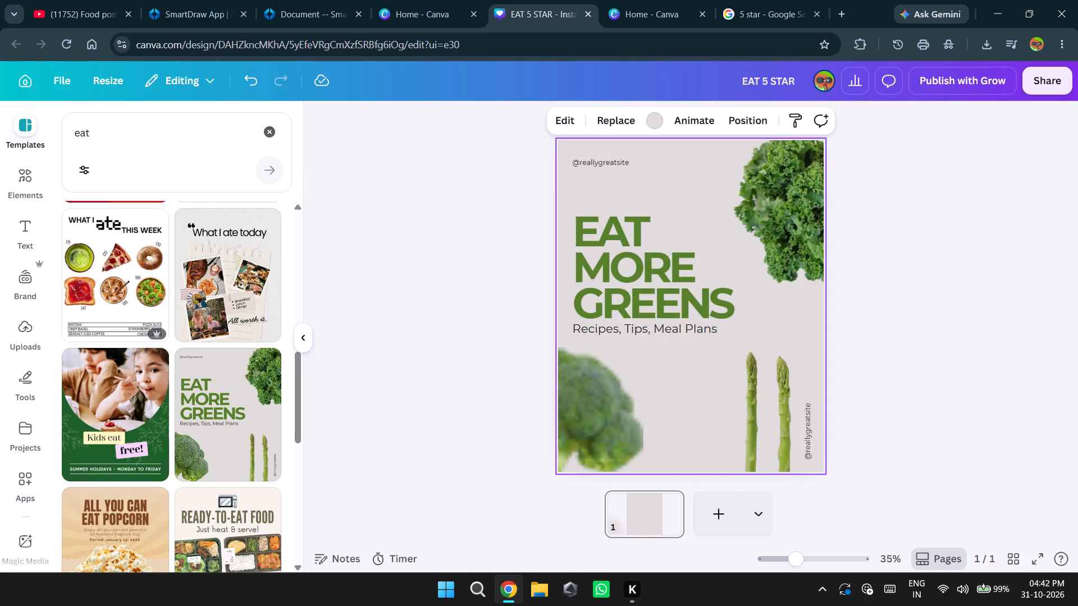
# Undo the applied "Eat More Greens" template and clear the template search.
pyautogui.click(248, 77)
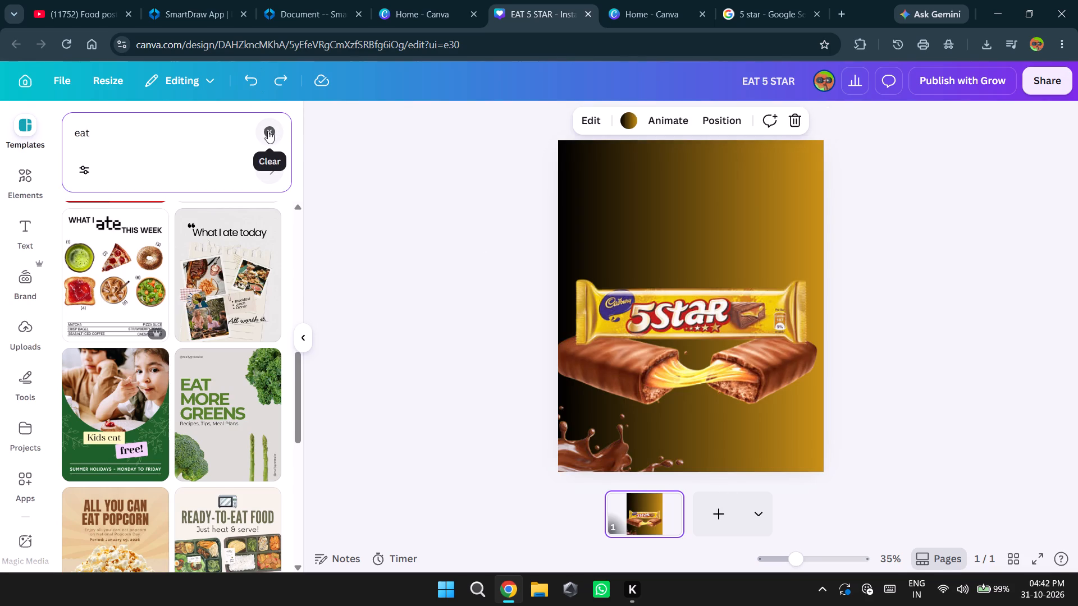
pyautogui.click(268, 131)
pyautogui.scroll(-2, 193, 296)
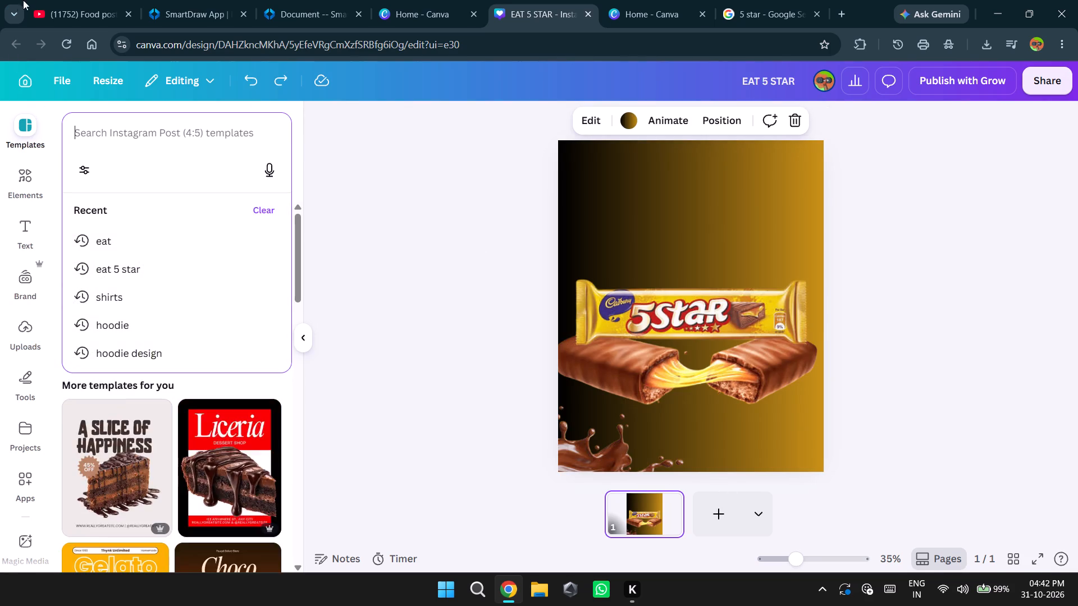
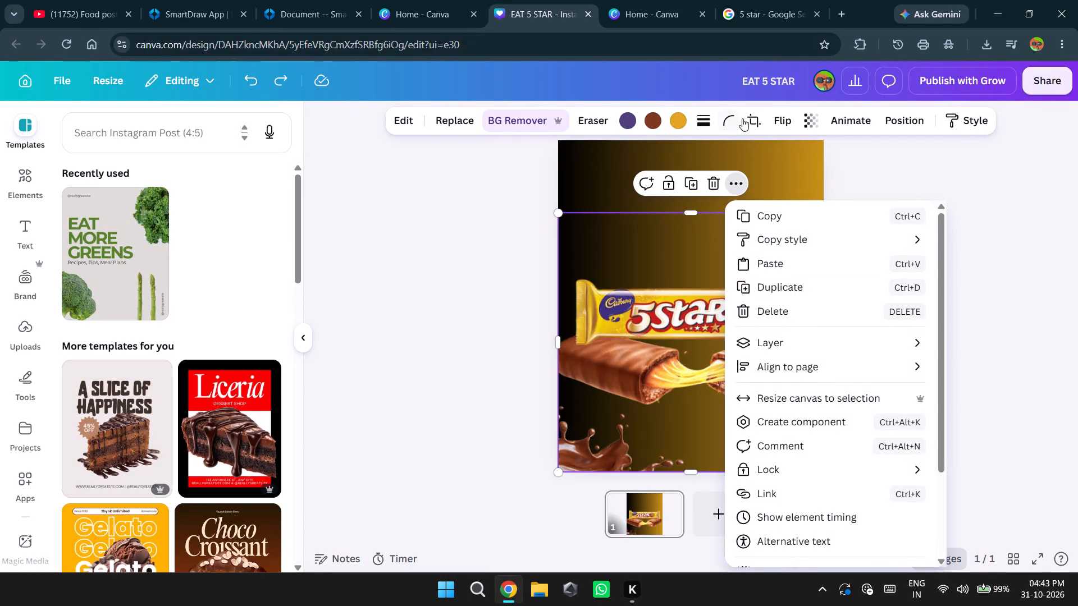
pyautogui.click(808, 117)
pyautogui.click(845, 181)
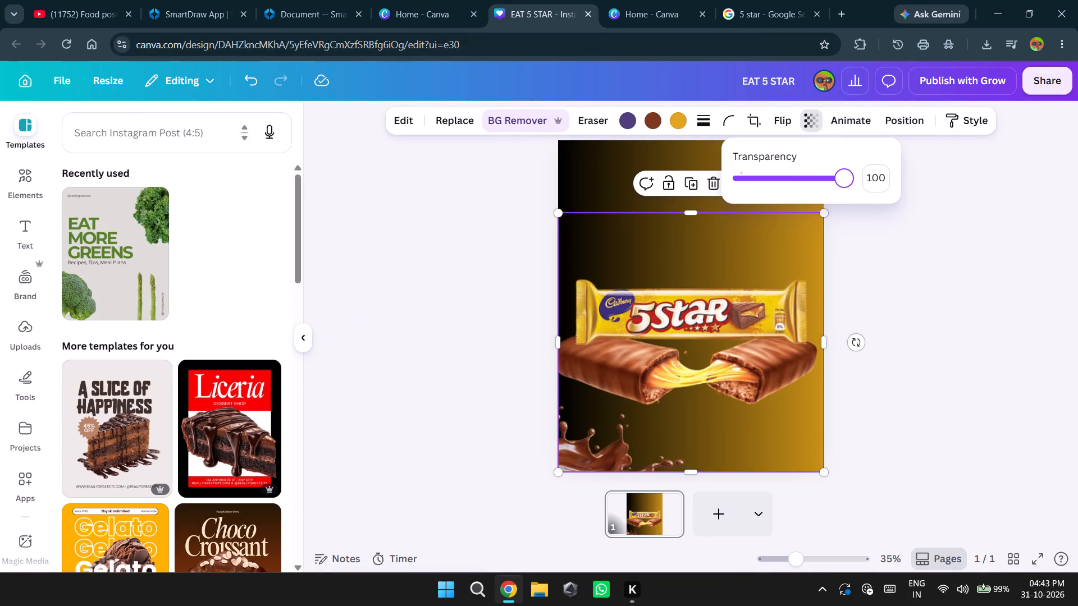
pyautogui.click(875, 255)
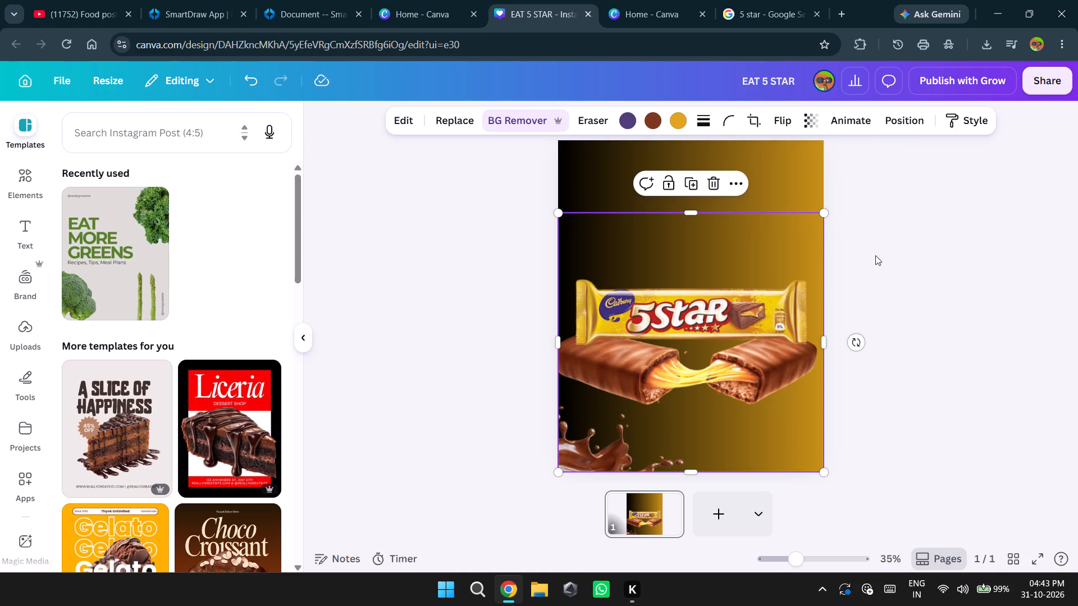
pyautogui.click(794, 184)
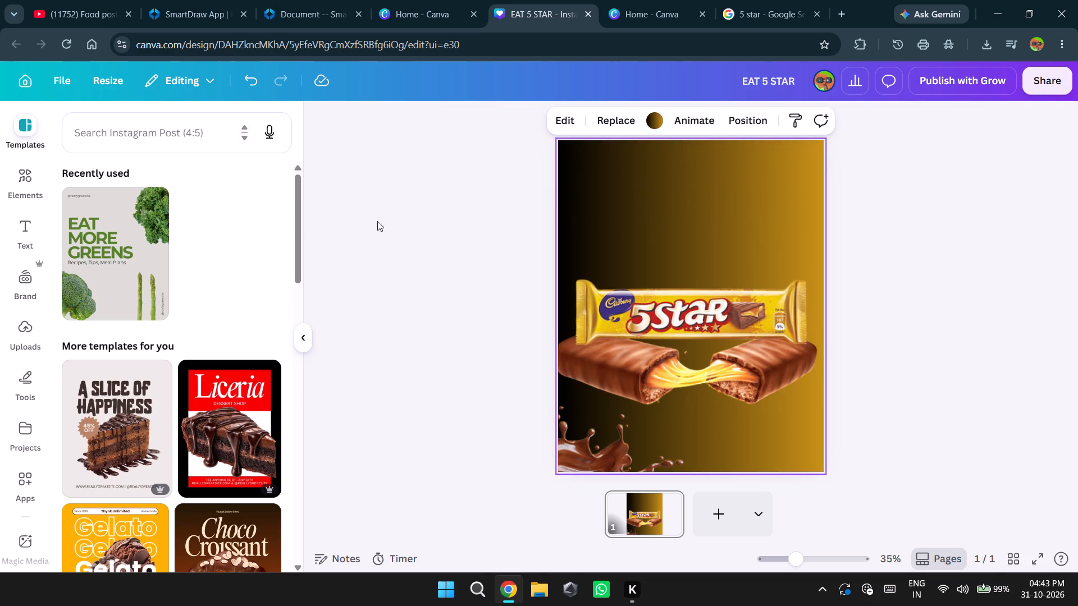
# Add a text box to the poster reading "EAT 5 STAR".
pyautogui.click(8, 230)
pyautogui.click(136, 176)
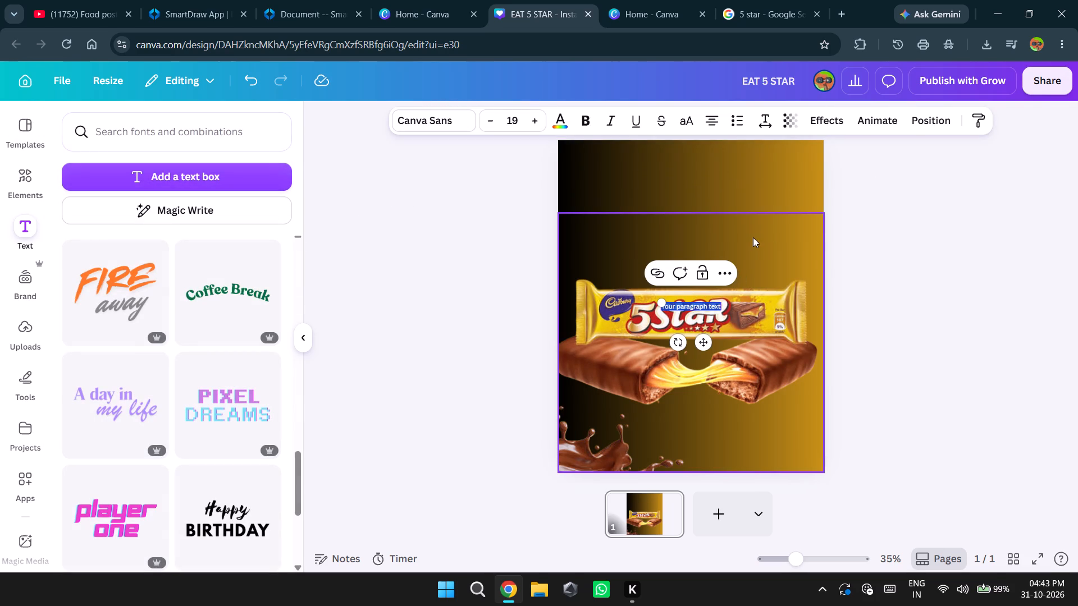
pyautogui.press('BackSpace')
pyautogui.write('EAT')
pyautogui.press('space')
pyautogui.press('5')
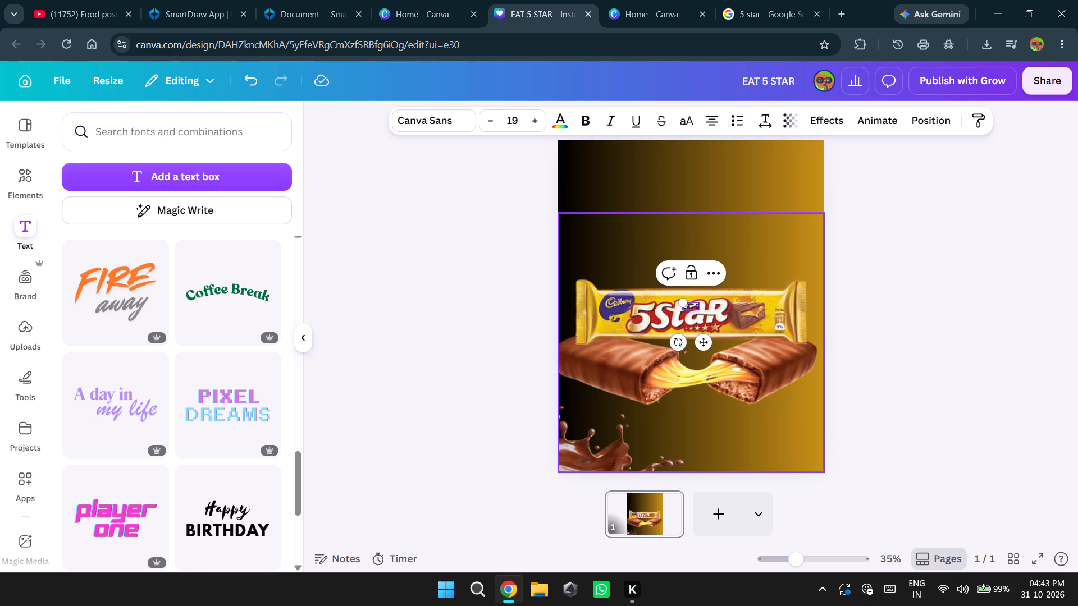
pyautogui.press('space')
pyautogui.write('STAR')
# Switch on bold and enlarge the "EAT 5 STAR" text to font size 104.
pyautogui.click(589, 113)
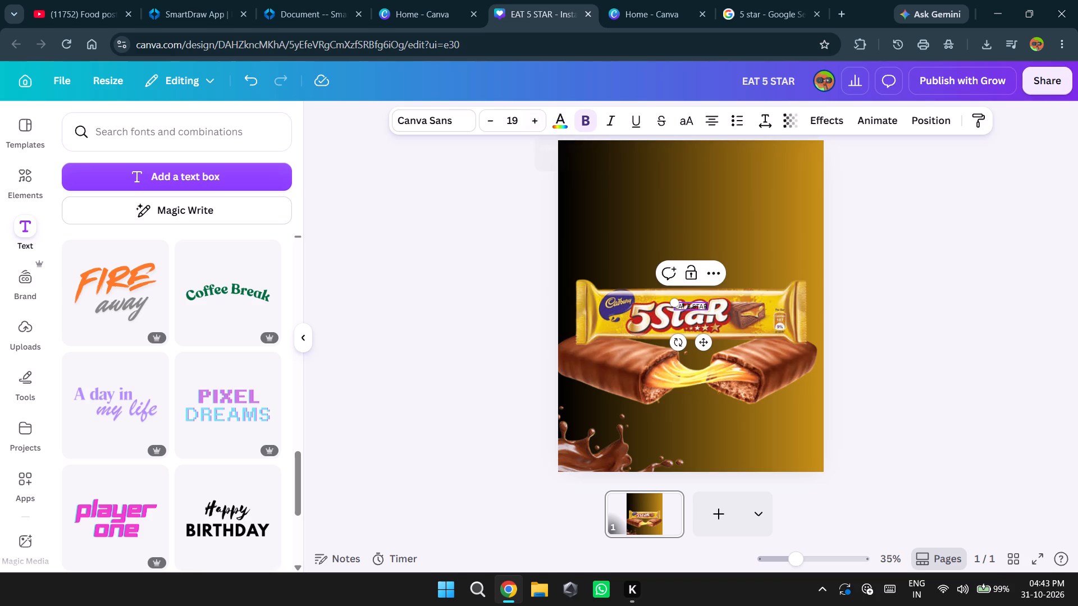
pyautogui.tripleClick(537, 121)
pyautogui.tripleClick(537, 121)
pyautogui.tripleClick(537, 121)
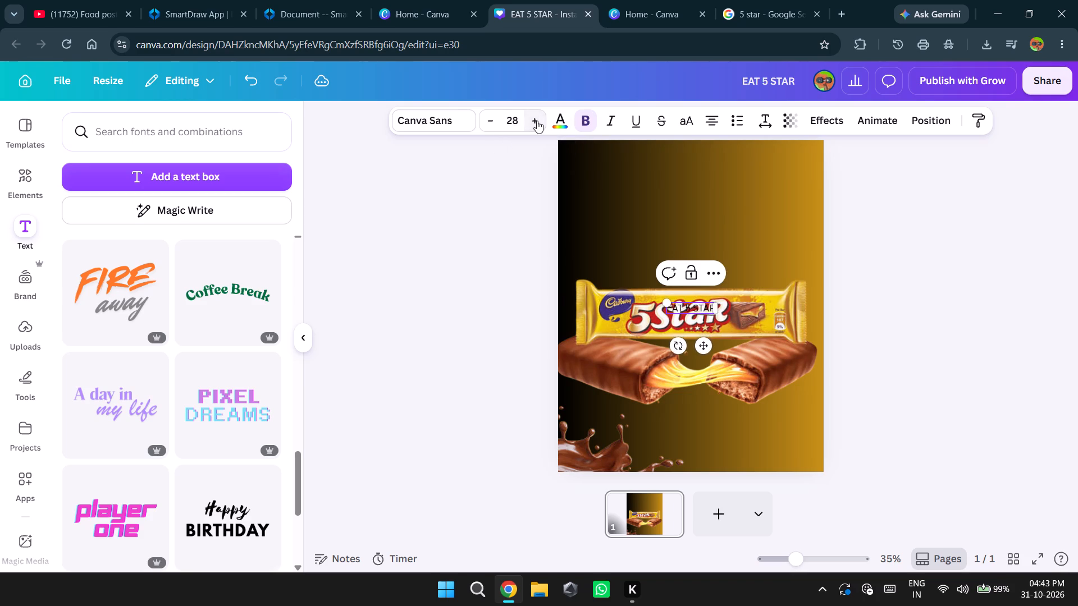
pyautogui.tripleClick(537, 121)
pyautogui.tripleClick(537, 121)
pyautogui.tripleClick(537, 121)
pyautogui.tripleClick(537, 121)
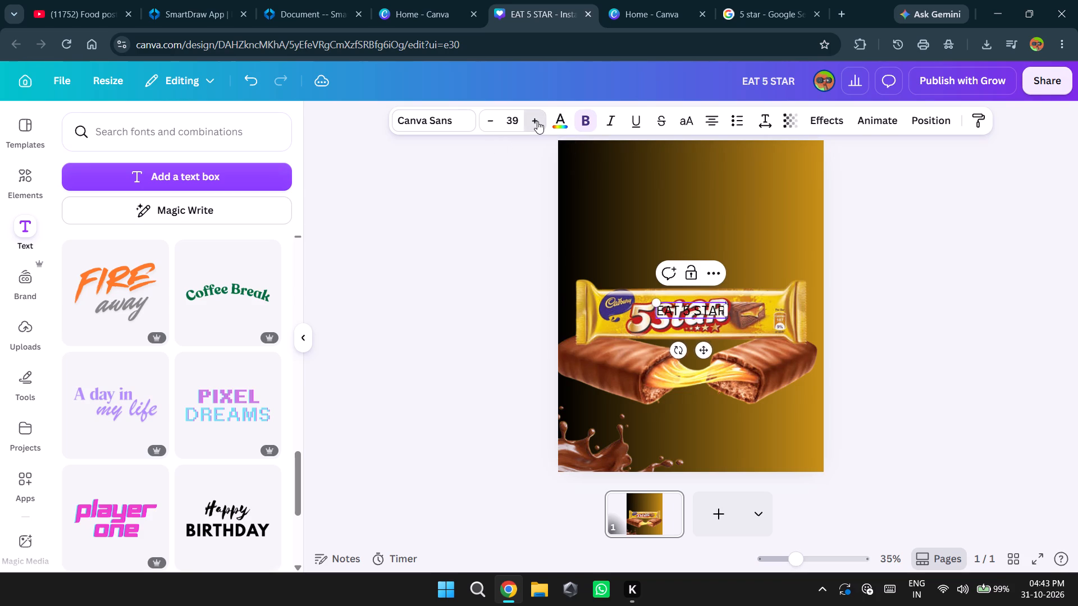
pyautogui.tripleClick(537, 121)
pyautogui.click(518, 122)
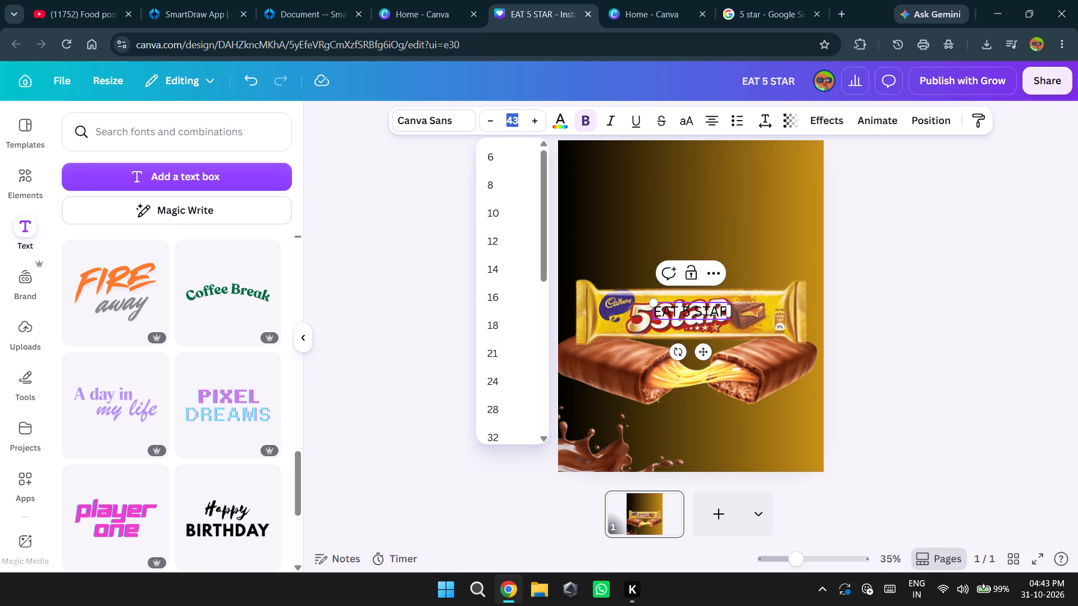
pyautogui.scroll(-3, 503, 238)
pyautogui.scroll(-3, 502, 389)
pyautogui.click(502, 364)
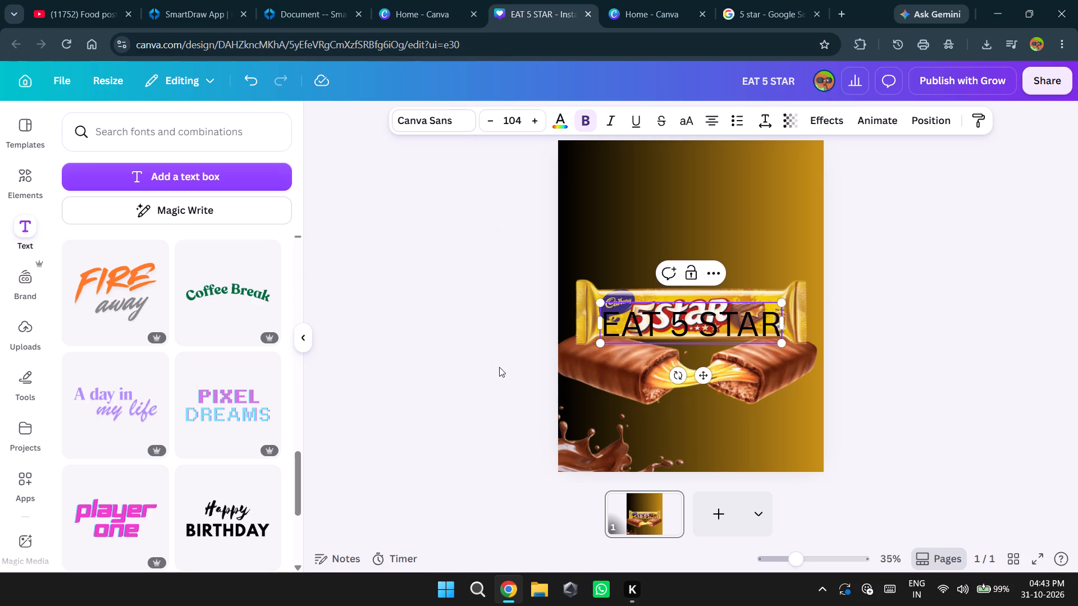
# Move the "EAT 5 STAR" text off the product image to the poster's top-right corner.
pyautogui.moveTo(697, 322); pyautogui.dragTo(690, 303)
pyautogui.moveTo(680, 300); pyautogui.dragTo(679, 299)
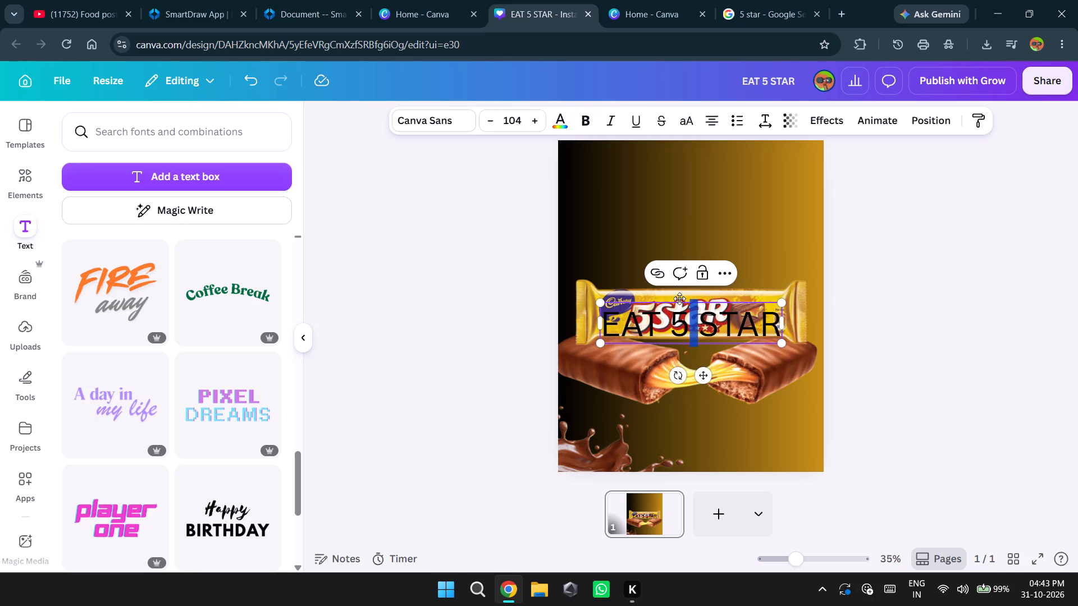
pyautogui.moveTo(679, 299); pyautogui.dragTo(725, 149)
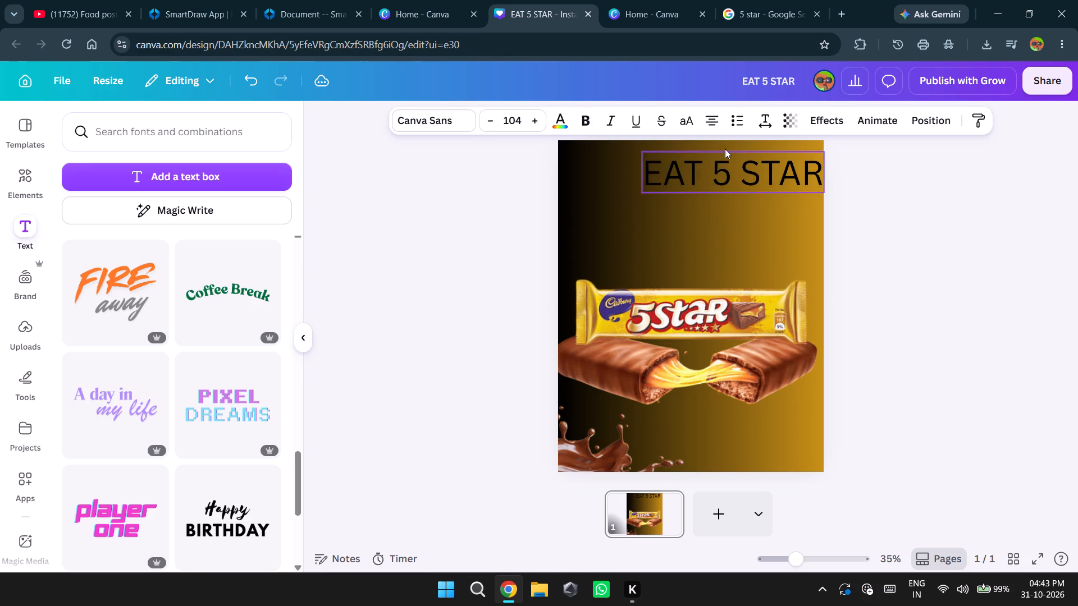
pyautogui.moveTo(725, 149); pyautogui.dragTo(723, 145)
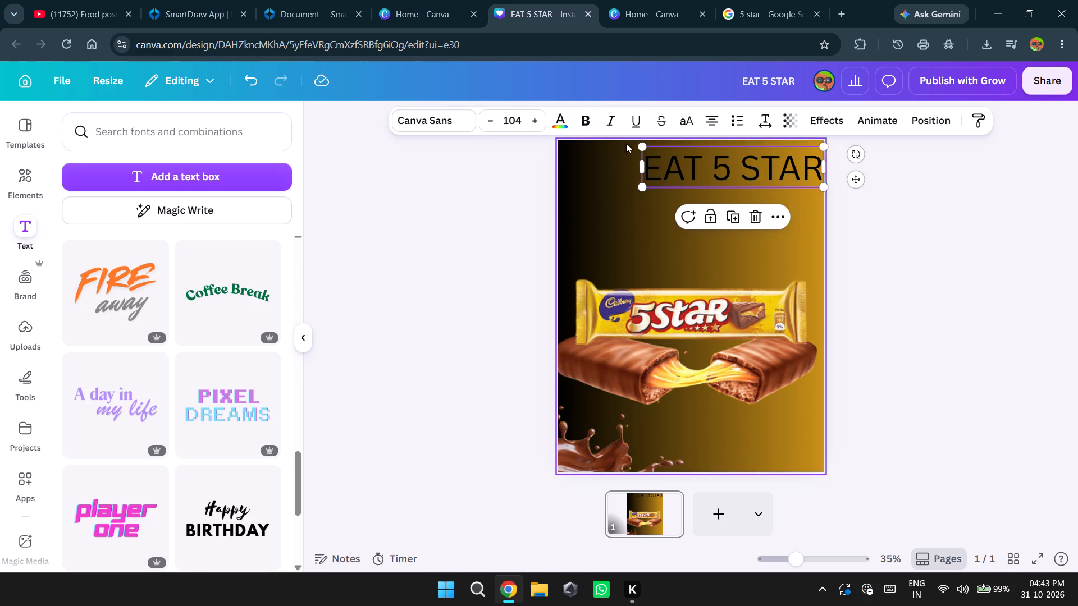
# Make the "EAT 5 STAR" text bold and widen its text box leftward so it fits on one line.
pyautogui.click(584, 118)
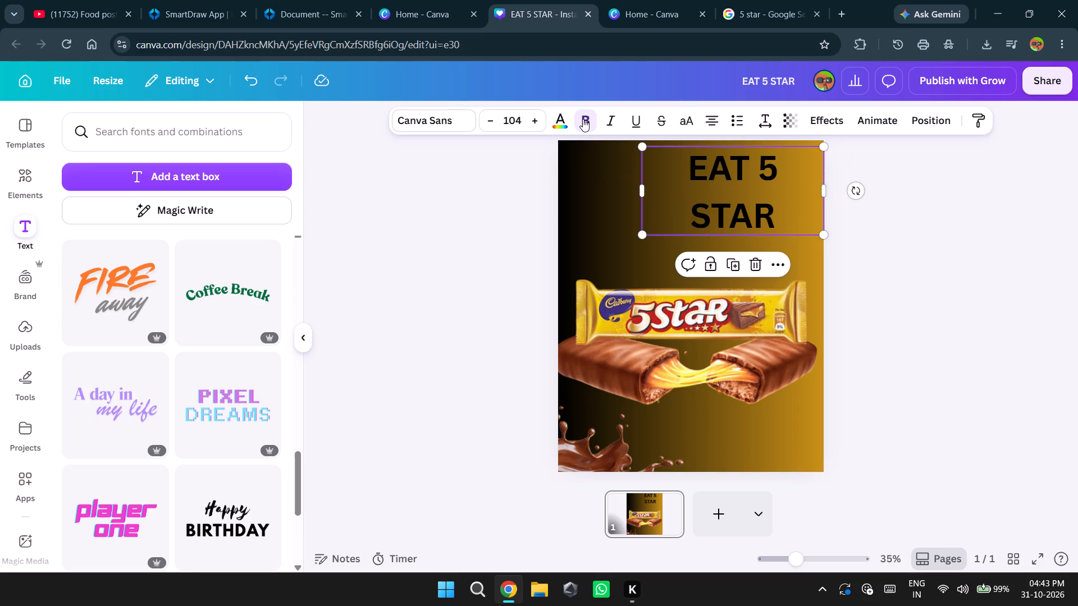
pyautogui.moveTo(639, 187); pyautogui.dragTo(622, 187)
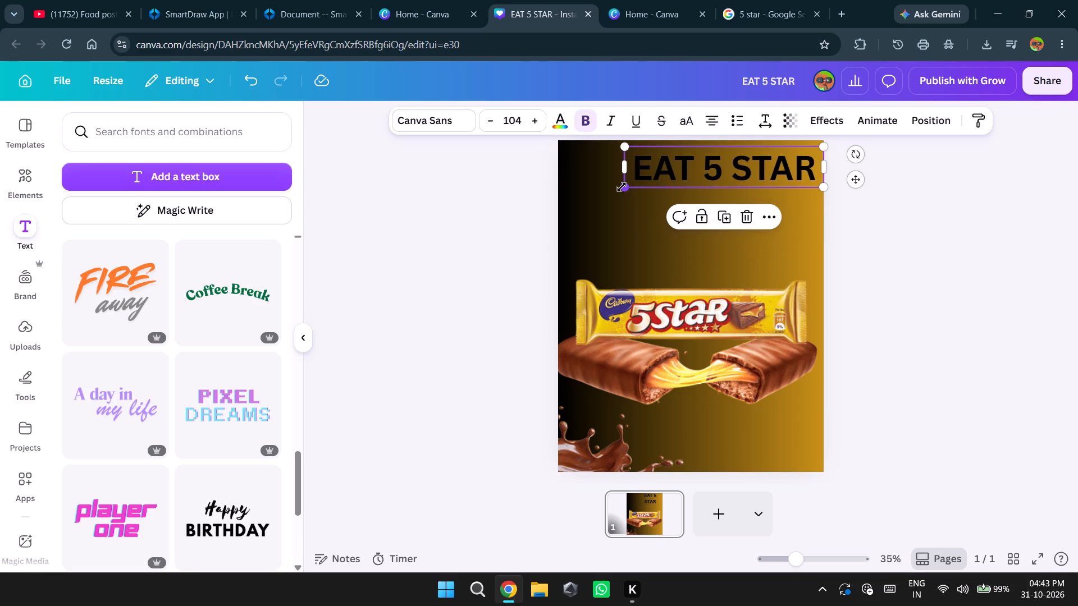
pyautogui.click(714, 185)
pyautogui.click(716, 172)
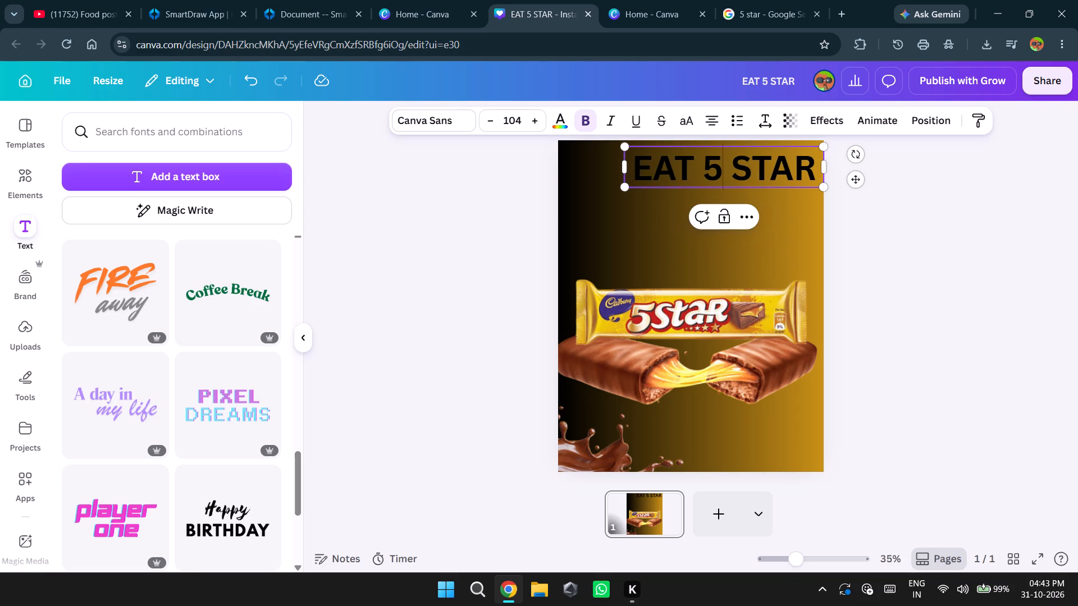
pyautogui.moveTo(716, 186); pyautogui.dragTo(716, 192)
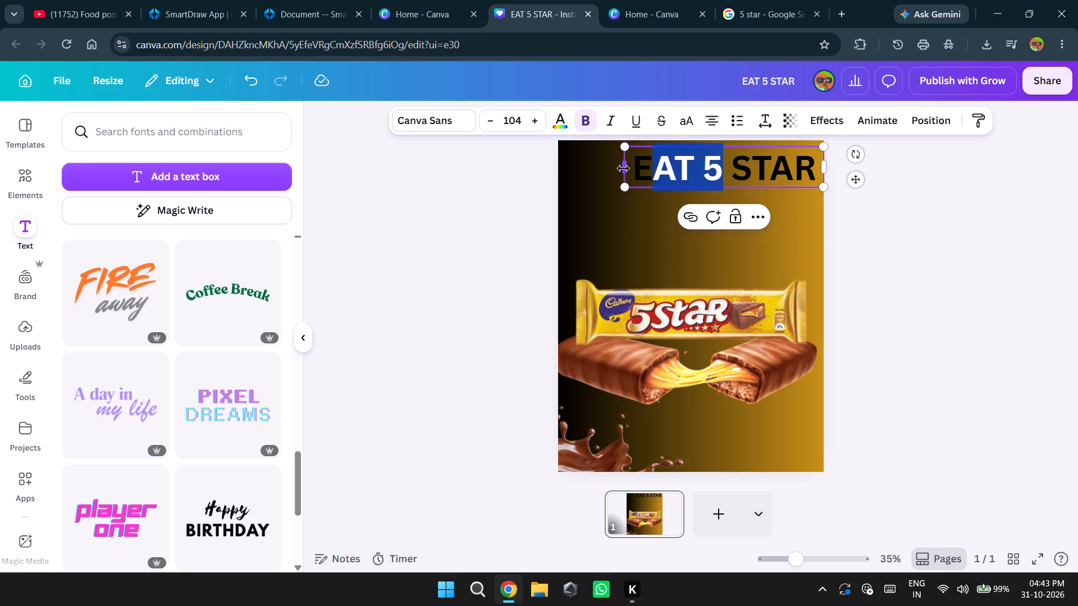
pyautogui.moveTo(623, 167); pyautogui.dragTo(613, 168)
pyautogui.click(779, 196)
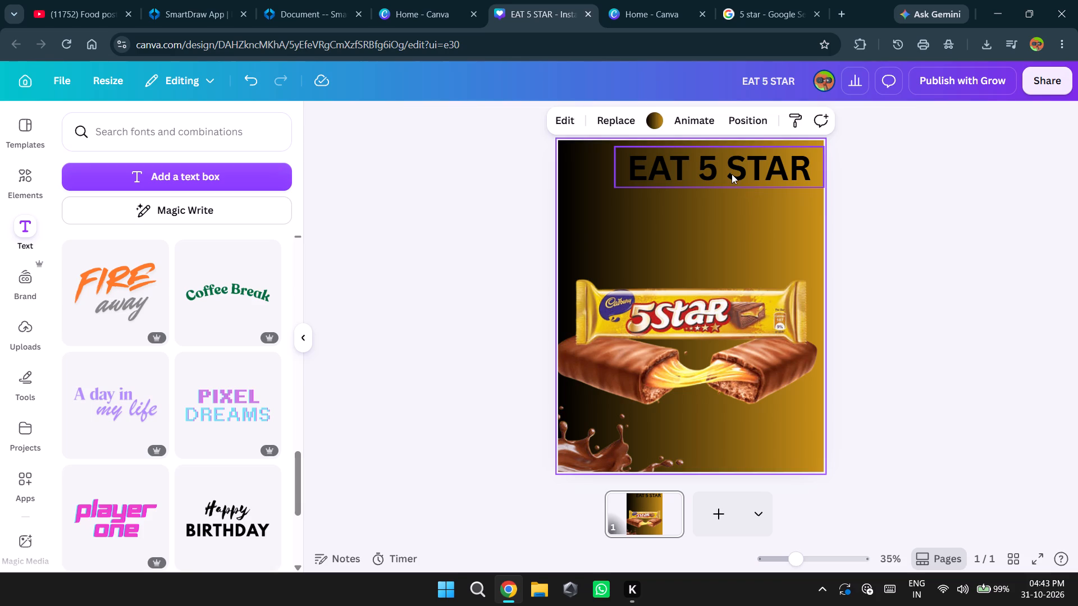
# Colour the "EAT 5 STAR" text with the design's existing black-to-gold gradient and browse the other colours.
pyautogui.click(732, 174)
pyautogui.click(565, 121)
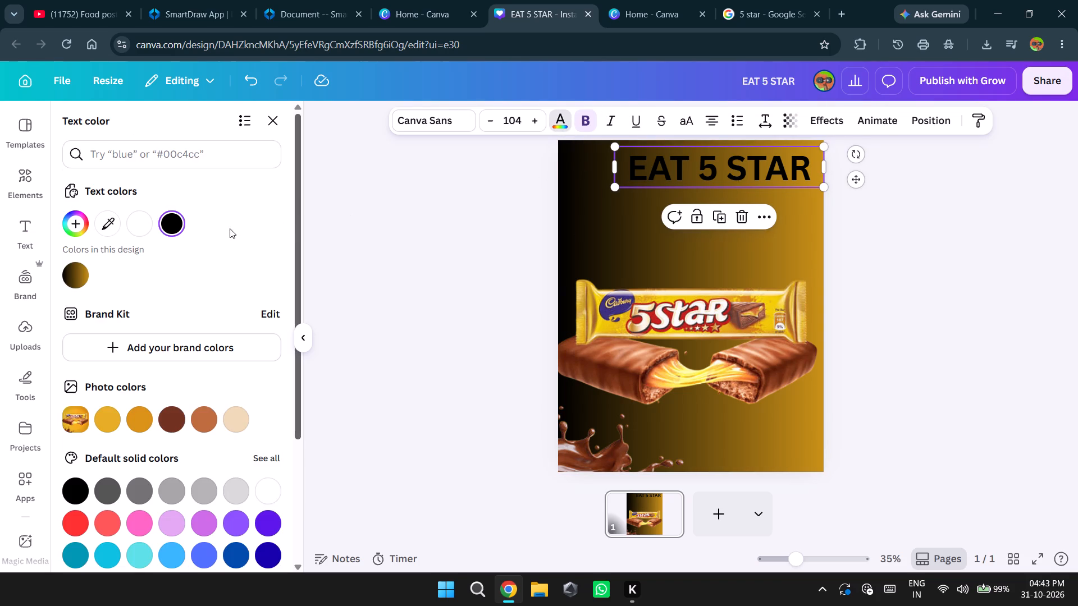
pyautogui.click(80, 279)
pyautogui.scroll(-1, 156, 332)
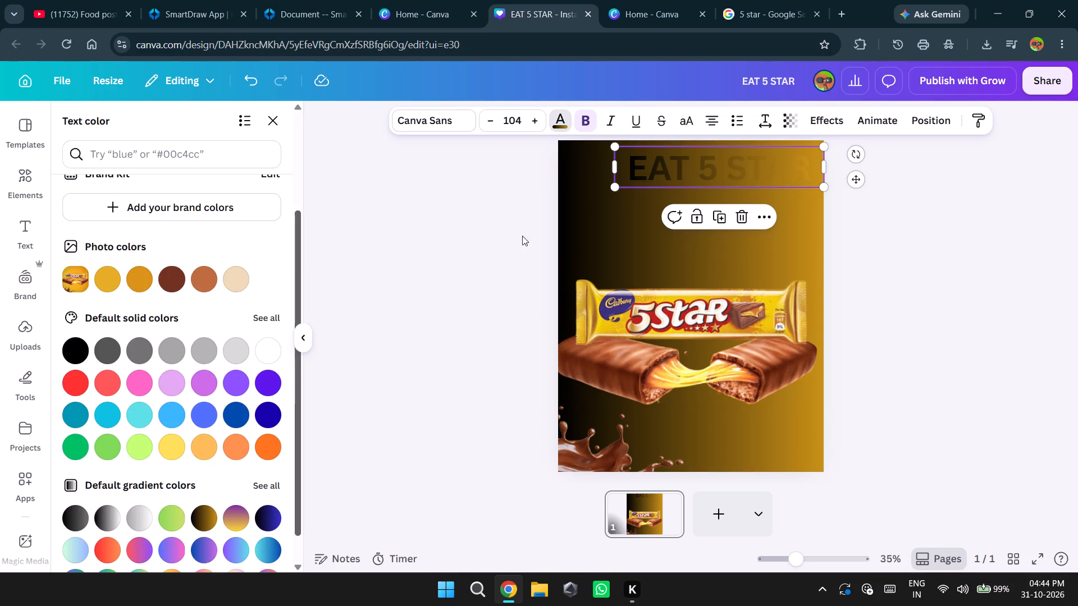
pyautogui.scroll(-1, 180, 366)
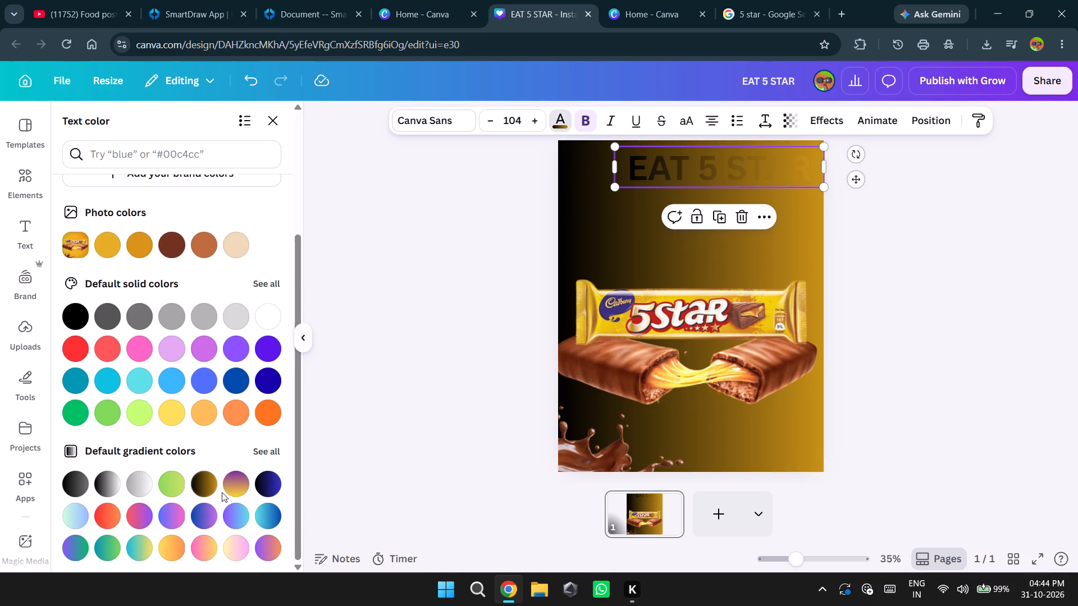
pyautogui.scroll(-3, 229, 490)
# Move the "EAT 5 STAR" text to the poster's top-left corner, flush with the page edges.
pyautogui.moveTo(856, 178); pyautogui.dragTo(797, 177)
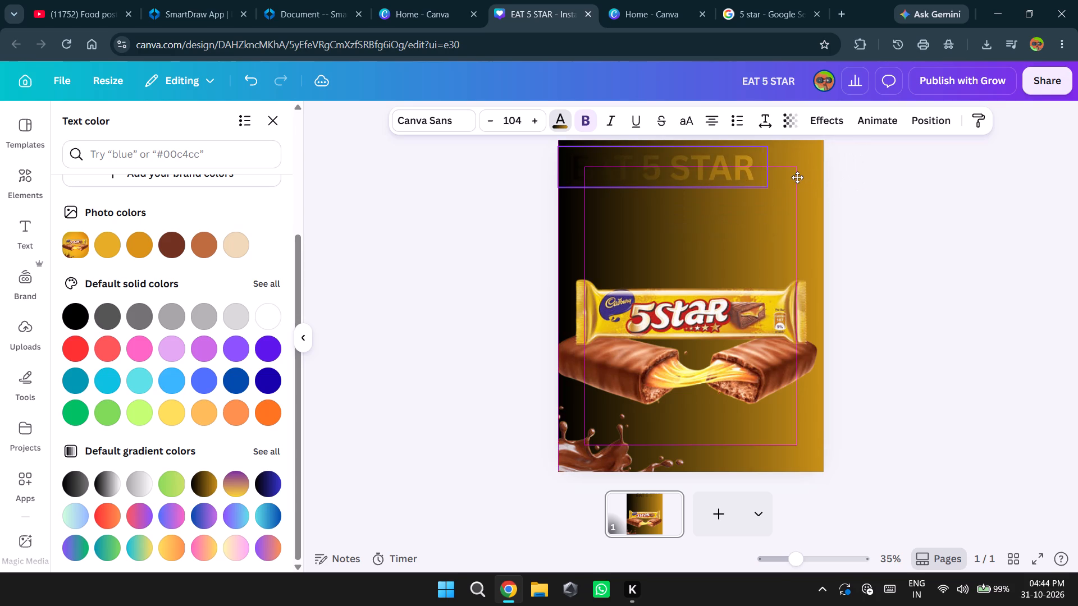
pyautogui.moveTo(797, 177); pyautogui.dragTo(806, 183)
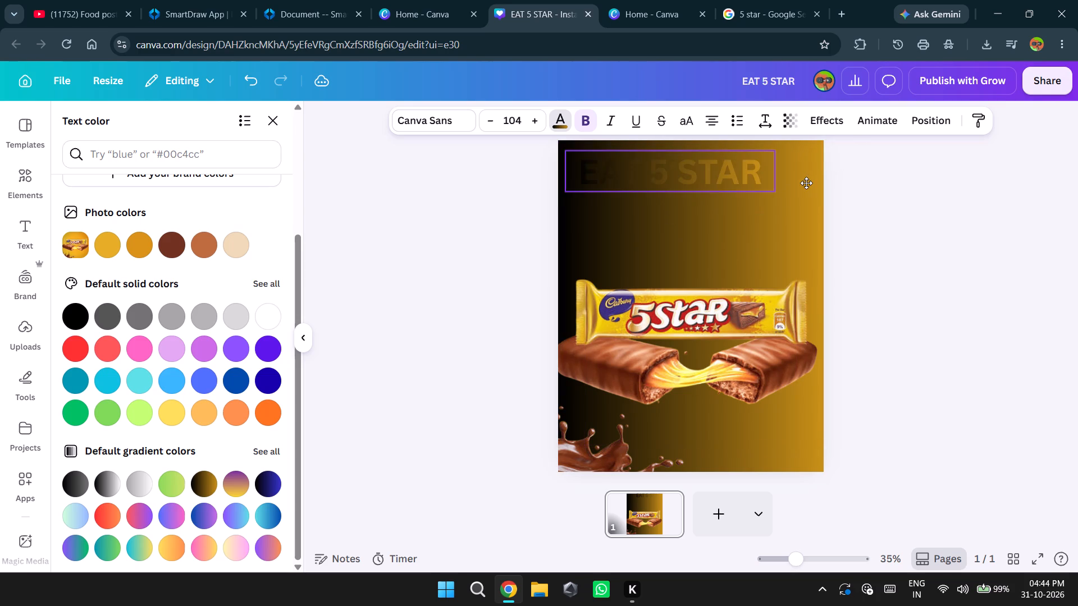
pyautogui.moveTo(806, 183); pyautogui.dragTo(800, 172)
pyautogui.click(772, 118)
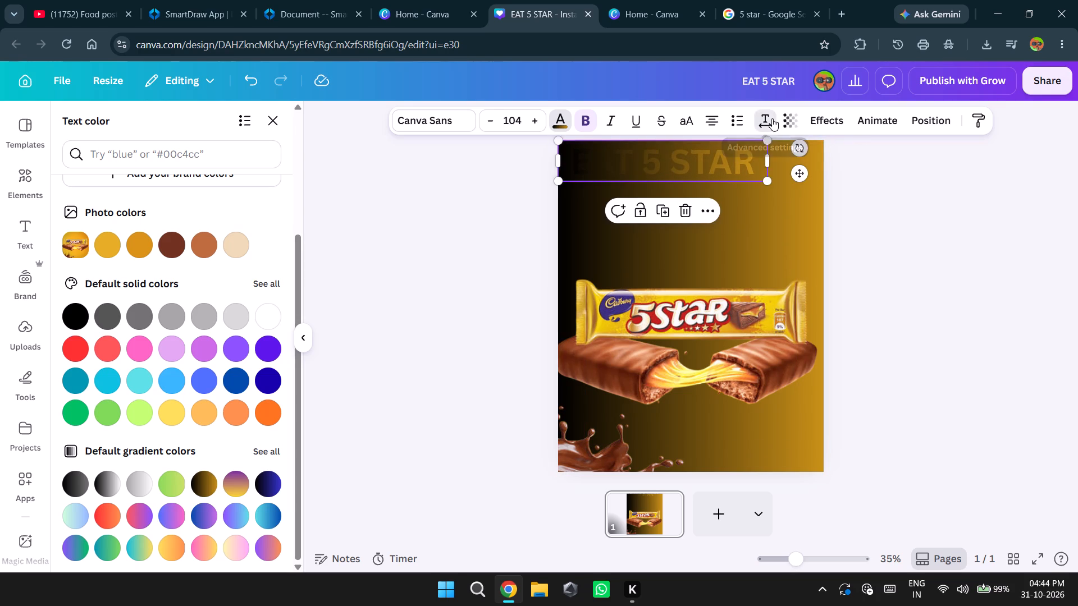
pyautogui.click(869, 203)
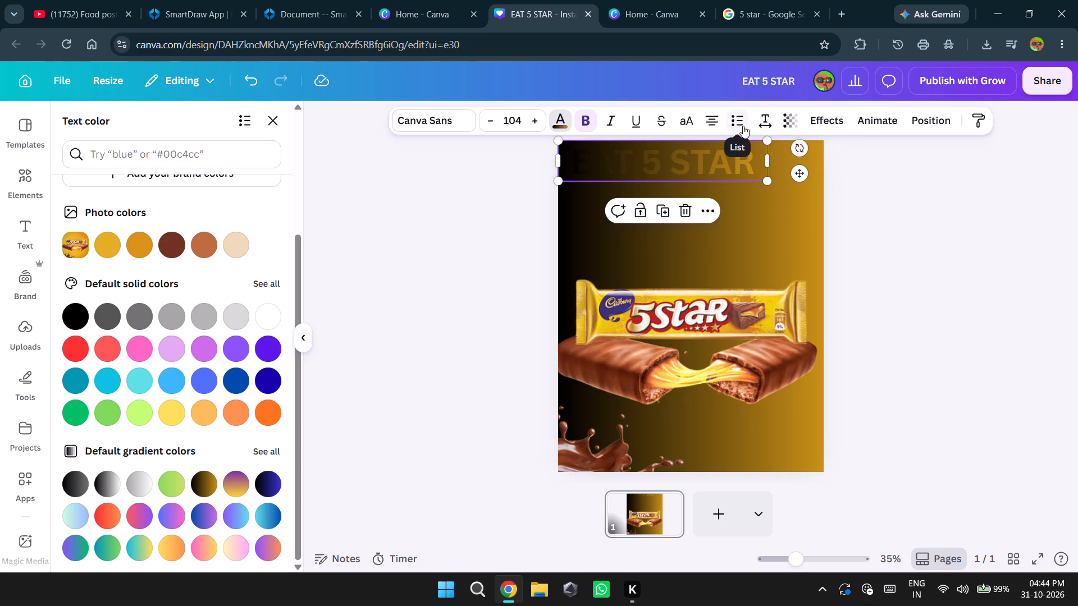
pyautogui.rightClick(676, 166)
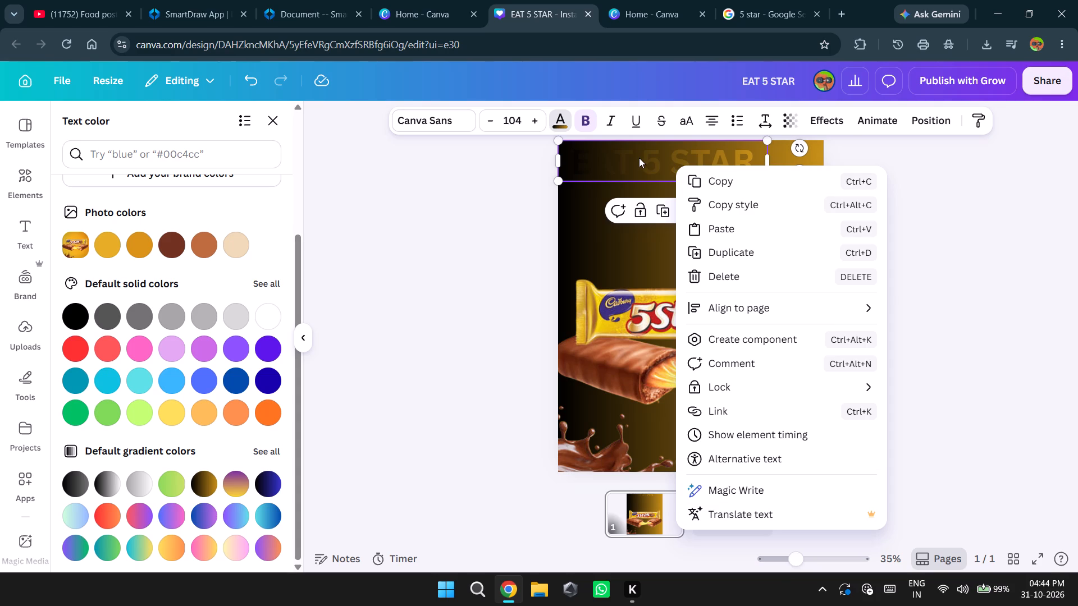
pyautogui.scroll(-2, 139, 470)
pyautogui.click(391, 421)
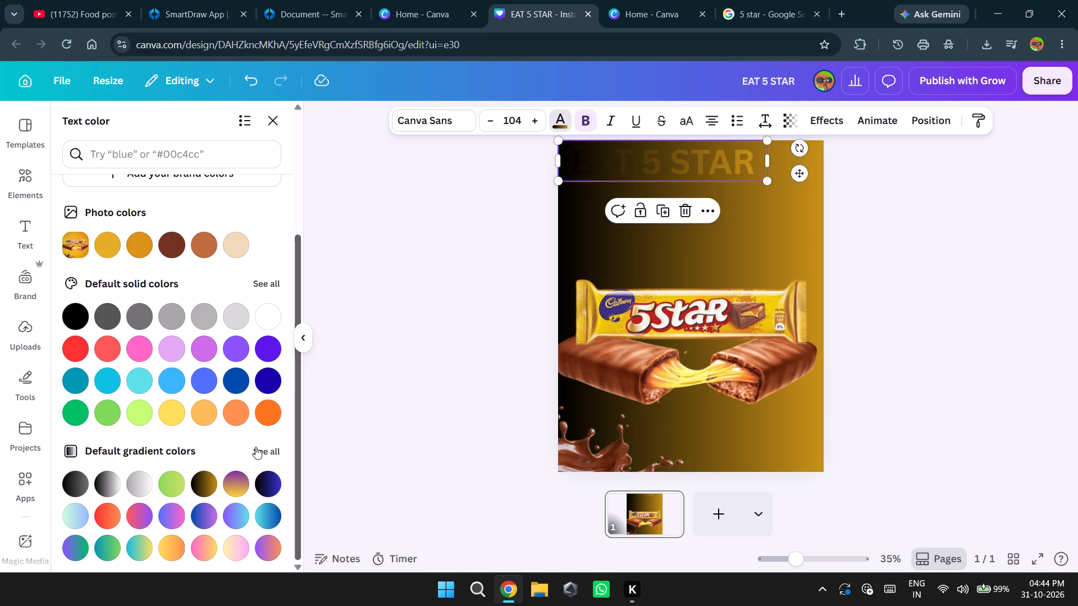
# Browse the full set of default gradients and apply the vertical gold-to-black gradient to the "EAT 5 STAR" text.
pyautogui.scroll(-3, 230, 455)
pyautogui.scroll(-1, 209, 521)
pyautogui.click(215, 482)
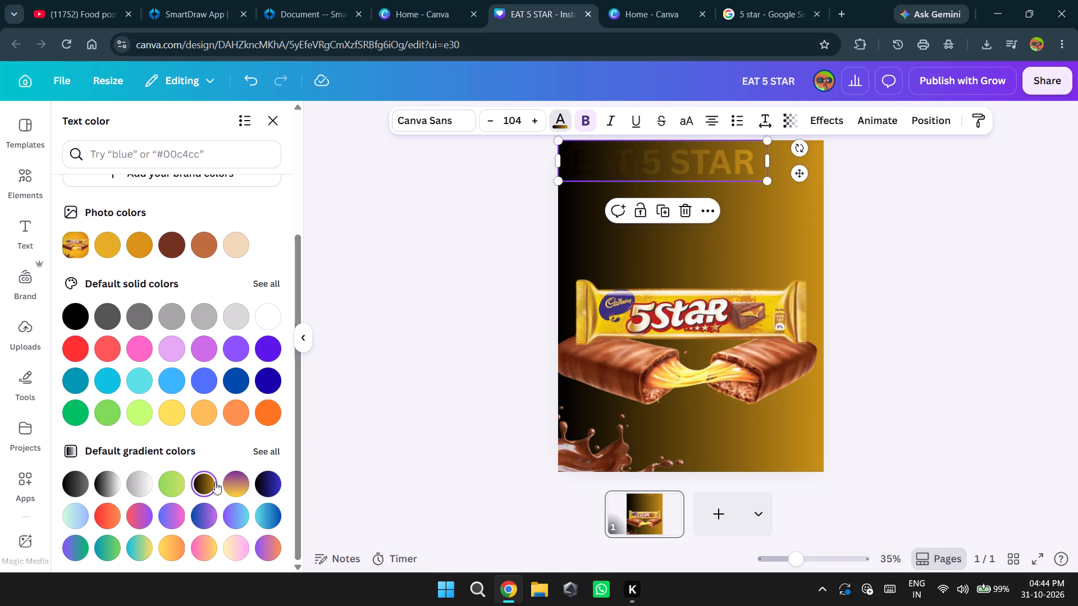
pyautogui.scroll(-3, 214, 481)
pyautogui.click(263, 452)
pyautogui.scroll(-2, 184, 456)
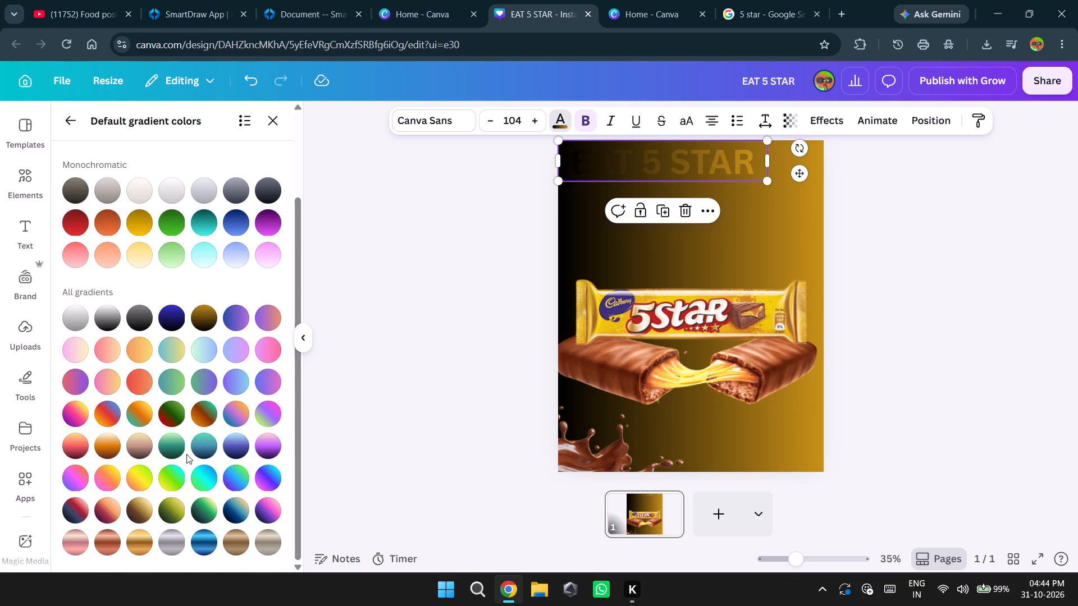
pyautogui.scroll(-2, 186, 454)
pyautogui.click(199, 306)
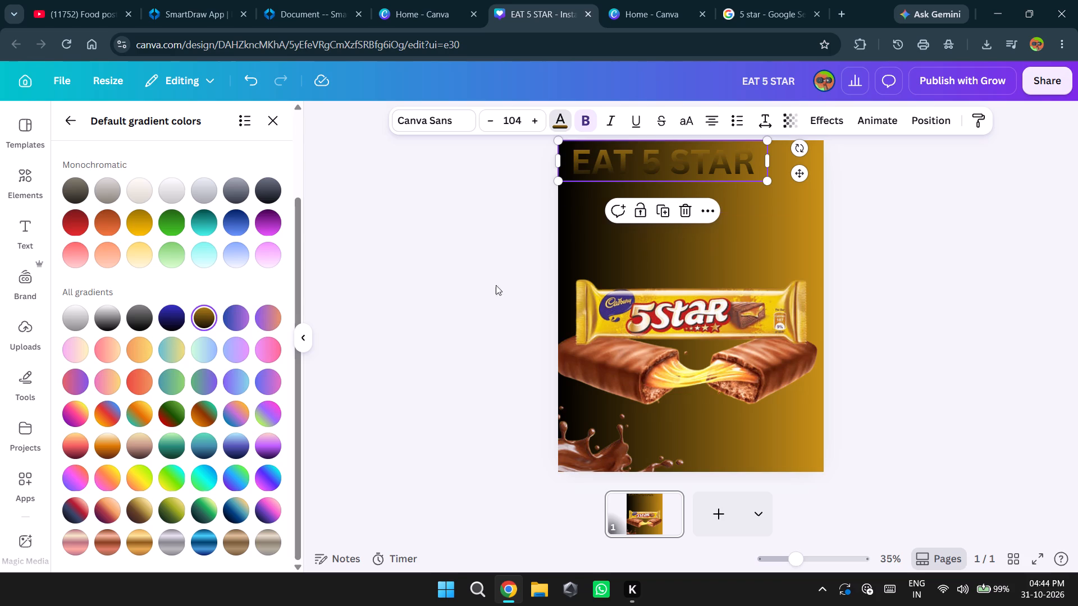
# Move the "EAT 5 STAR" text along the top edge to the right side, its box slightly past the page edge.
pyautogui.moveTo(800, 176); pyautogui.dragTo(865, 176)
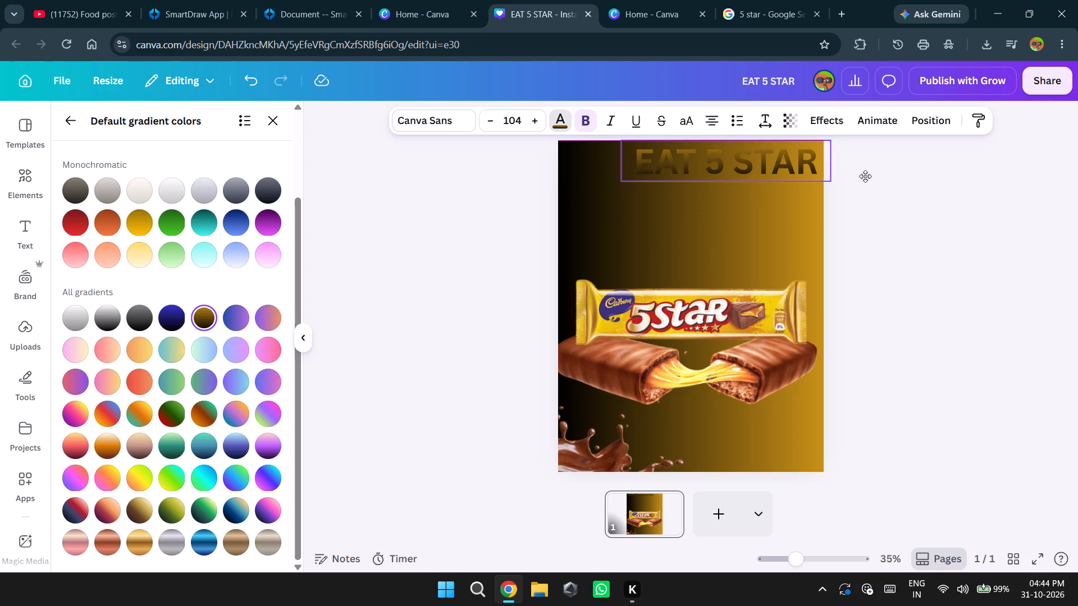
pyautogui.moveTo(865, 176); pyautogui.dragTo(869, 176)
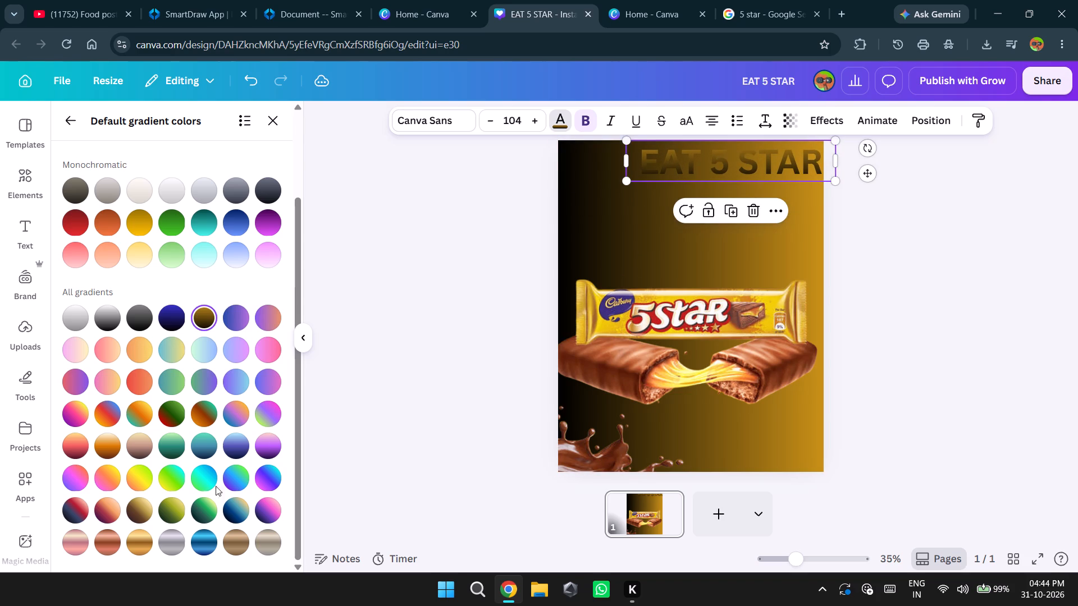
# Change the "EAT 5 STAR" text colour to the metallic brown banded gradient.
pyautogui.click(242, 544)
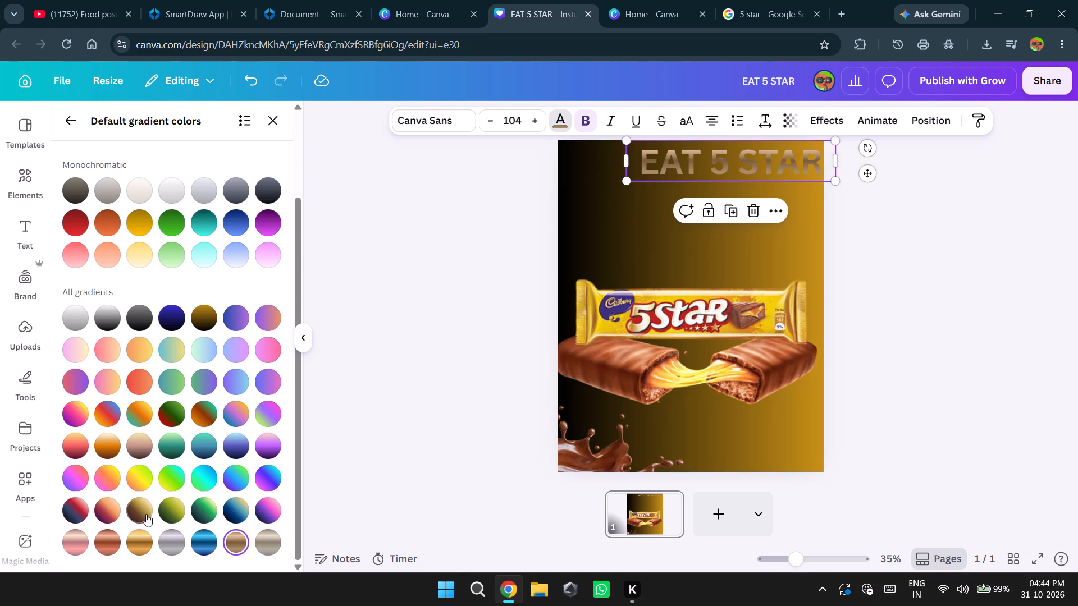
# Try several default gradients on the "EAT 5 STAR" text and settle on the diagonal dark-brown-to-pale-gold gradient.
pyautogui.click(146, 514)
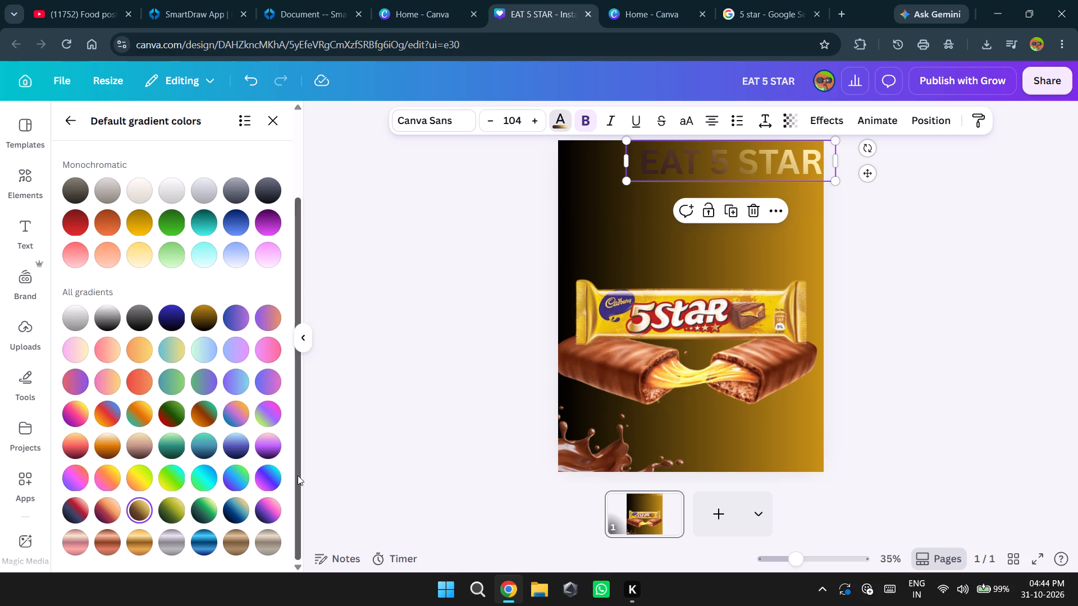
pyautogui.click(131, 538)
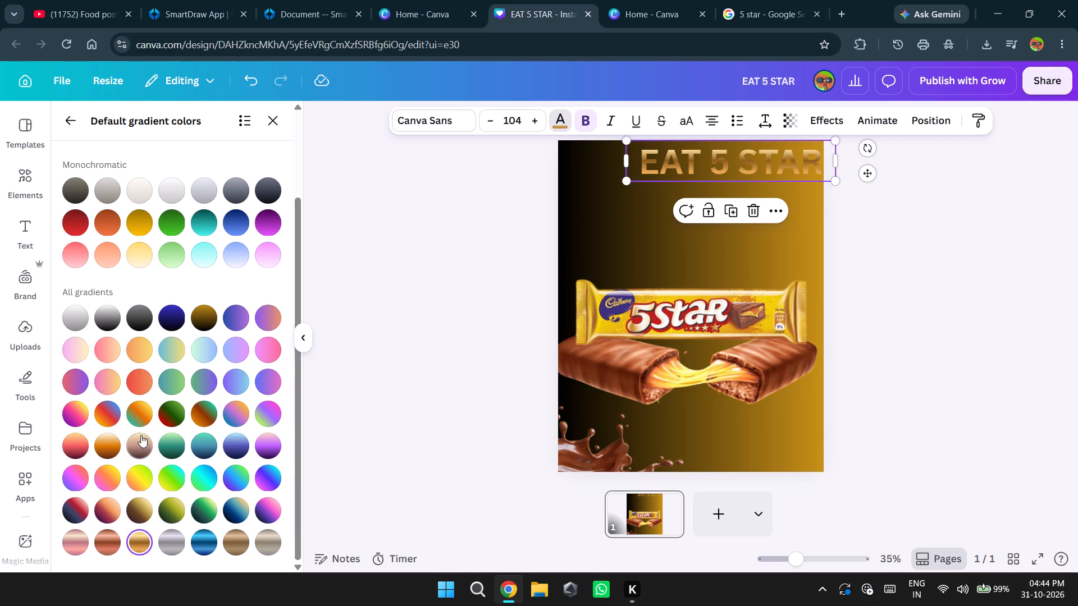
pyautogui.click(206, 416)
pyautogui.click(233, 412)
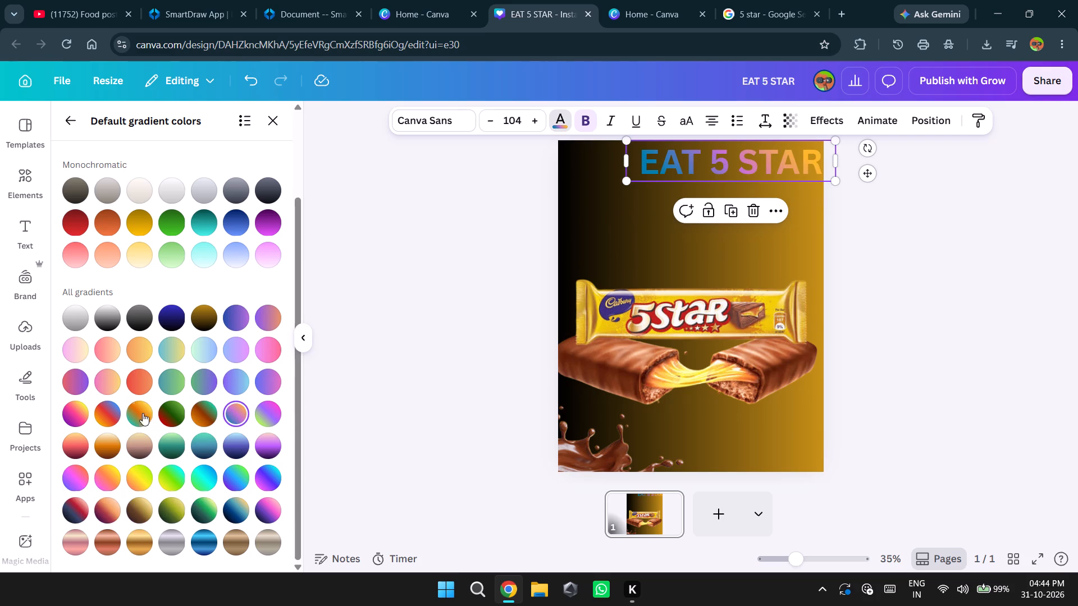
pyautogui.click(136, 414)
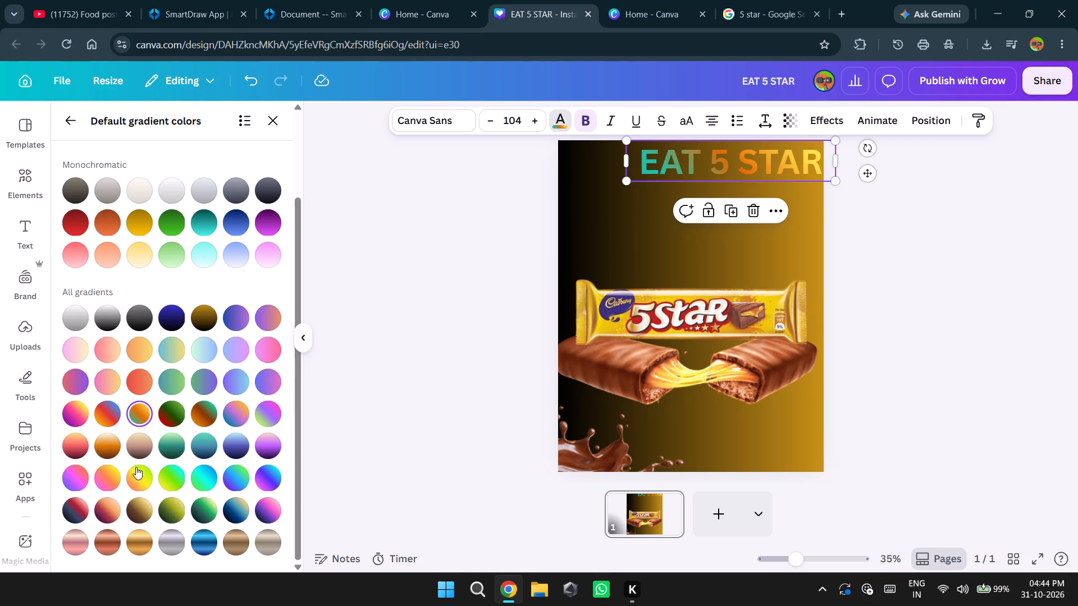
pyautogui.click(116, 446)
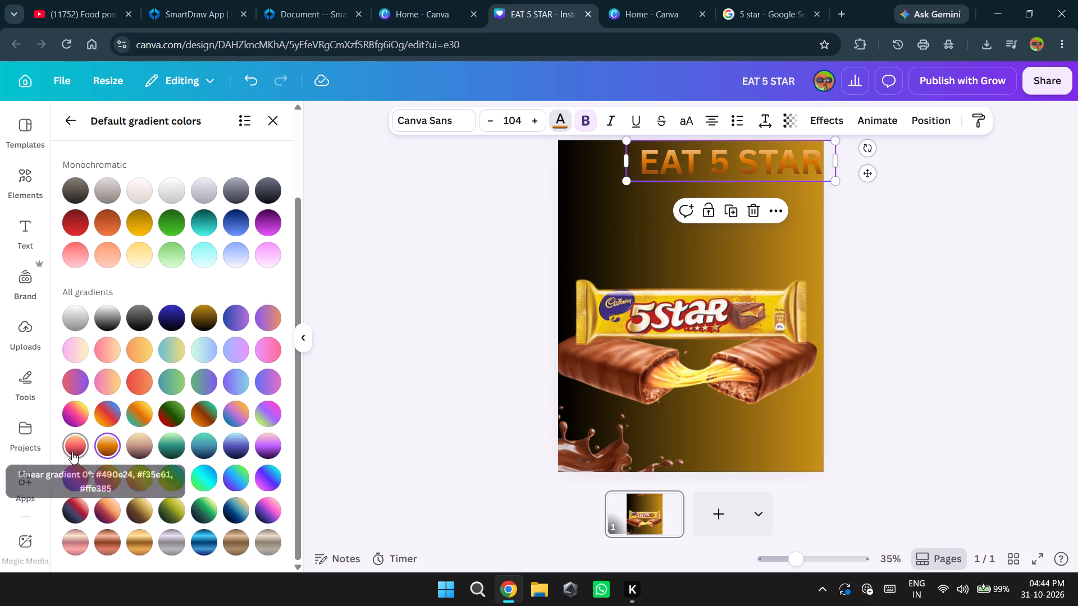
pyautogui.click(72, 450)
pyautogui.click(194, 315)
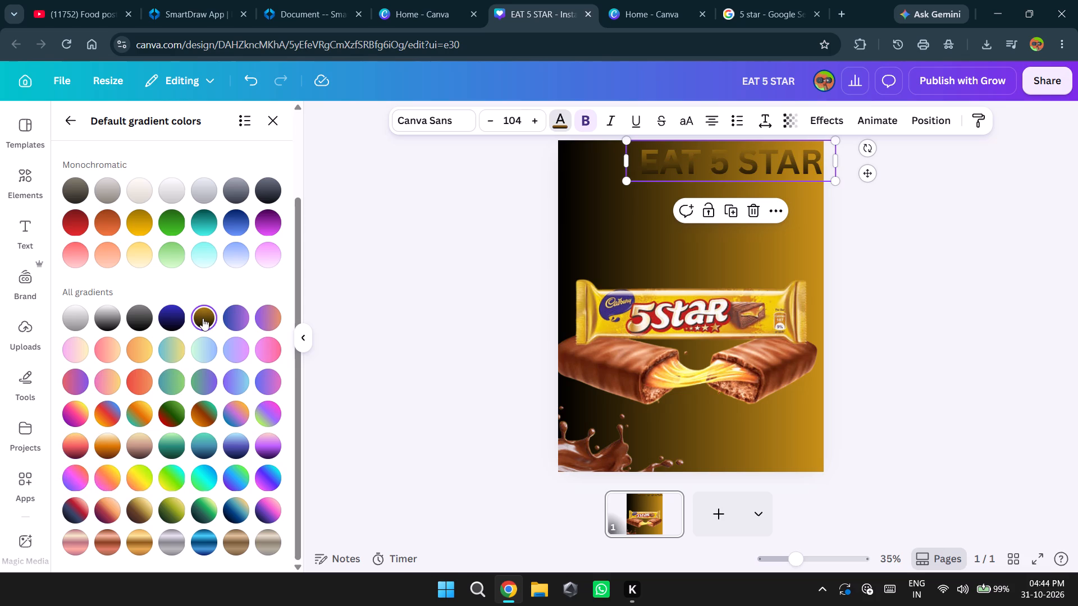
pyautogui.rightClick(203, 318)
pyautogui.click(199, 318)
pyautogui.scroll(-3, 199, 318)
pyautogui.scroll(-2, 201, 545)
pyautogui.click(135, 507)
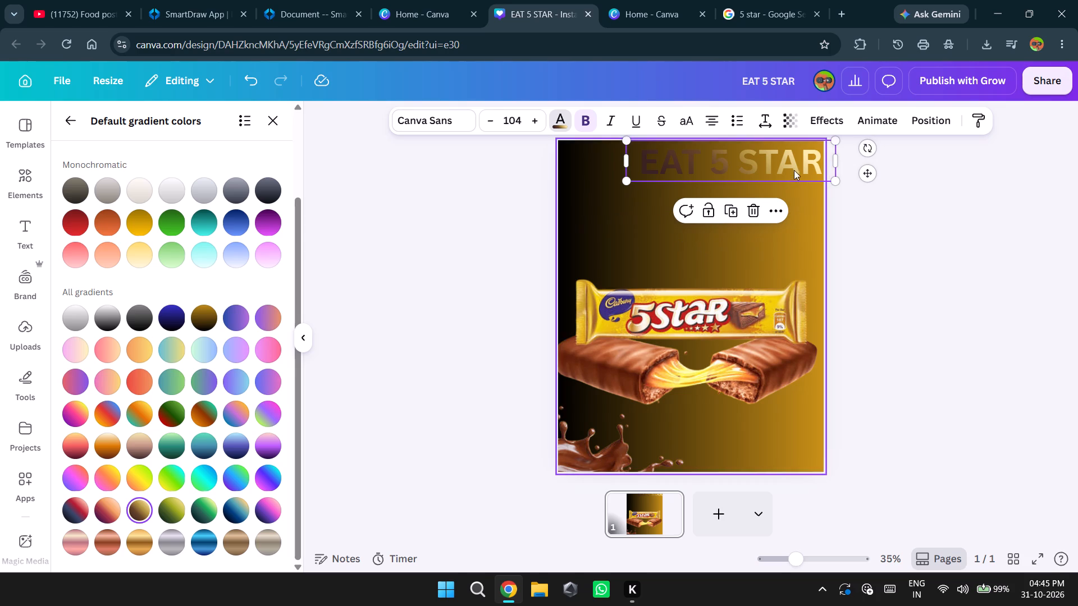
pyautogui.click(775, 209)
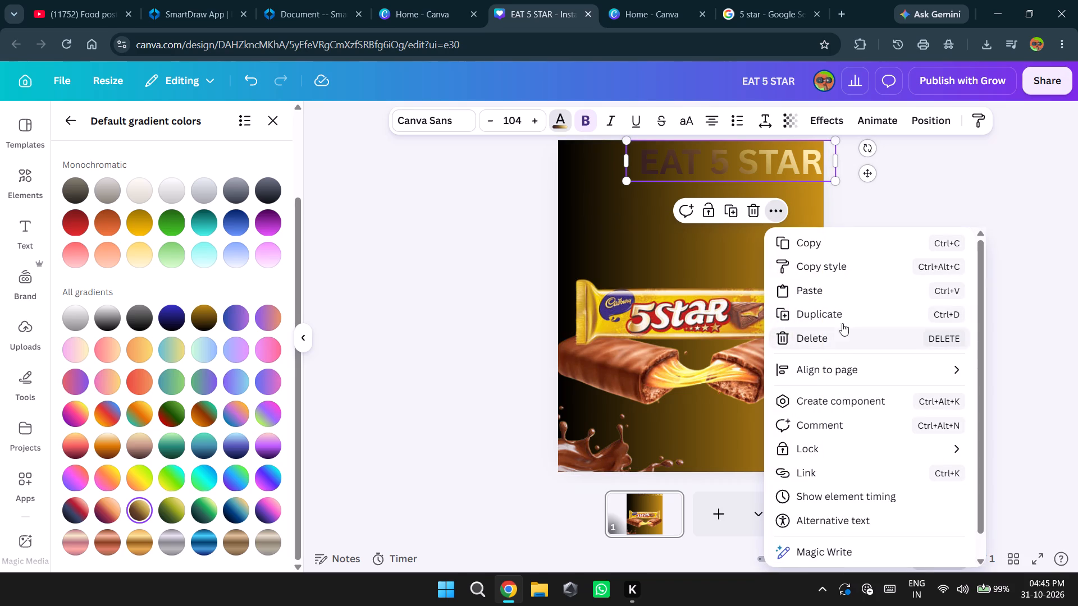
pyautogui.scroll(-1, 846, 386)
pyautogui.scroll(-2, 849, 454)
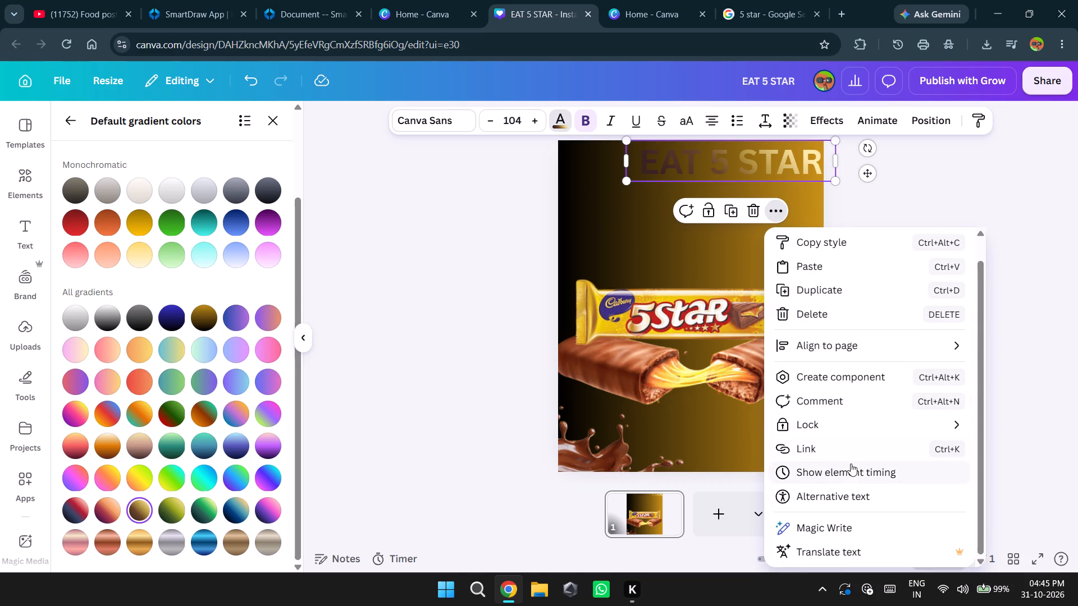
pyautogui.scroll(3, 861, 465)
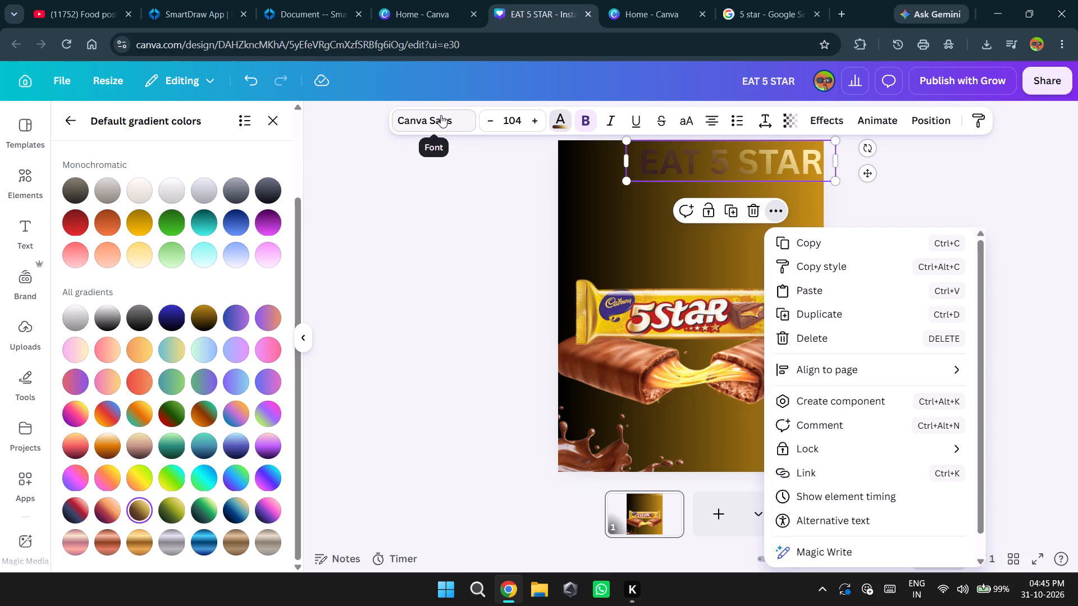
# Try Archivo Black, Open Sauce and The Seasons on the "EAT 5 STAR" text and settle on the Etna Sans Serif font.
pyautogui.click(458, 118)
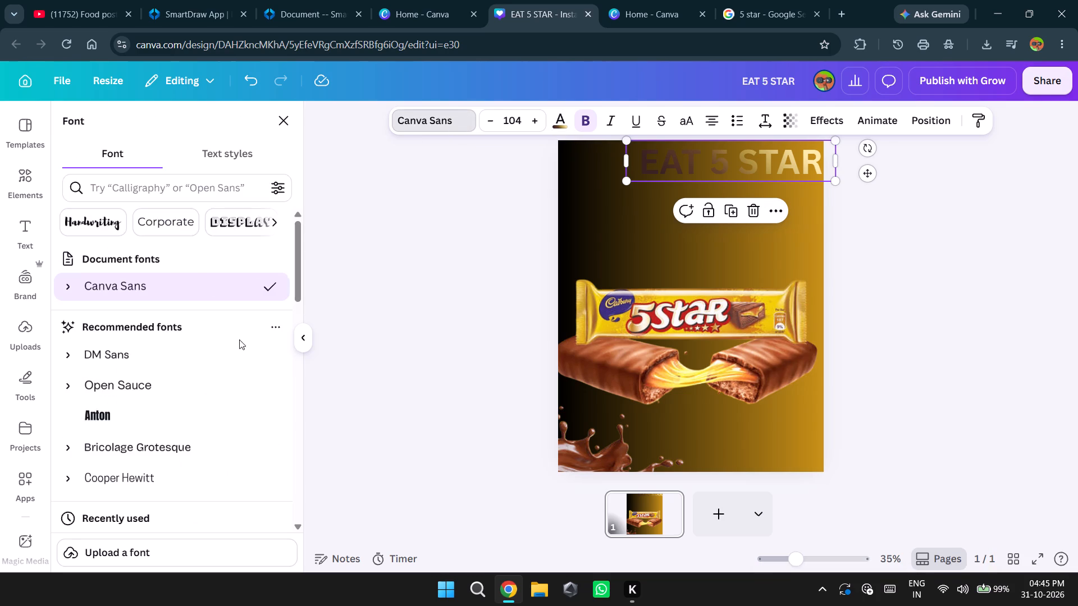
pyautogui.scroll(-3, 239, 343)
pyautogui.scroll(1, 172, 292)
pyautogui.scroll(-2, 175, 362)
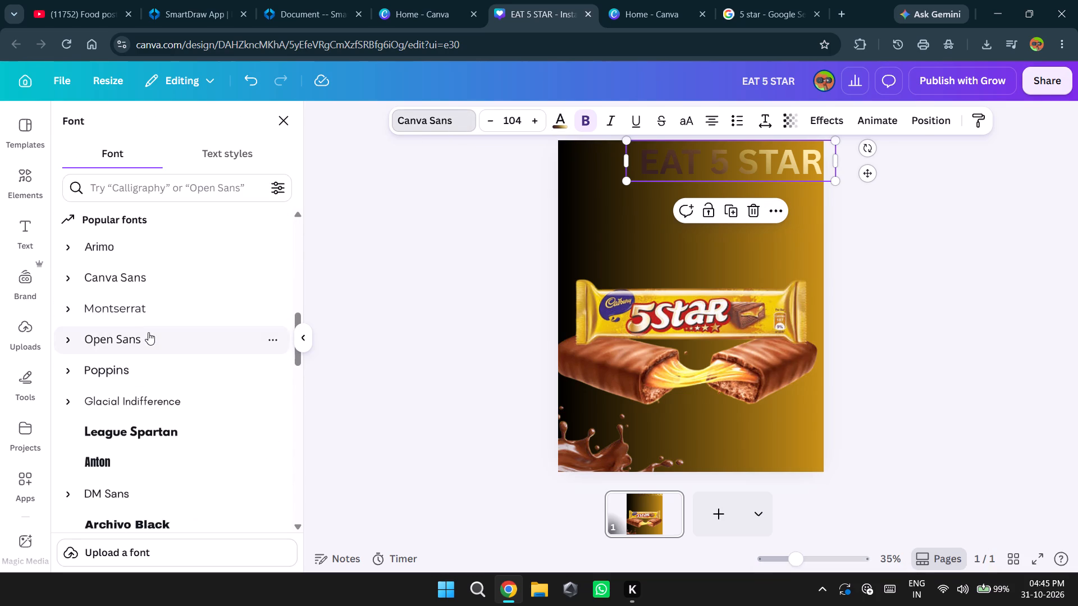
pyautogui.click(159, 277)
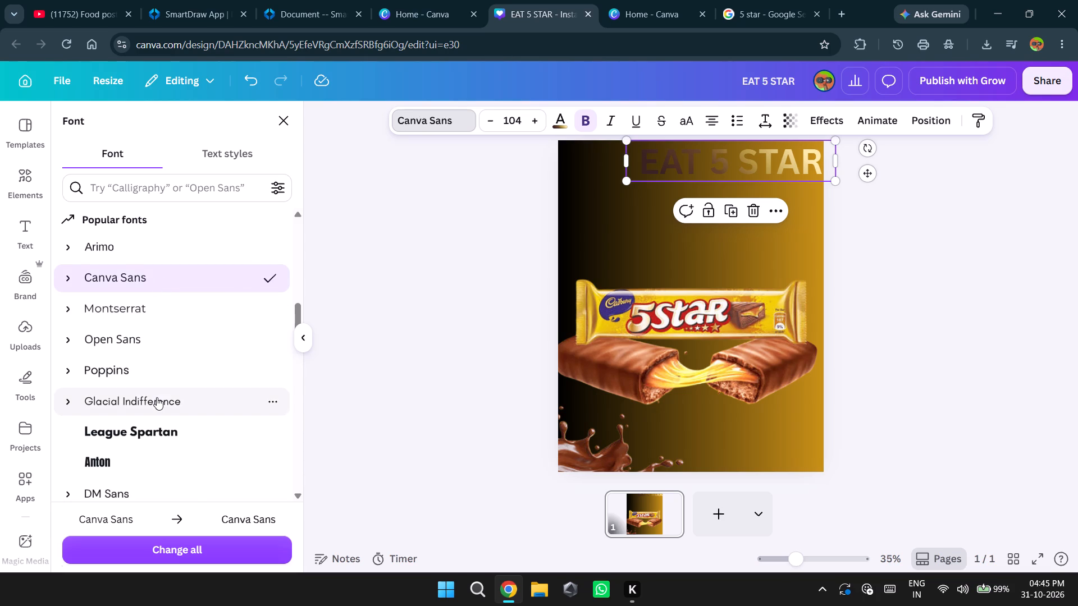
pyautogui.scroll(-2, 157, 397)
pyautogui.click(154, 255)
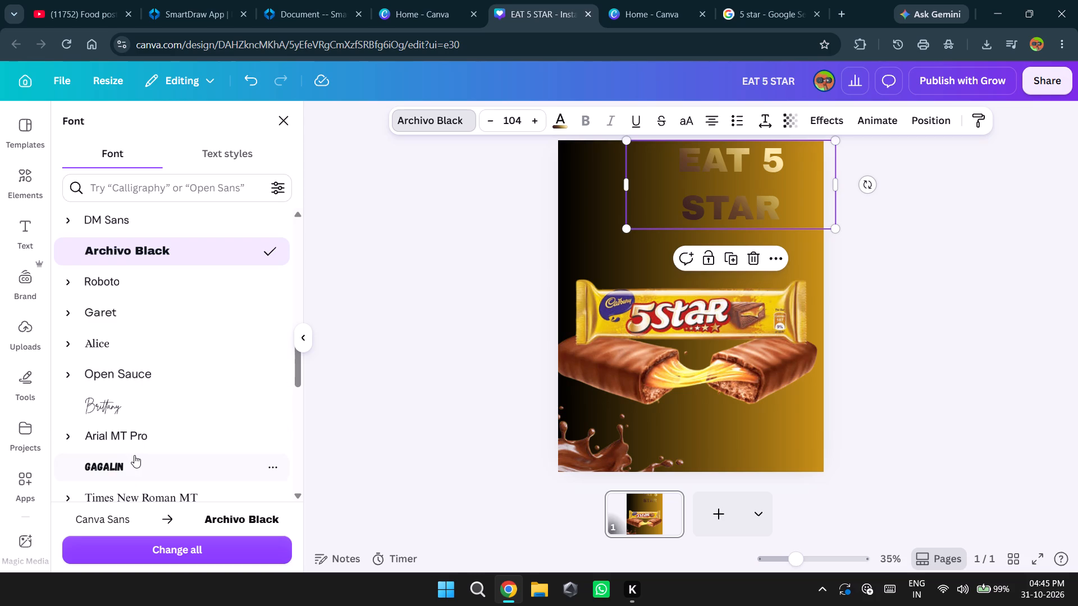
pyautogui.click(158, 373)
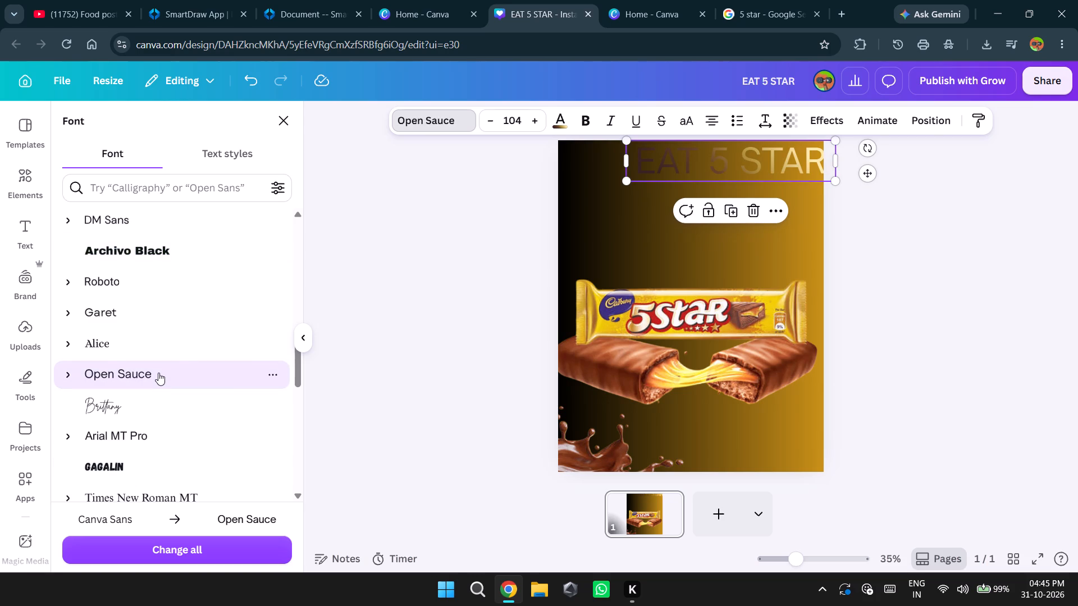
pyautogui.scroll(-1, 158, 369)
pyautogui.click(148, 423)
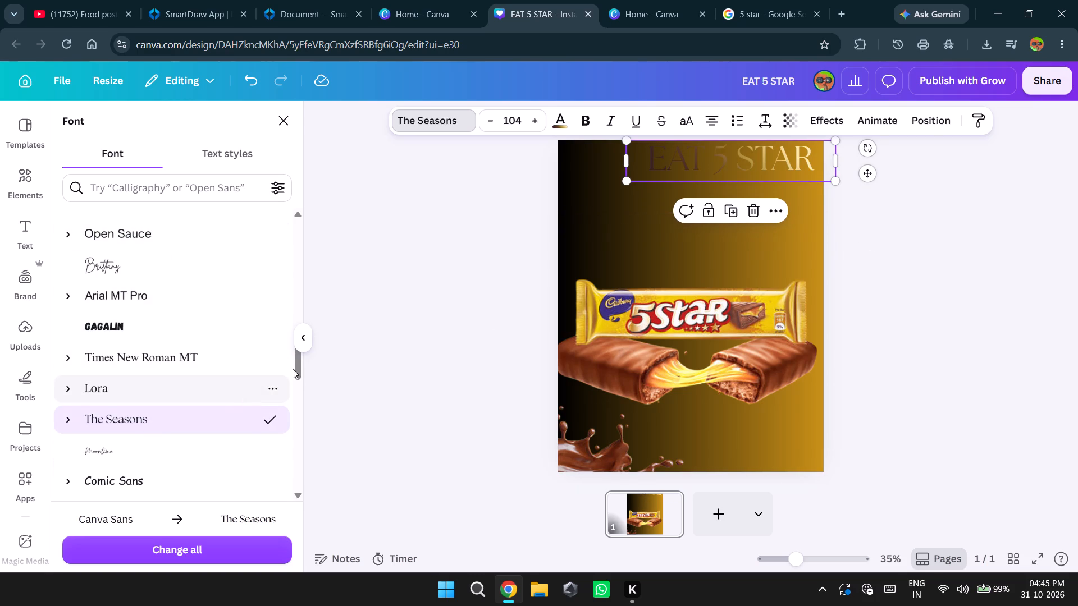
pyautogui.scroll(-3, 291, 393)
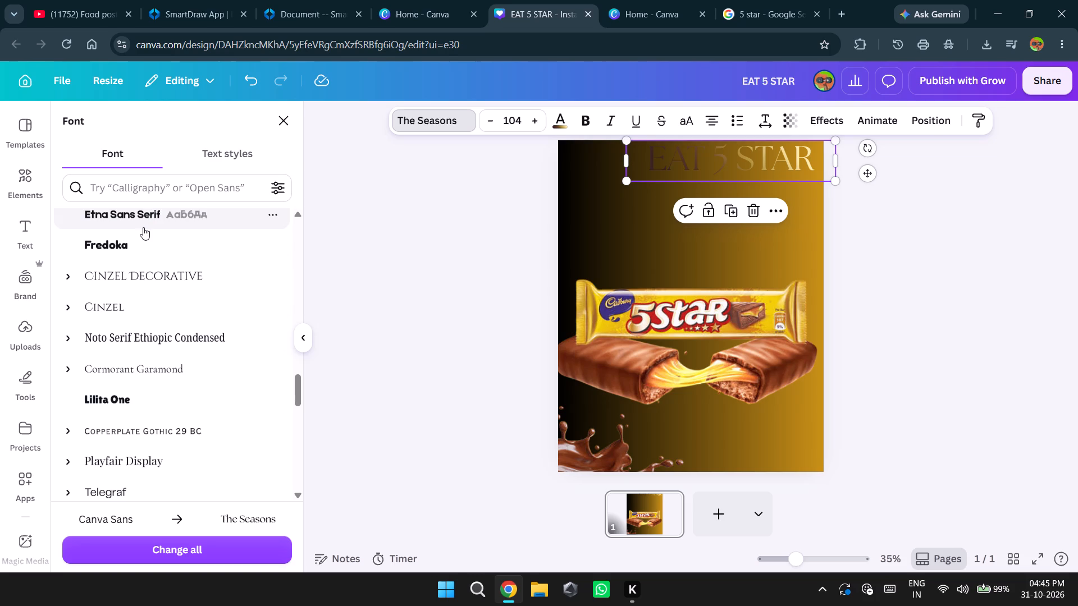
pyautogui.click(143, 227)
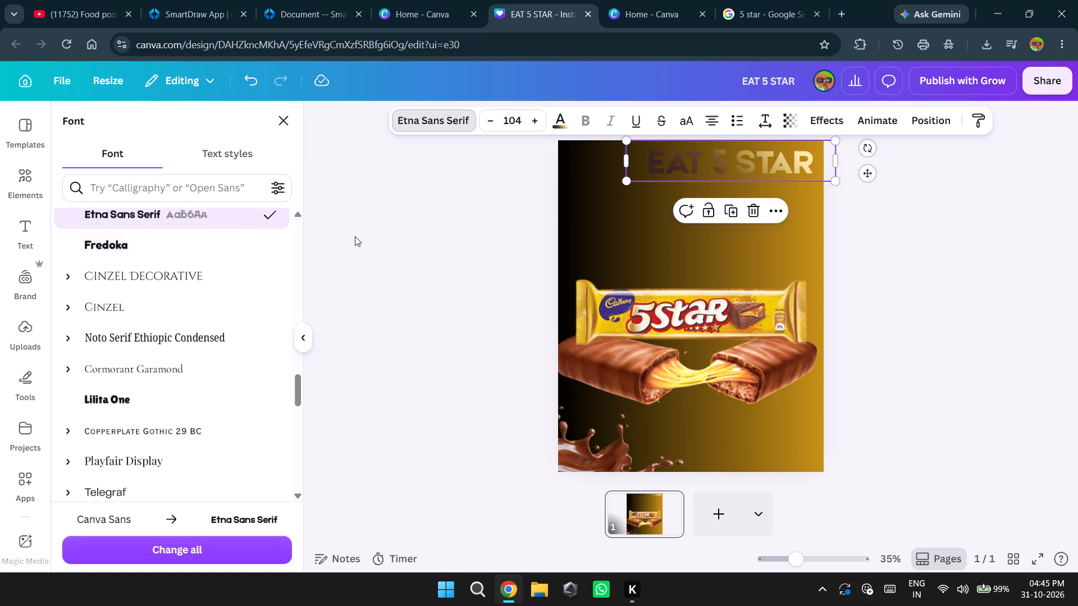
pyautogui.click(442, 425)
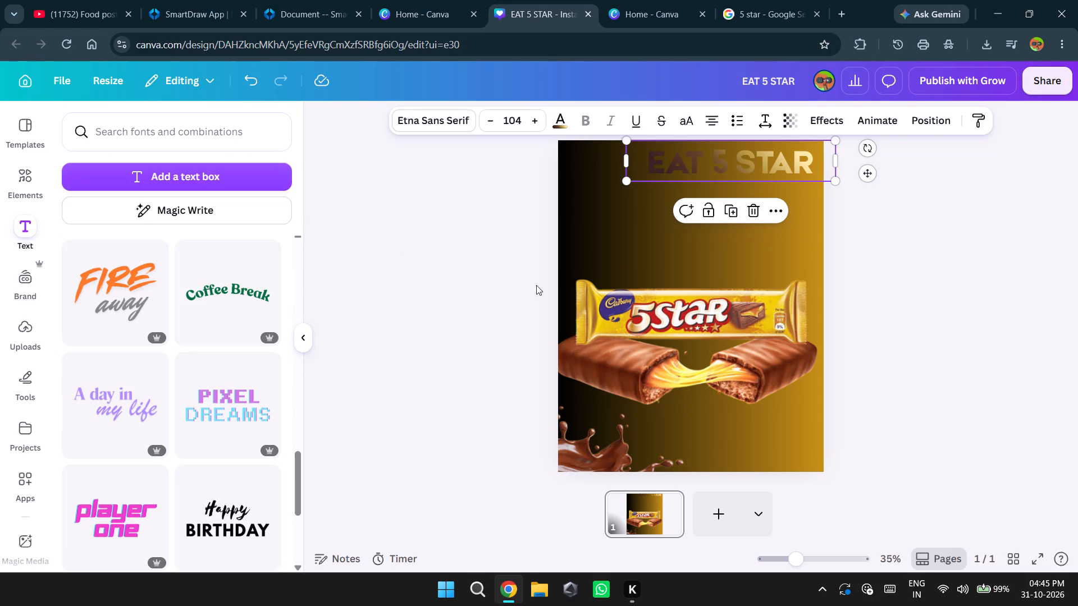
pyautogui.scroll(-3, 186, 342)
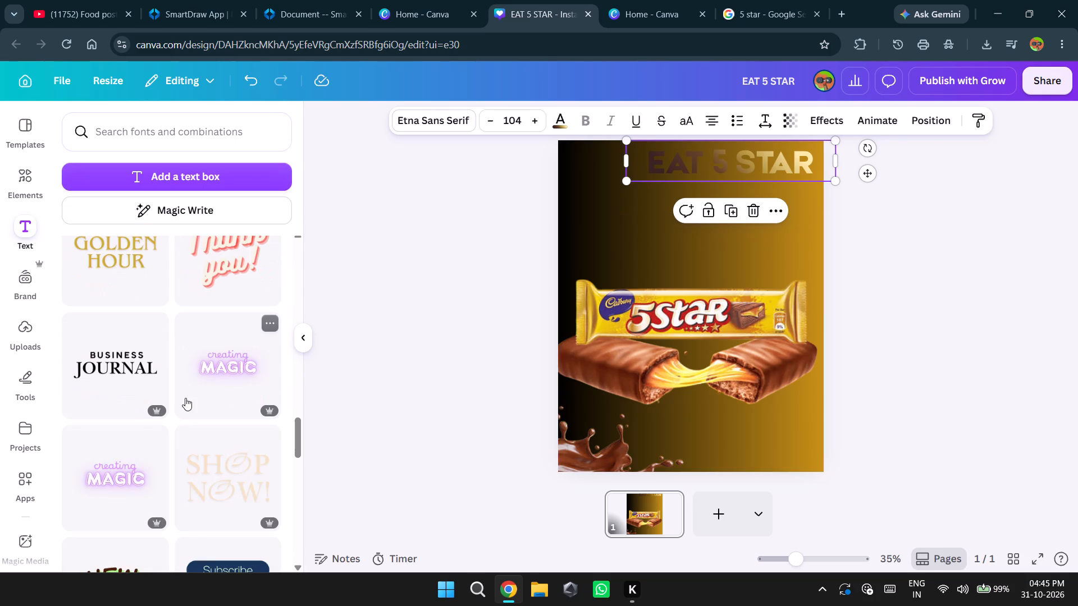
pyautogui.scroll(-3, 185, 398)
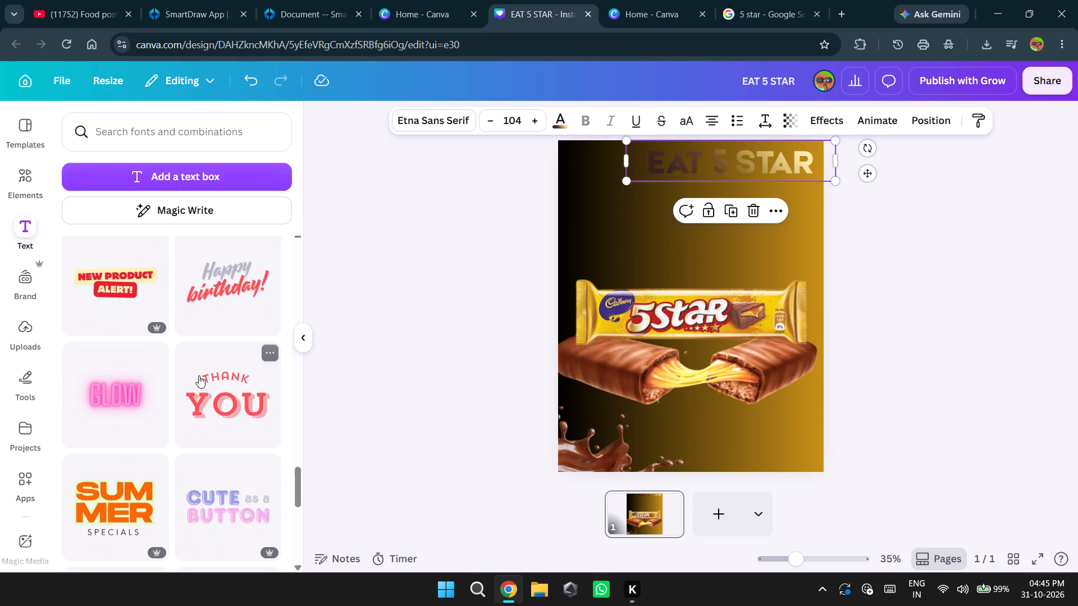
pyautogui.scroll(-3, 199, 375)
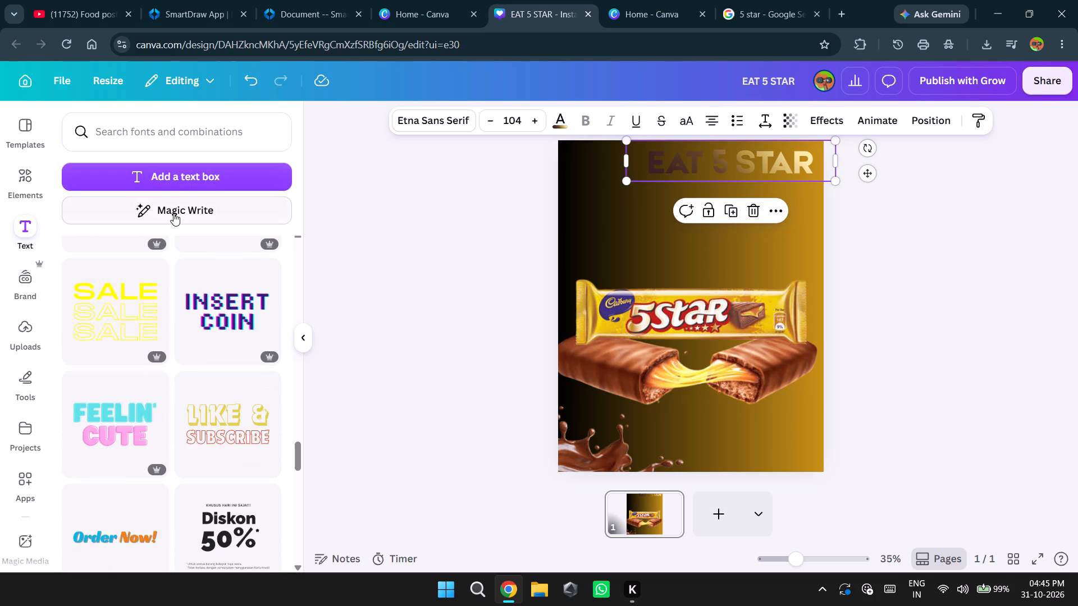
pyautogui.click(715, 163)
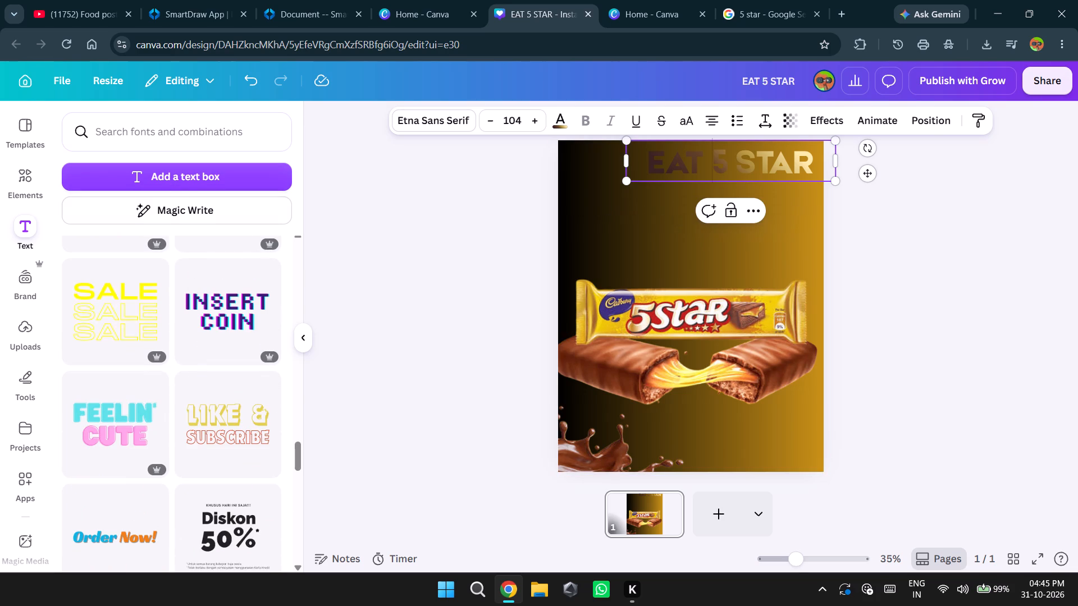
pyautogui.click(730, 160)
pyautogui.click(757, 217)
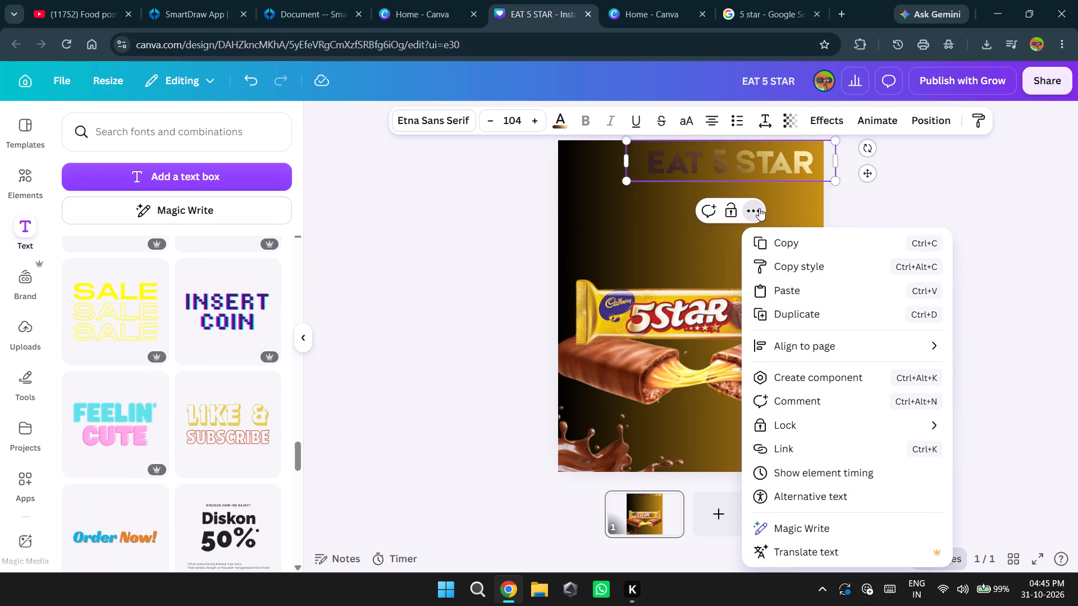
# In the advanced settings for the "EAT 5 STAR" text, try superscript, restore the normal text position and turn kerning off.
pyautogui.tripleClick(798, 157)
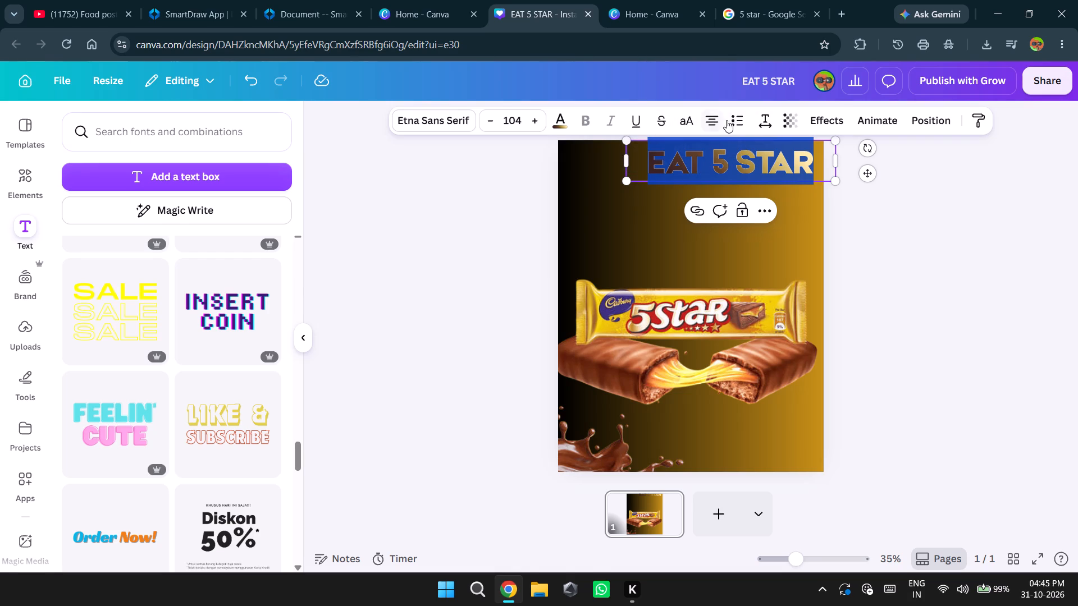
pyautogui.click(769, 120)
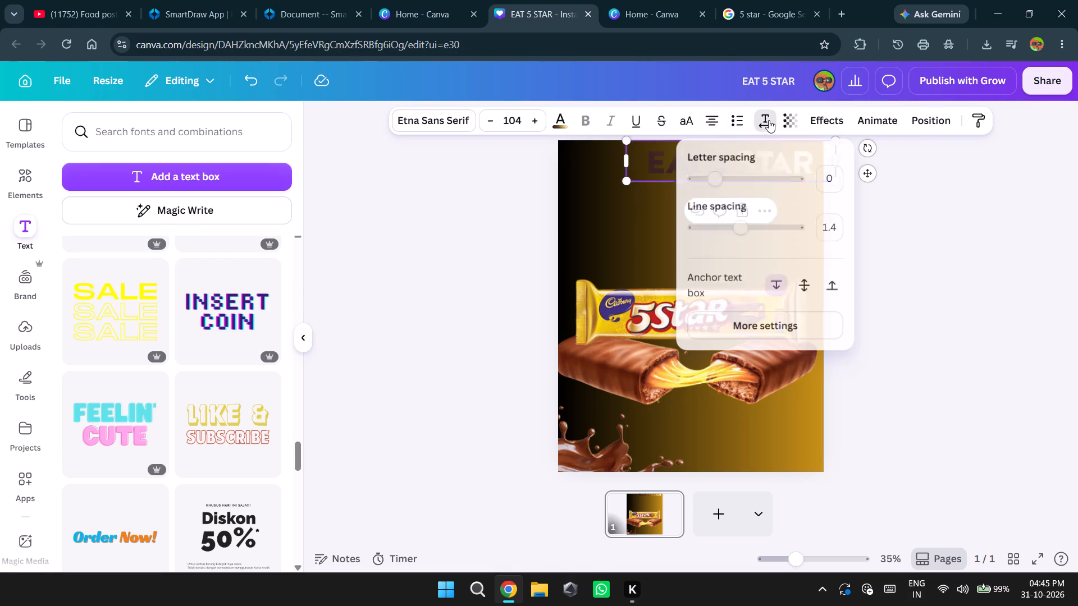
pyautogui.scroll(-3, 764, 246)
pyautogui.click(764, 335)
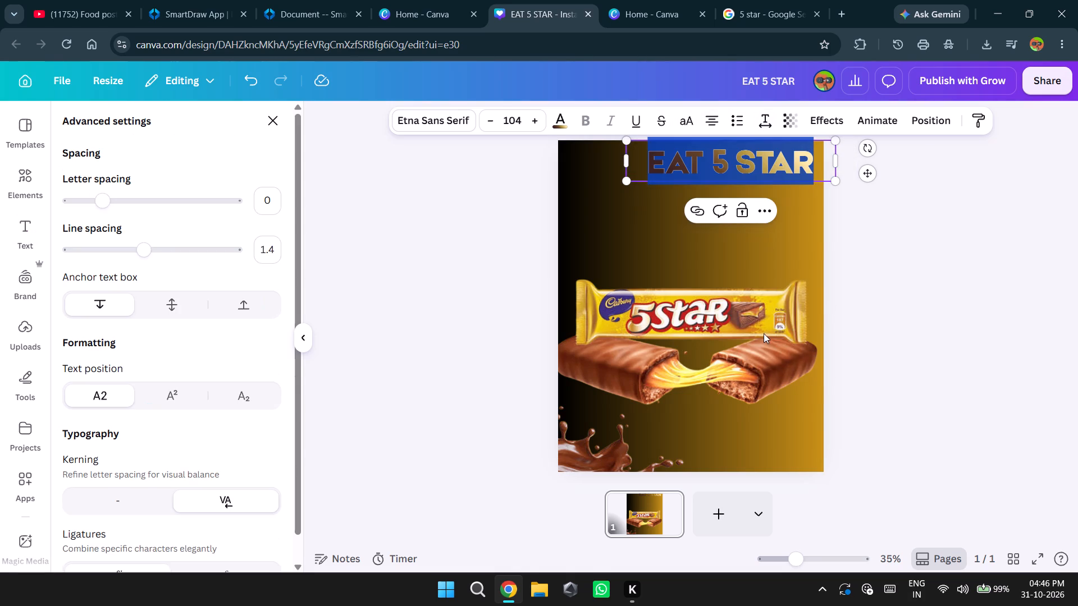
pyautogui.scroll(-3, 196, 336)
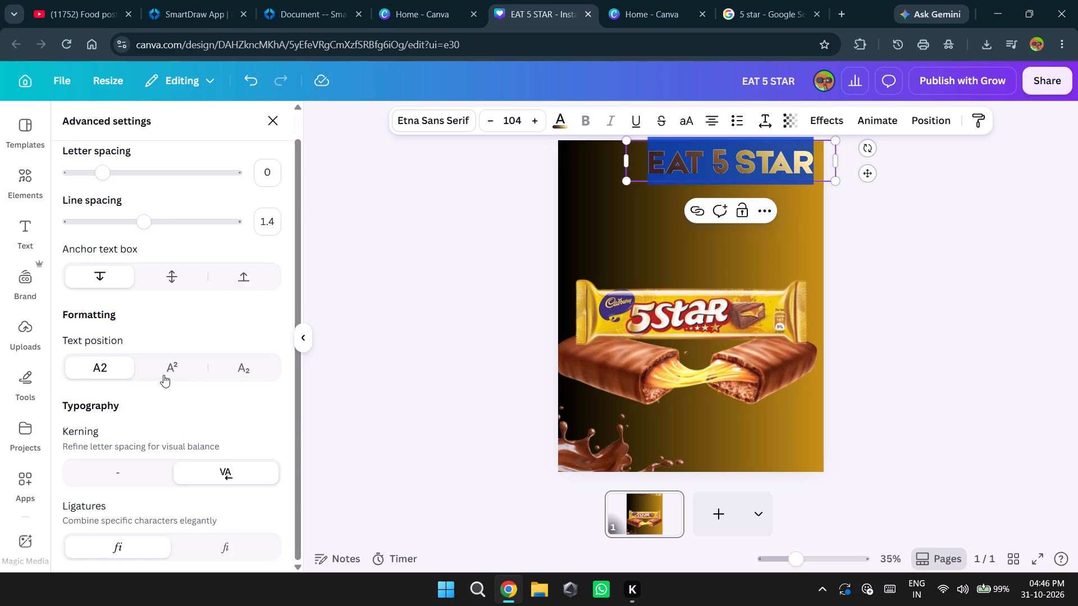
pyautogui.click(163, 374)
pyautogui.click(113, 369)
pyautogui.scroll(-2, 137, 446)
pyautogui.click(121, 472)
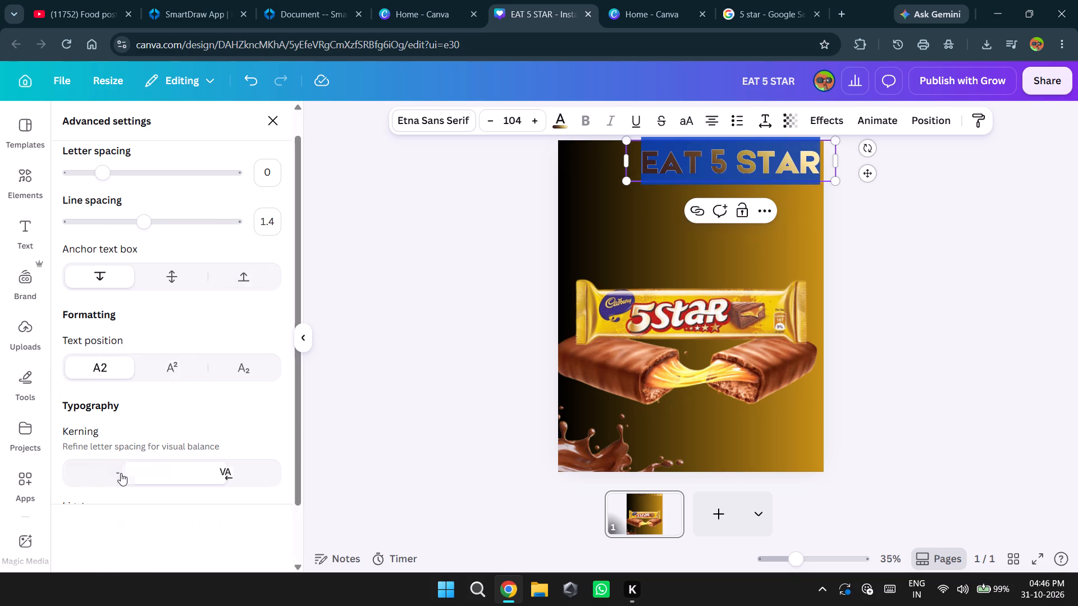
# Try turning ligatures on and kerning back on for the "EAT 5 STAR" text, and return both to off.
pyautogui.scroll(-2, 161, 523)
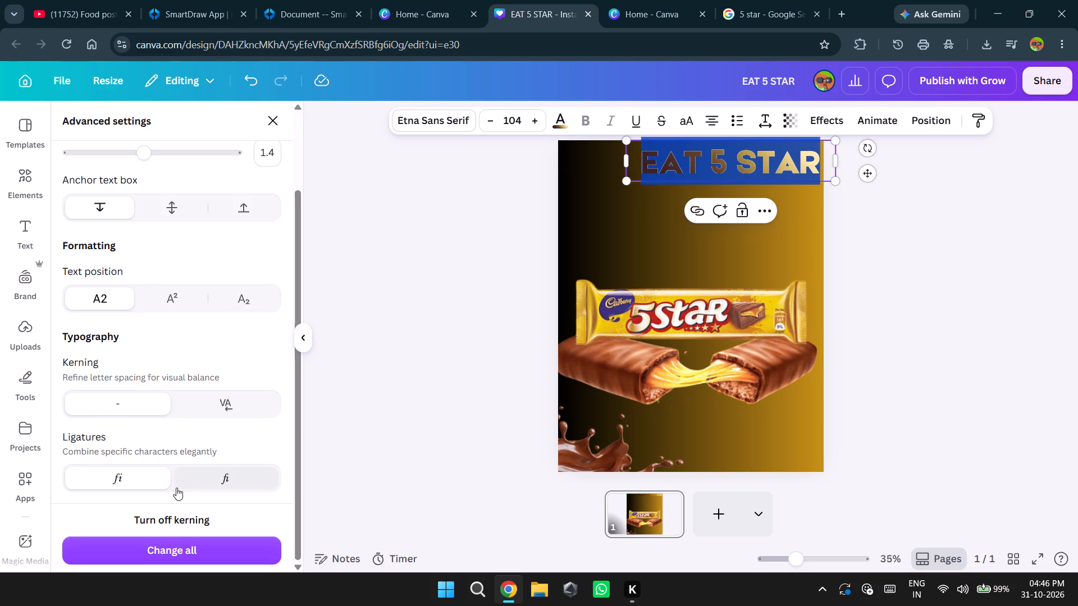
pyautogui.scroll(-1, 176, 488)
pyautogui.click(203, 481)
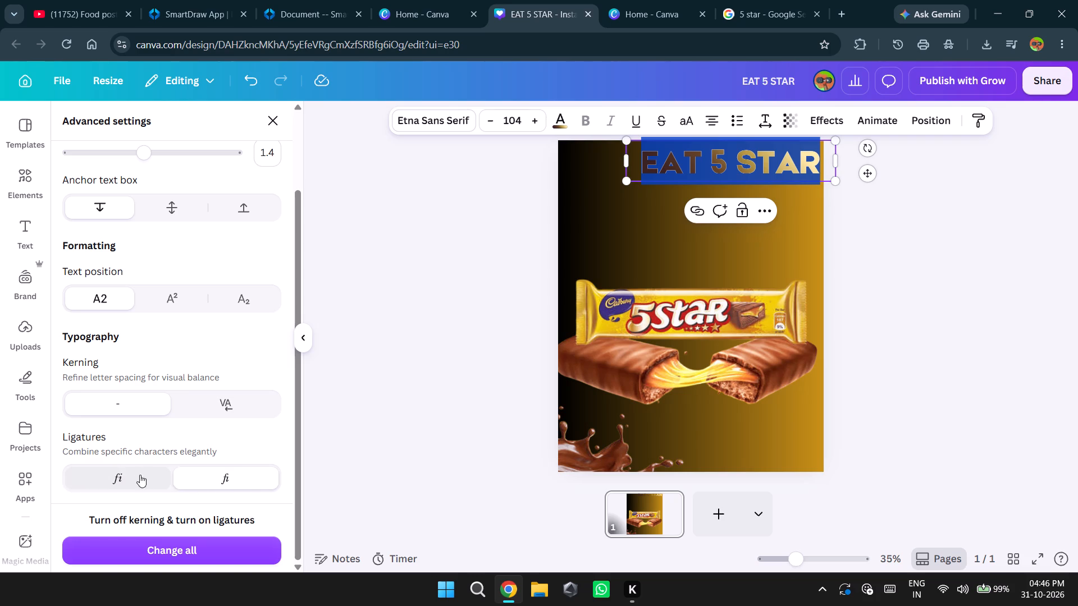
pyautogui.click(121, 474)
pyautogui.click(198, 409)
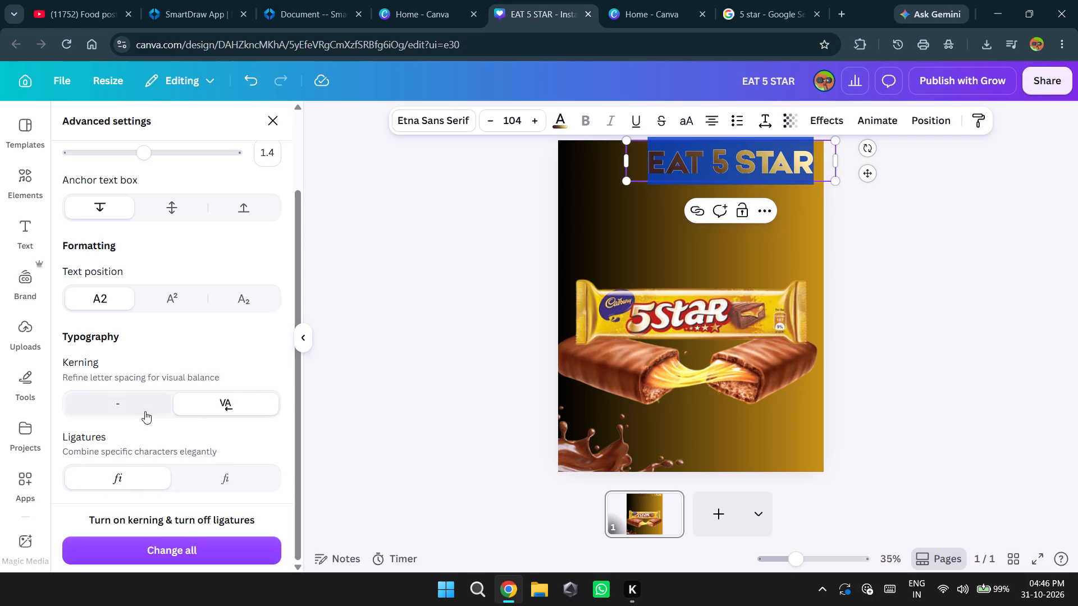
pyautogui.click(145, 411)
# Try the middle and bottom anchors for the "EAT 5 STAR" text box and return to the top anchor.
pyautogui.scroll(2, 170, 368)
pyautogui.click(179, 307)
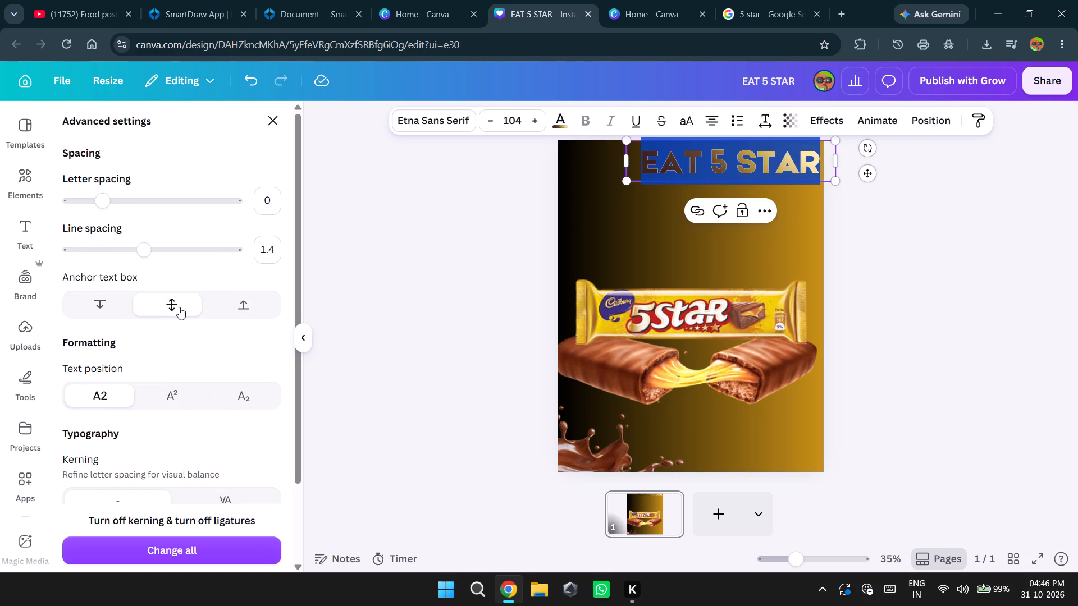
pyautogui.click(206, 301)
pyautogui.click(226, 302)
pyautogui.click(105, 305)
# Set the "EAT 5 STAR" text's letter spacing to 56 and its line spacing to 1.35.
pyautogui.scroll(3, 109, 303)
pyautogui.moveTo(105, 204); pyautogui.dragTo(94, 207)
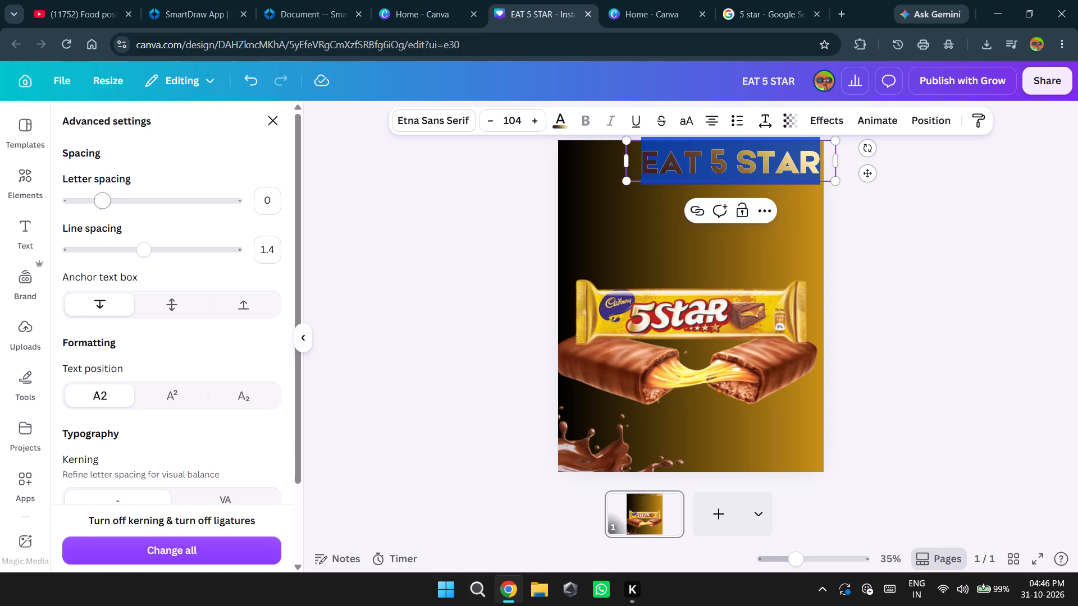
pyautogui.moveTo(94, 207); pyautogui.dragTo(111, 209)
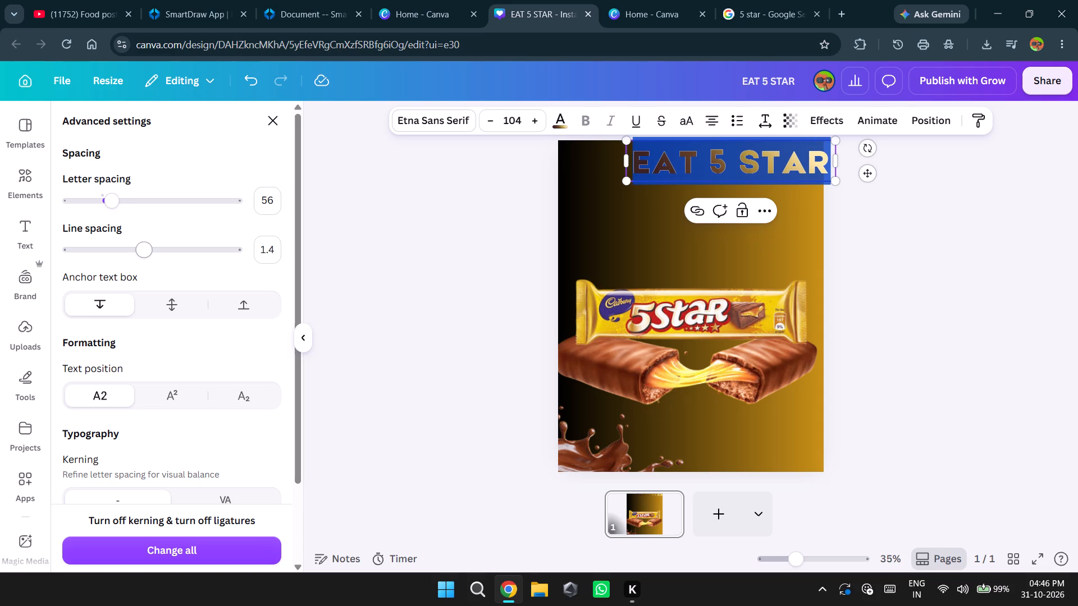
pyautogui.moveTo(148, 256); pyautogui.dragTo(135, 257)
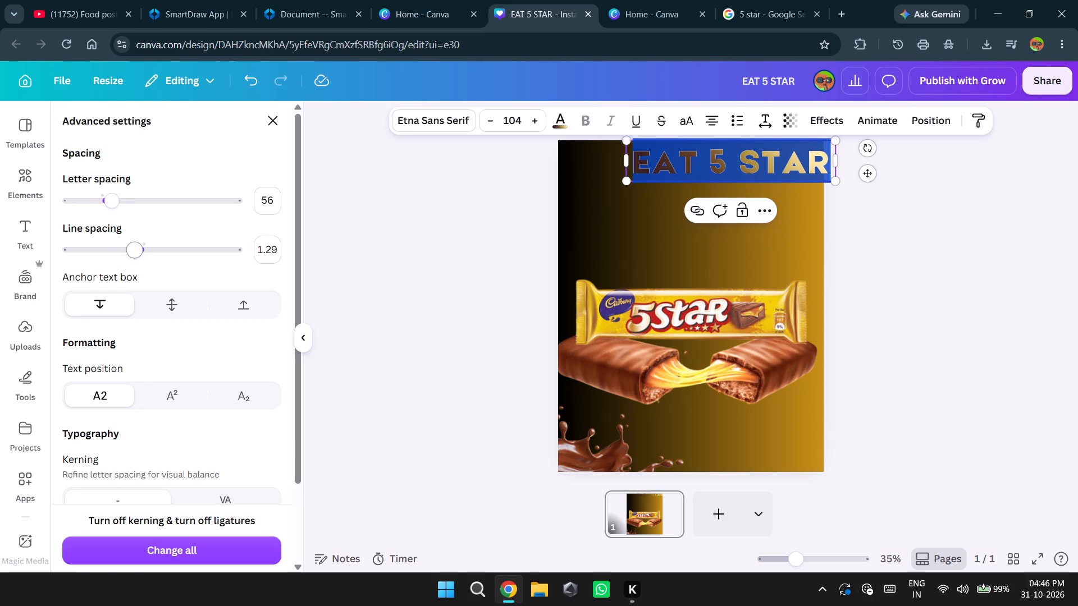
pyautogui.moveTo(135, 257); pyautogui.dragTo(139, 257)
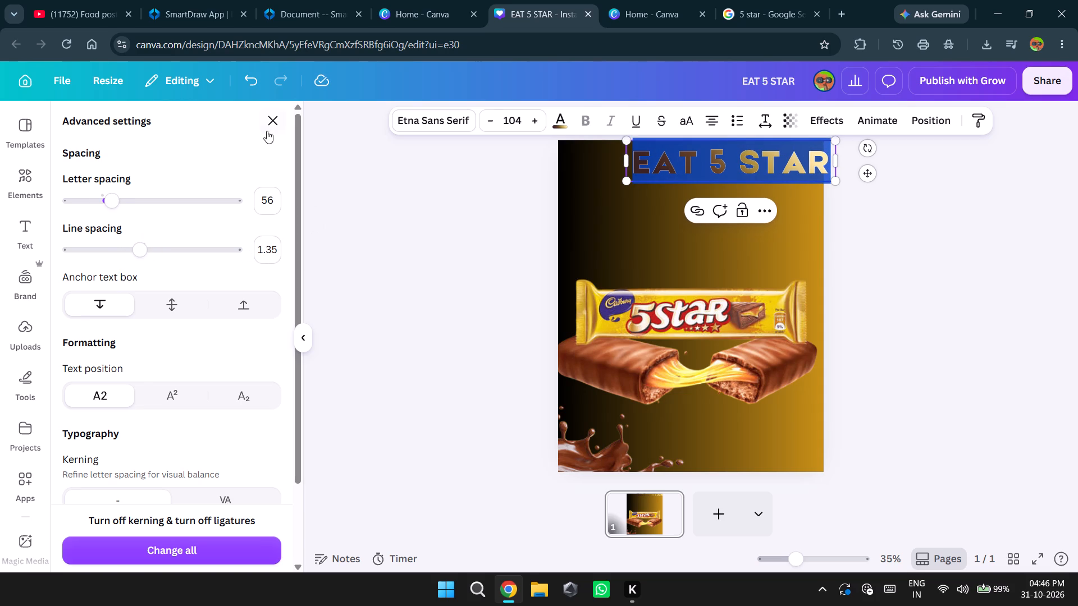
# Turn off kerning and ligatures for all text in the design and leave the advanced settings.
pyautogui.click(218, 549)
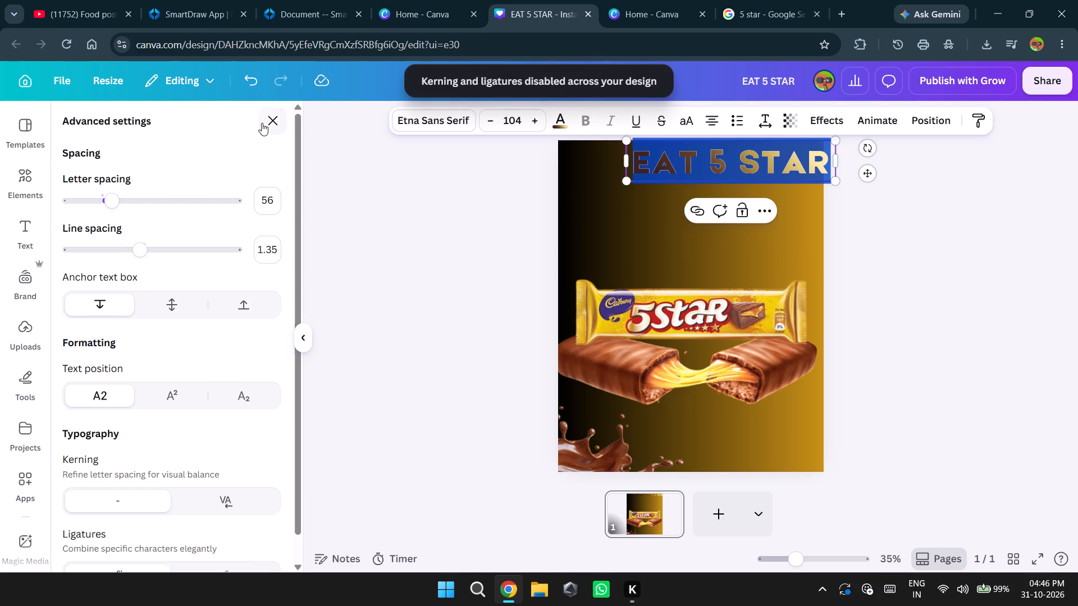
pyautogui.click(266, 121)
pyautogui.scroll(-9, 199, 330)
pyautogui.scroll(1, 197, 333)
pyautogui.click(579, 233)
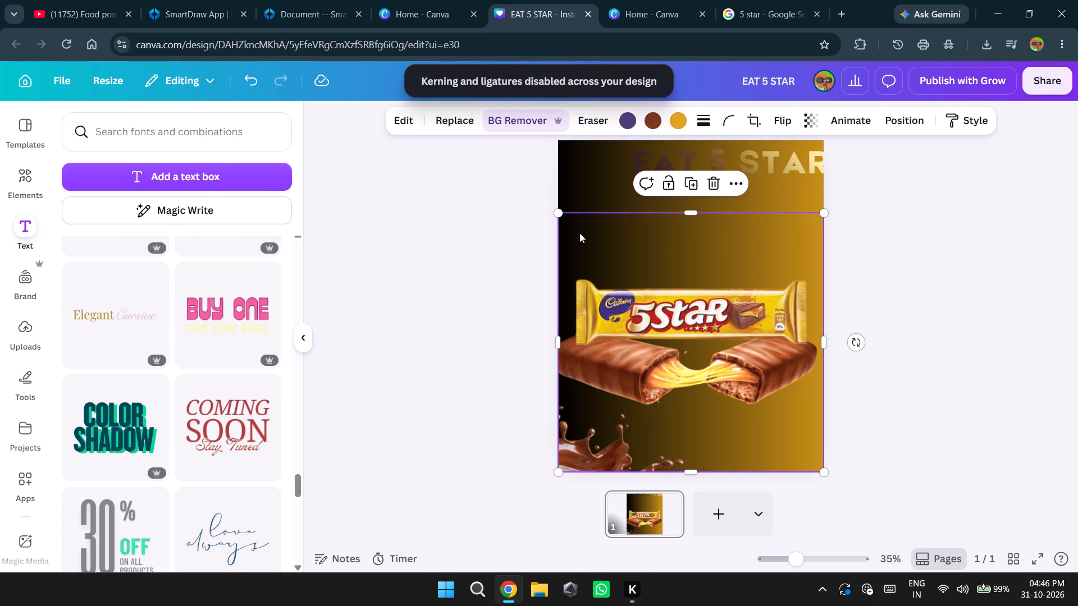
pyautogui.click(894, 210)
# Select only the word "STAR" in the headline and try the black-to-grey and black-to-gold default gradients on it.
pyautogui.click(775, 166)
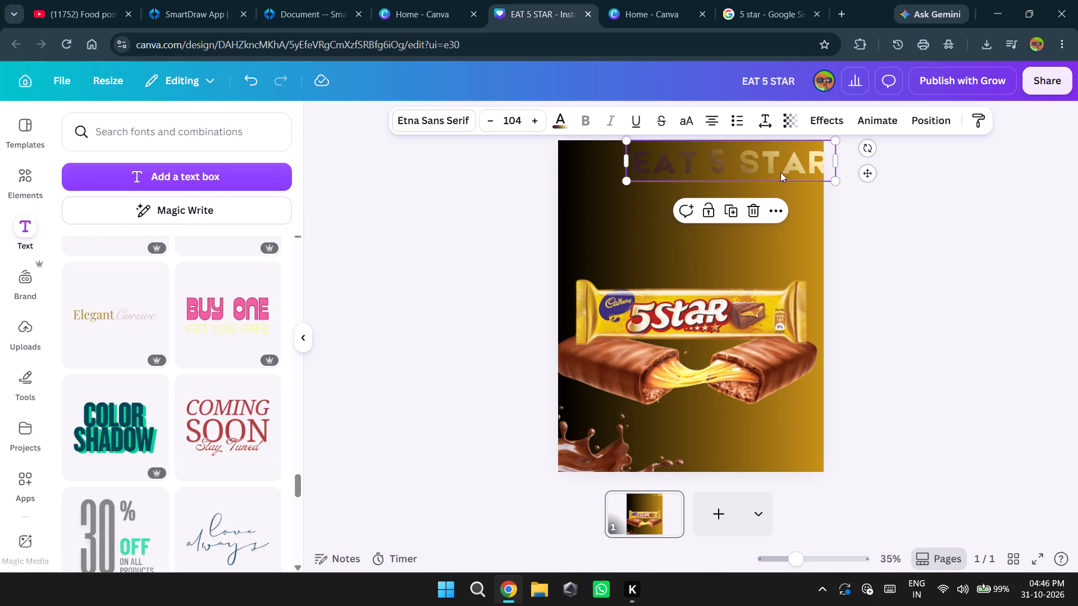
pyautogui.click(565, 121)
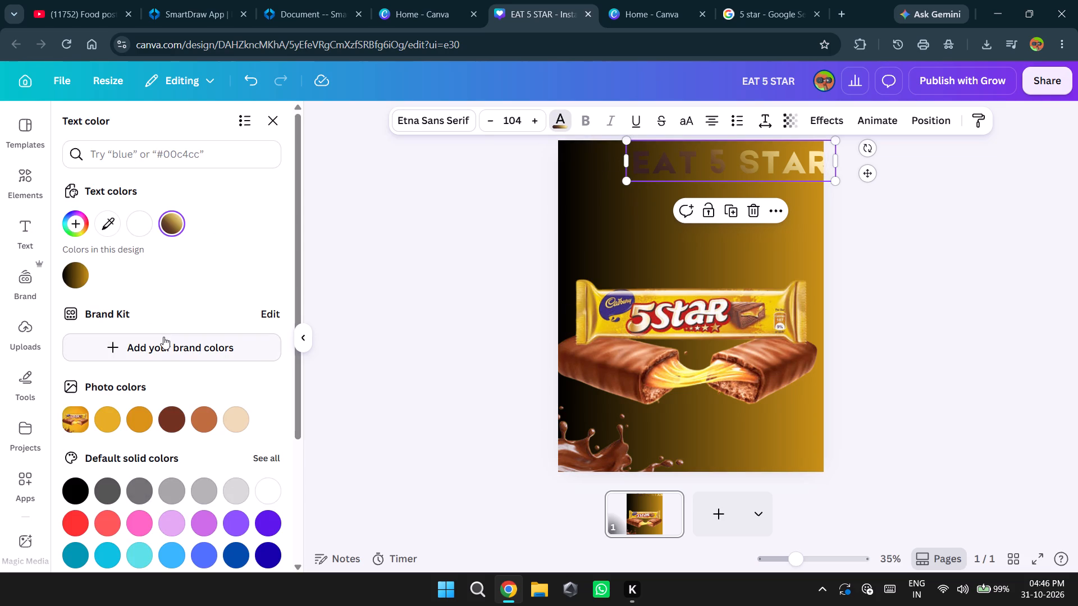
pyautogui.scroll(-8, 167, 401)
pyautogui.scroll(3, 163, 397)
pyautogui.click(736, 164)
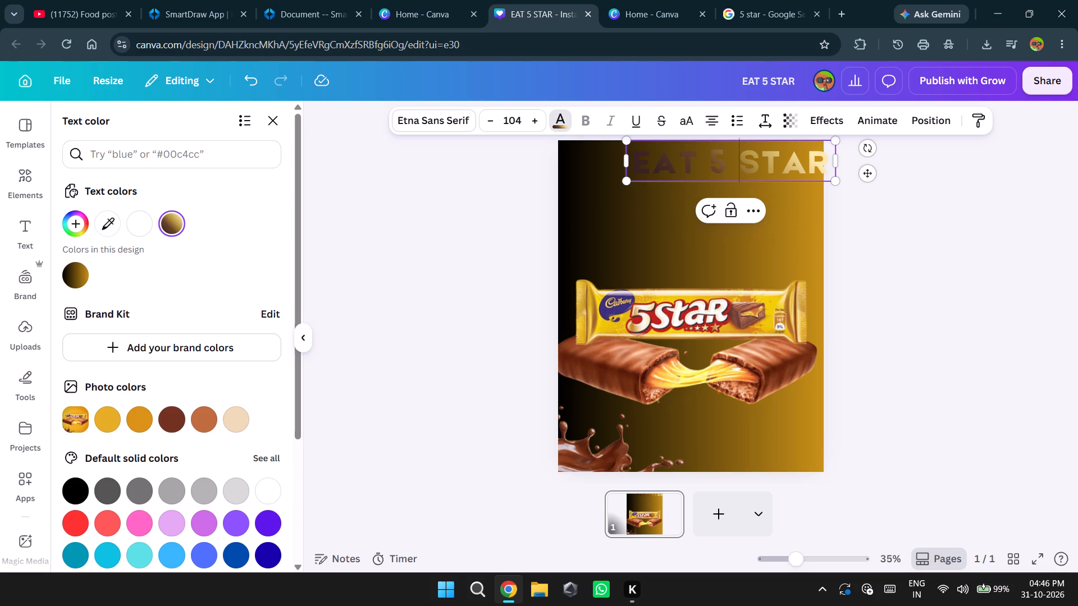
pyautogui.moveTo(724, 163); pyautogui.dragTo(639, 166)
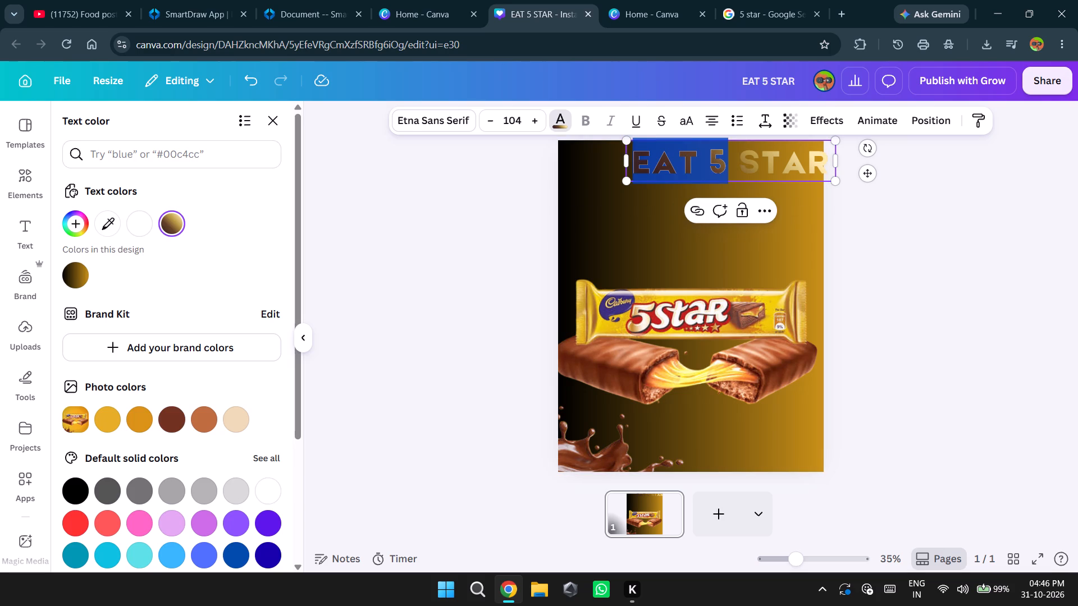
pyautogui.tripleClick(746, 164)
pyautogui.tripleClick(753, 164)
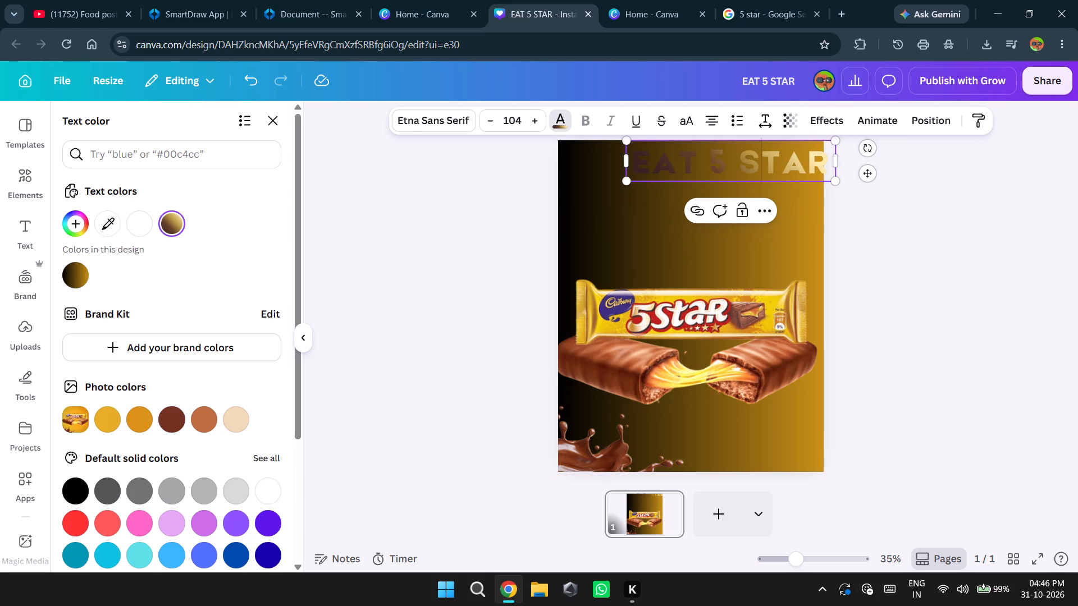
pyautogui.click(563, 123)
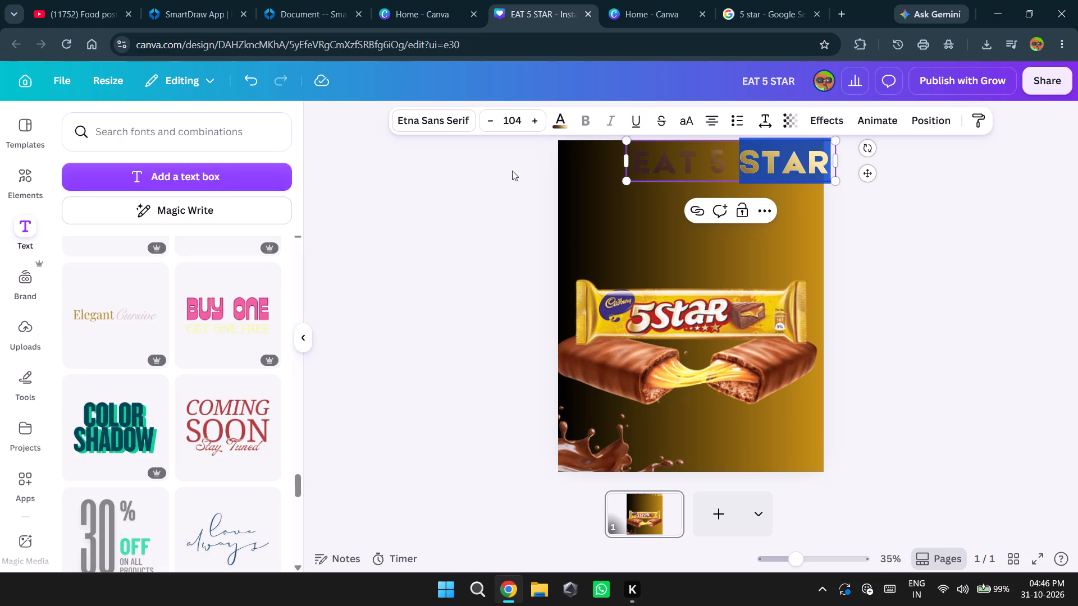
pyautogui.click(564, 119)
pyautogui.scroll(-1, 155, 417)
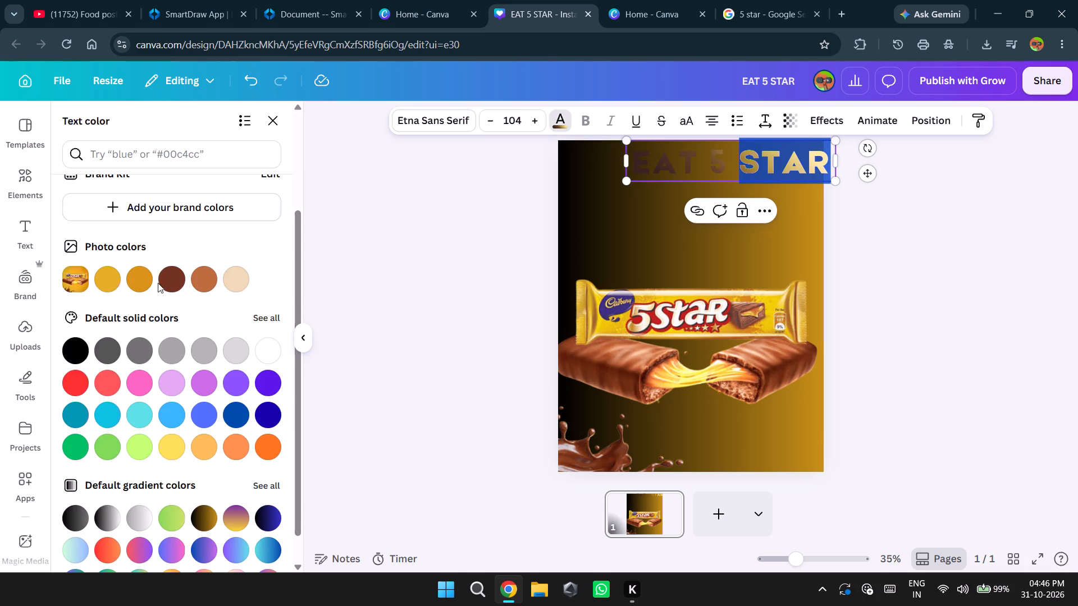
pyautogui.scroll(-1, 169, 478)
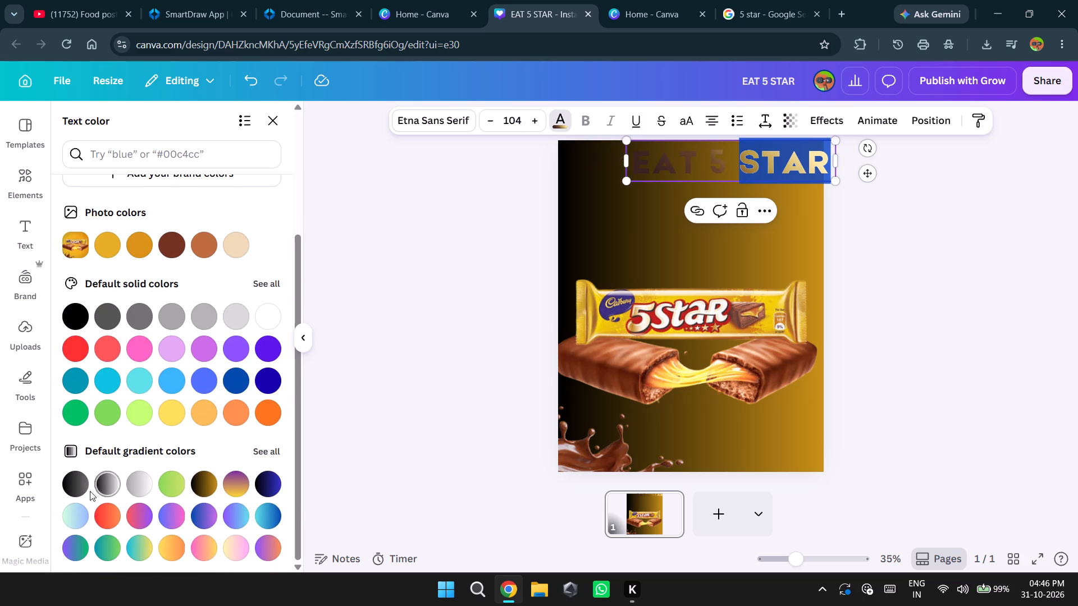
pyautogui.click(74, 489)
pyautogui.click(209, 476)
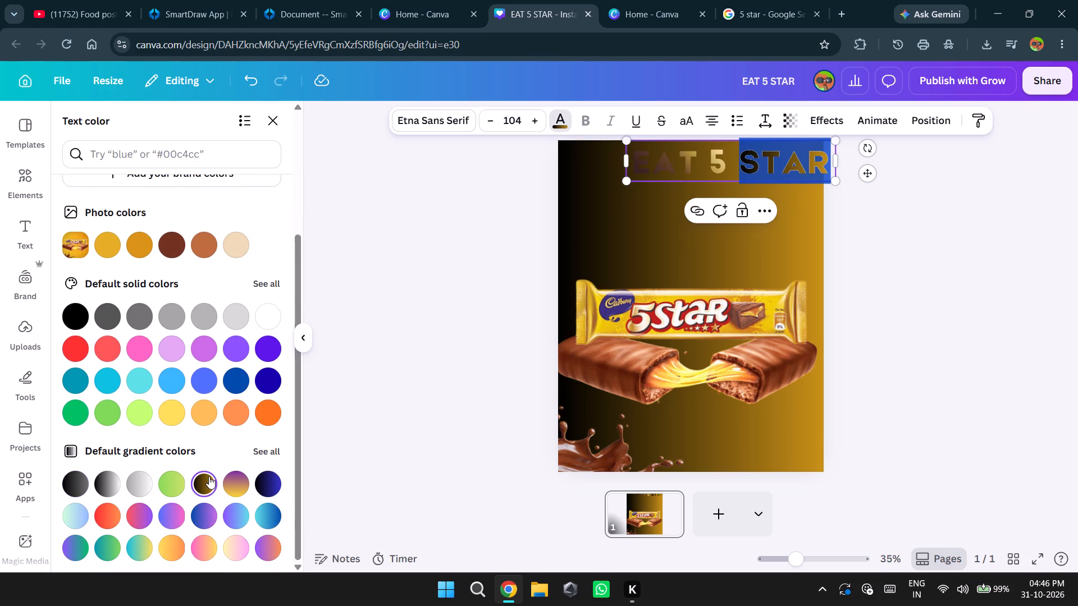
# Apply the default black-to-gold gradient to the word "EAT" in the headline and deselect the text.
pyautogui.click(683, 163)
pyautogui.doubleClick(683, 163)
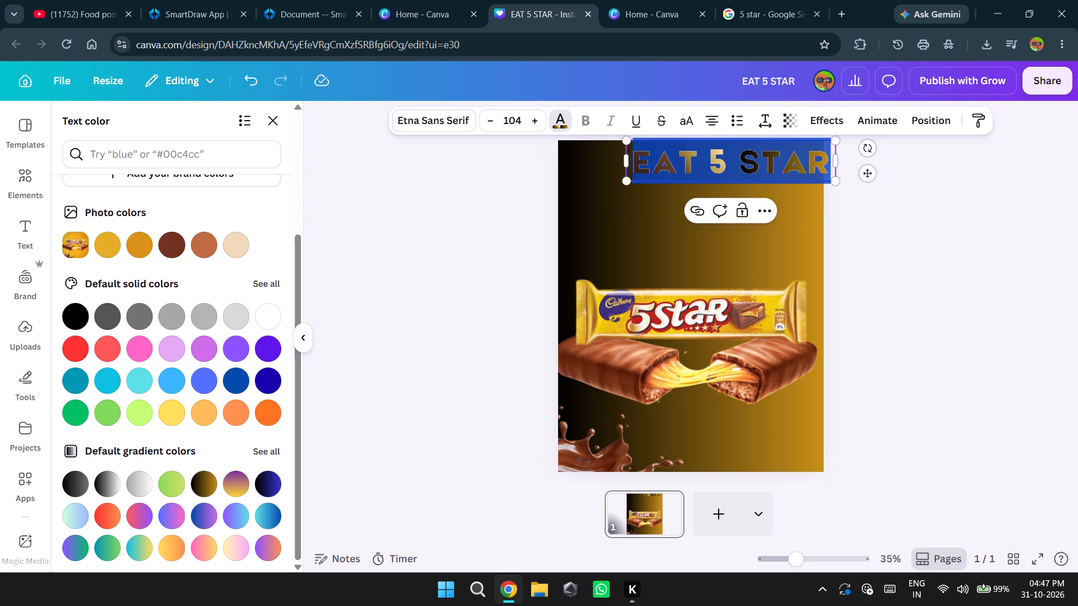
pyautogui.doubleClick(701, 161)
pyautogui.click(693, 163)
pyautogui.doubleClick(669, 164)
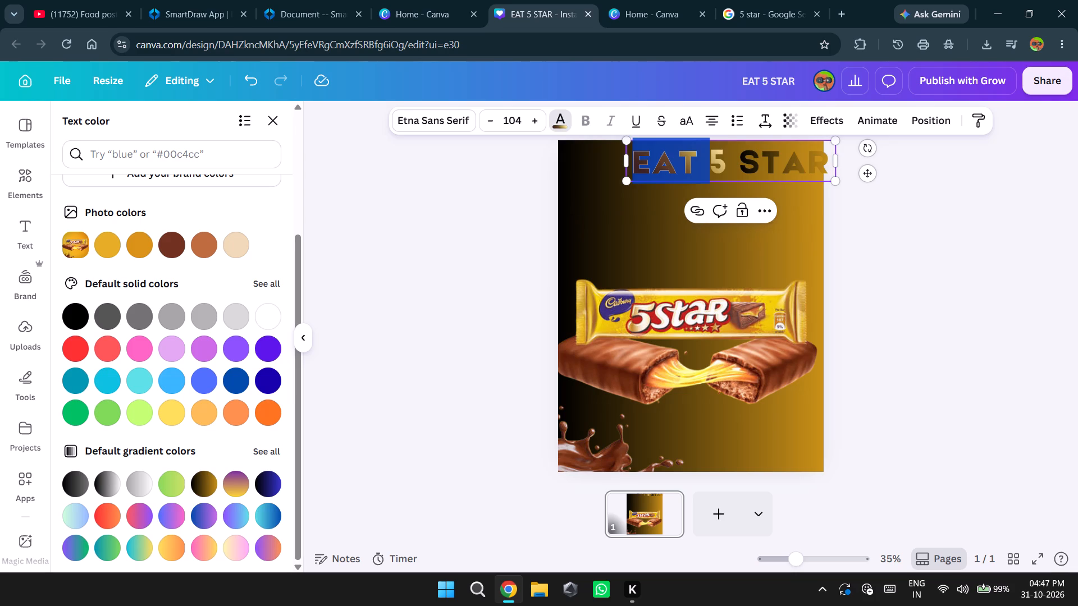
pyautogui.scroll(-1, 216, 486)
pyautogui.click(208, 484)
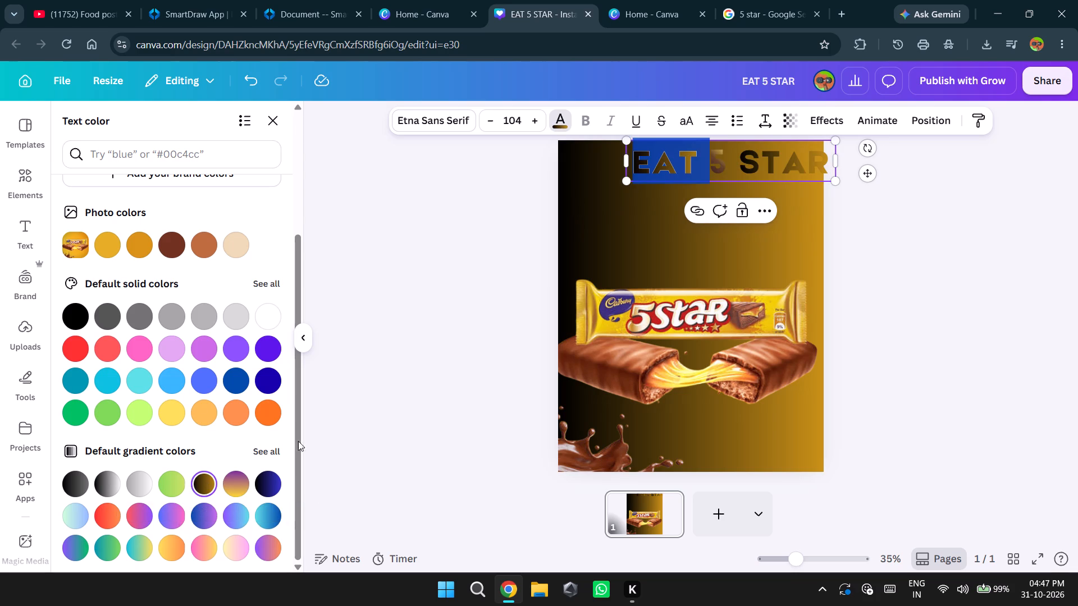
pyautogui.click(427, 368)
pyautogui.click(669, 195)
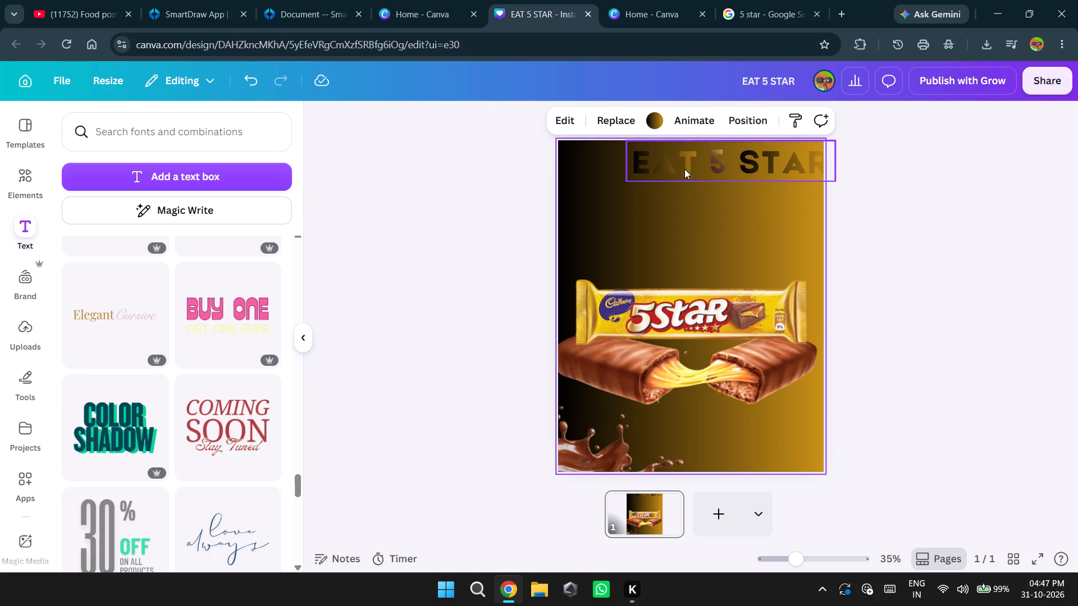
# Recolour the word "EAT" with the metallic gold banded gradient from the full set of default gradients.
pyautogui.click(676, 158)
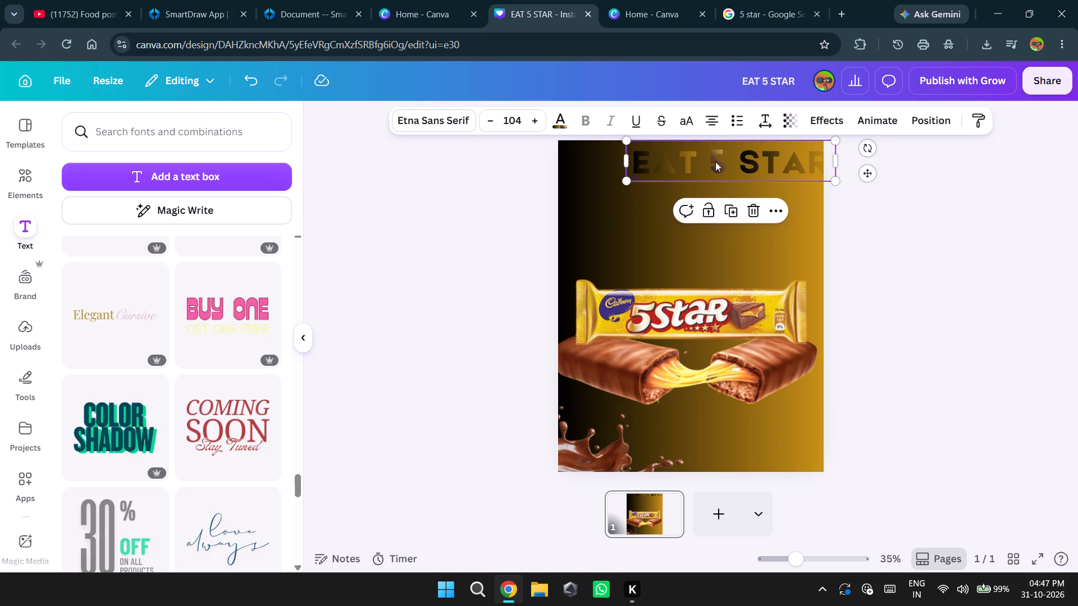
pyautogui.click(720, 175)
pyautogui.click(694, 162)
pyautogui.doubleClick(679, 162)
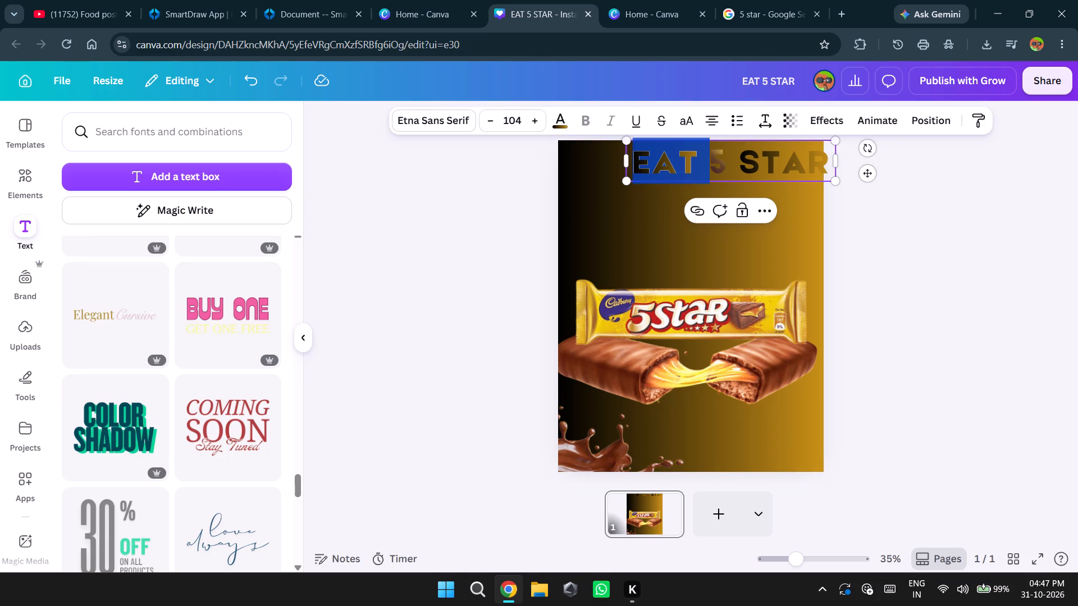
pyautogui.click(559, 128)
pyautogui.scroll(-6, 248, 481)
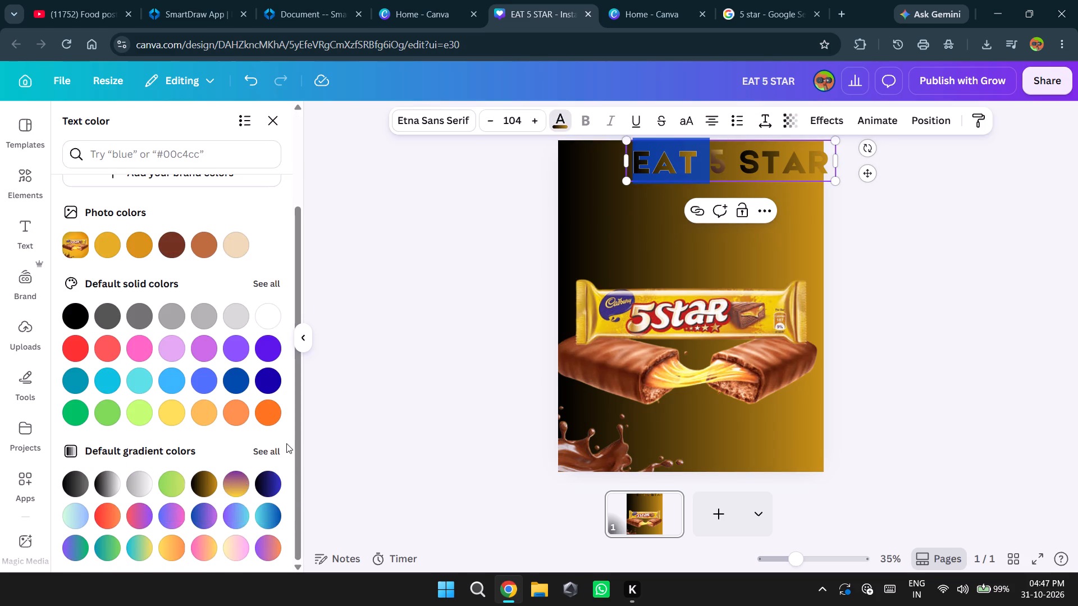
pyautogui.click(265, 451)
pyautogui.scroll(-3, 227, 462)
pyautogui.click(234, 540)
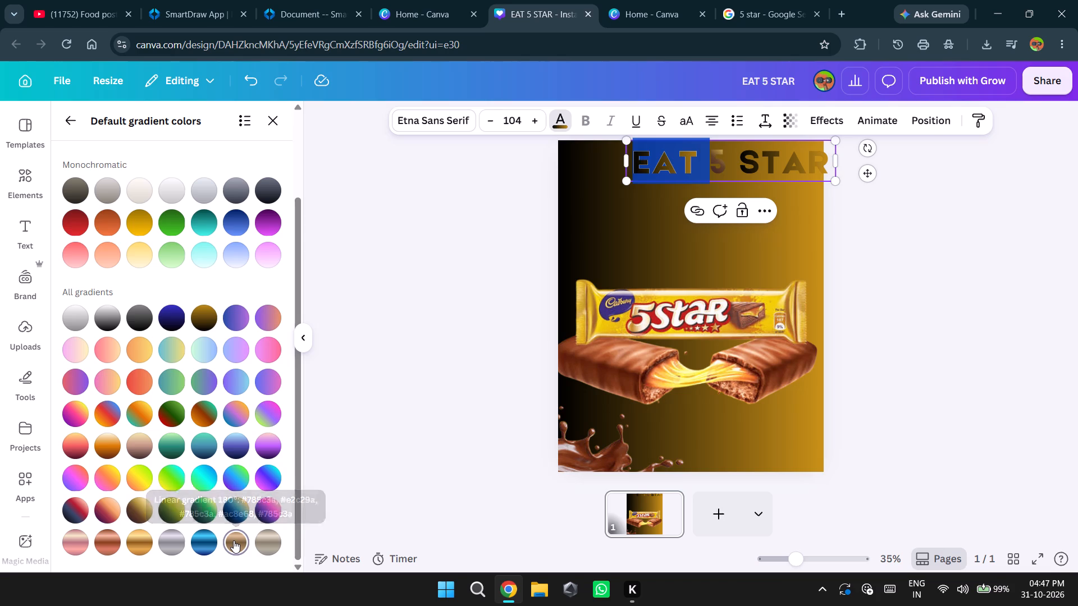
pyautogui.click(150, 542)
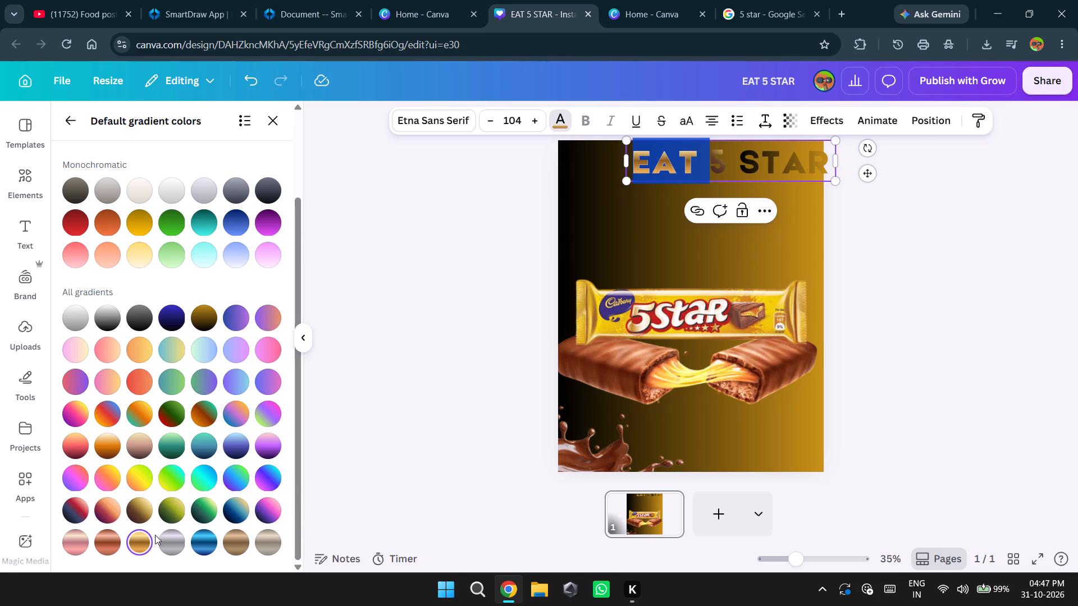
pyautogui.click(477, 307)
# Widen the "EAT 5 STAR" text box leftward to about 910 wide and nudge it slightly to the right.
pyautogui.click(725, 169)
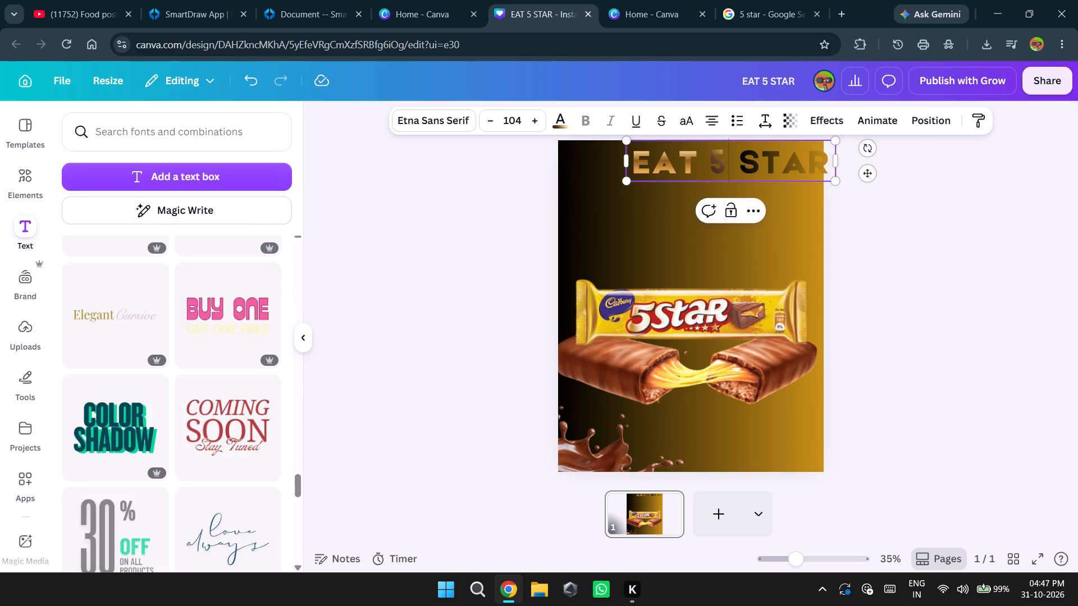
pyautogui.moveTo(624, 159); pyautogui.dragTo(607, 164)
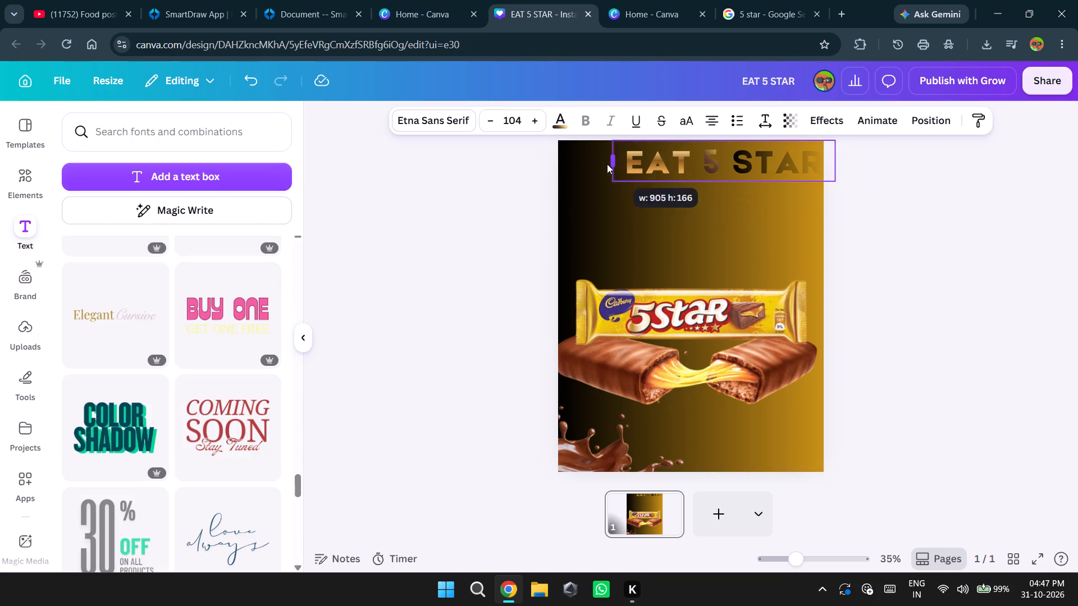
pyautogui.moveTo(607, 164); pyautogui.dragTo(608, 171)
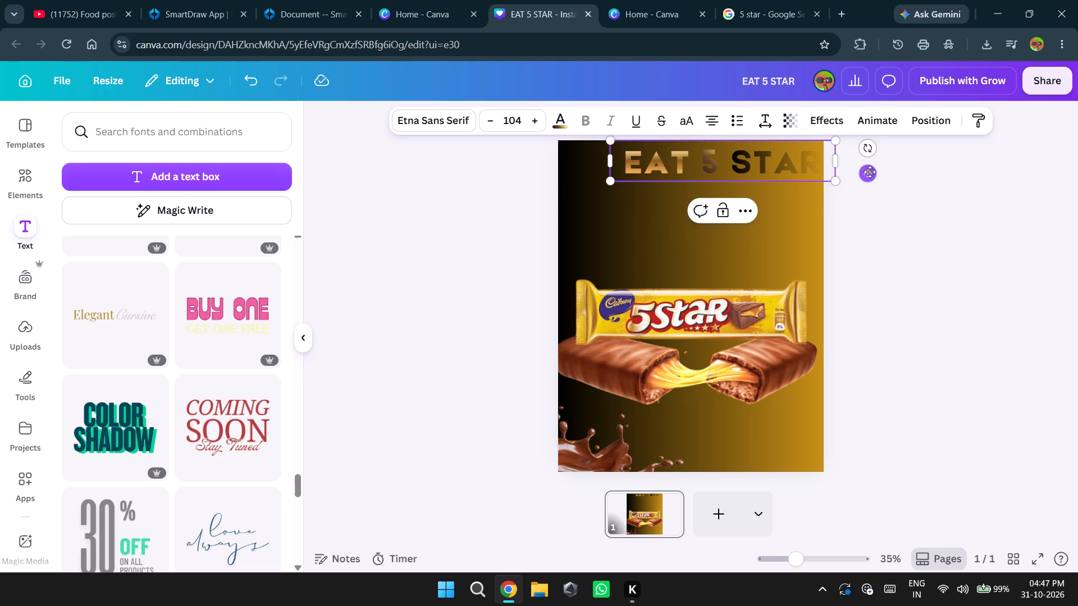
pyautogui.click(870, 172)
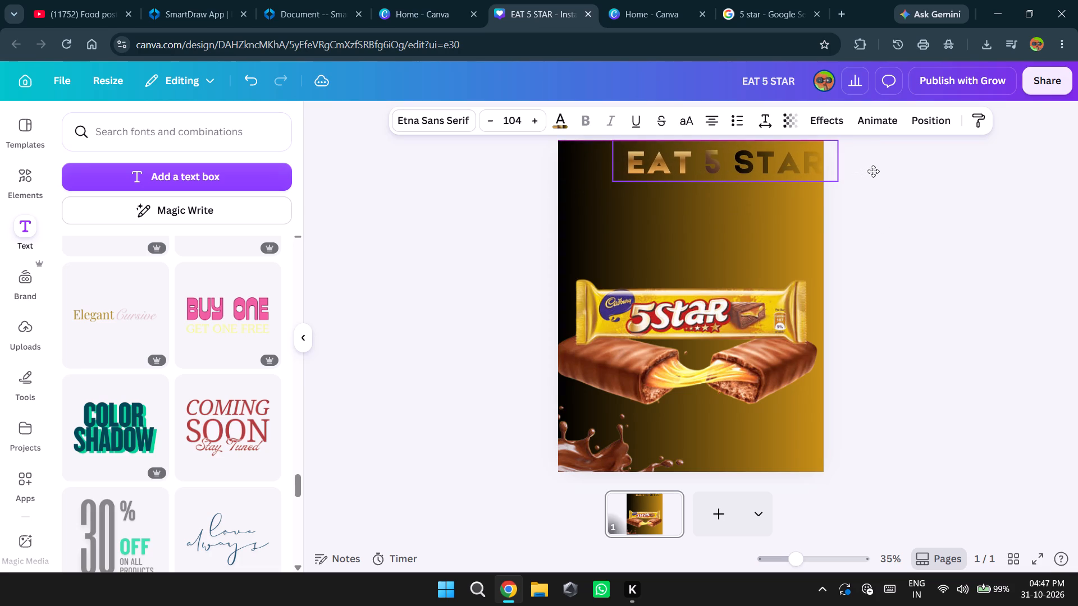
# Recolour the word "STAR" with the diagonal dark-brown-to-gold gradient from the full set of default gradients.
pyautogui.click(779, 158)
pyautogui.doubleClick(787, 160)
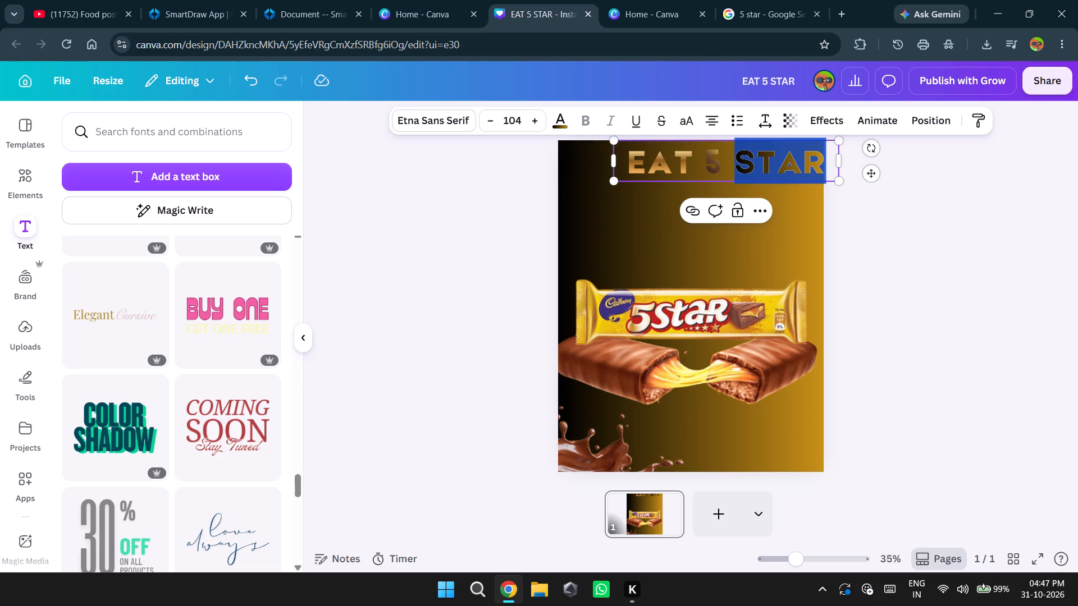
pyautogui.click(559, 120)
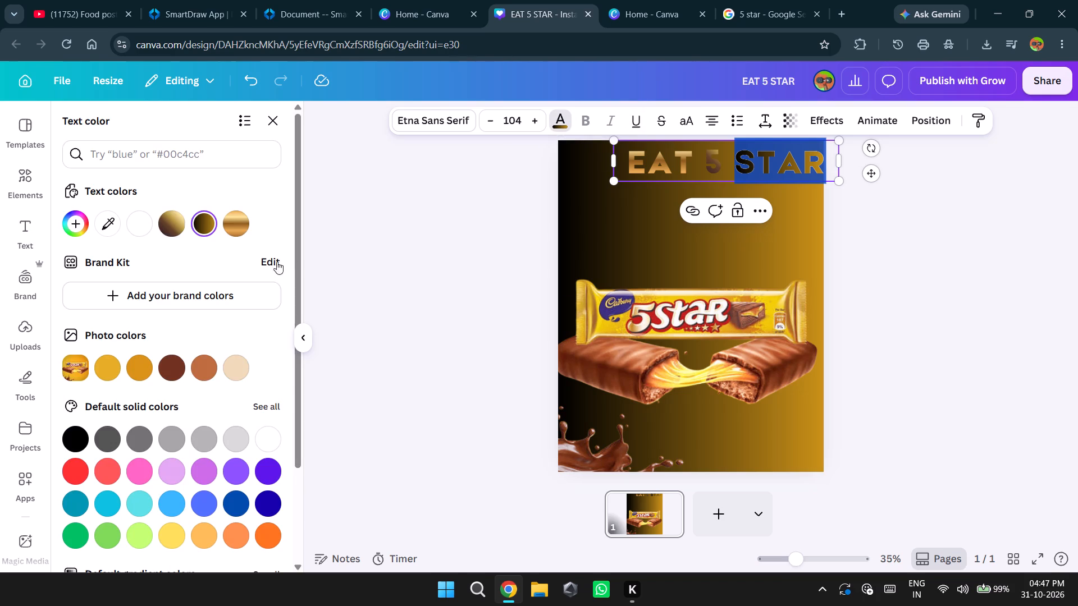
pyautogui.scroll(-1, 180, 496)
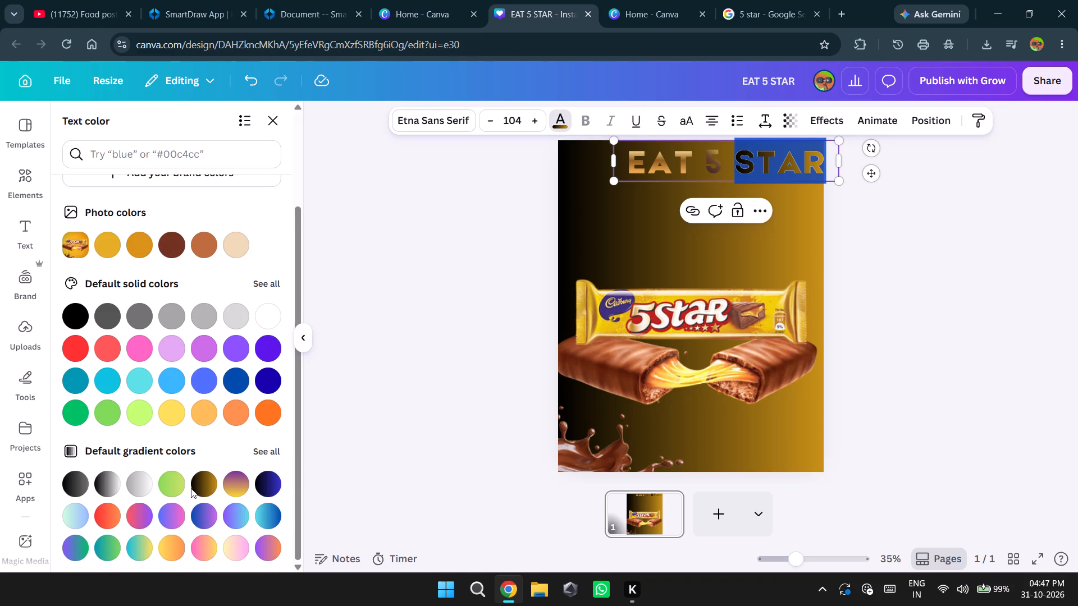
pyautogui.scroll(-1, 191, 488)
pyautogui.click(203, 480)
pyautogui.scroll(-5, 203, 480)
pyautogui.click(269, 452)
pyautogui.scroll(-3, 203, 471)
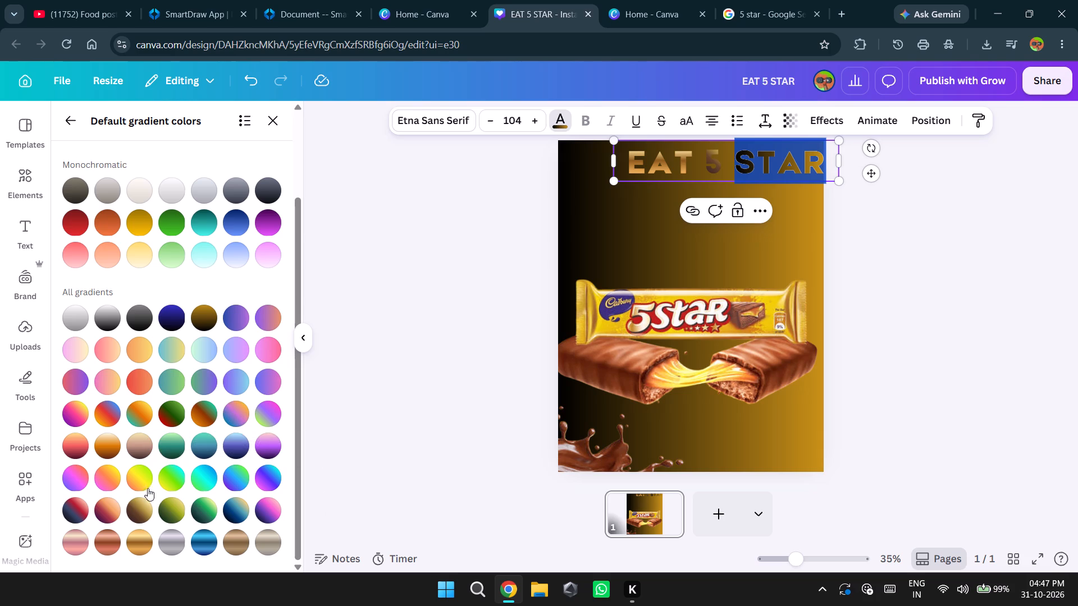
pyautogui.click(138, 512)
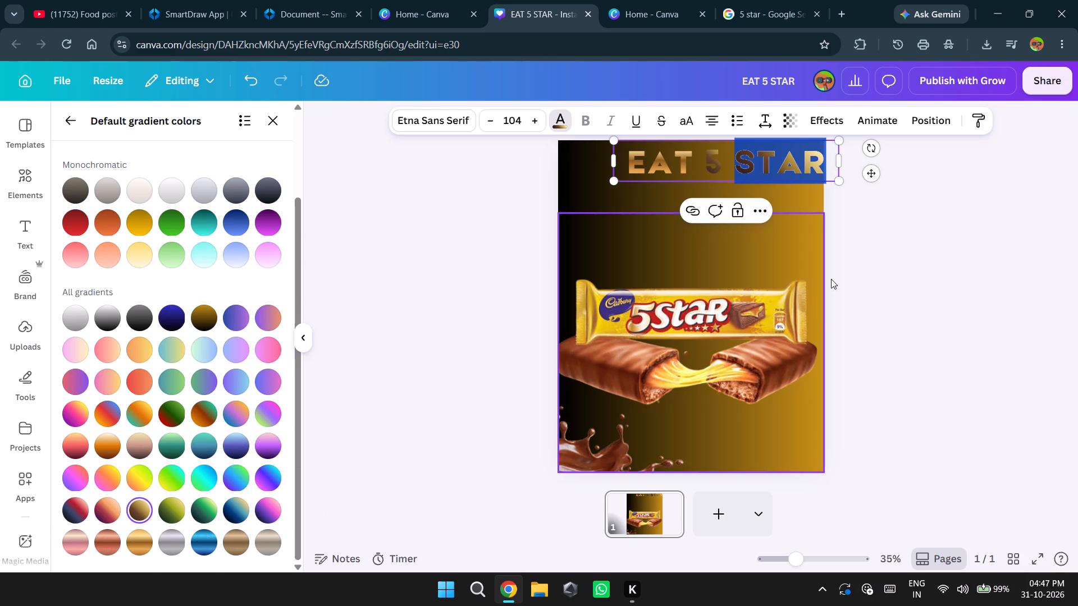
# Move the "EAT 5 STAR" headline slightly down from the poster's top edge and deselect it.
pyautogui.click(919, 271)
pyautogui.click(869, 217)
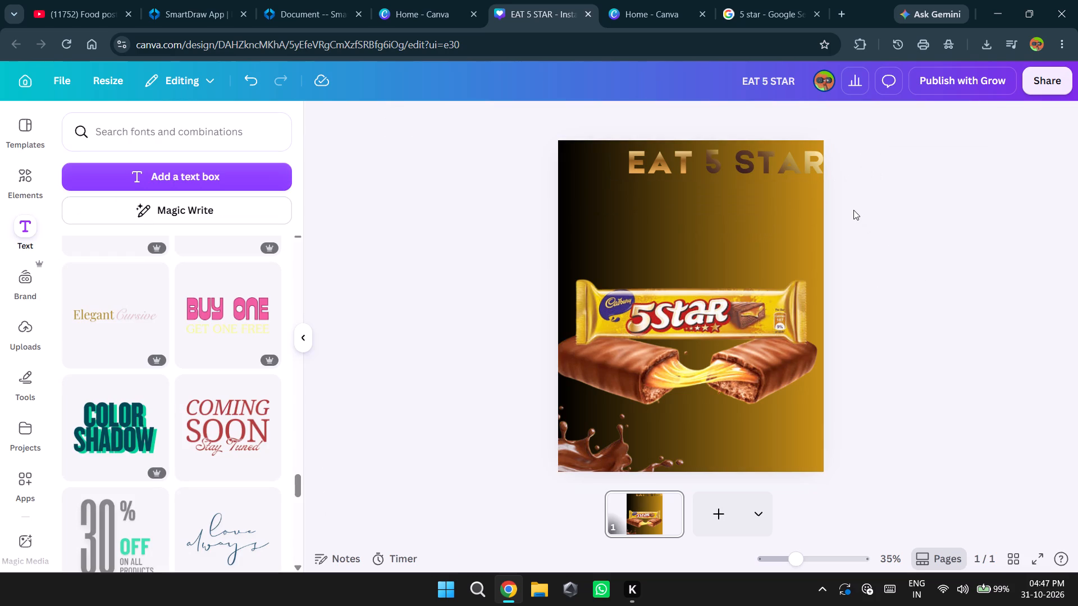
pyautogui.moveTo(734, 157); pyautogui.dragTo(732, 164)
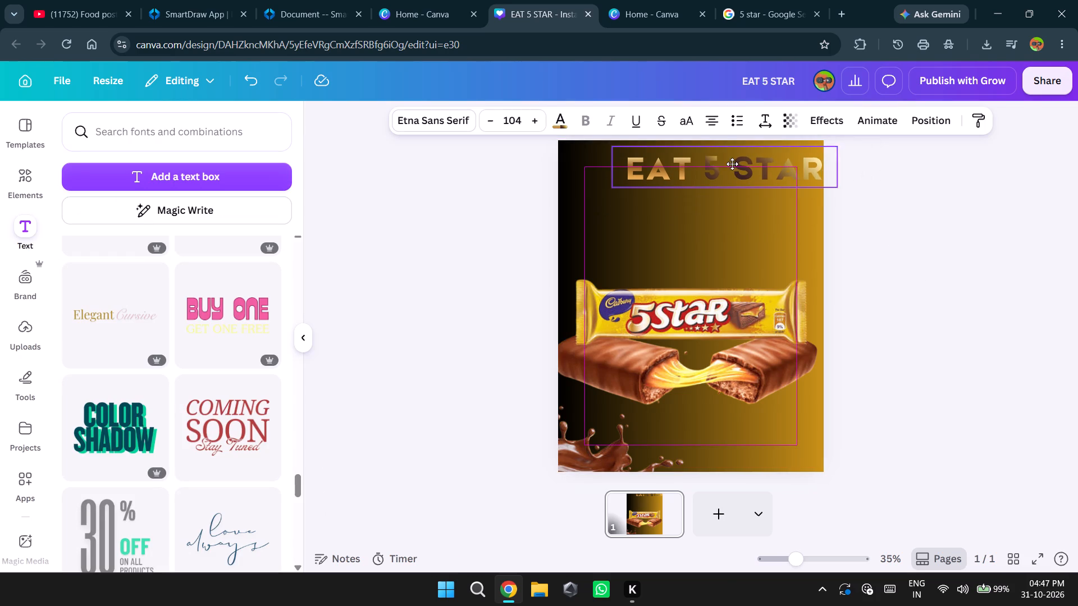
pyautogui.moveTo(732, 164); pyautogui.dragTo(733, 172)
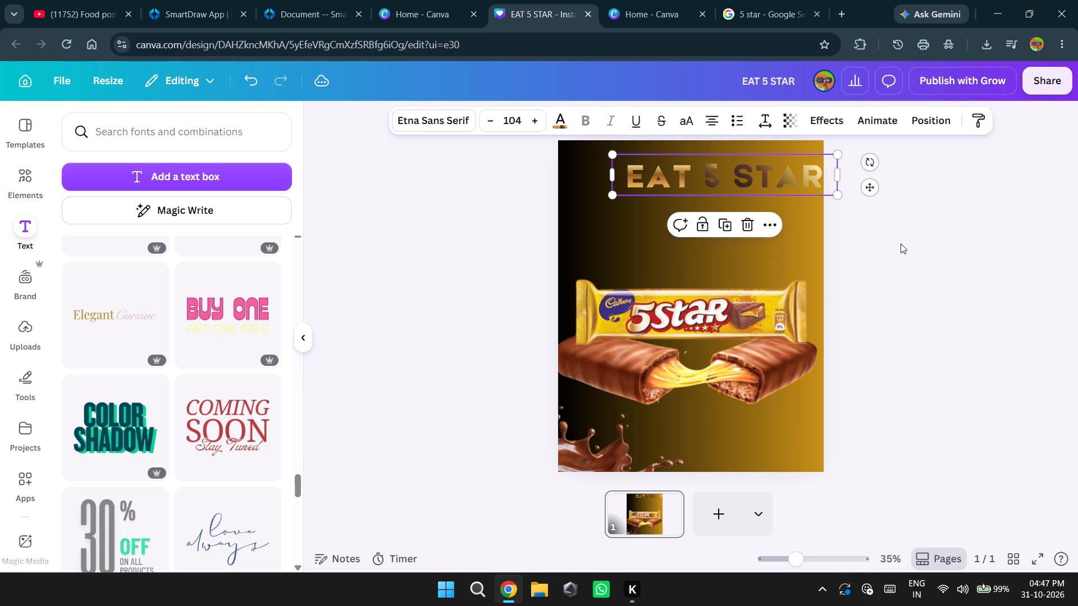
pyautogui.click(901, 244)
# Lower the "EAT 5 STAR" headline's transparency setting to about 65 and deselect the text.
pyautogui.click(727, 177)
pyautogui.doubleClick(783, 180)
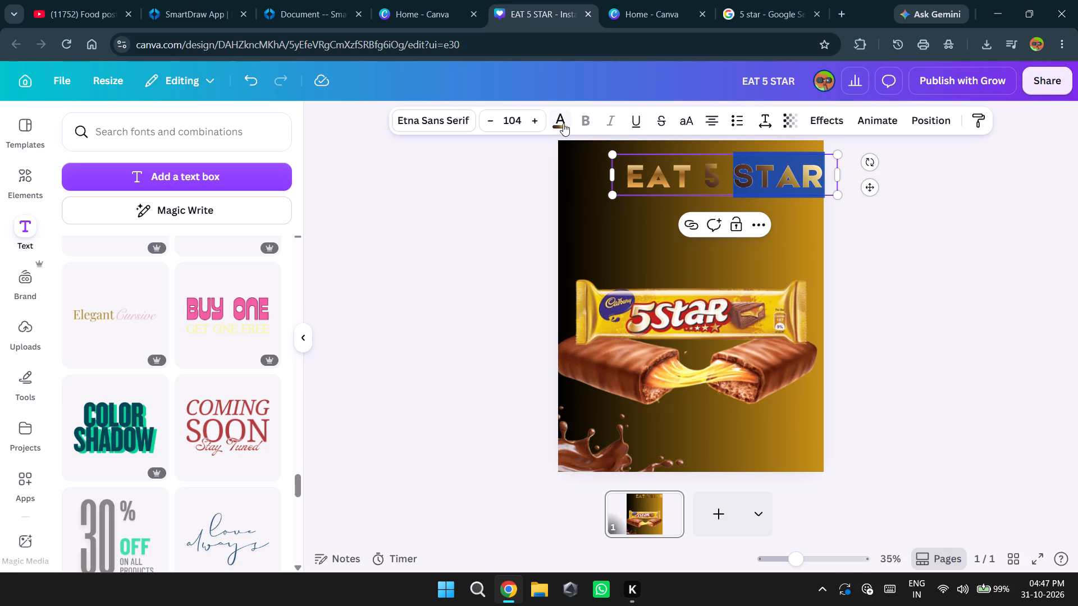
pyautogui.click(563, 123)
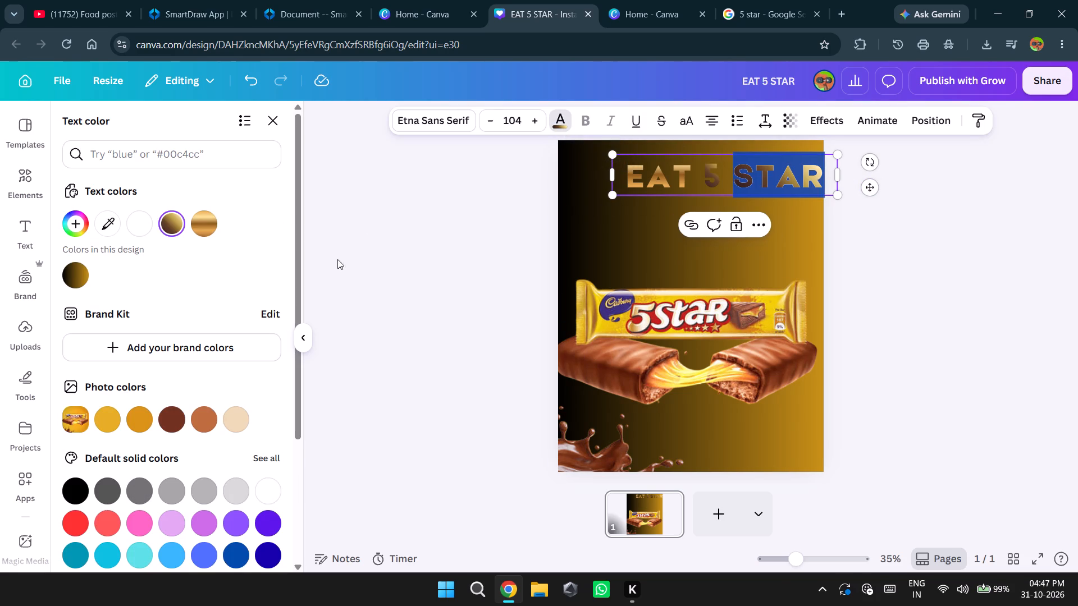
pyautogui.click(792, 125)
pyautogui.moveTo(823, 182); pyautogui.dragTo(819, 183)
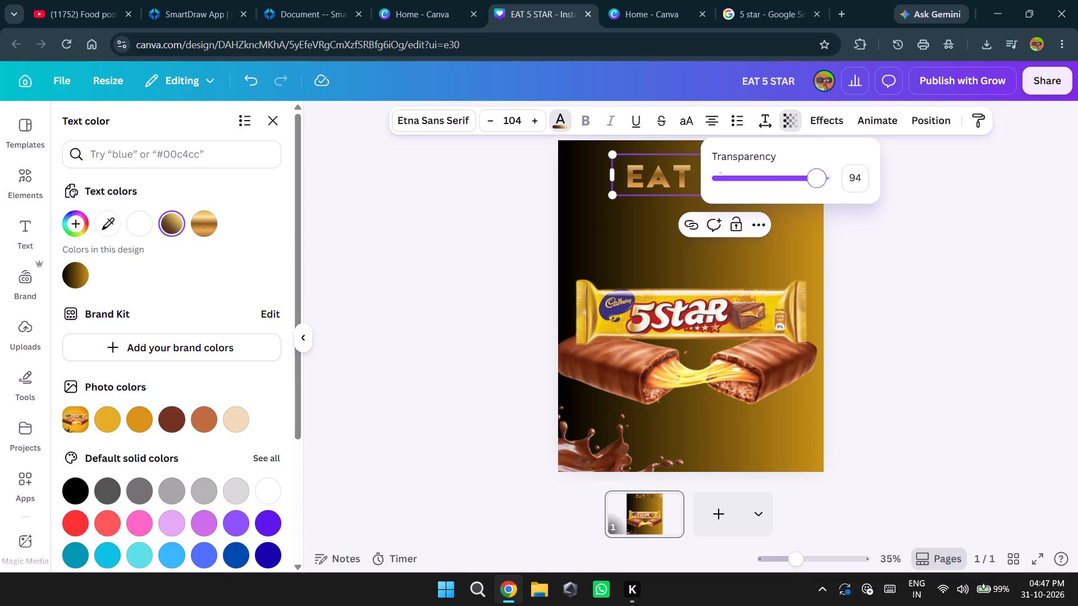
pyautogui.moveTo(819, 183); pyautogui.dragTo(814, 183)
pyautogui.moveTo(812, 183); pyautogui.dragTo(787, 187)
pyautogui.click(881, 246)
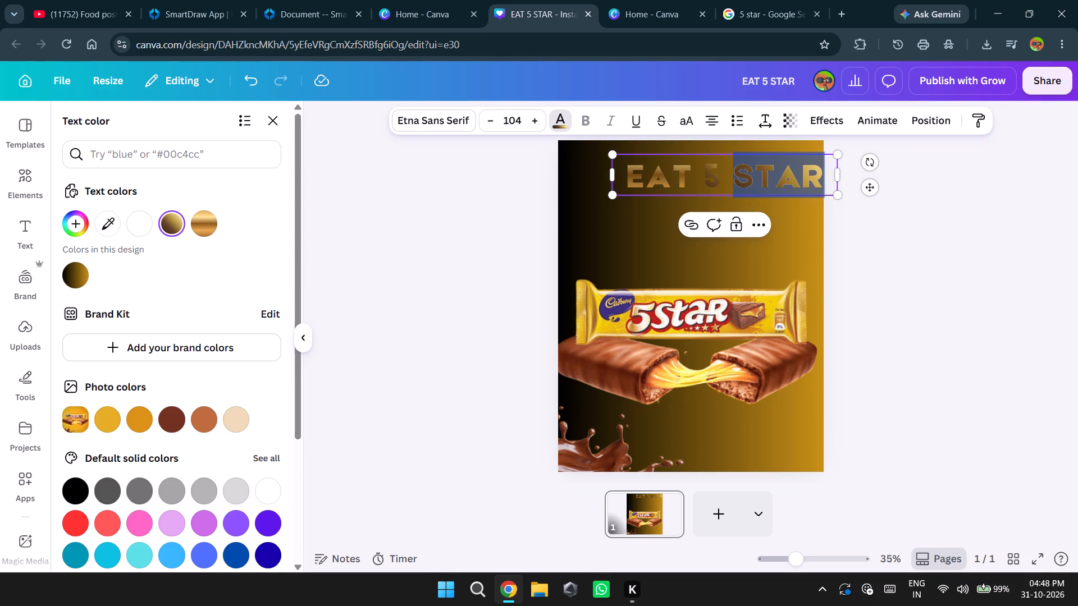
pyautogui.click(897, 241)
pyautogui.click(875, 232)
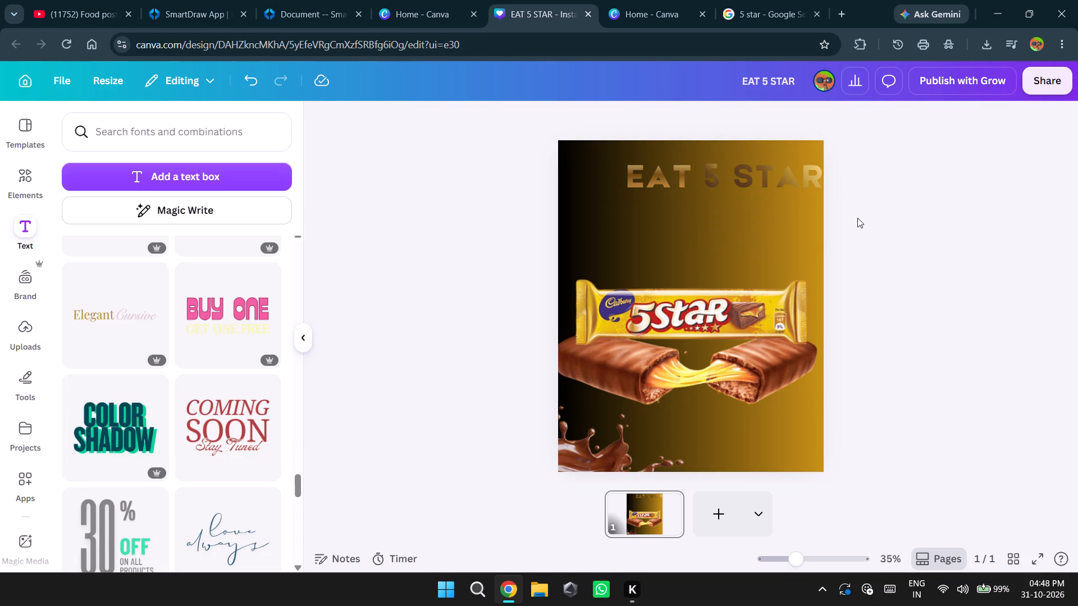
# Raise the "EAT 5 STAR" headline's transparency setting most of the way back toward full opacity.
pyautogui.click(774, 173)
pyautogui.click(790, 119)
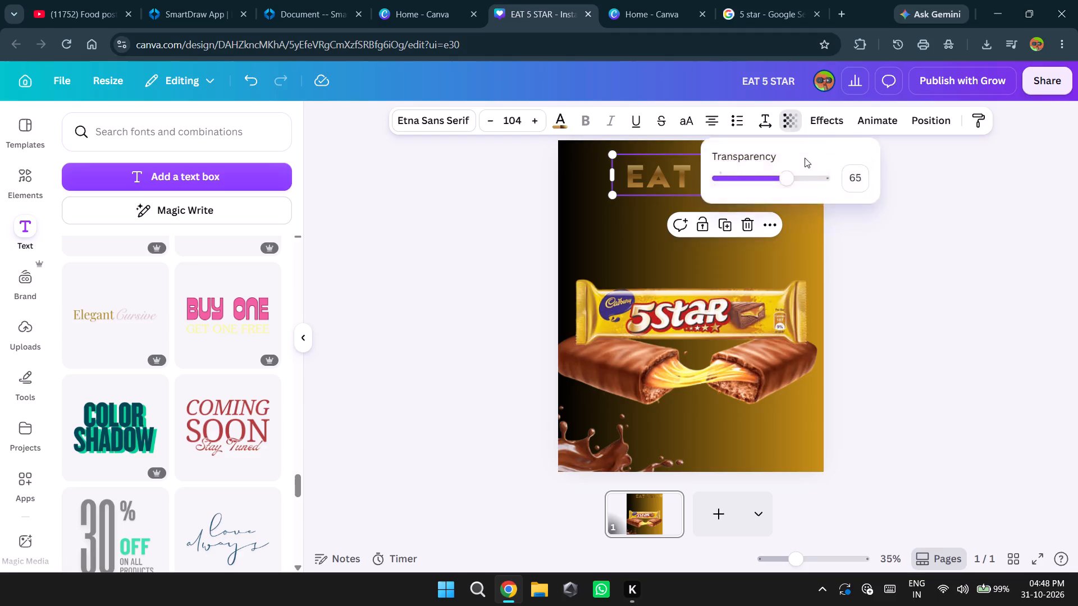
pyautogui.moveTo(788, 180); pyautogui.dragTo(812, 183)
pyautogui.click(871, 256)
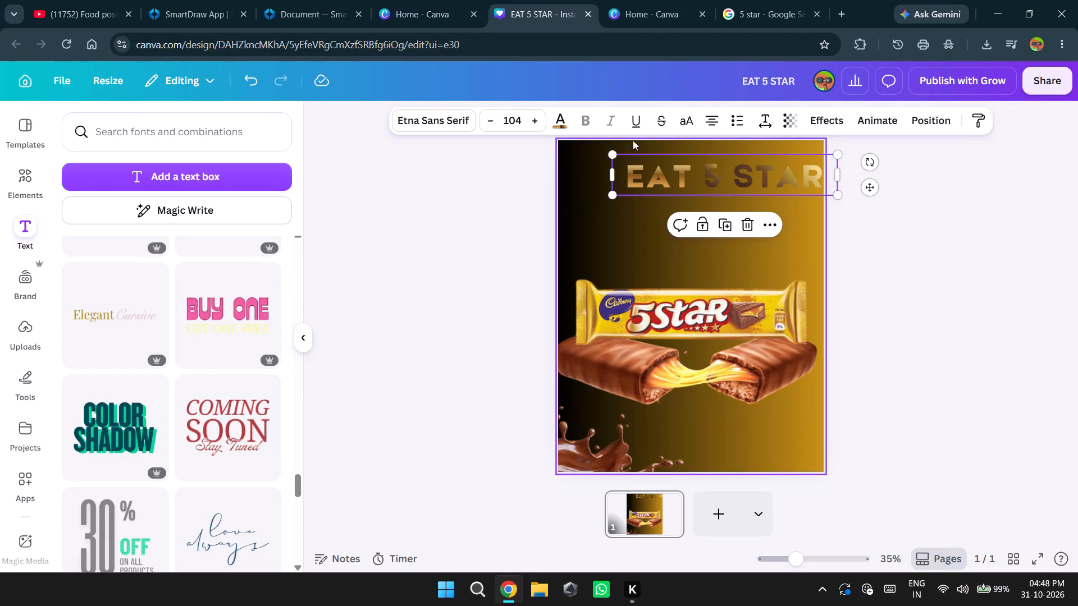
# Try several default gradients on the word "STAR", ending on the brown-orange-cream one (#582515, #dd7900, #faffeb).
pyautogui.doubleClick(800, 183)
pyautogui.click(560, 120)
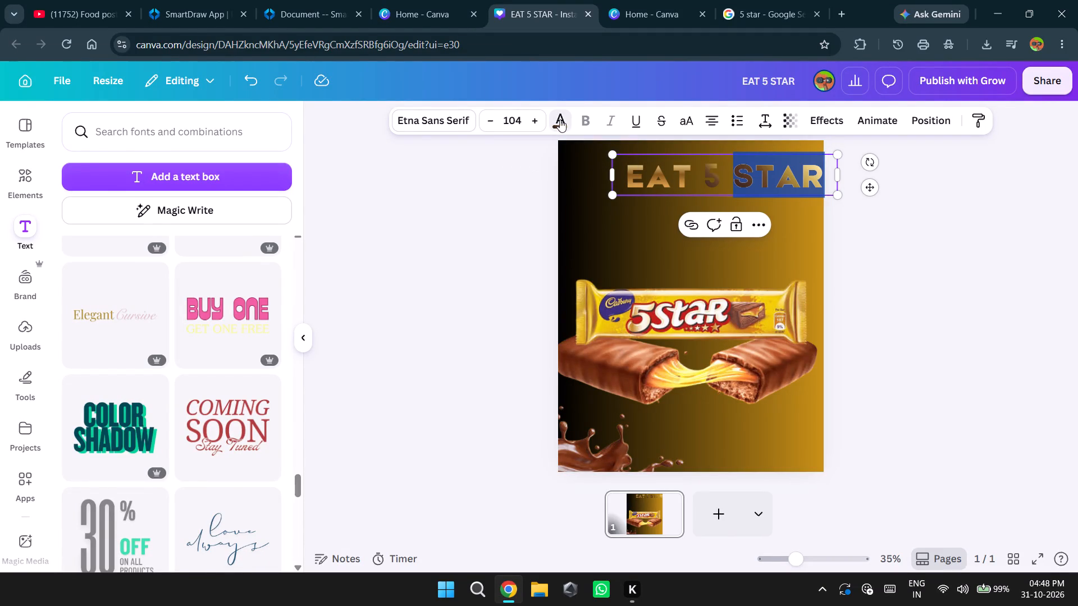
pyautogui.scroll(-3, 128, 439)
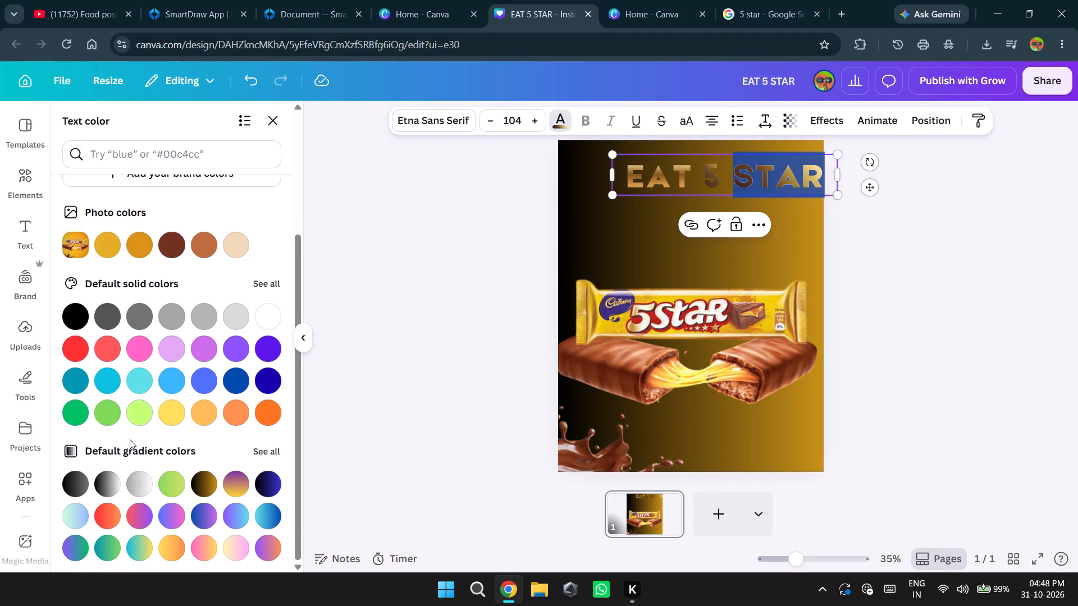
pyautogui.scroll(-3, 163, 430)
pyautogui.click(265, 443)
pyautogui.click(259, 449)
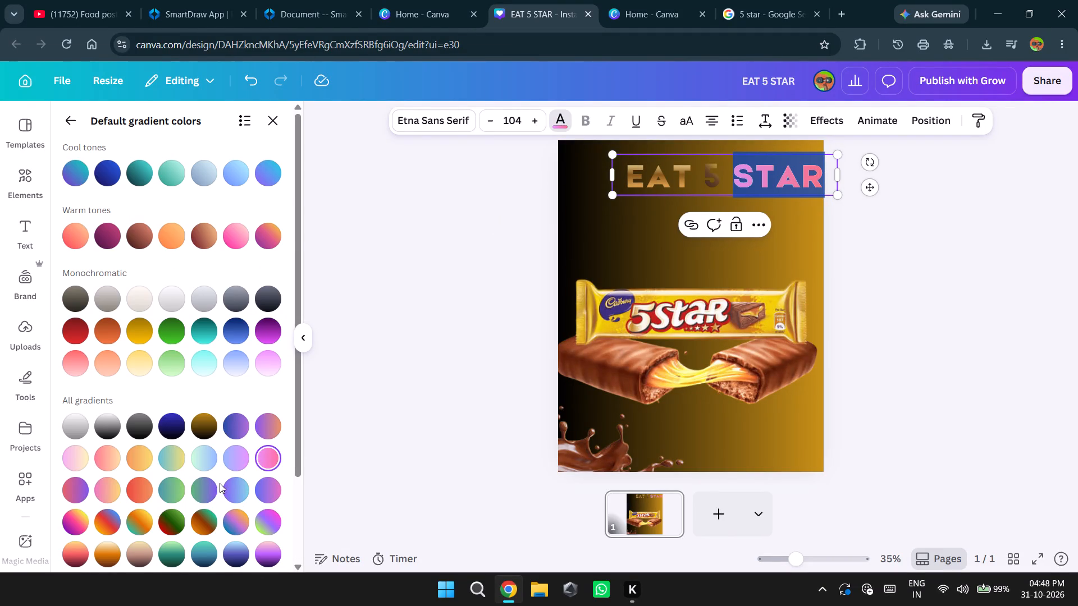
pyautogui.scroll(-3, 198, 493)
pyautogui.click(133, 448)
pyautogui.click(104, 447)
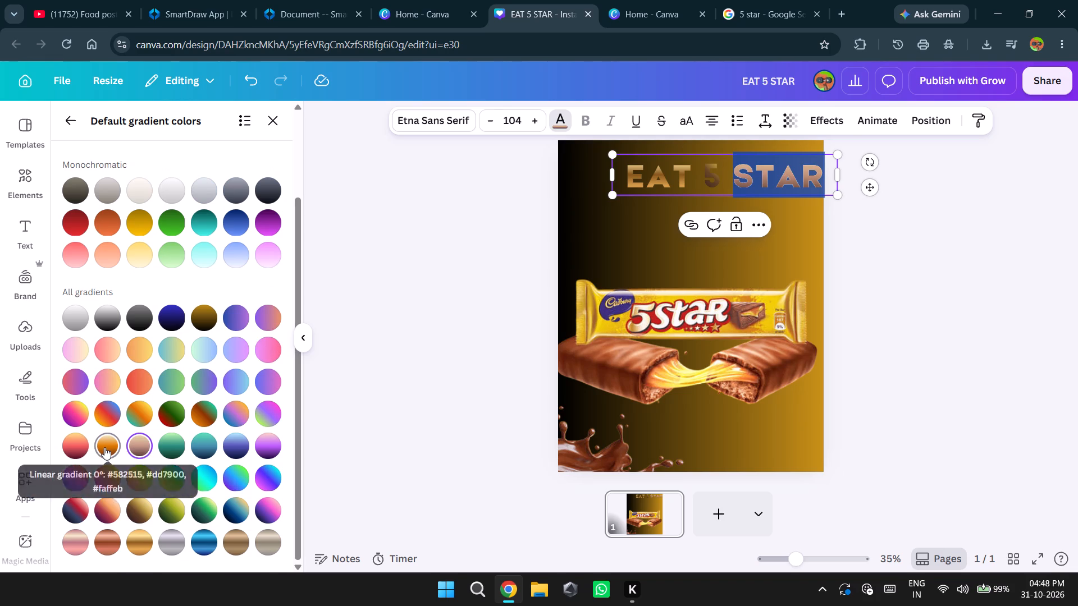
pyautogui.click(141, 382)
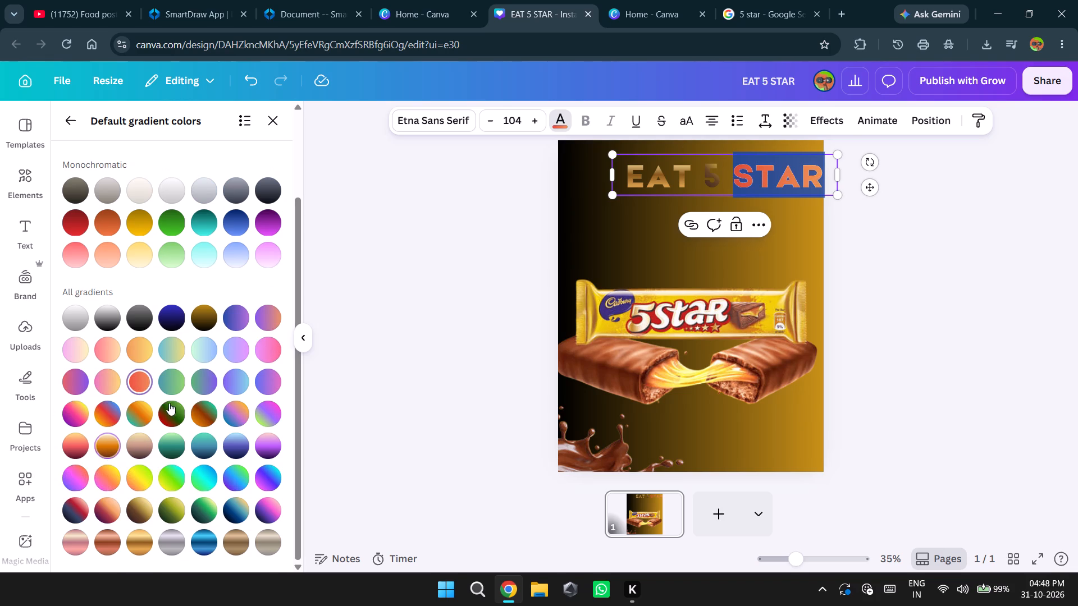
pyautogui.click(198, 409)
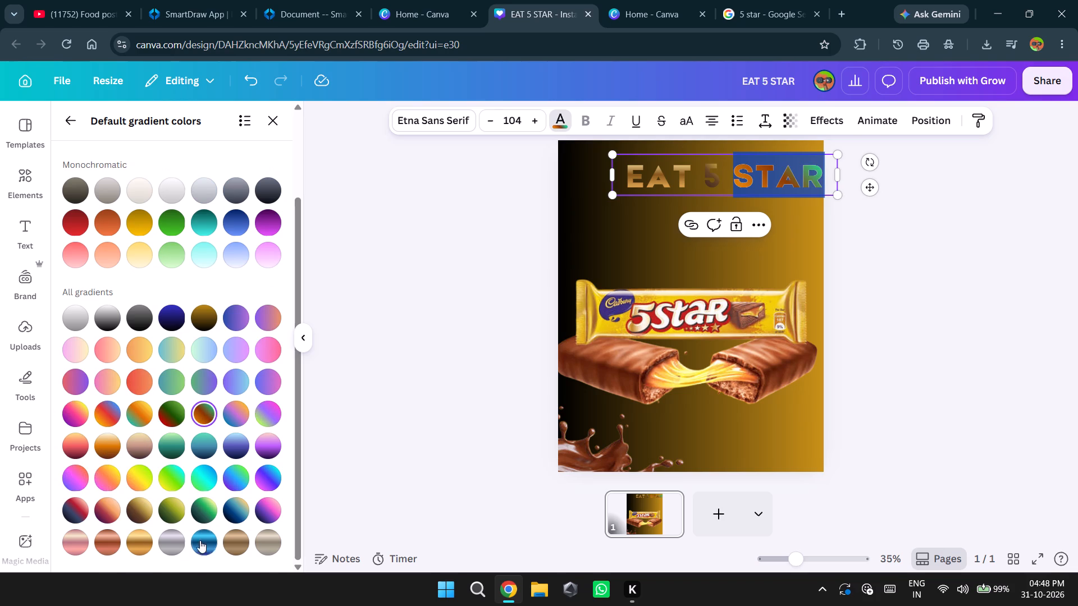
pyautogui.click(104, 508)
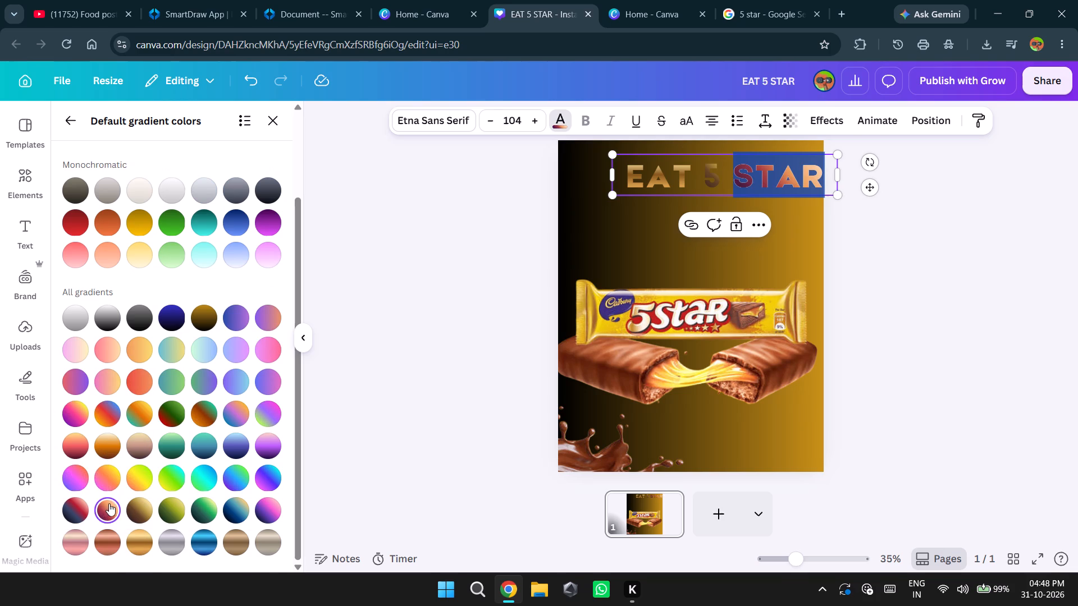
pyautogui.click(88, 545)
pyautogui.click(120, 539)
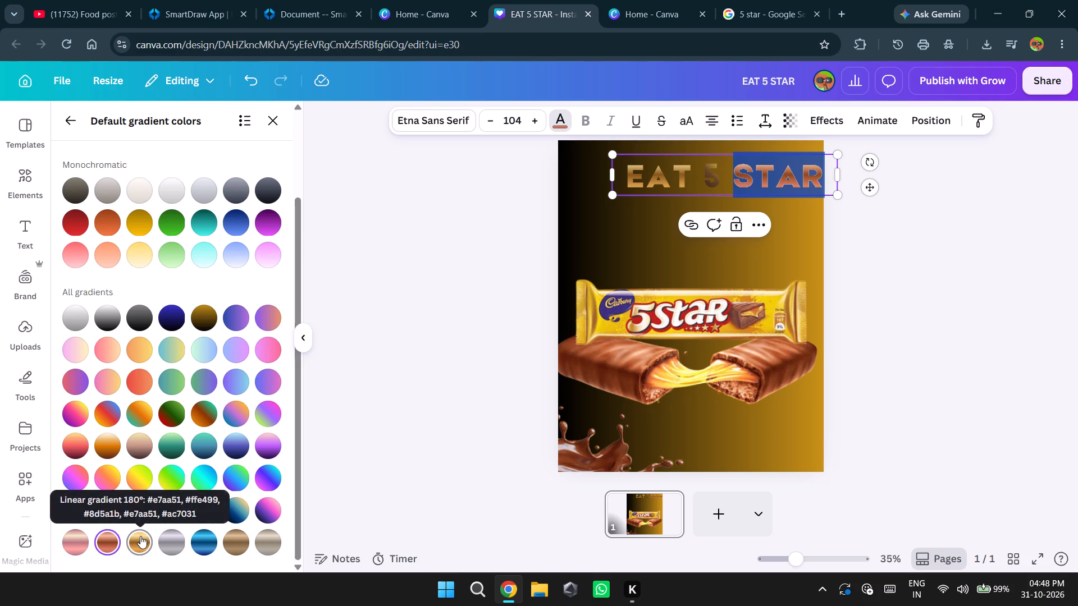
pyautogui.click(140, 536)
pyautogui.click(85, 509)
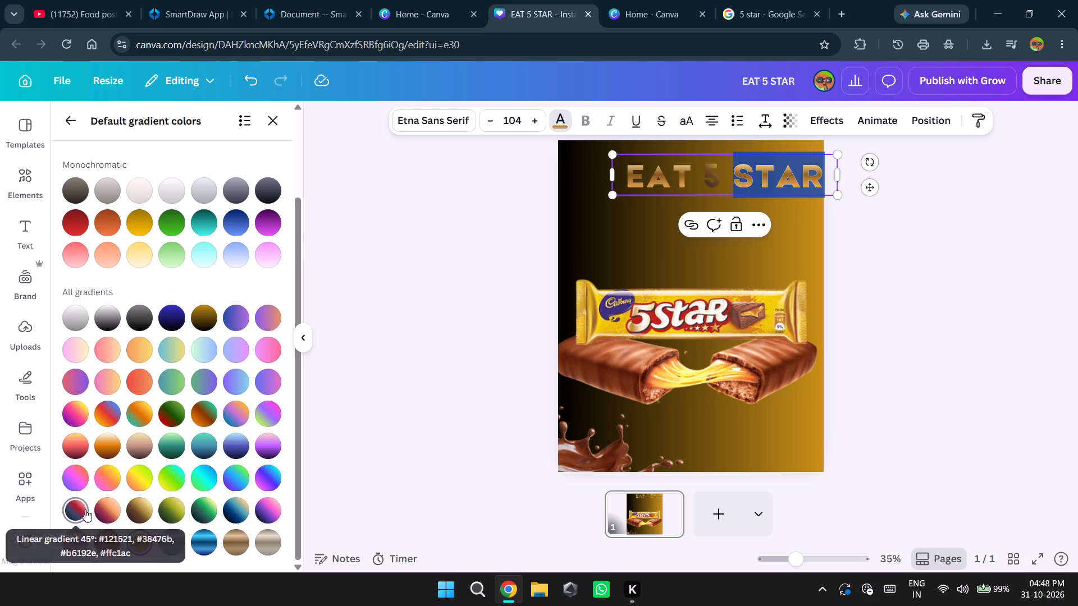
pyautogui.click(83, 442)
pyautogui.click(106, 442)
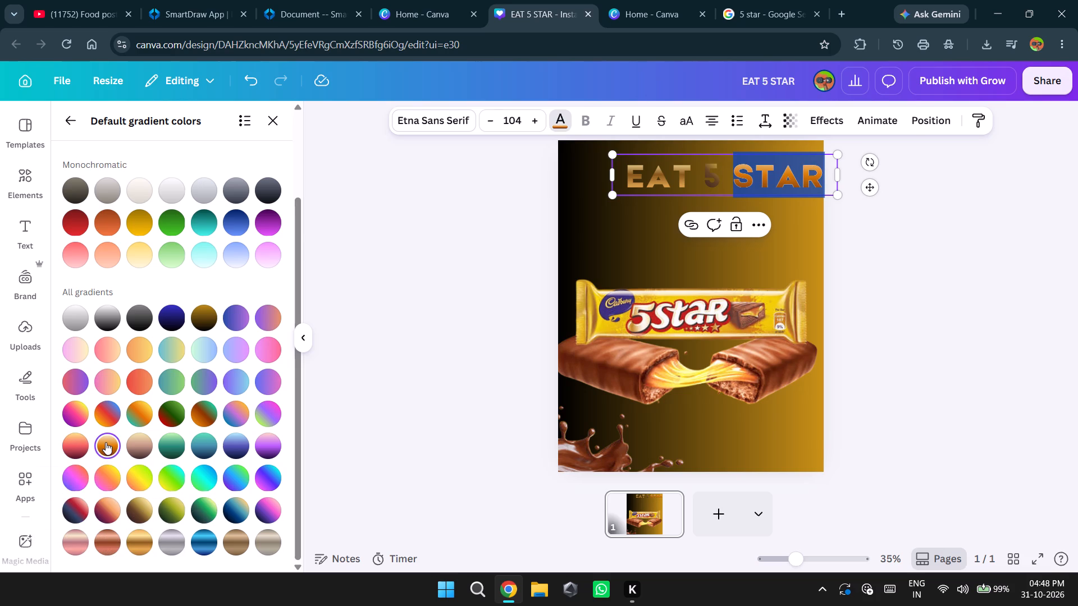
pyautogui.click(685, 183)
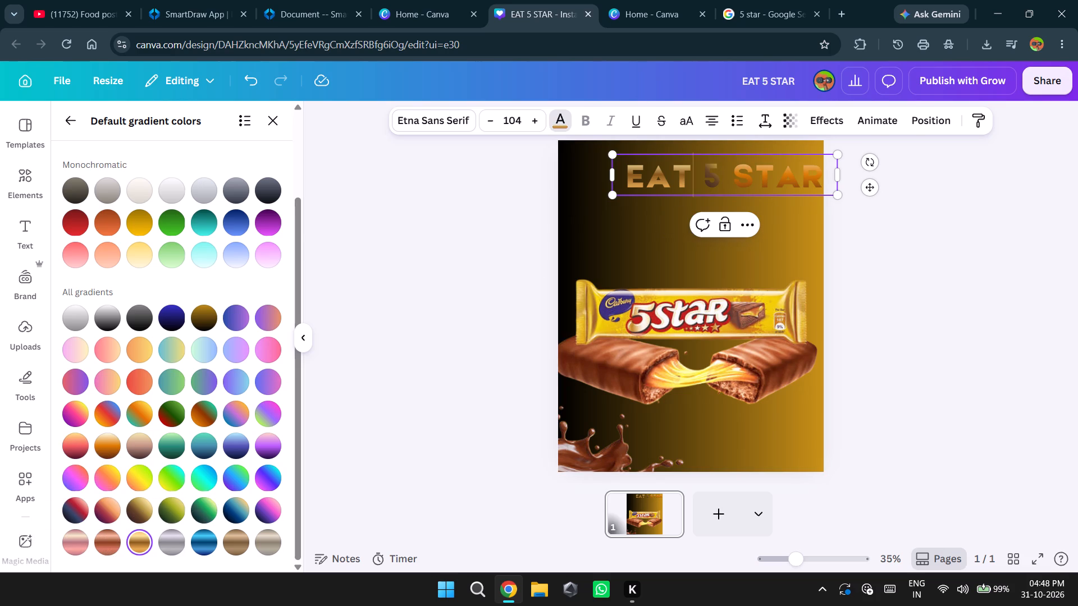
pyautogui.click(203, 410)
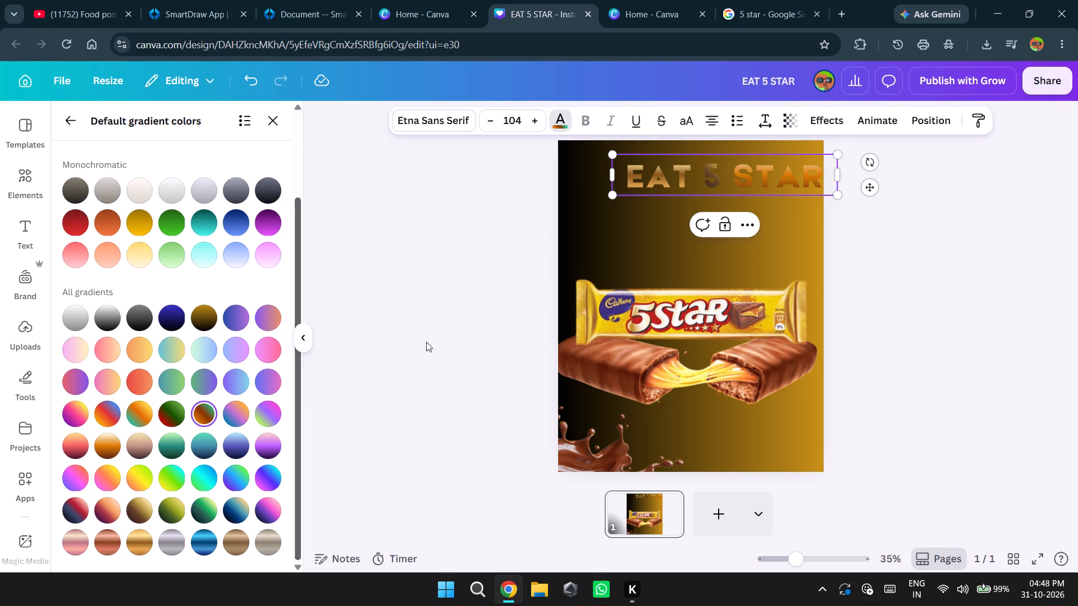
# Recolour the word "STAR" with the vertical gold-to-black gradient from the full set of default gradients and deselect the text.
pyautogui.doubleClick(798, 185)
pyautogui.click(194, 412)
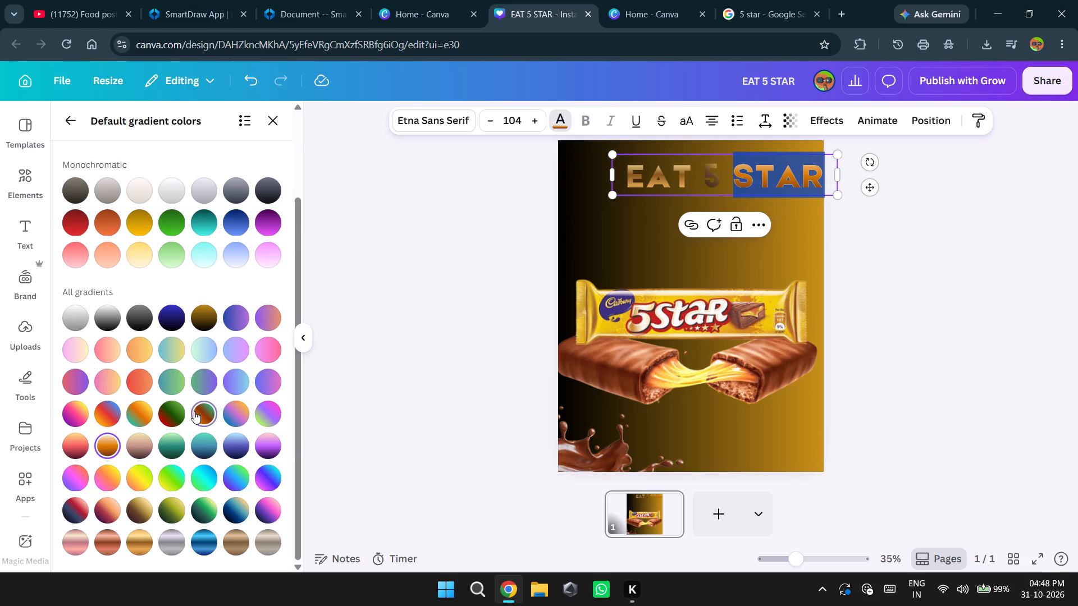
pyautogui.click(209, 324)
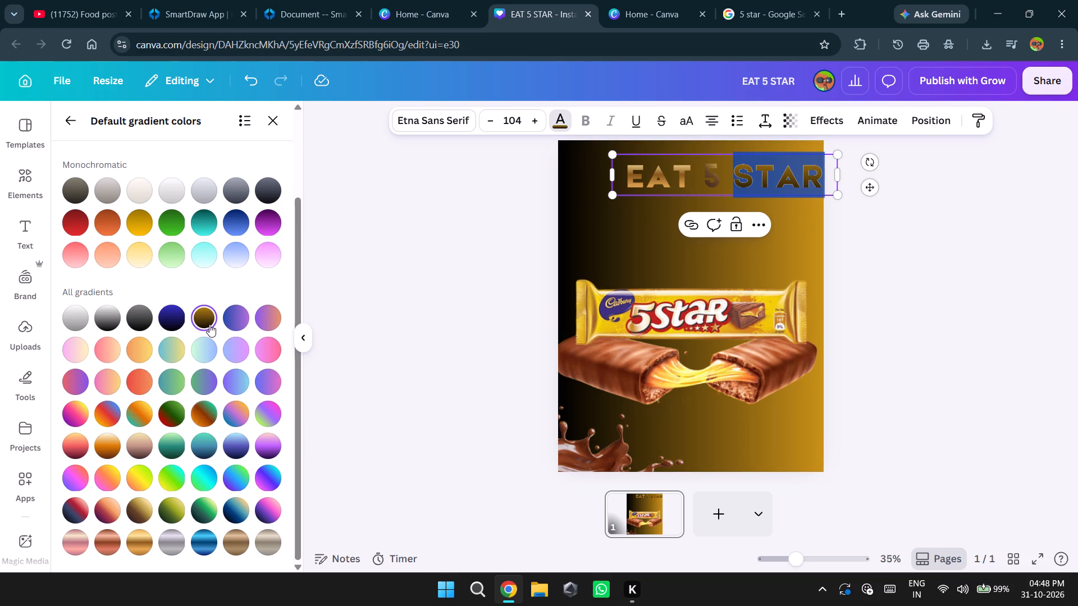
pyautogui.click(336, 304)
pyautogui.click(878, 231)
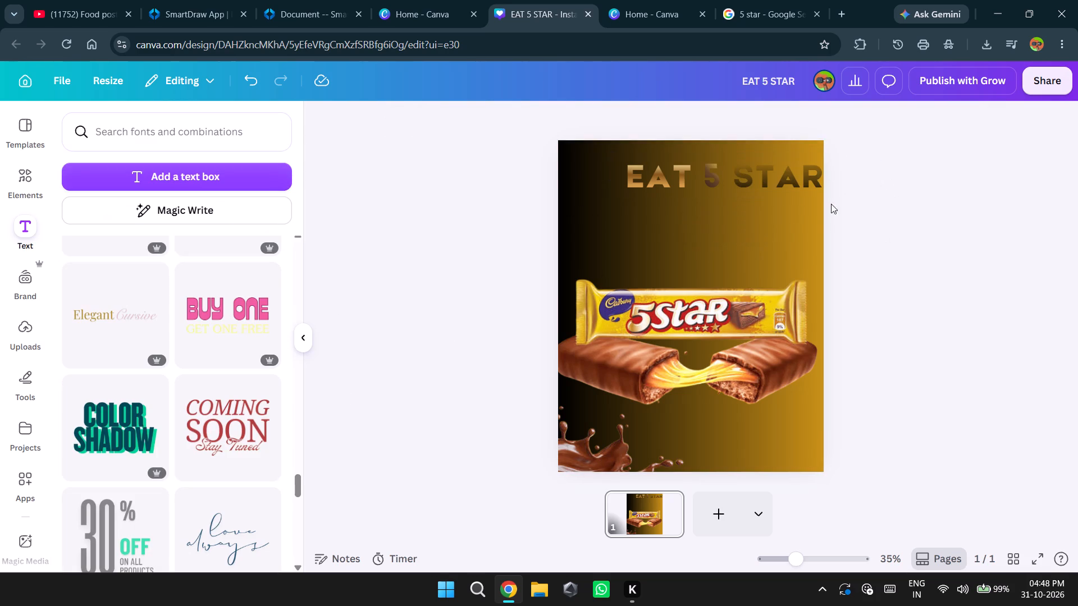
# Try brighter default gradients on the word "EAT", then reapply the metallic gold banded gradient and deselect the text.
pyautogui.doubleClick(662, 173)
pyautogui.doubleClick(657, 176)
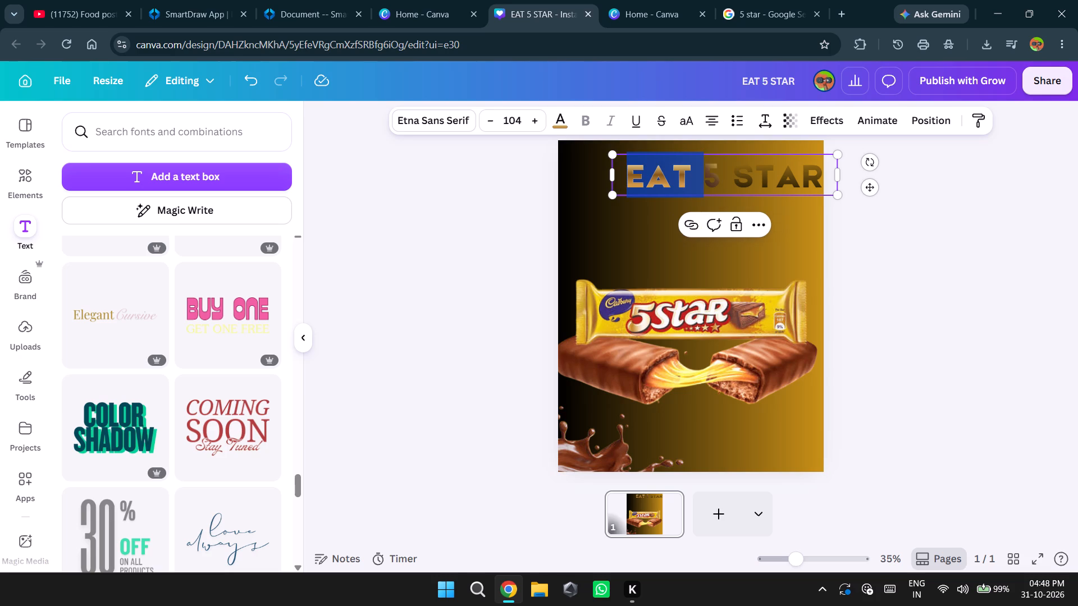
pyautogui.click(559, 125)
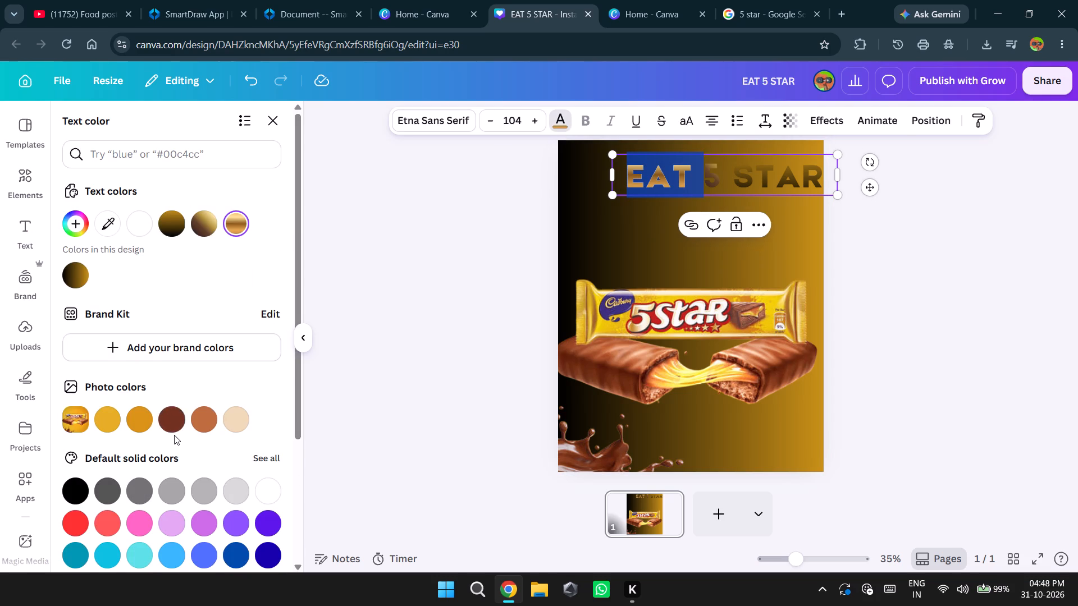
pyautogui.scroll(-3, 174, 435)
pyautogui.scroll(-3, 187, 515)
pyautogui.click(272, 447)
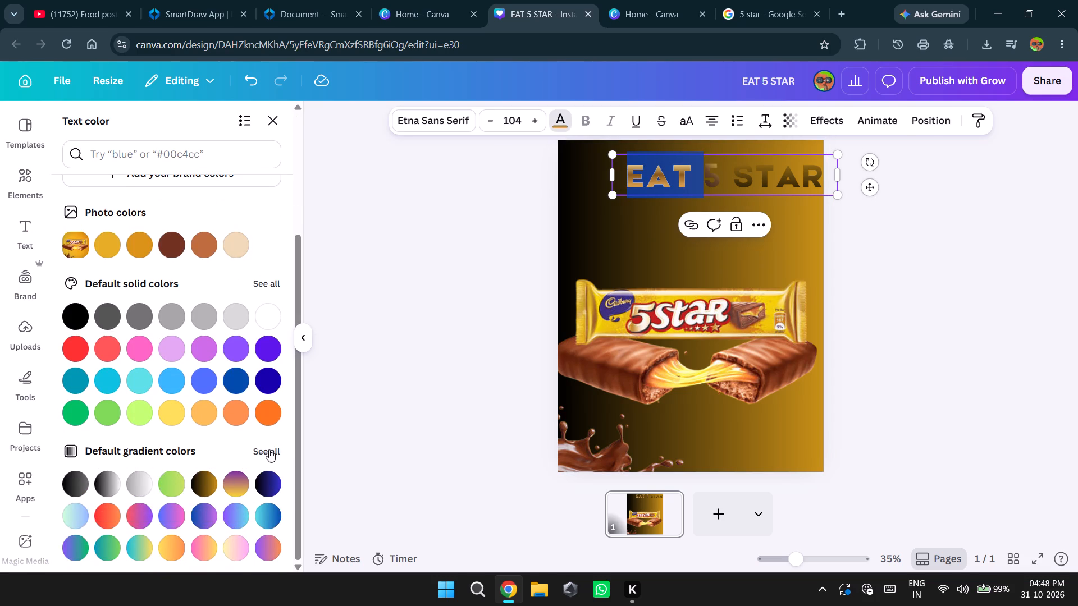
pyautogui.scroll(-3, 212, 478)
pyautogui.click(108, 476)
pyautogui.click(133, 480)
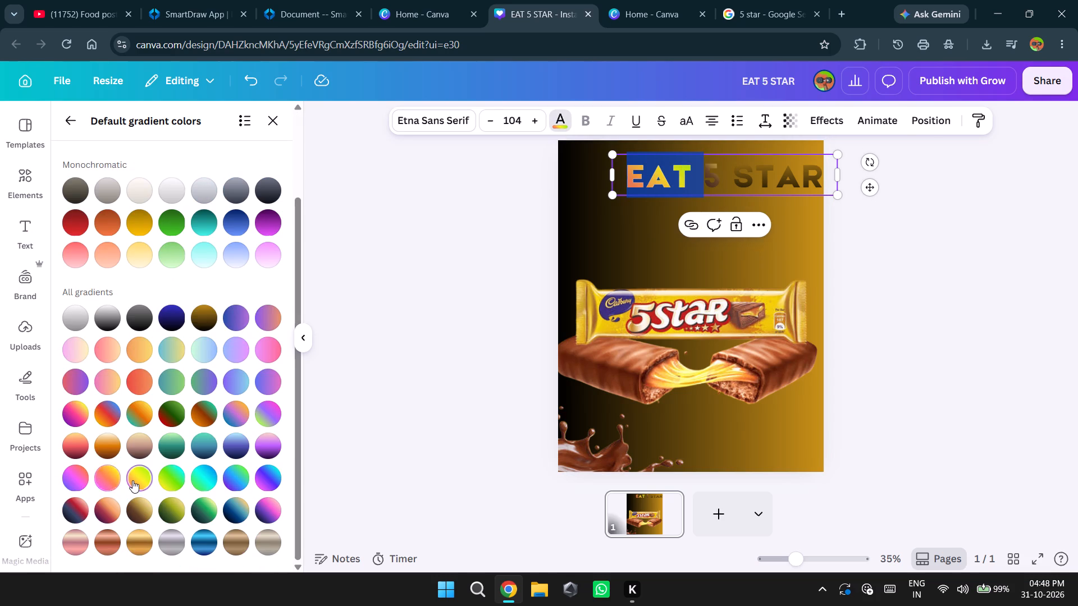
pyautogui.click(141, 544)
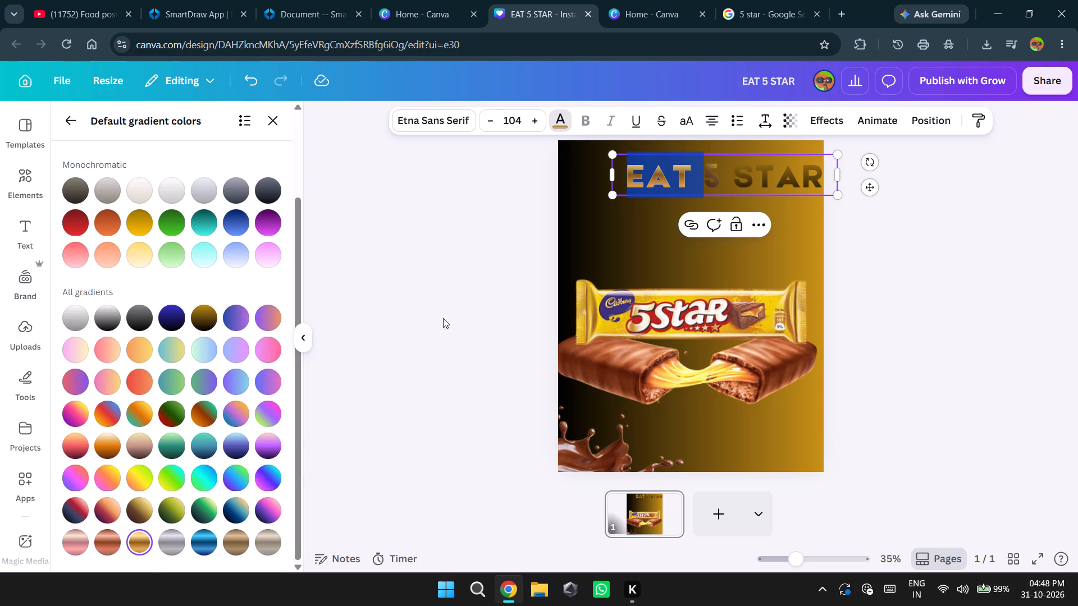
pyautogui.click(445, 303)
# Recolour the "5" in the headline with the vertical cream-orange-brown gradient from the full default gradient set and deselect the text.
pyautogui.click(716, 176)
pyautogui.doubleClick(716, 176)
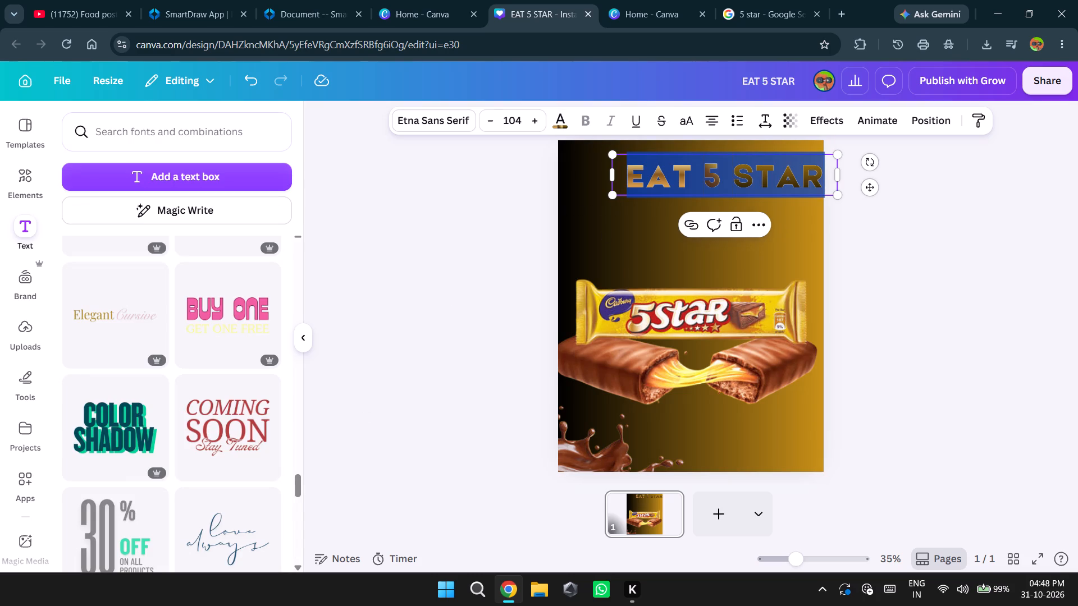
pyautogui.click(712, 176)
pyautogui.doubleClick(712, 176)
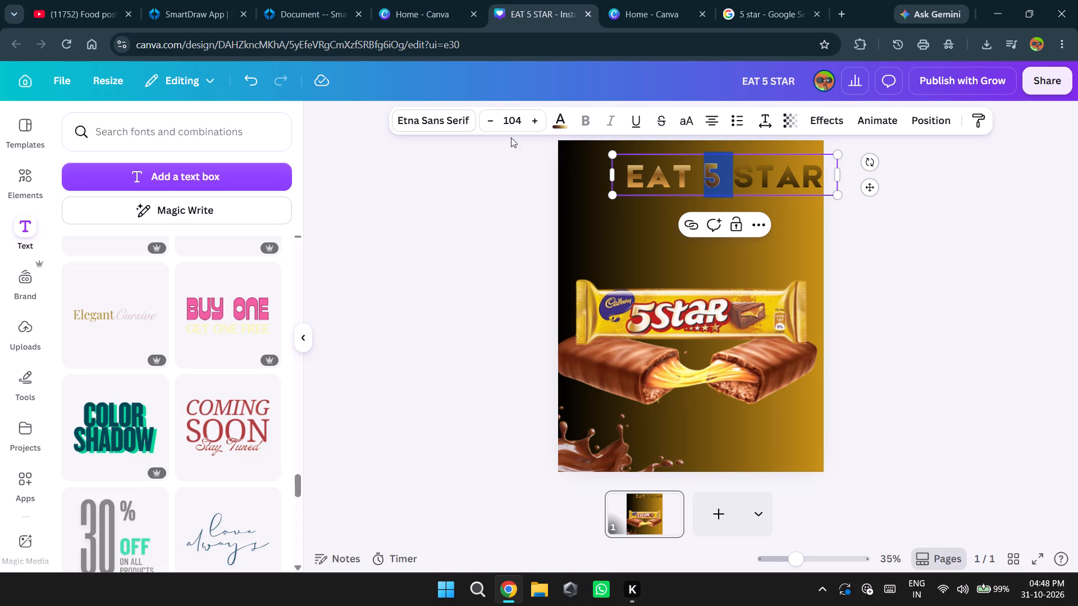
pyautogui.click(561, 123)
pyautogui.scroll(-2, 198, 419)
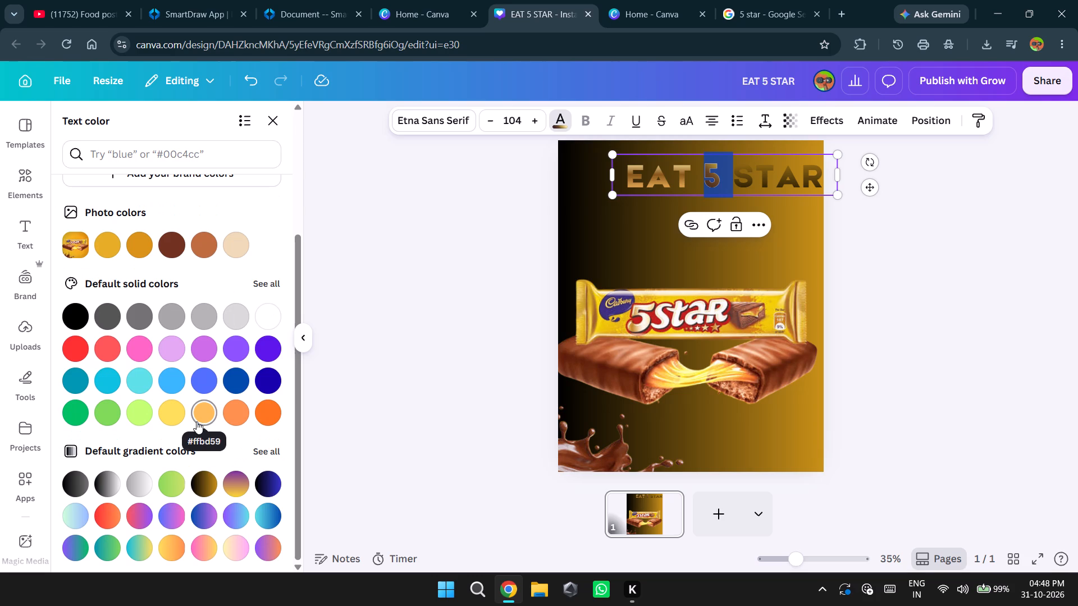
pyautogui.scroll(-2, 208, 479)
pyautogui.click(268, 452)
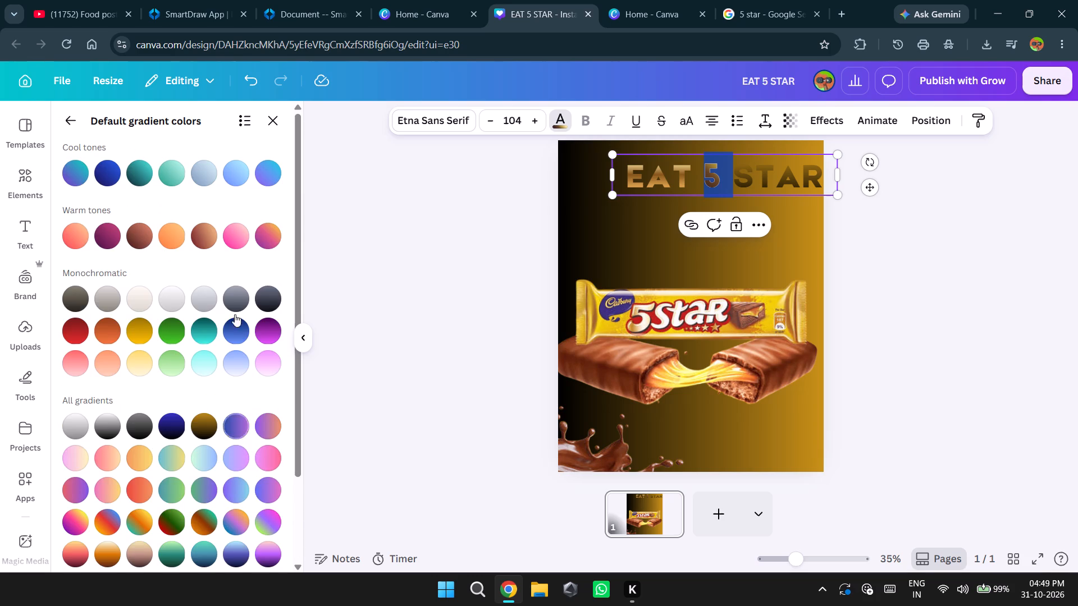
pyautogui.scroll(-3, 194, 432)
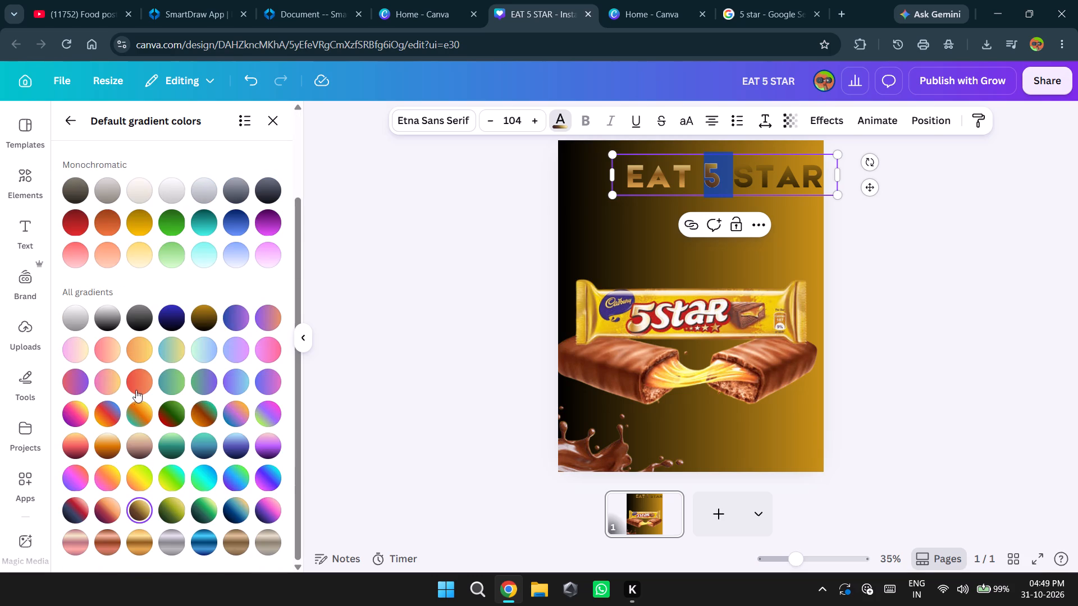
pyautogui.click(136, 388)
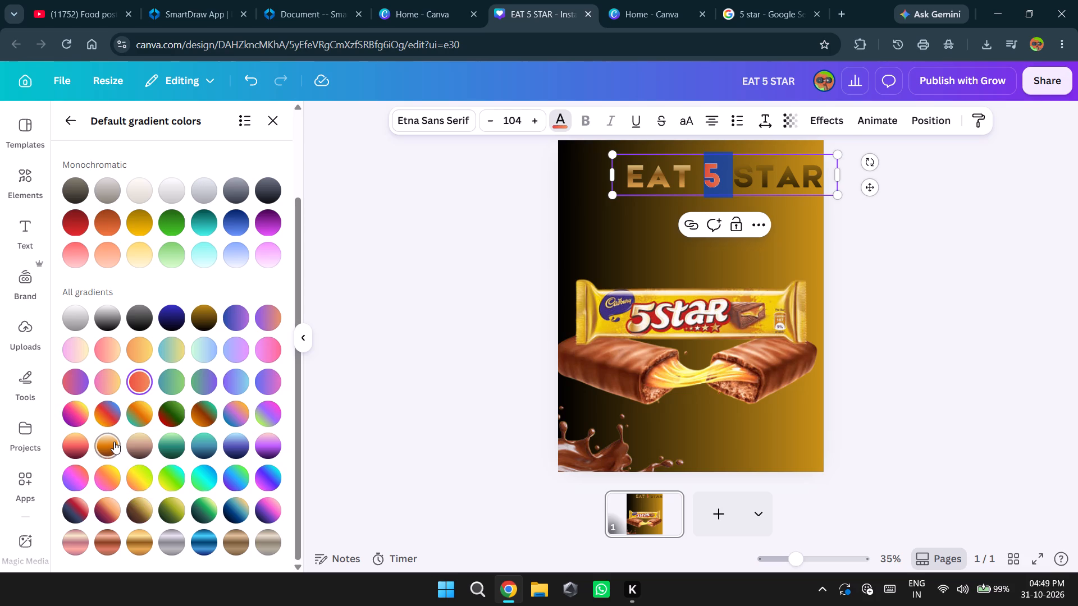
pyautogui.click(112, 445)
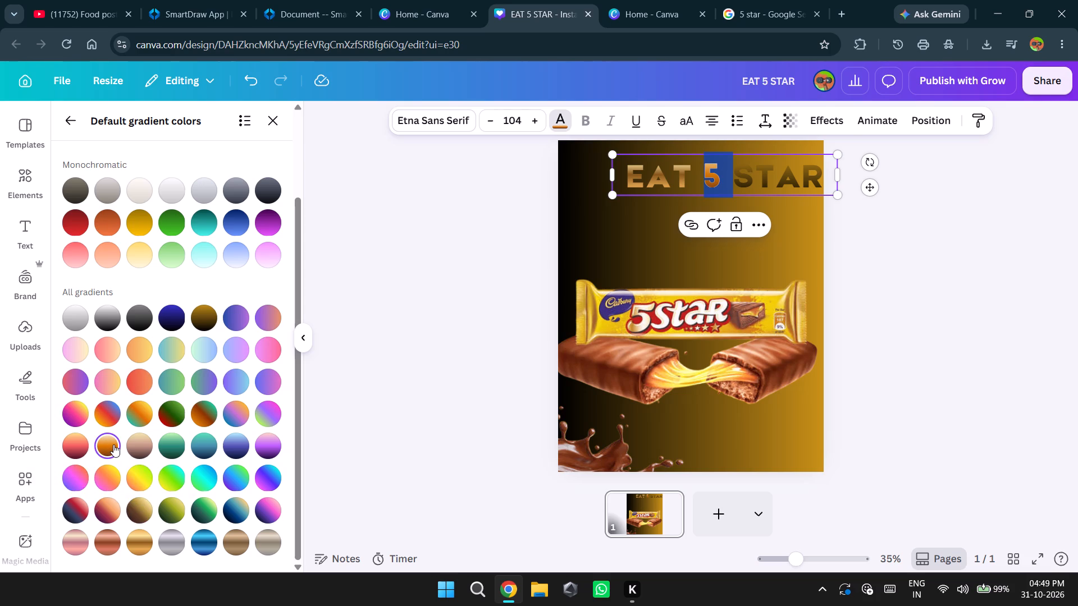
pyautogui.click(447, 311)
pyautogui.click(898, 258)
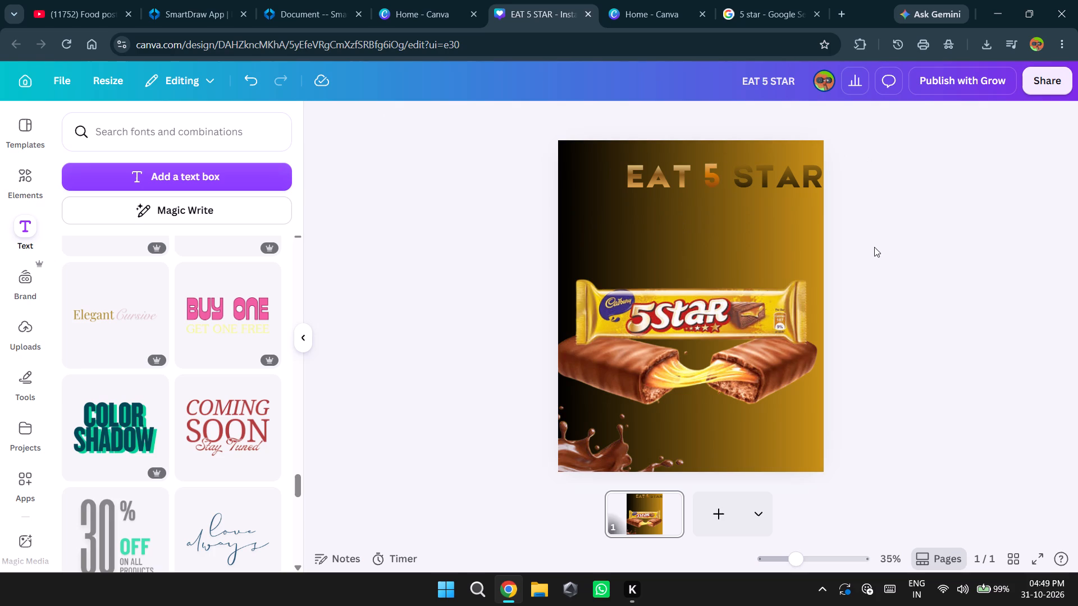
# Raise the "EAT 5 STAR" headline's transparency setting further toward full opacity and deselect it.
pyautogui.click(767, 173)
pyautogui.click(776, 120)
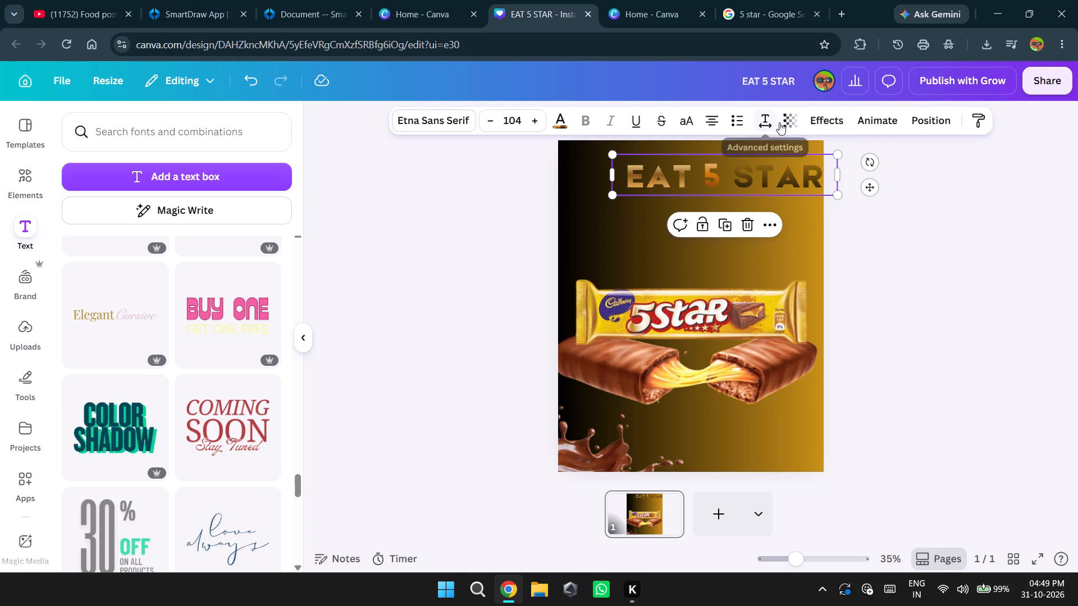
pyautogui.click(792, 122)
pyautogui.moveTo(811, 191); pyautogui.dragTo(863, 191)
pyautogui.click(867, 229)
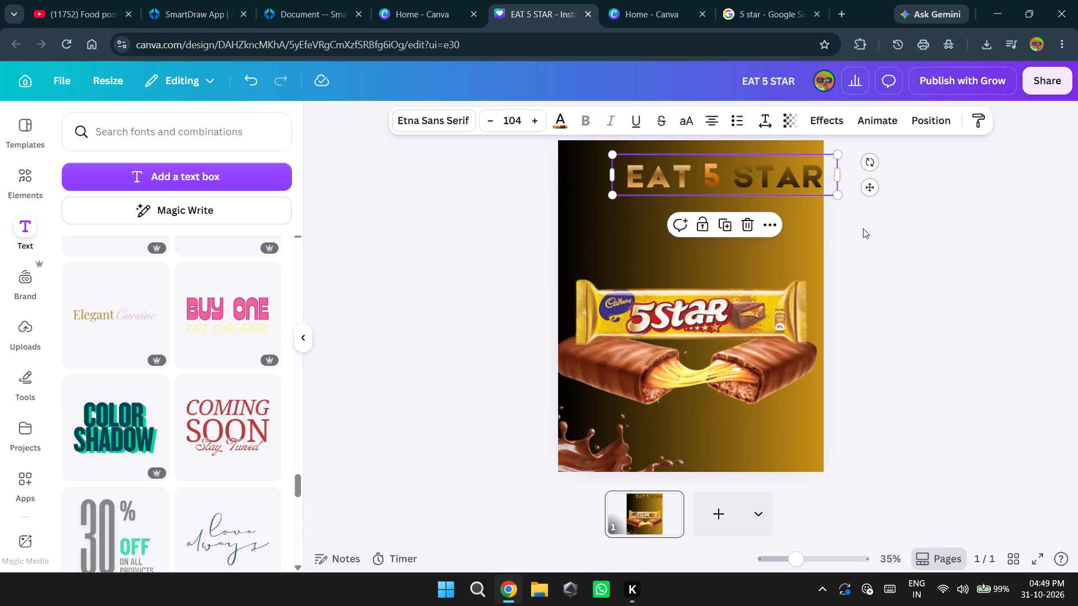
pyautogui.click(862, 258)
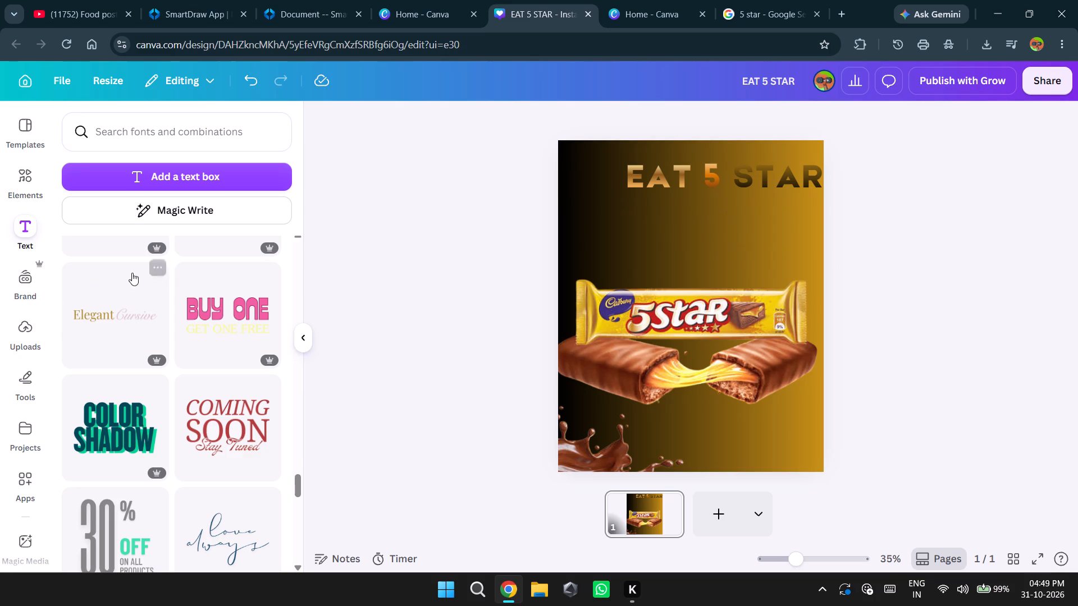
# Add a new text box over the product image reading "DO NOTHING".
pyautogui.click(113, 177)
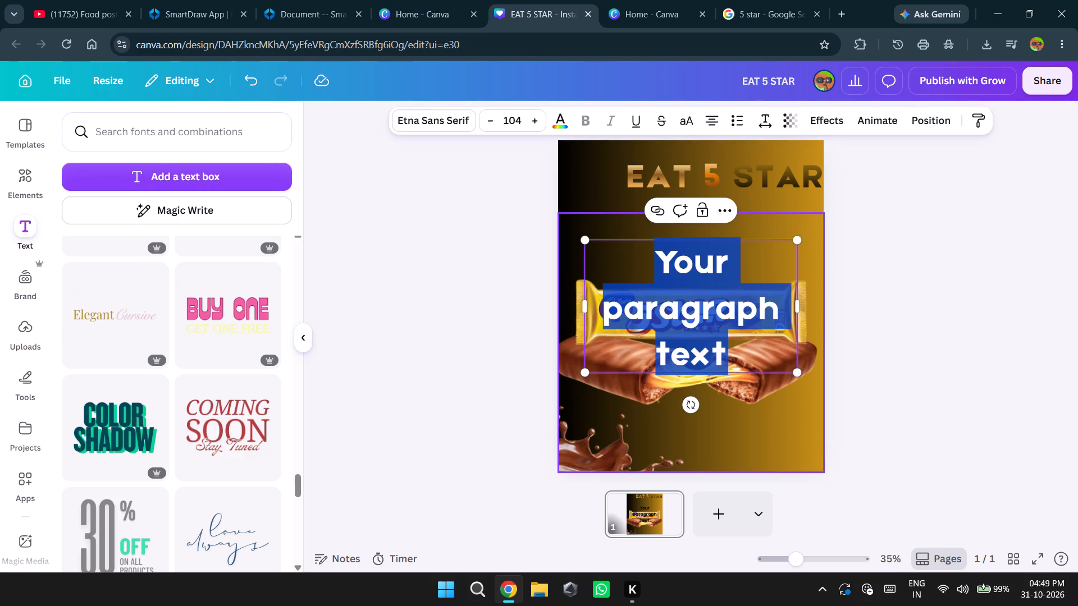
pyautogui.press('BackSpace')
pyautogui.write('DO N')
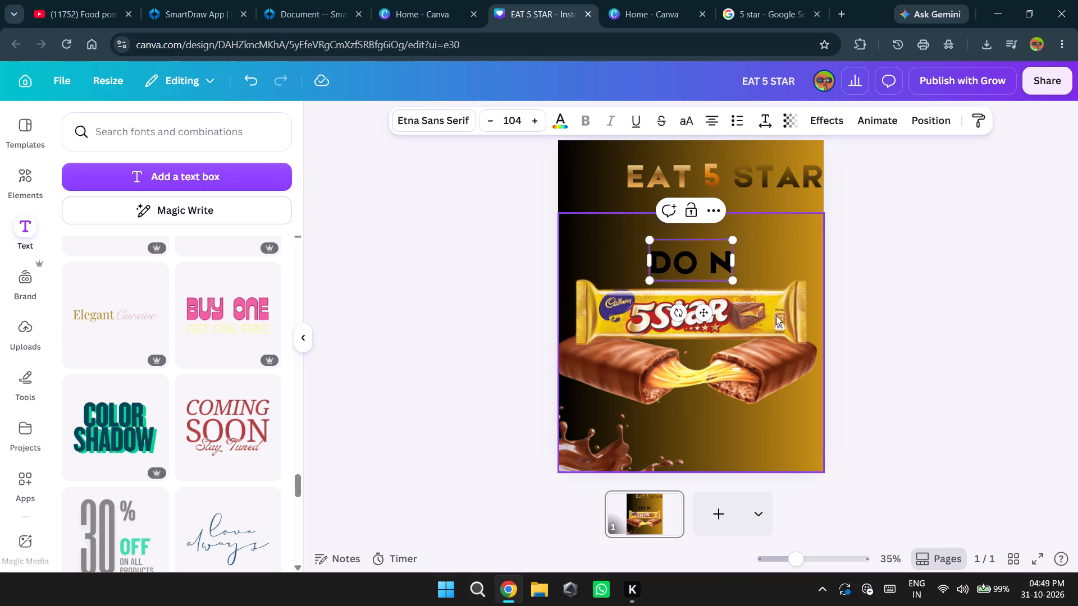
pyautogui.write('OTHI')
pyautogui.write('NG')
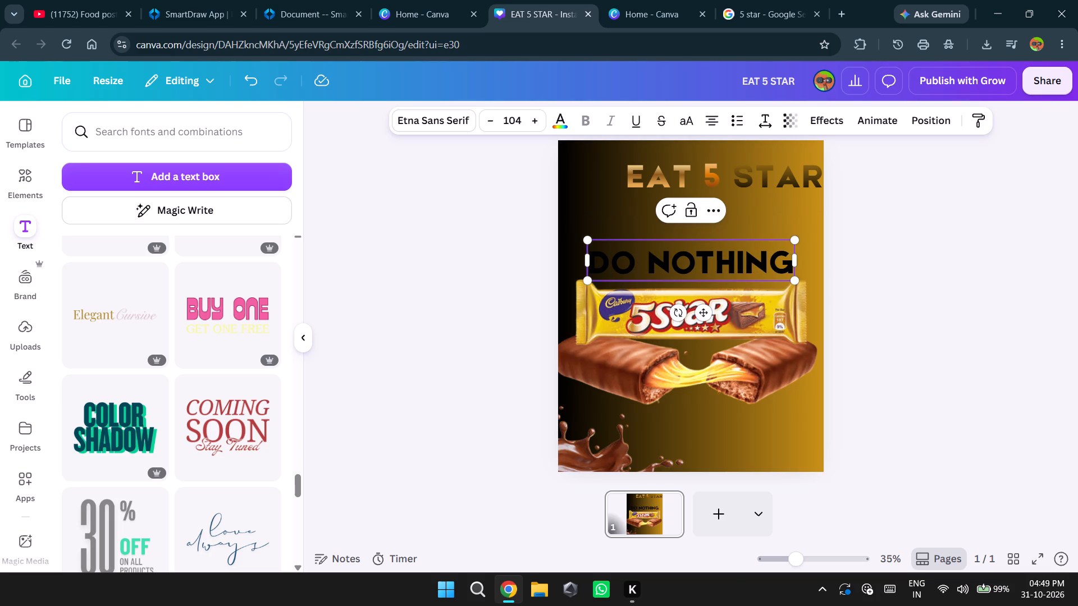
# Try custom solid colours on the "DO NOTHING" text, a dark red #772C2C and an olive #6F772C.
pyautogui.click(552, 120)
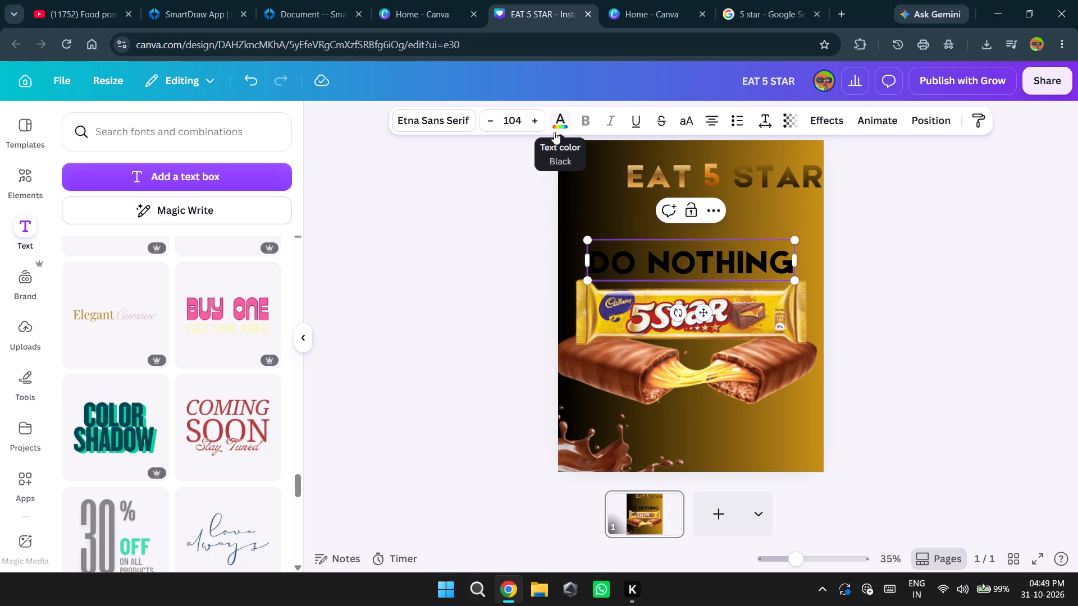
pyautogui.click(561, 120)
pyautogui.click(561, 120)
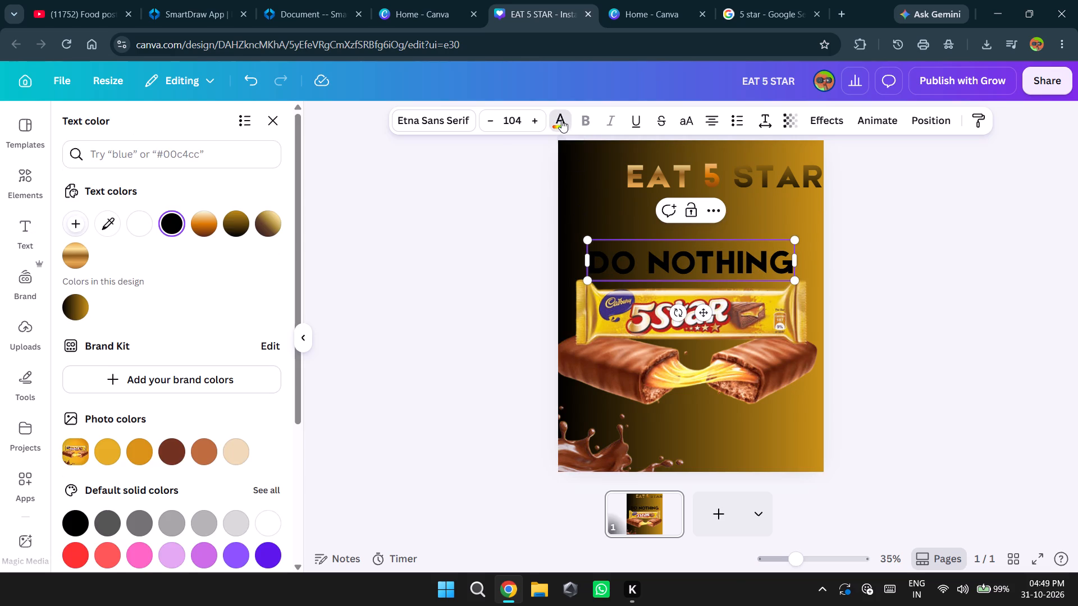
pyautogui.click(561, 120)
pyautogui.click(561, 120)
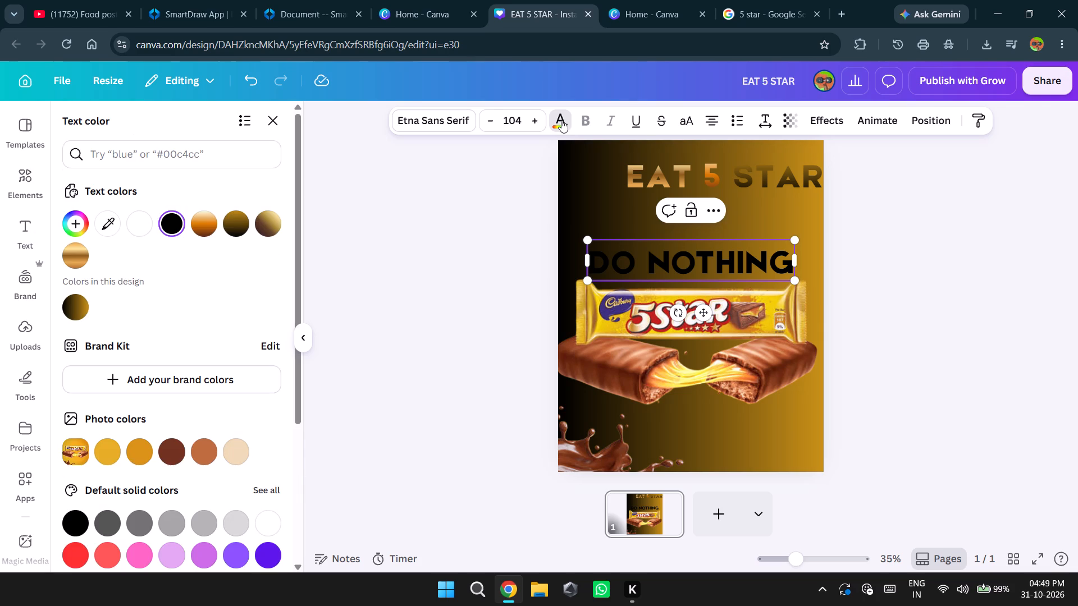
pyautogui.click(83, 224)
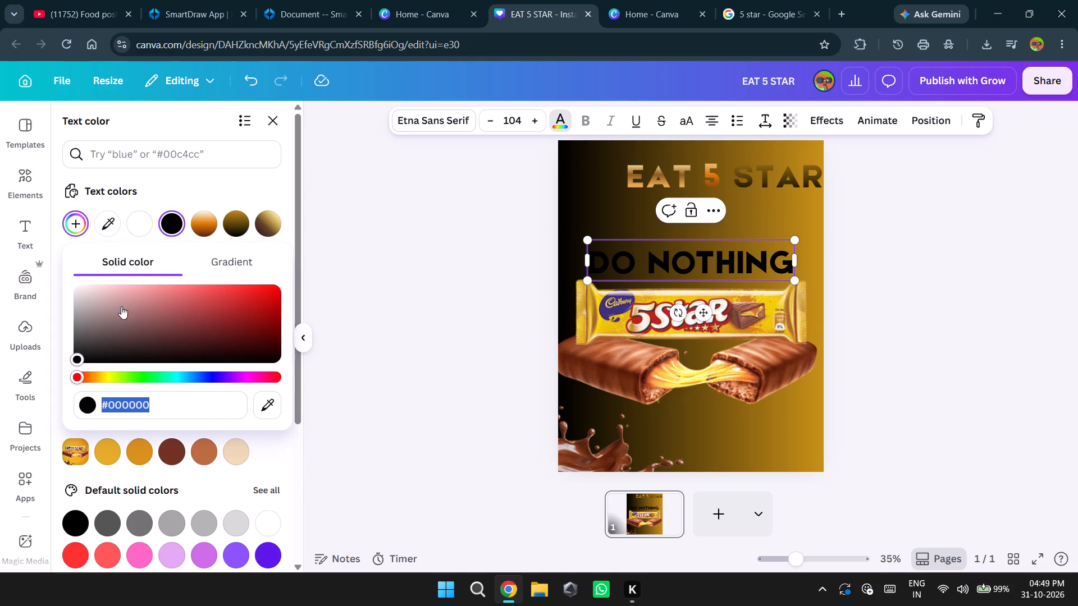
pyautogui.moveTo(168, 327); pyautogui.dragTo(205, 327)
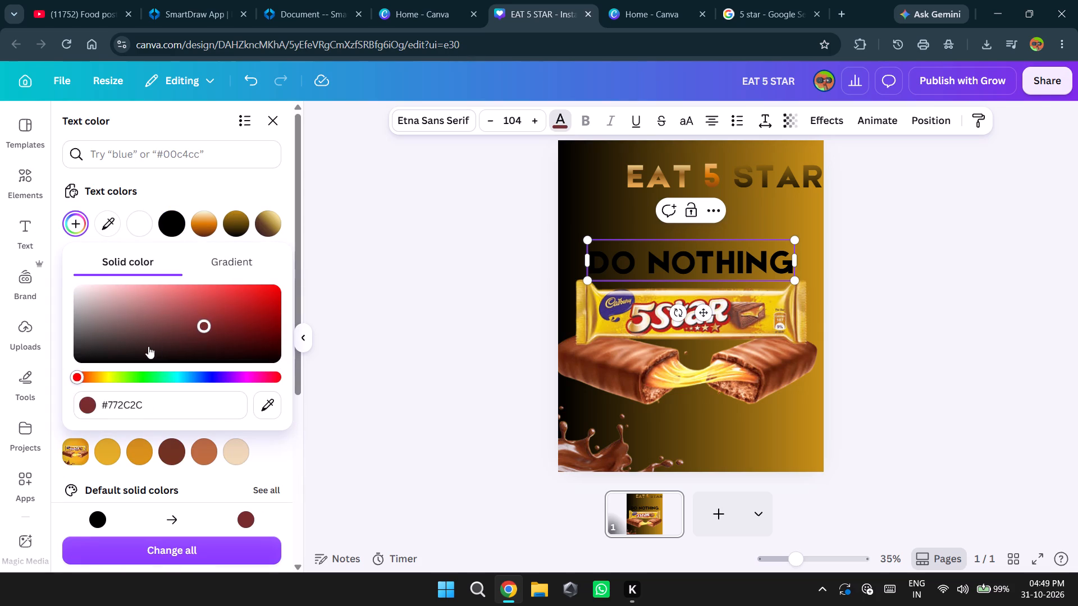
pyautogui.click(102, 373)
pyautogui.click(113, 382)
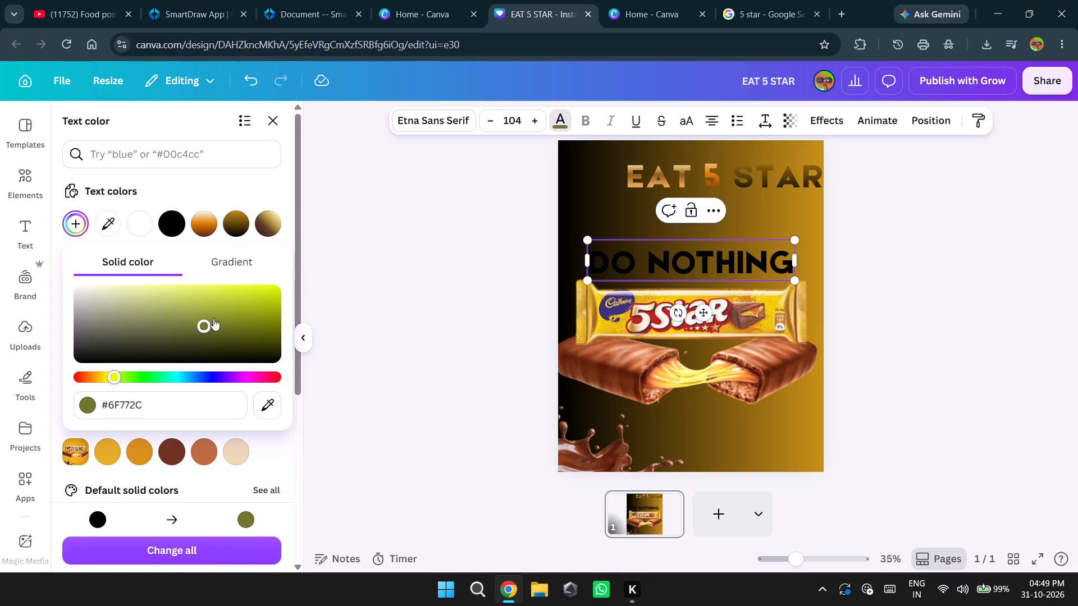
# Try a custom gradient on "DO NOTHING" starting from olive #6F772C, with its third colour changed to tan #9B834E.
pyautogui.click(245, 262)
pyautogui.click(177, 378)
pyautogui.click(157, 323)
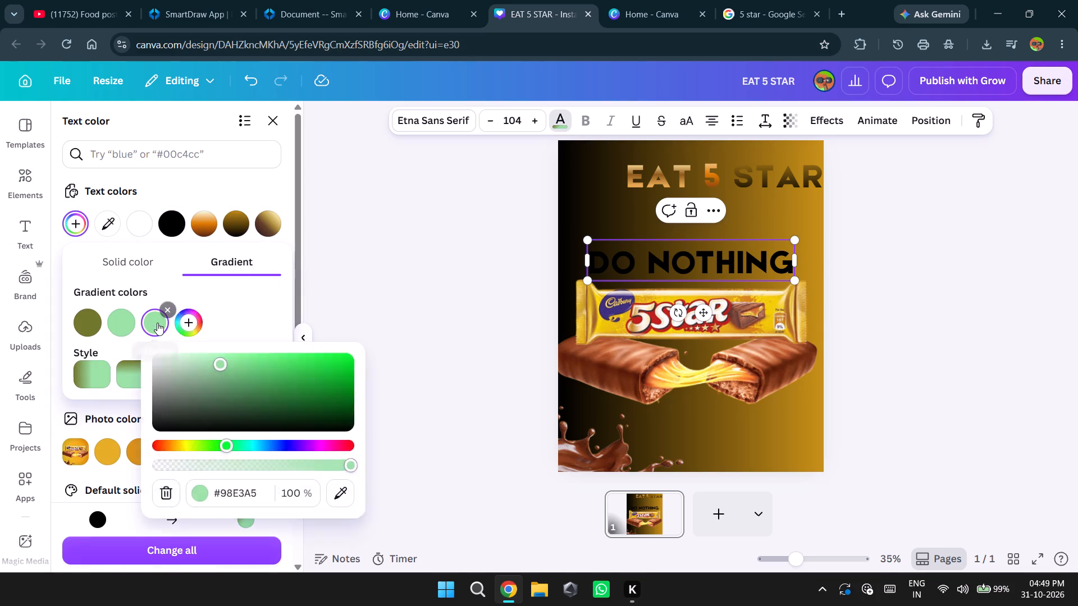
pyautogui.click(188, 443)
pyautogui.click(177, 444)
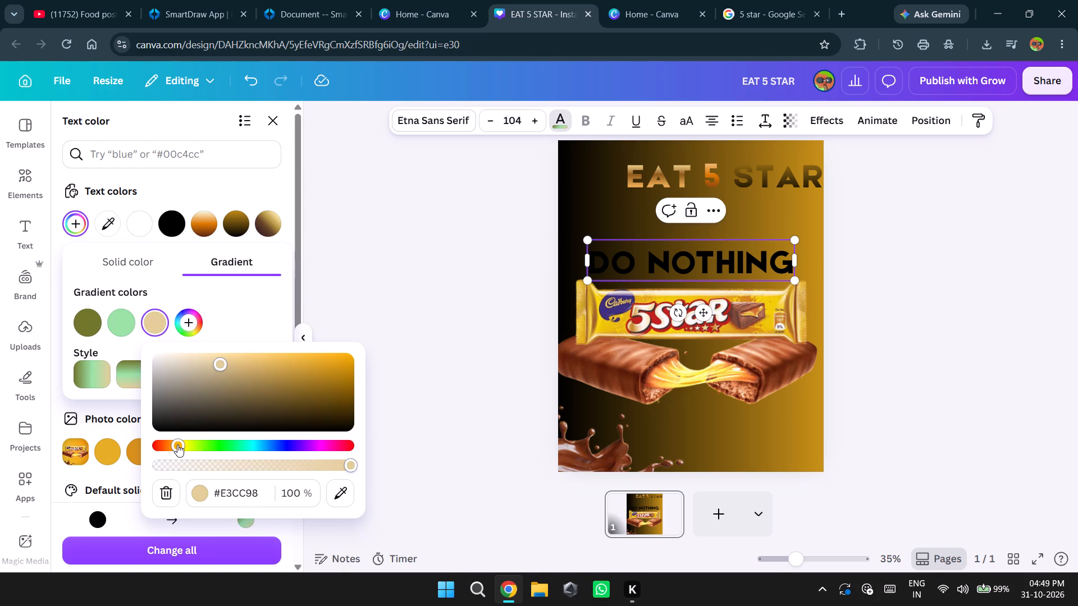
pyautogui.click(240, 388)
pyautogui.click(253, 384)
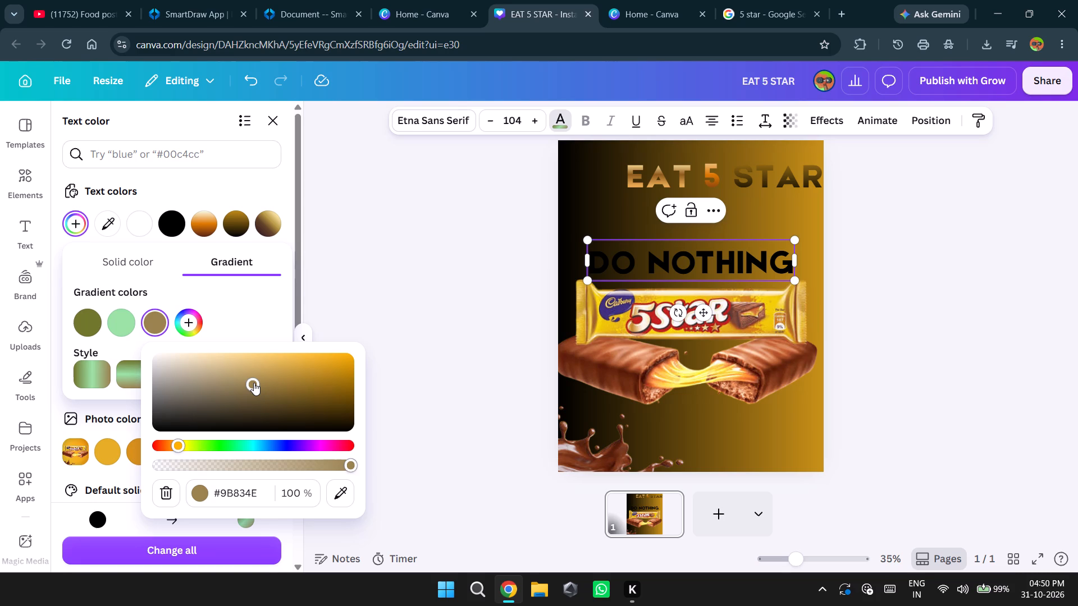
# Recolour the word "STAR" with the 45° brown-to-cream gradient (#3b2222, #654328, #b59840, #ffeaaa) from the text colours and deselect it.
pyautogui.click(790, 184)
pyautogui.doubleClick(771, 181)
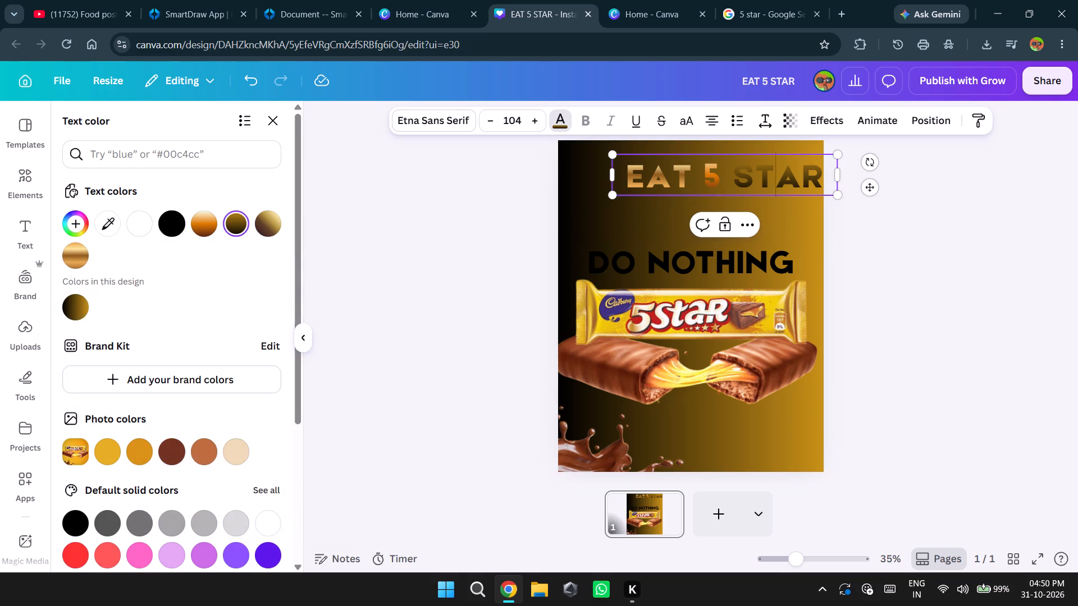
pyautogui.click(278, 231)
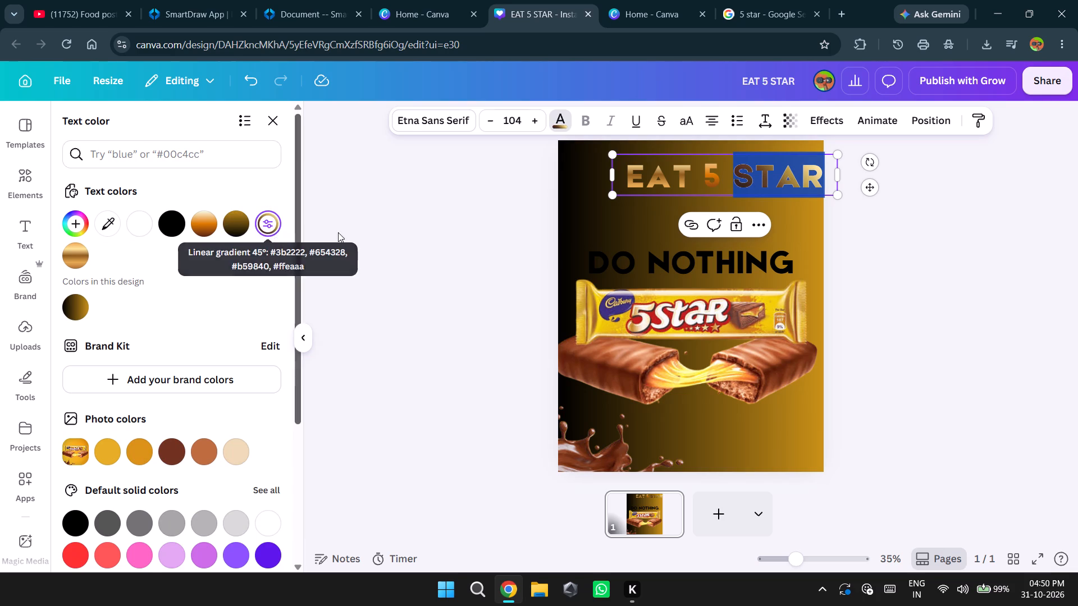
pyautogui.click(378, 238)
pyautogui.click(879, 244)
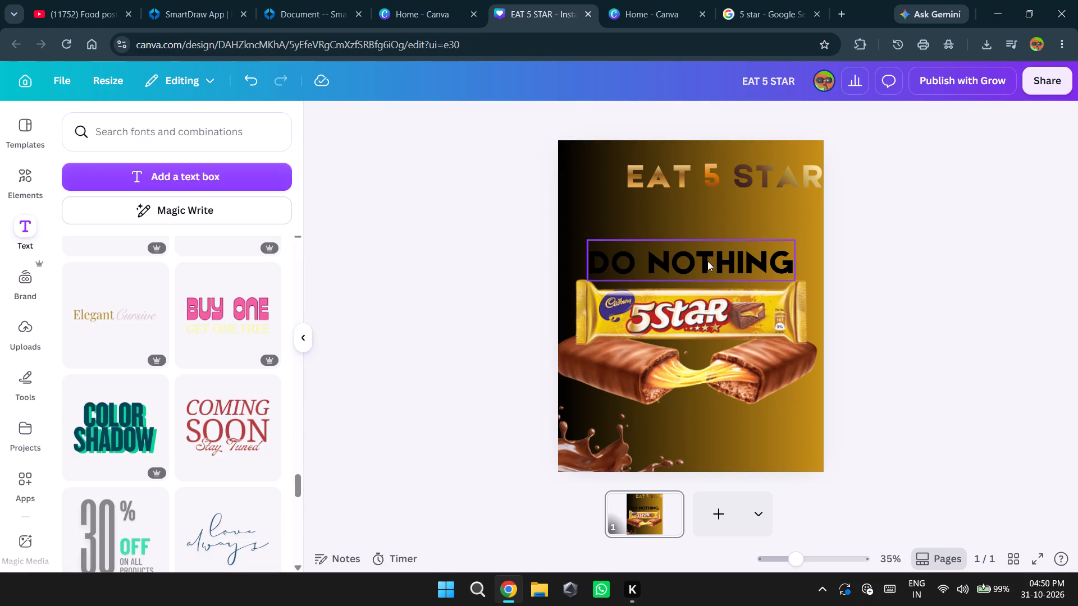
# Select the whole "DO NOTHING" text and recolour it with the design's existing black-to-gold gradient.
pyautogui.doubleClick(707, 261)
pyautogui.doubleClick(706, 261)
pyautogui.doubleClick(705, 262)
pyautogui.doubleClick(705, 264)
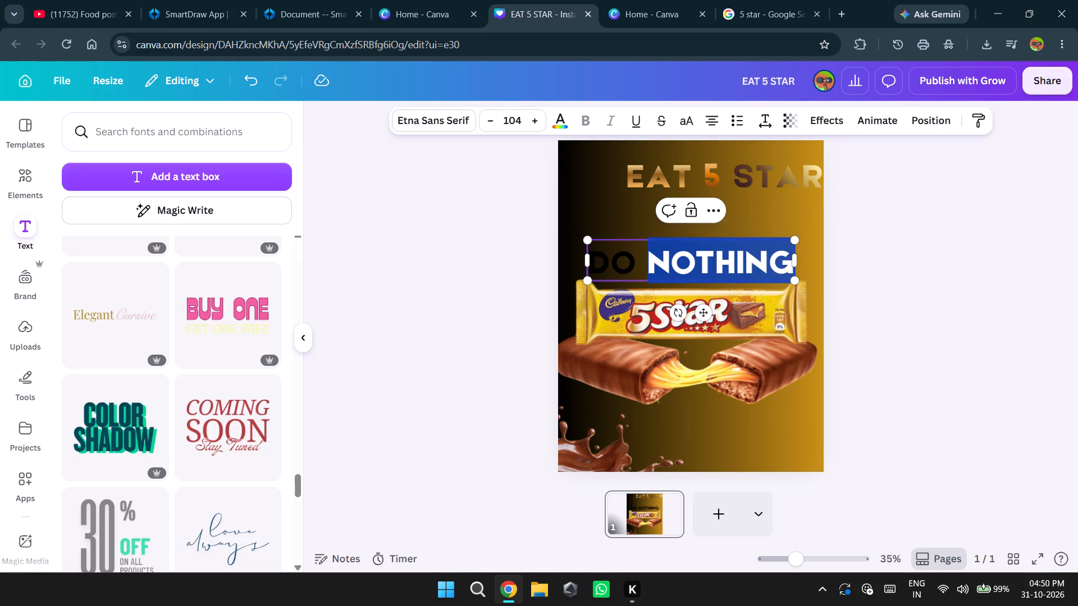
pyautogui.click(554, 123)
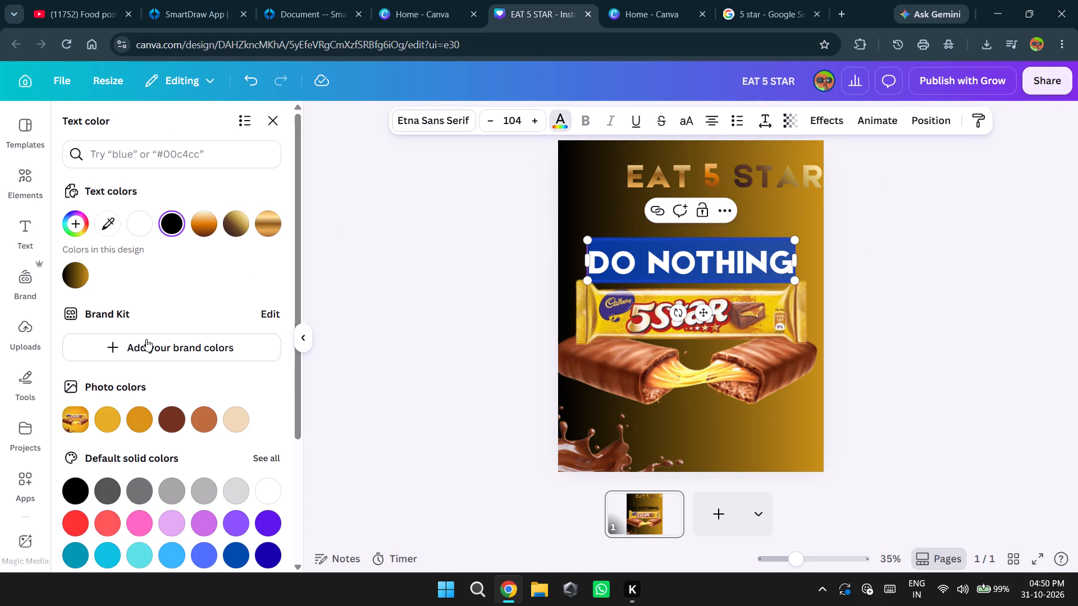
pyautogui.click(70, 281)
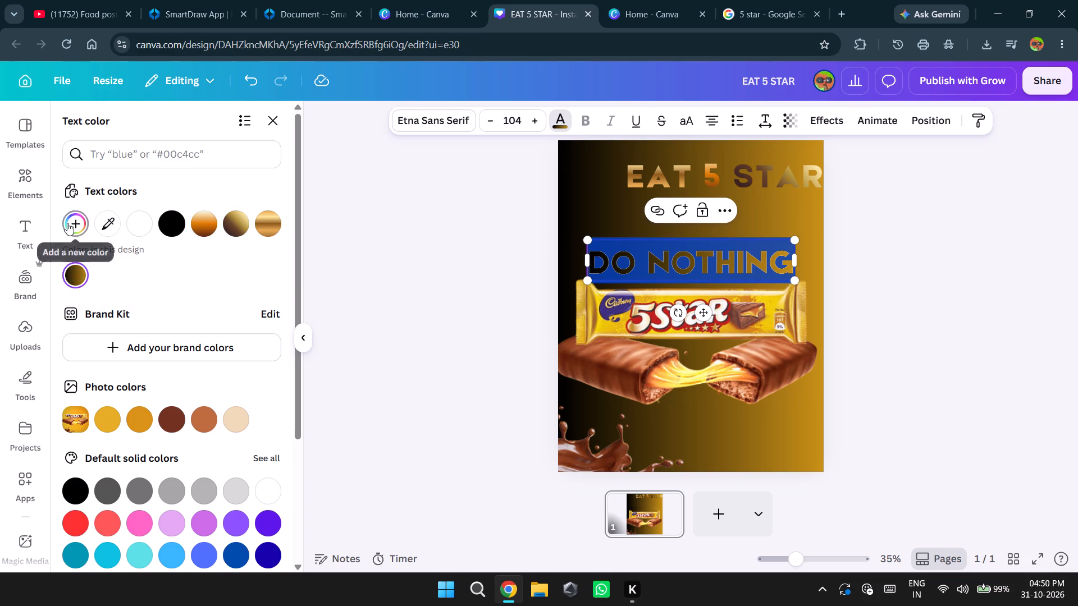
pyautogui.click(306, 276)
# Move "DO NOTHING" right and slightly up so it starts beneath the left end of the headline.
pyautogui.moveTo(701, 265); pyautogui.dragTo(721, 262)
pyautogui.moveTo(733, 260); pyautogui.dragTo(746, 259)
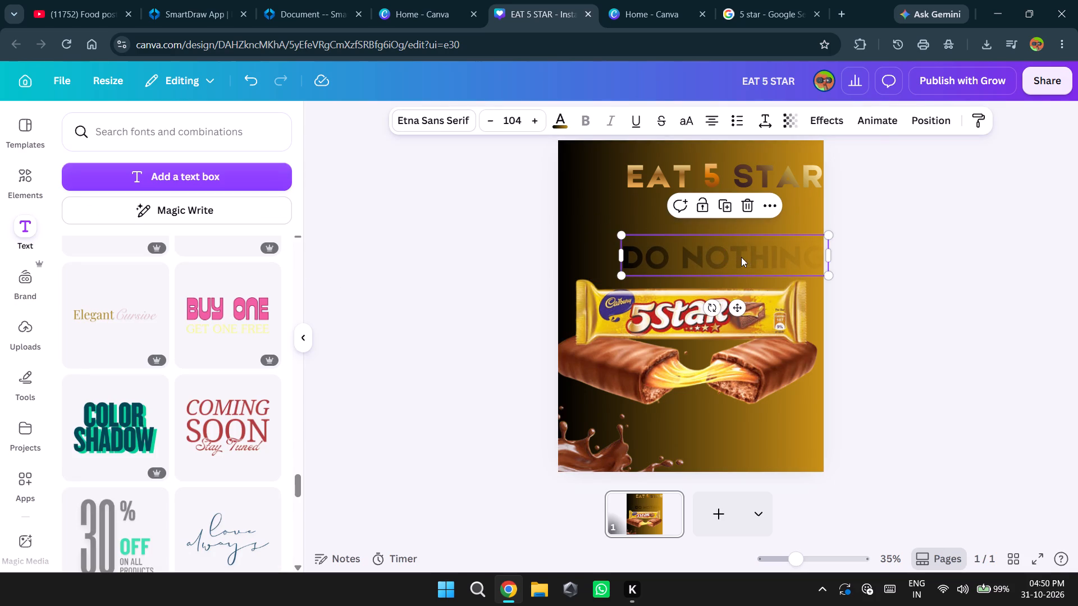
# Add a third gold colour to the black-to-gold gradient on "DO NOTHING", switch it to the top-to-bottom style, and deselect the text.
pyautogui.tripleClick(727, 256)
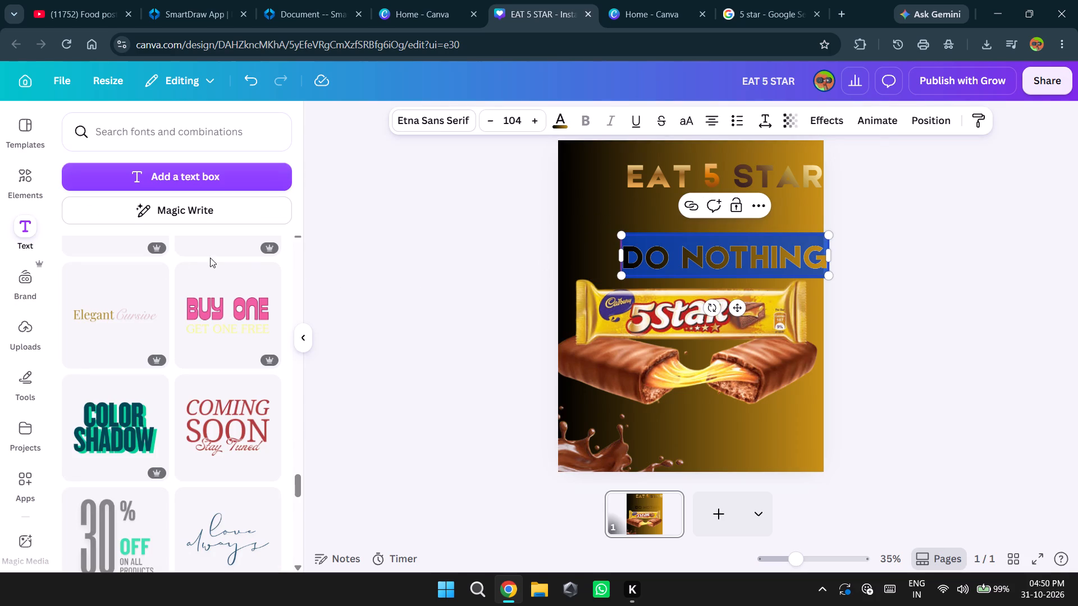
pyautogui.click(554, 121)
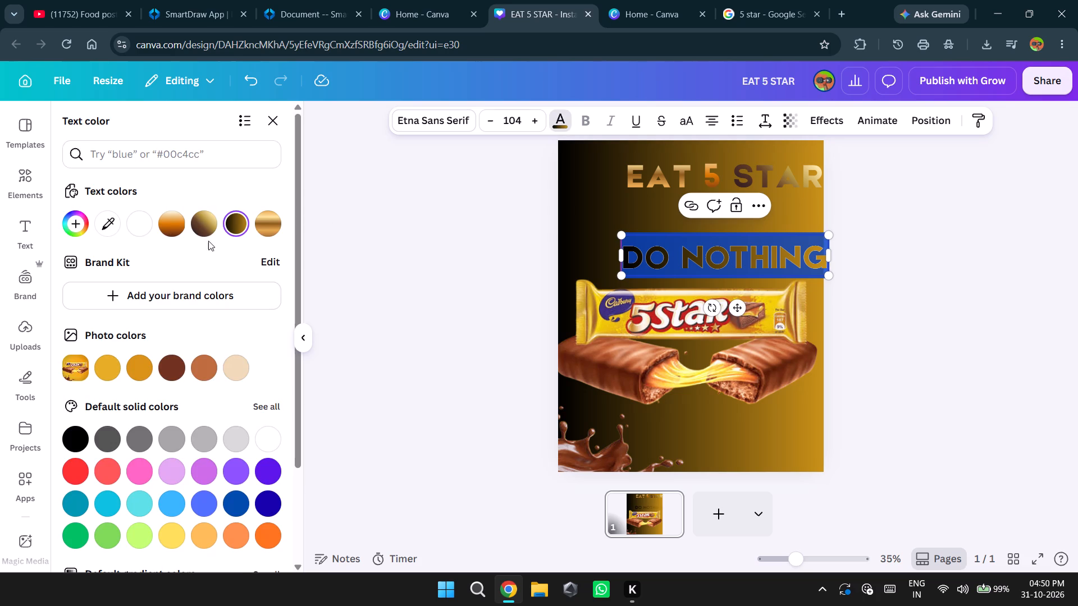
pyautogui.click(82, 231)
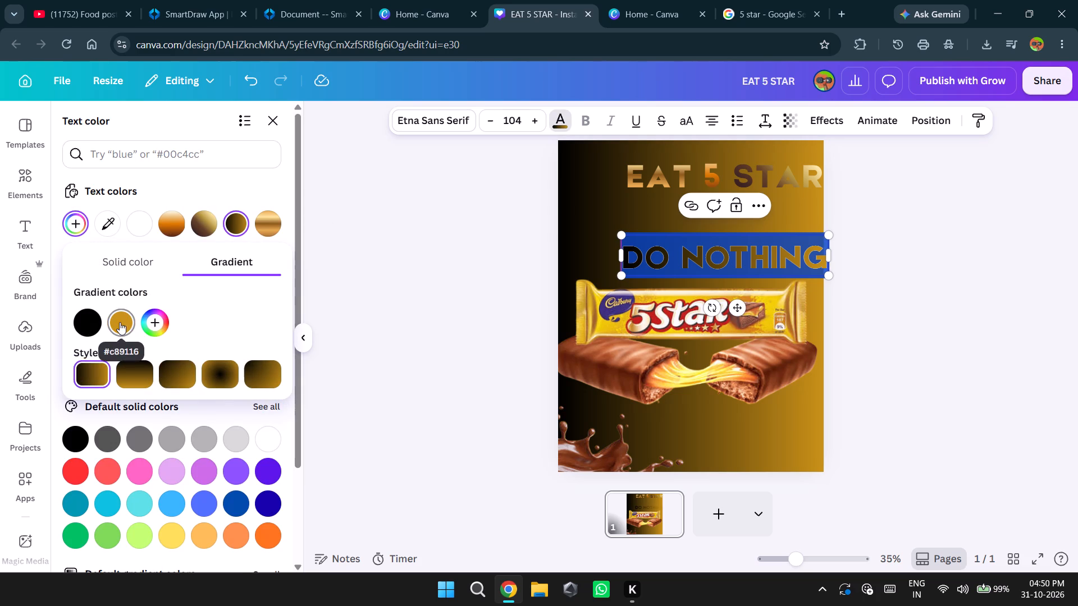
pyautogui.click(162, 315)
pyautogui.click(130, 377)
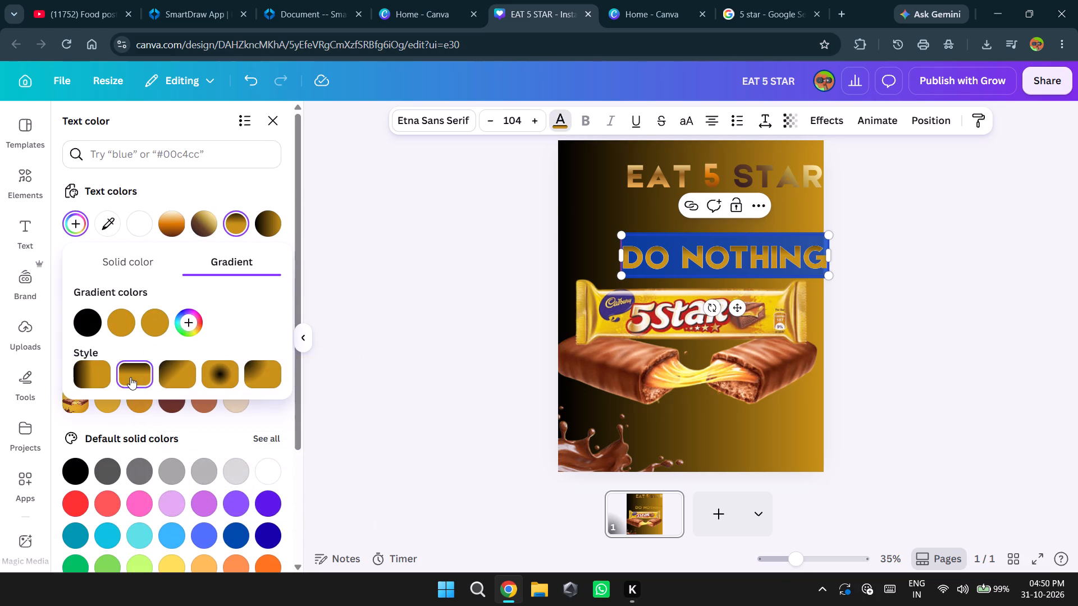
pyautogui.click(437, 352)
pyautogui.click(441, 350)
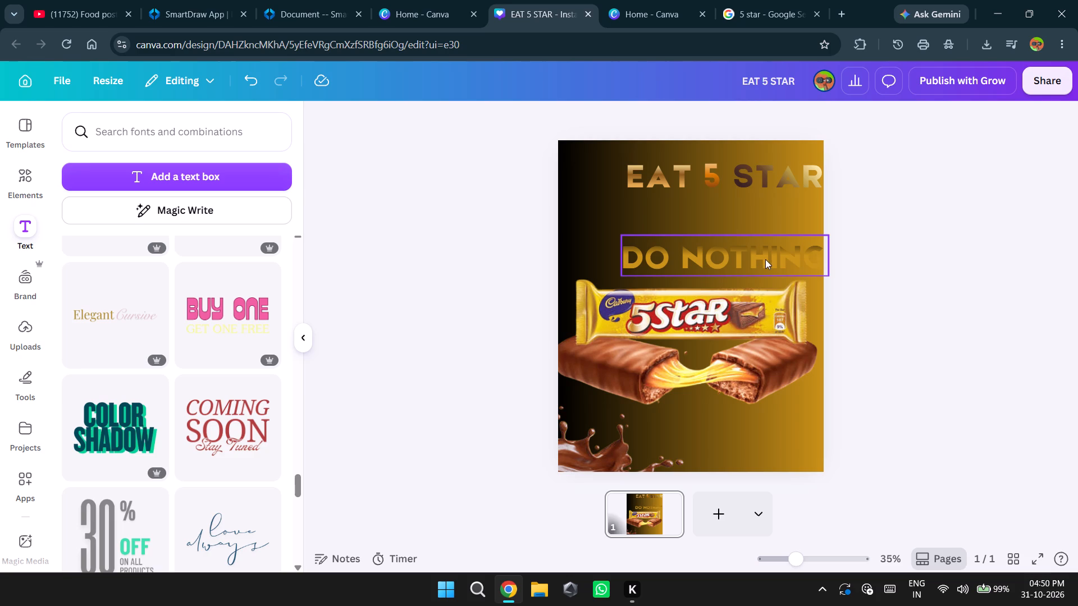
# Move "DO NOTHING" to the poster's left edge and slightly up, between the headline and the chocolate bar, and deselect it.
pyautogui.moveTo(768, 258); pyautogui.dragTo(721, 261)
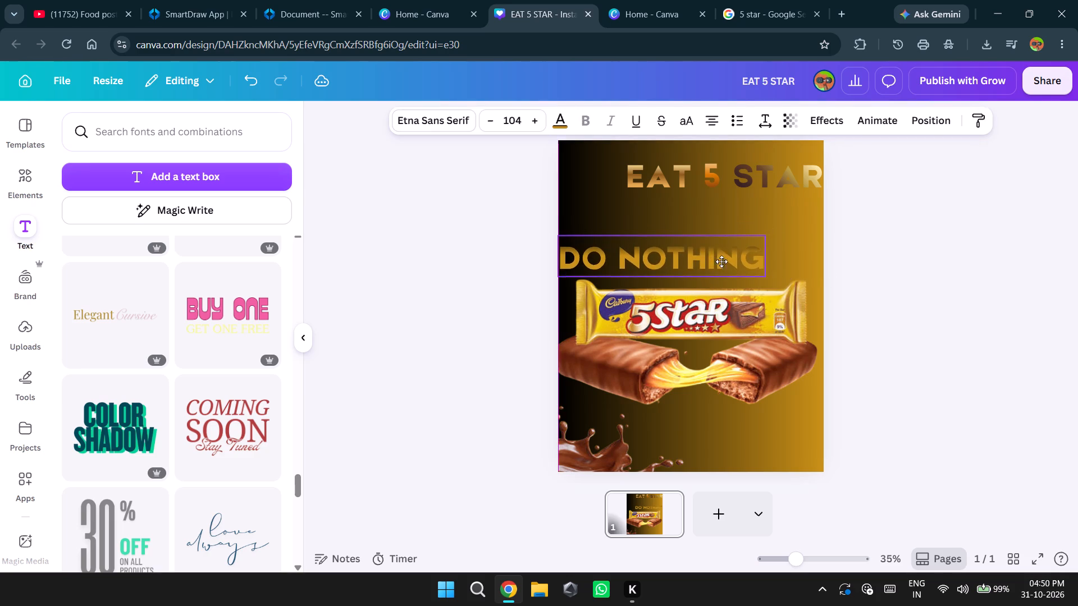
pyautogui.moveTo(721, 261); pyautogui.dragTo(705, 258)
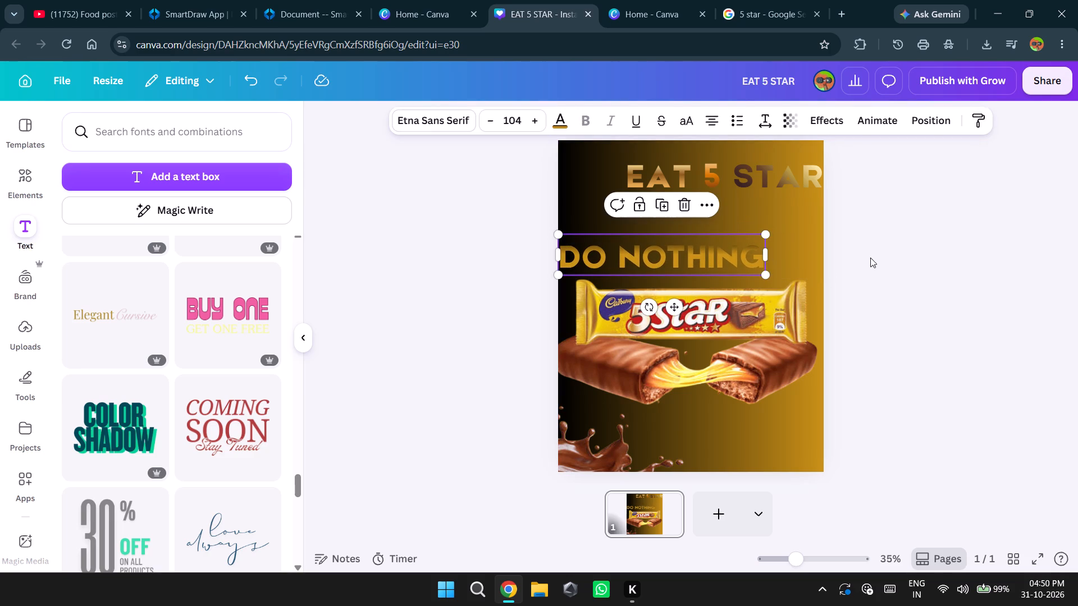
pyautogui.moveTo(706, 265); pyautogui.dragTo(706, 247)
pyautogui.click(706, 247)
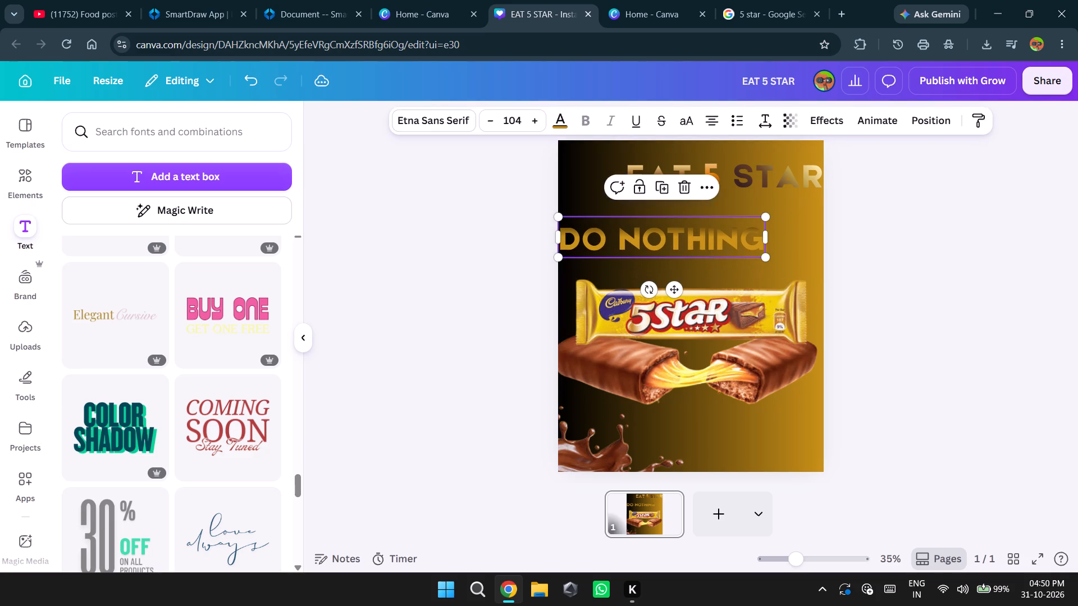
pyautogui.click(900, 263)
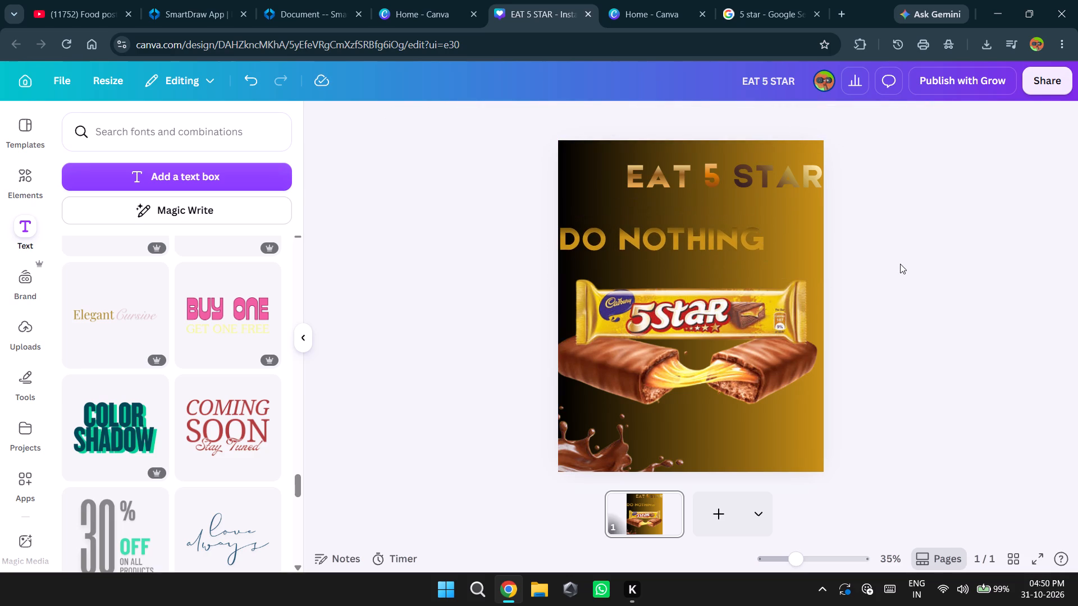
# Search the fonts and font combinations for "CHOCOLATE".
pyautogui.click(207, 125)
pyautogui.write('CHOCOLATE')
pyautogui.press('Return')
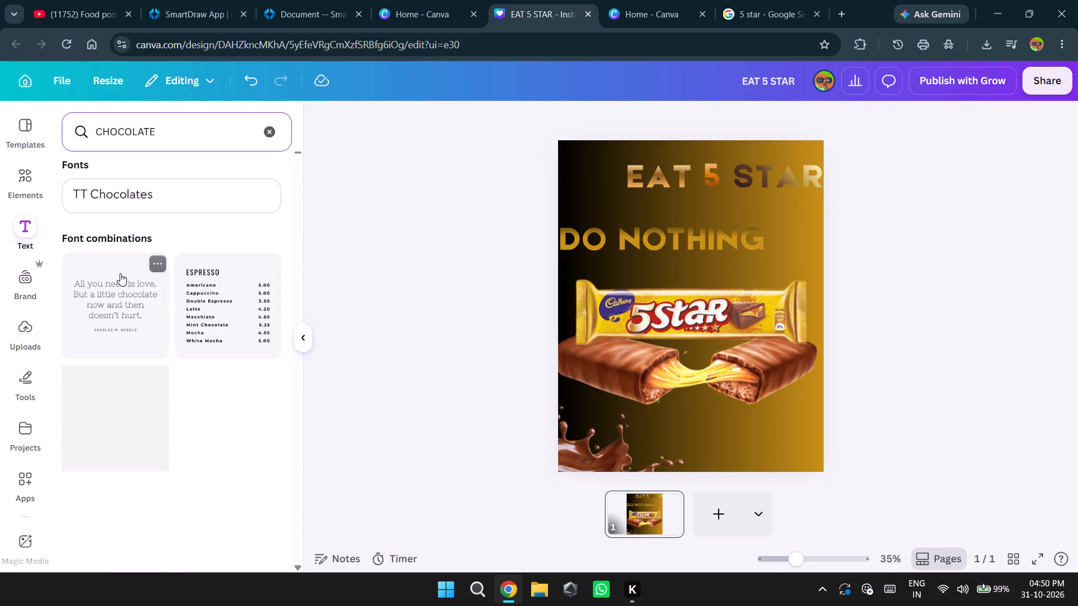
# Search the Instagram Post templates for "CHOCOLATE".
pyautogui.click(31, 133)
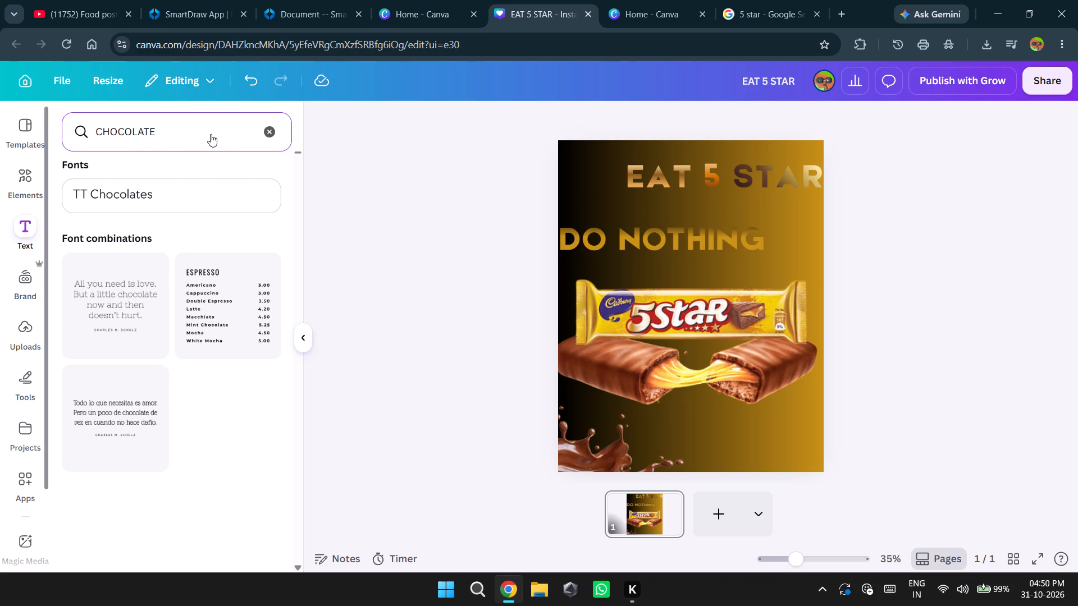
pyautogui.scroll(-3, 110, 212)
pyautogui.scroll(2, 158, 256)
pyautogui.moveTo(120, 131); pyautogui.dragTo(126, 129)
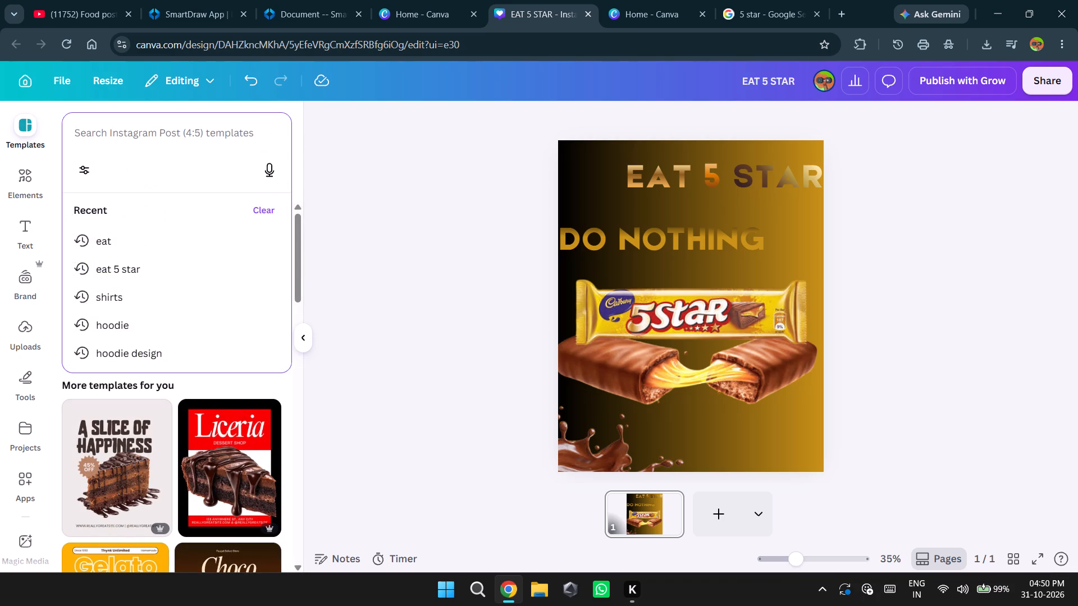
pyautogui.write('CHOCOLATE')
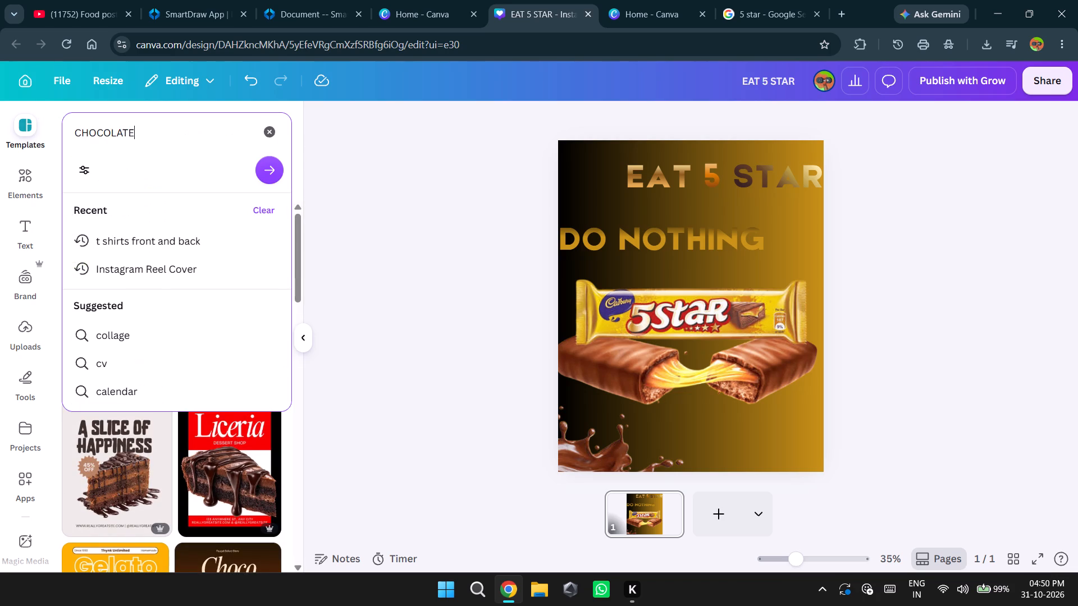
pyautogui.press('Return')
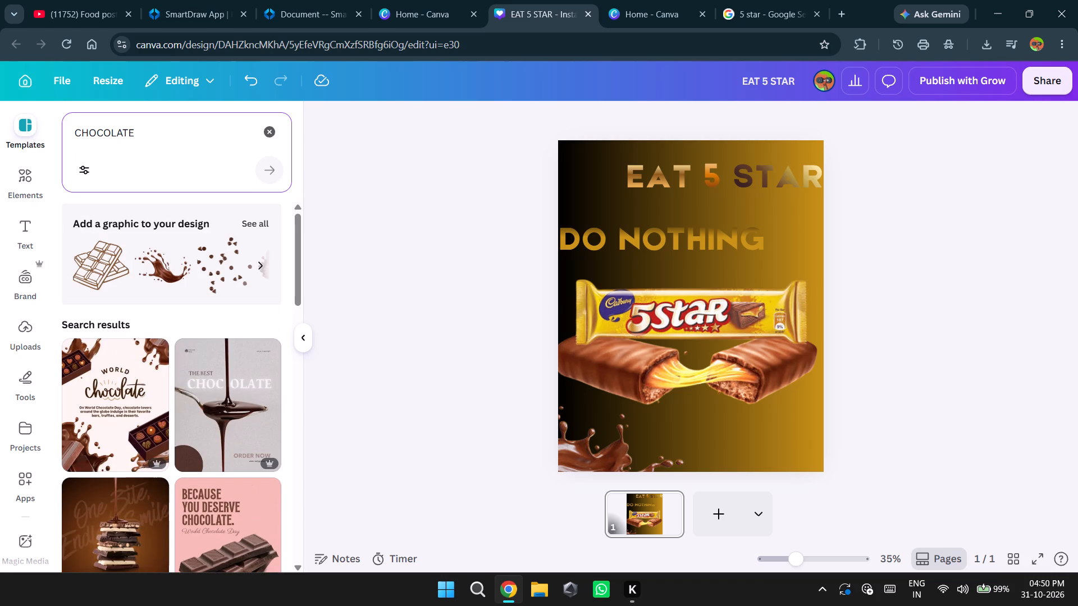
# Refine the template search to "CHOCOLATE LAVA" and look through the designs for one suited to the poster.
pyautogui.press('space')
pyautogui.write('LAVA')
pyautogui.press('Return')
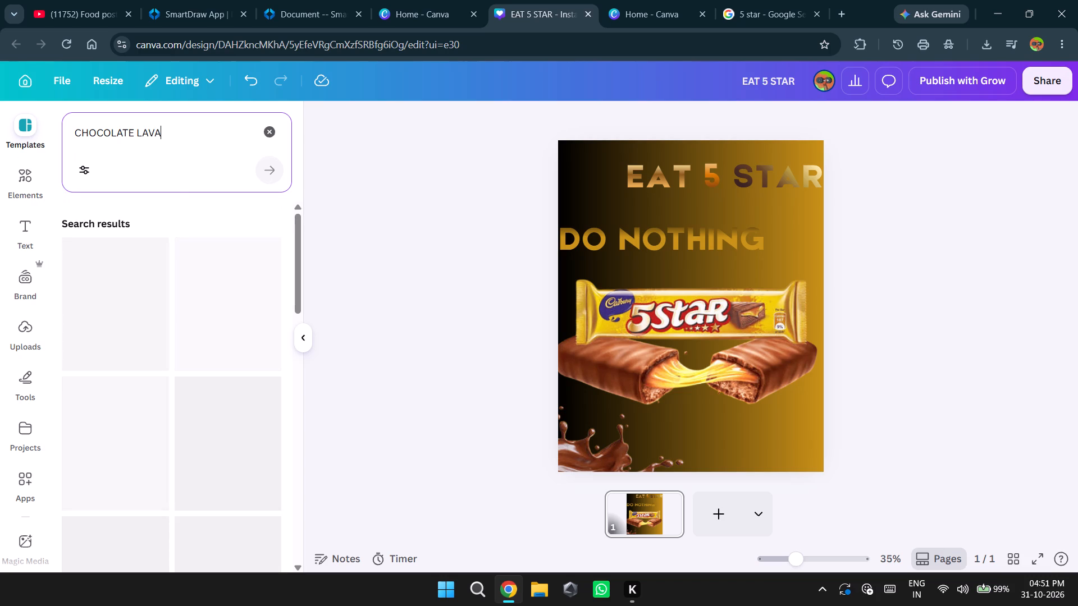
pyautogui.scroll(-1, 195, 222)
pyautogui.scroll(-4, 216, 278)
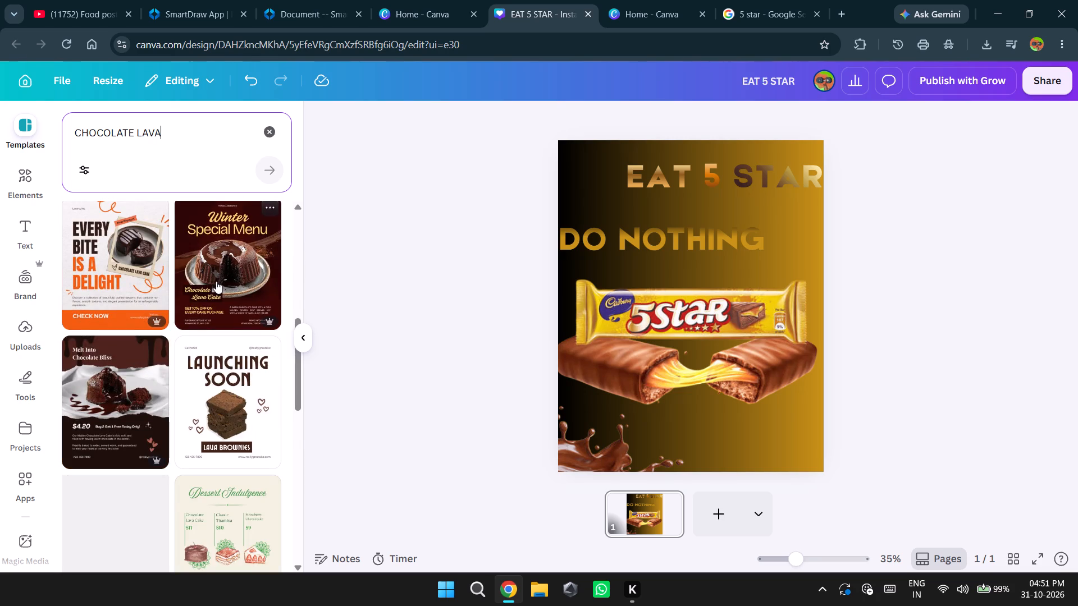
pyautogui.scroll(-3, 216, 281)
pyautogui.scroll(-3, 234, 423)
pyautogui.scroll(2, 238, 398)
pyautogui.scroll(-7, 216, 365)
pyautogui.scroll(3, 214, 363)
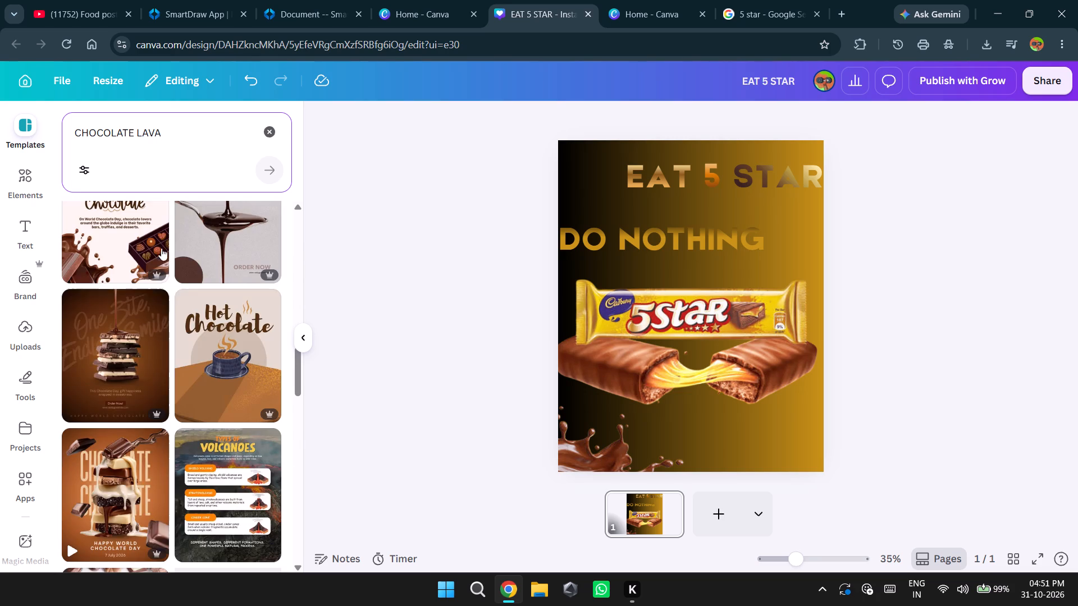
pyautogui.scroll(-5, 207, 333)
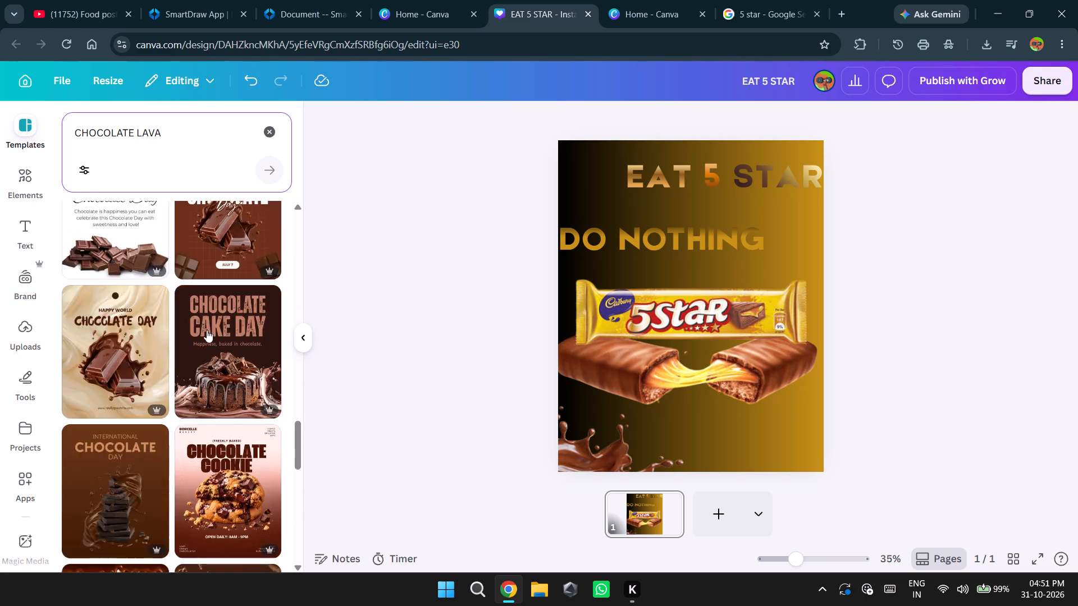
pyautogui.scroll(-1, 207, 330)
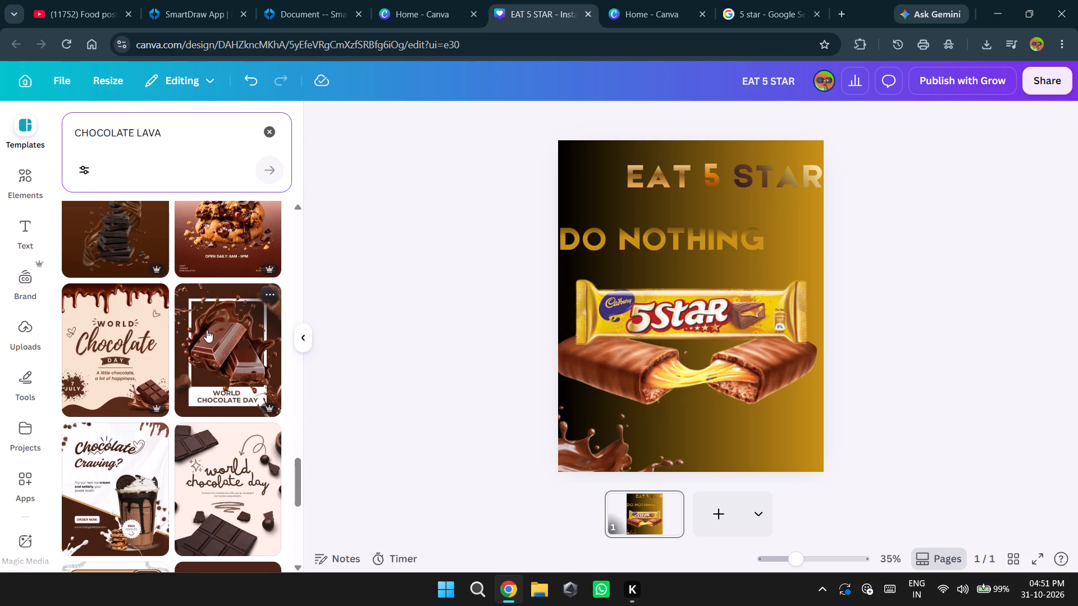
pyautogui.scroll(-1, 207, 329)
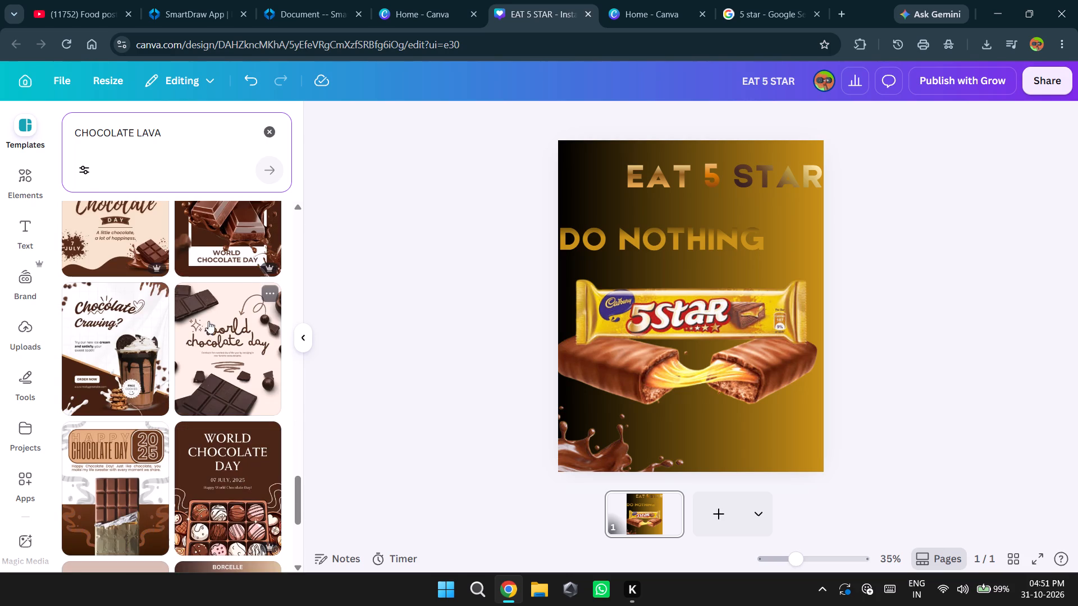
pyautogui.scroll(2, 208, 321)
# Replace the template search with "caramel".
pyautogui.click(265, 135)
pyautogui.click(216, 141)
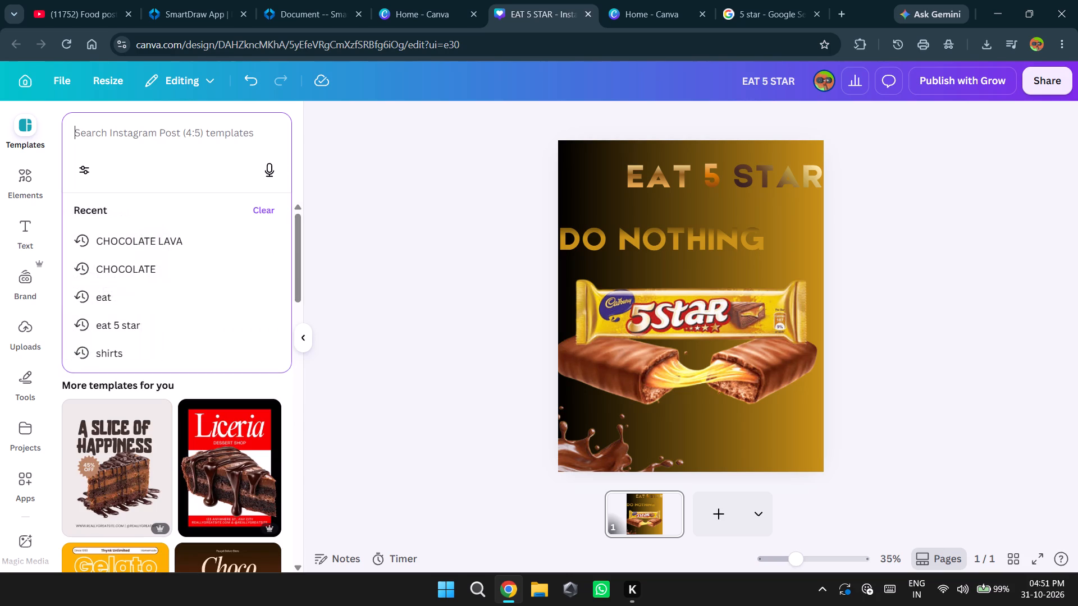
pyautogui.press('v')
pyautogui.press('BackSpace')
pyautogui.write('caram')
pyautogui.write('el')
pyautogui.press('Return')
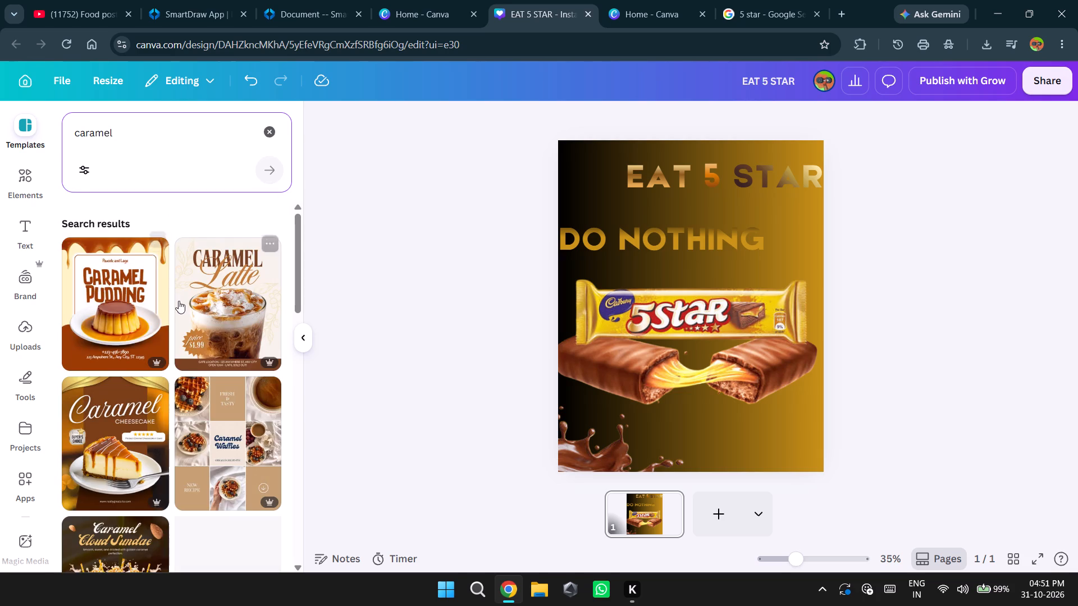
# Find the "Caramel Ice Cream" template among the caramel designs and add it as a new page.
pyautogui.scroll(-5, 180, 304)
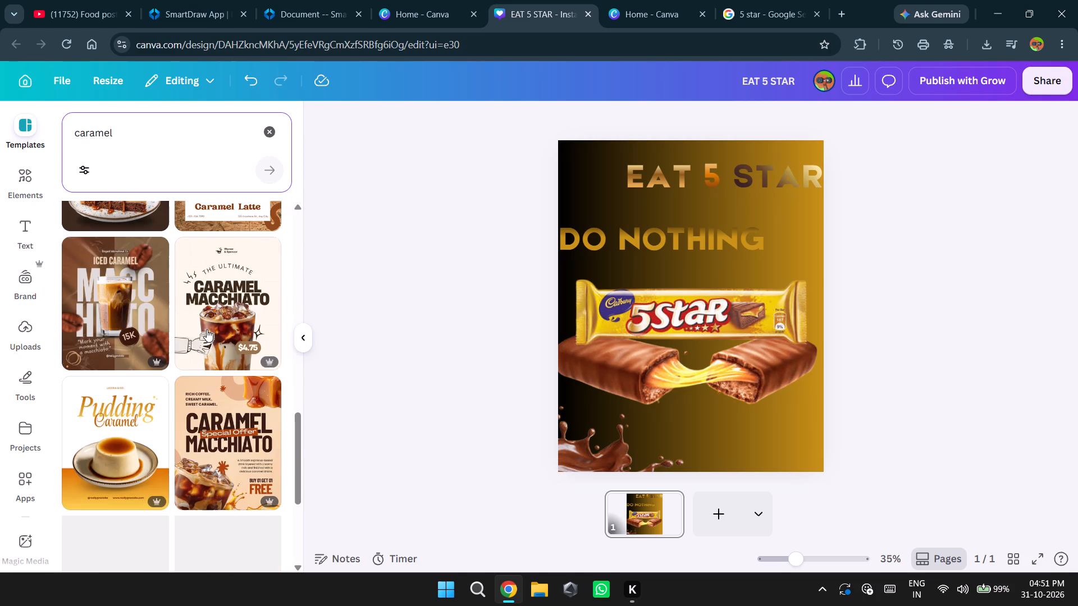
pyautogui.scroll(-3, 207, 329)
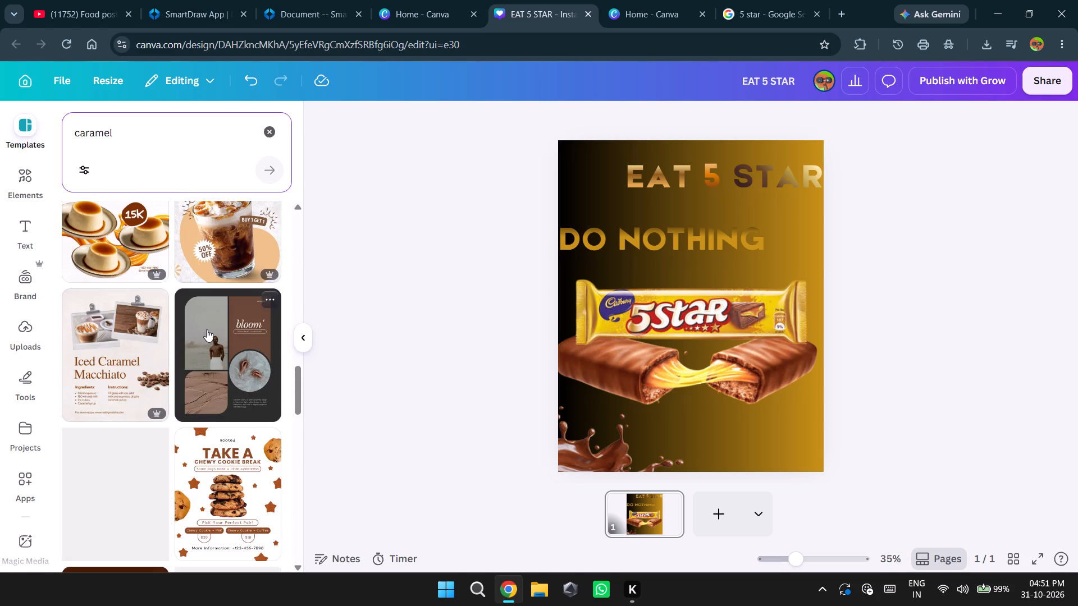
pyautogui.scroll(-3, 207, 329)
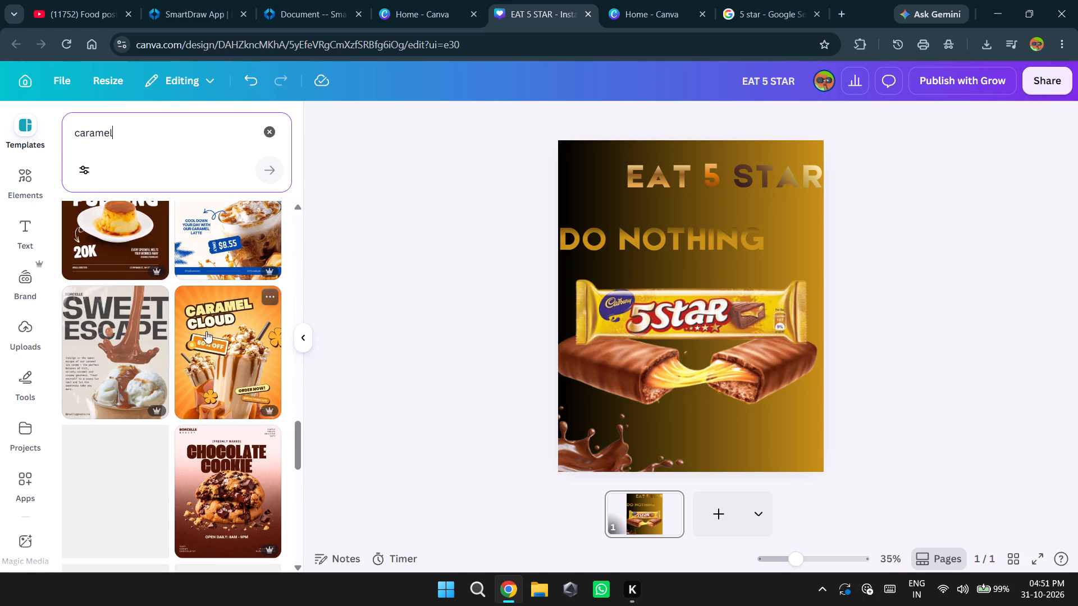
pyautogui.scroll(-3, 206, 331)
pyautogui.scroll(4, 212, 370)
pyautogui.scroll(2, 225, 260)
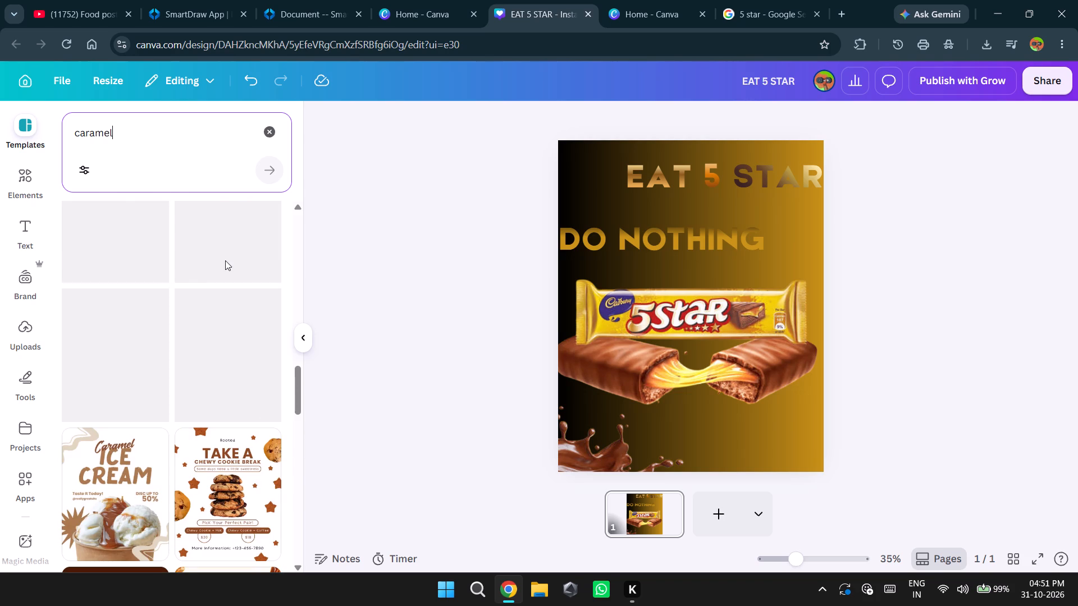
pyautogui.click(120, 526)
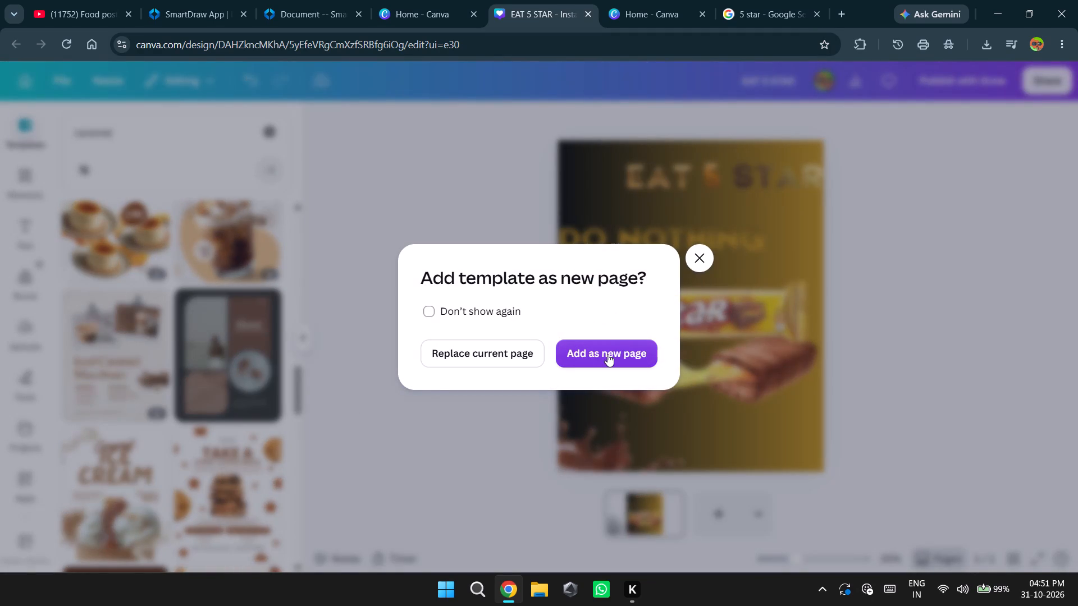
pyautogui.click(607, 354)
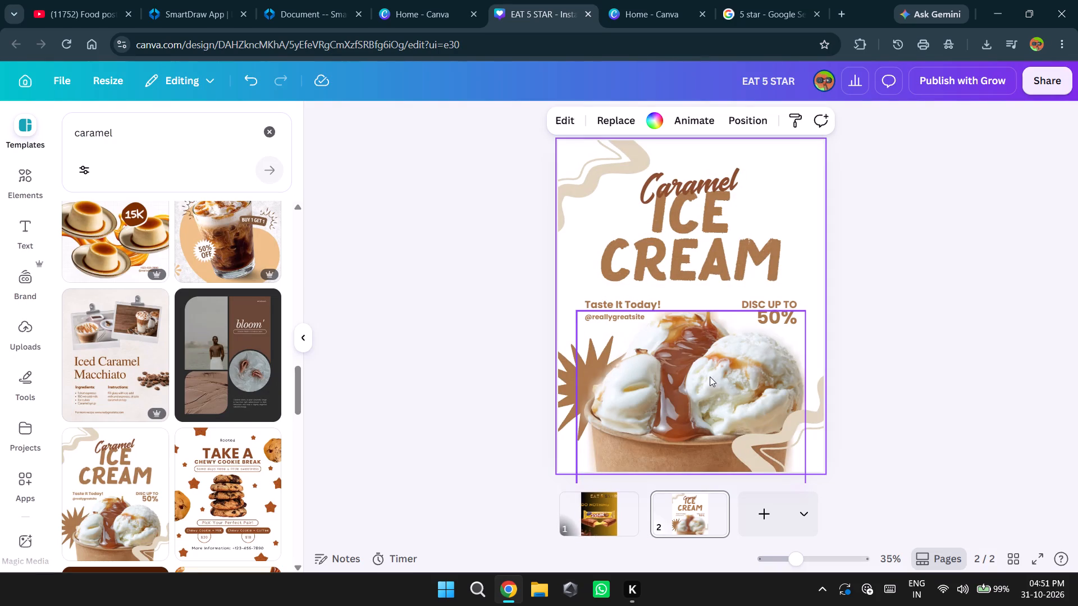
# Reposition the ice cream photo within its crop frame on page 2.
pyautogui.click(670, 357)
pyautogui.doubleClick(672, 361)
pyautogui.click(716, 367)
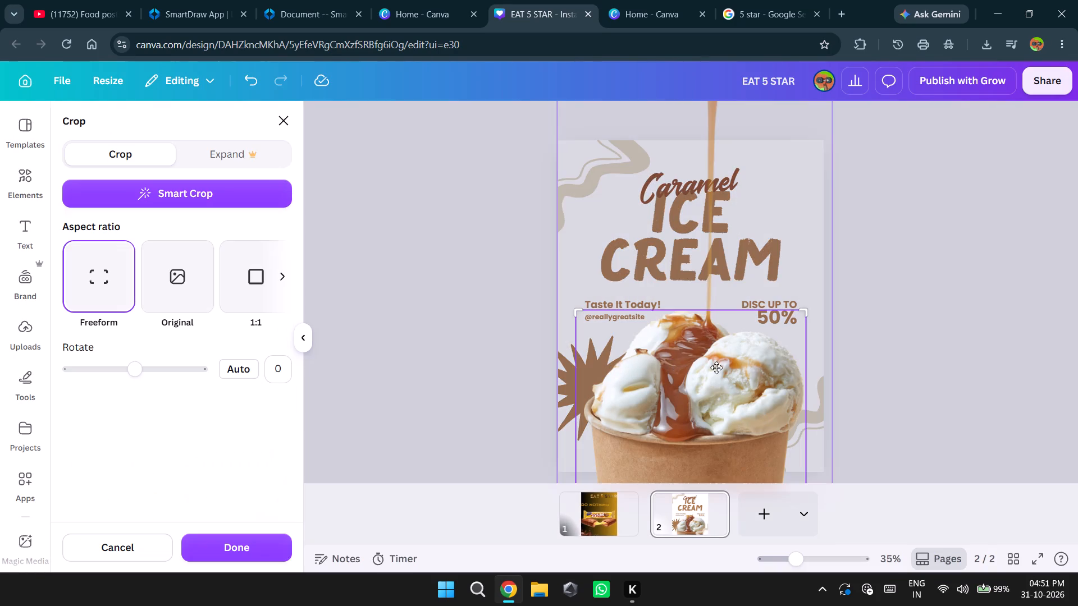
pyautogui.moveTo(718, 374); pyautogui.dragTo(712, 270)
pyautogui.moveTo(682, 385); pyautogui.dragTo(683, 377)
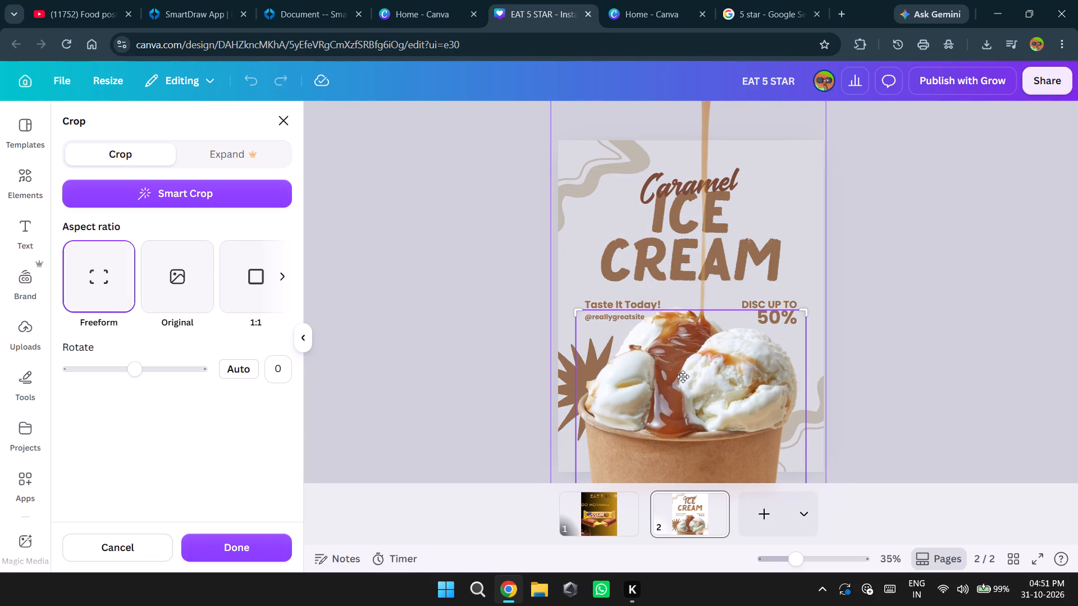
pyautogui.moveTo(683, 377); pyautogui.dragTo(686, 313)
pyautogui.moveTo(666, 364); pyautogui.dragTo(706, 332)
pyautogui.moveTo(697, 355); pyautogui.dragTo(650, 345)
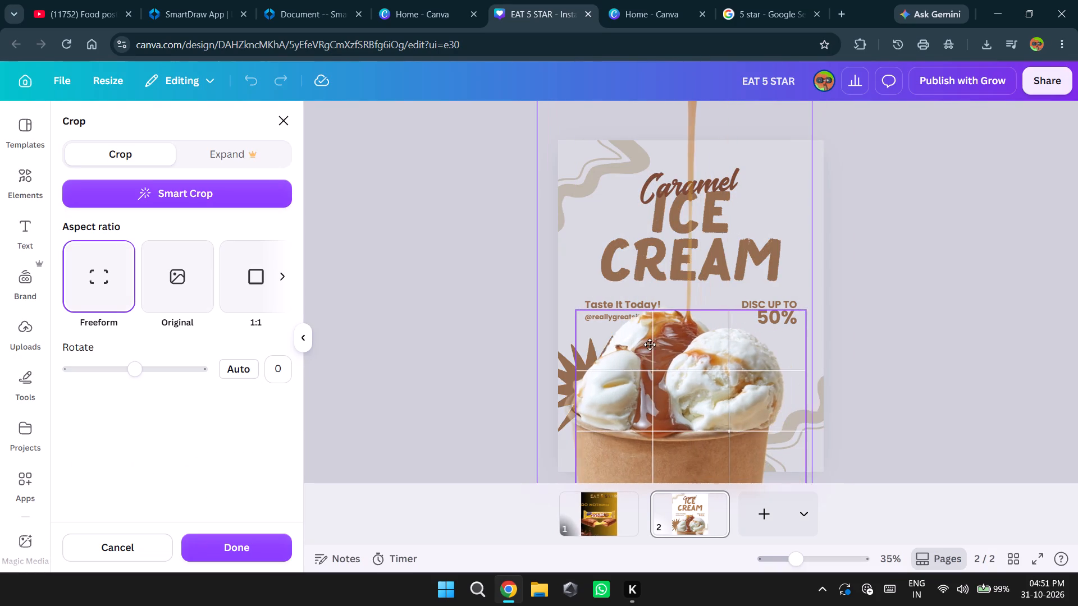
pyautogui.moveTo(650, 345); pyautogui.dragTo(648, 344)
pyautogui.click(650, 350)
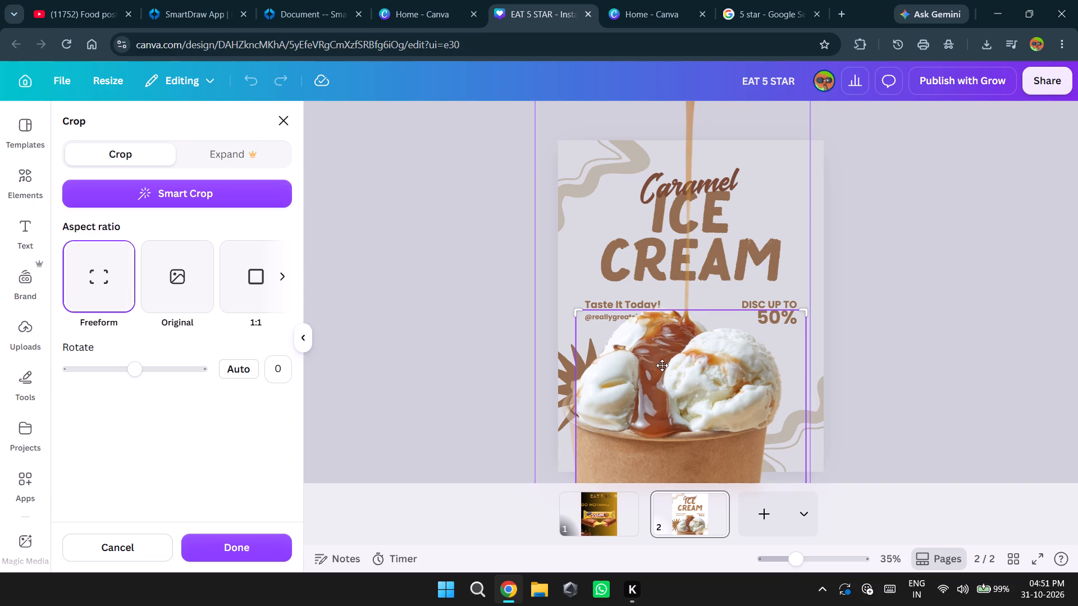
# Show the layers of the Caramel Ice Cream page and move the ice cream photo slightly upward.
pyautogui.rightClick(659, 357)
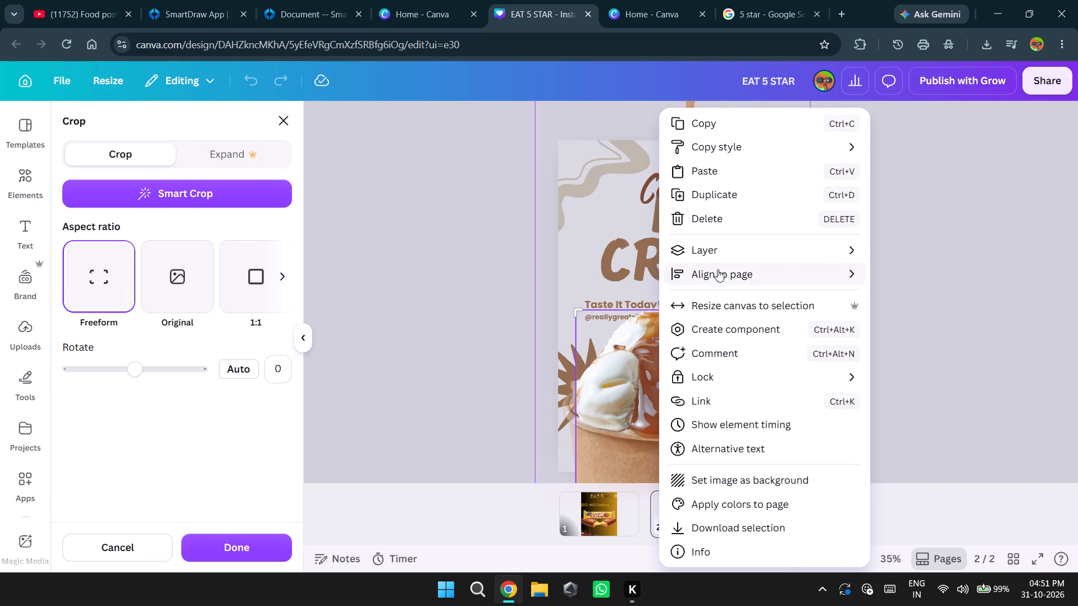
pyautogui.click(723, 246)
pyautogui.click(738, 250)
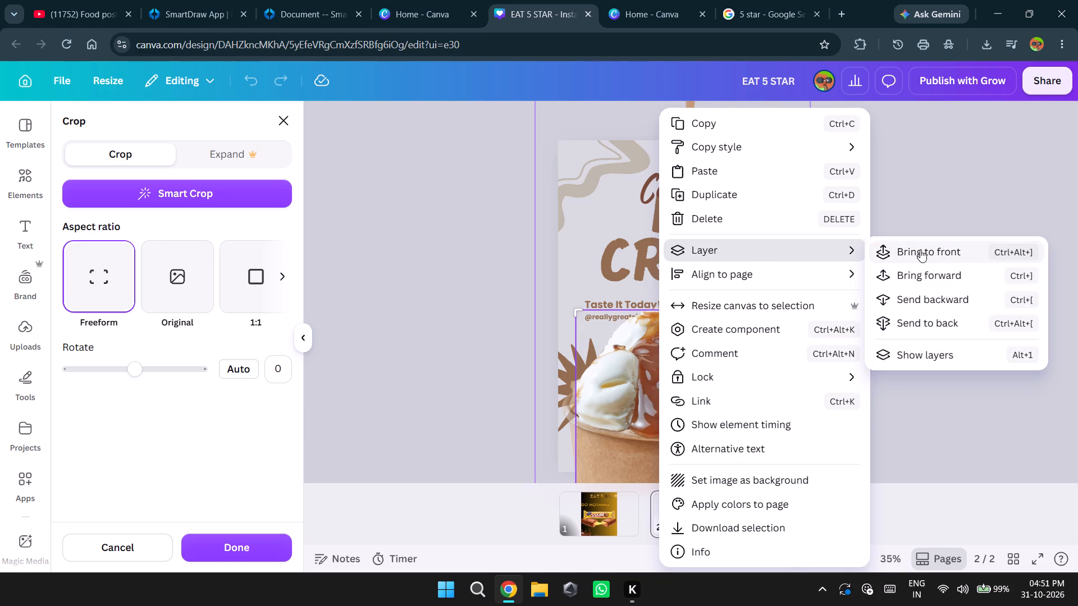
pyautogui.click(925, 352)
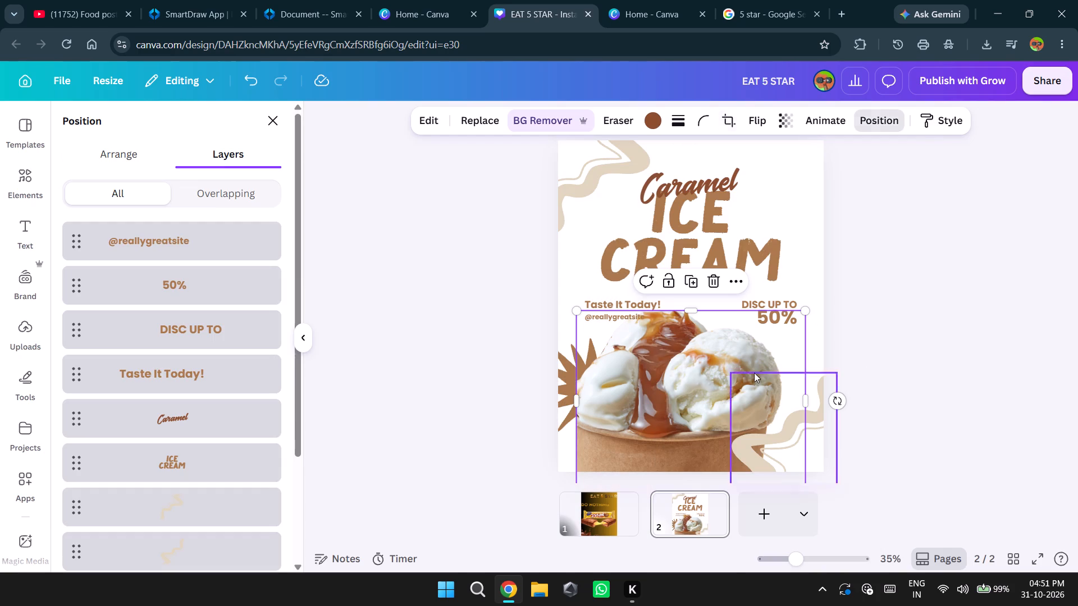
pyautogui.moveTo(657, 360); pyautogui.dragTo(652, 339)
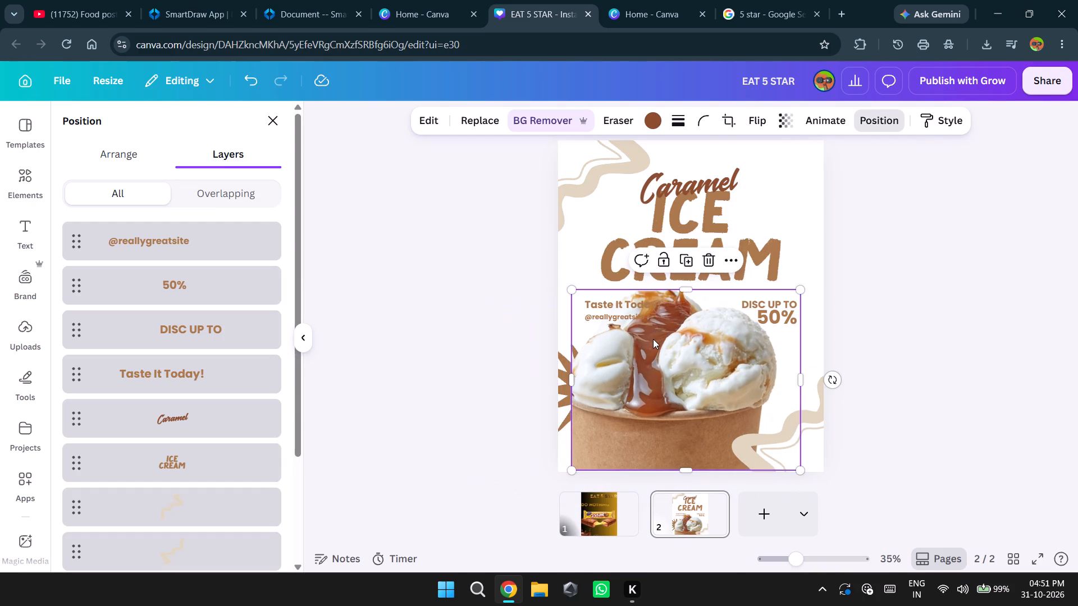
pyautogui.click(653, 339)
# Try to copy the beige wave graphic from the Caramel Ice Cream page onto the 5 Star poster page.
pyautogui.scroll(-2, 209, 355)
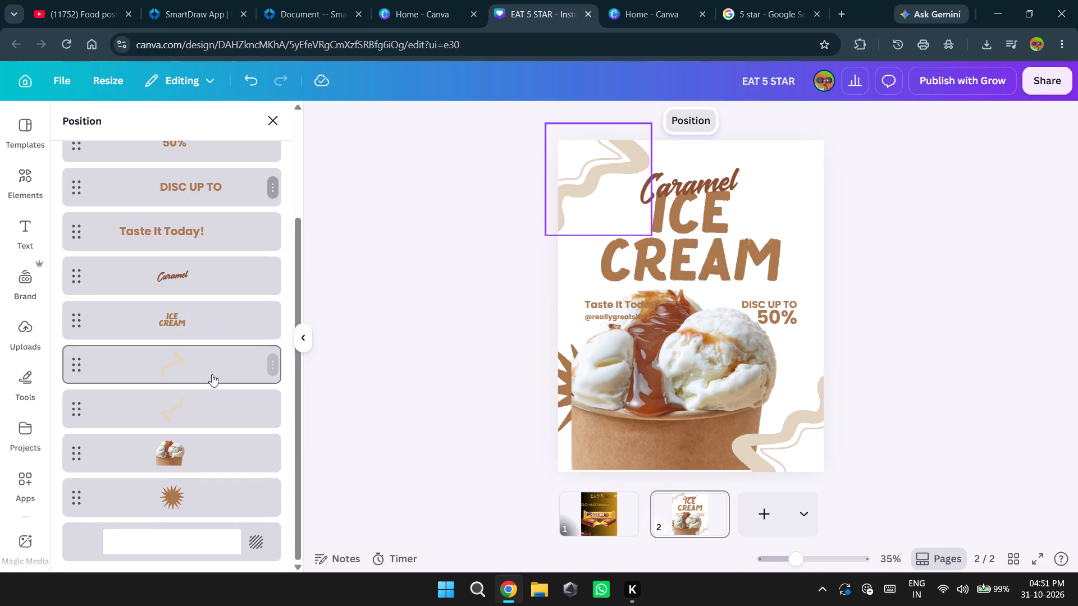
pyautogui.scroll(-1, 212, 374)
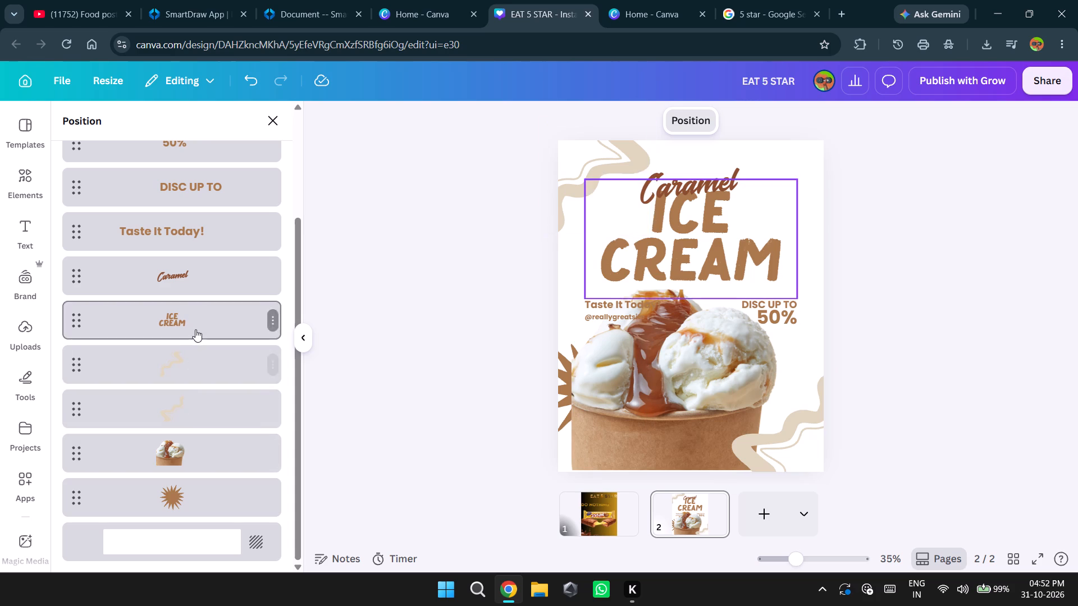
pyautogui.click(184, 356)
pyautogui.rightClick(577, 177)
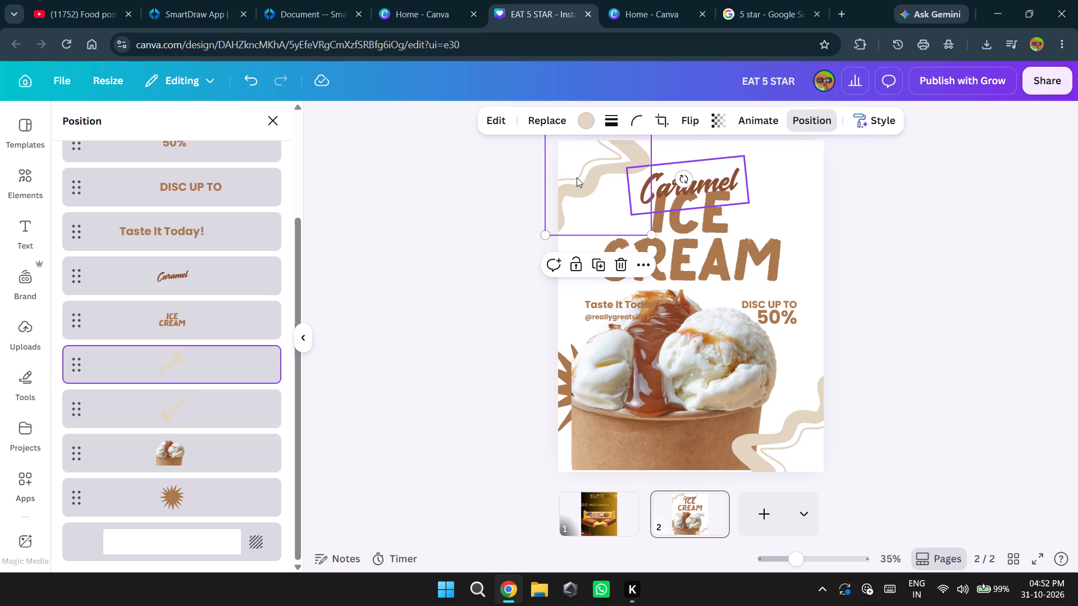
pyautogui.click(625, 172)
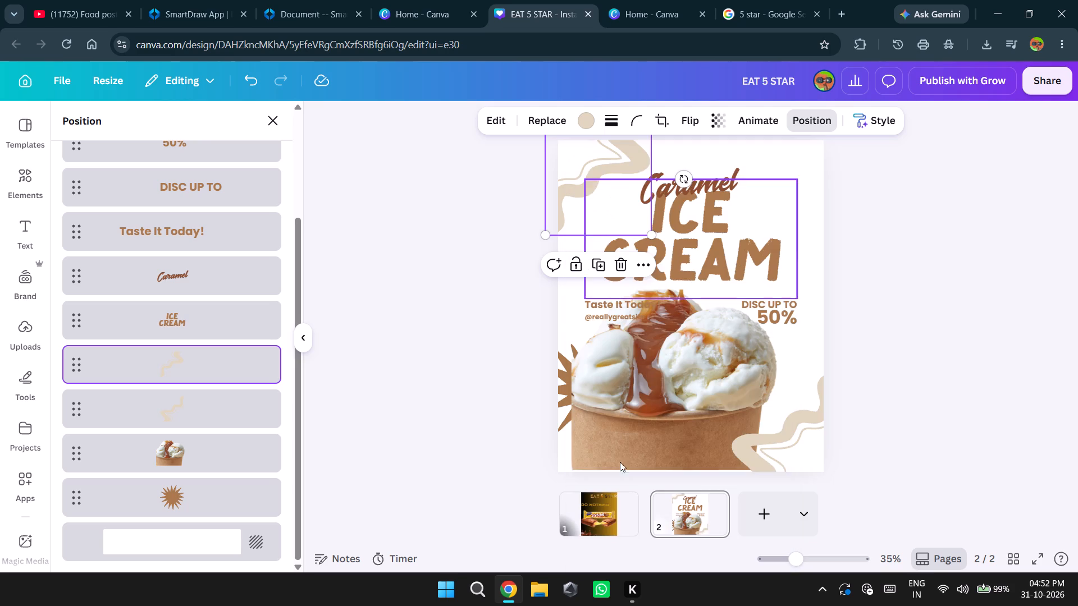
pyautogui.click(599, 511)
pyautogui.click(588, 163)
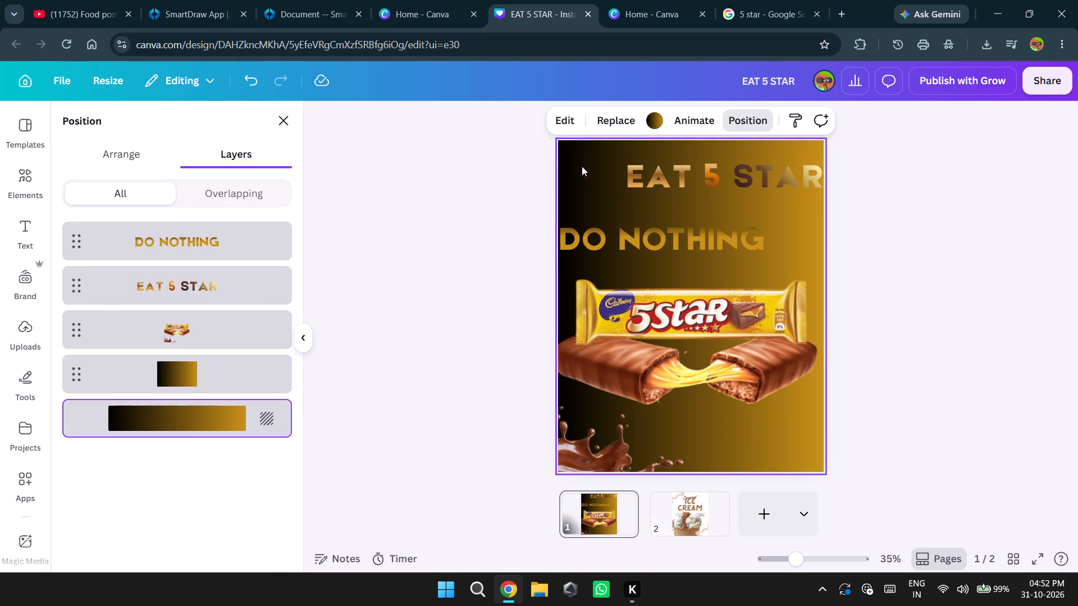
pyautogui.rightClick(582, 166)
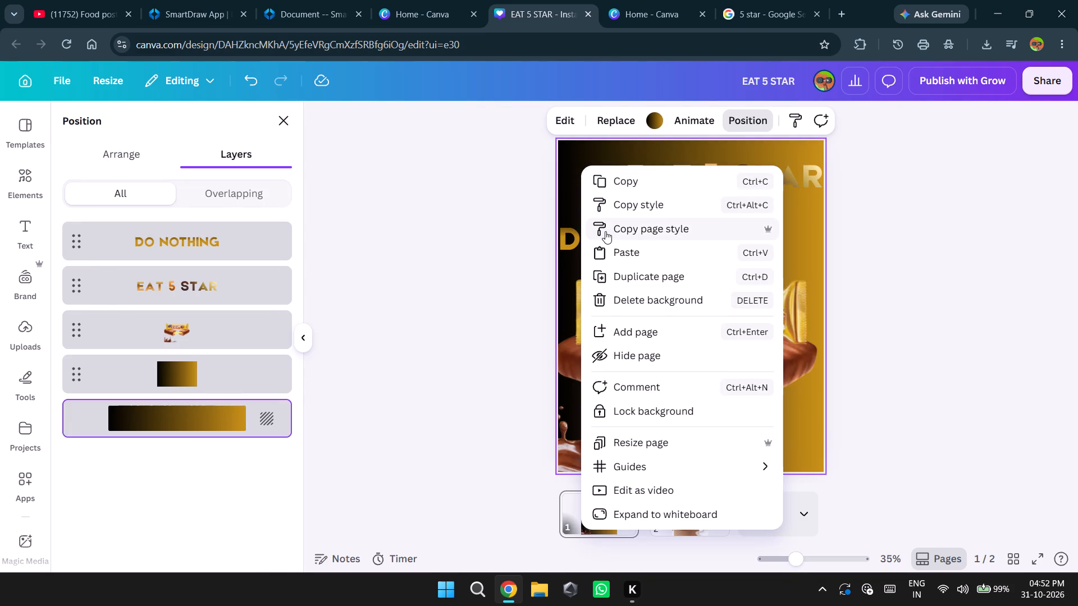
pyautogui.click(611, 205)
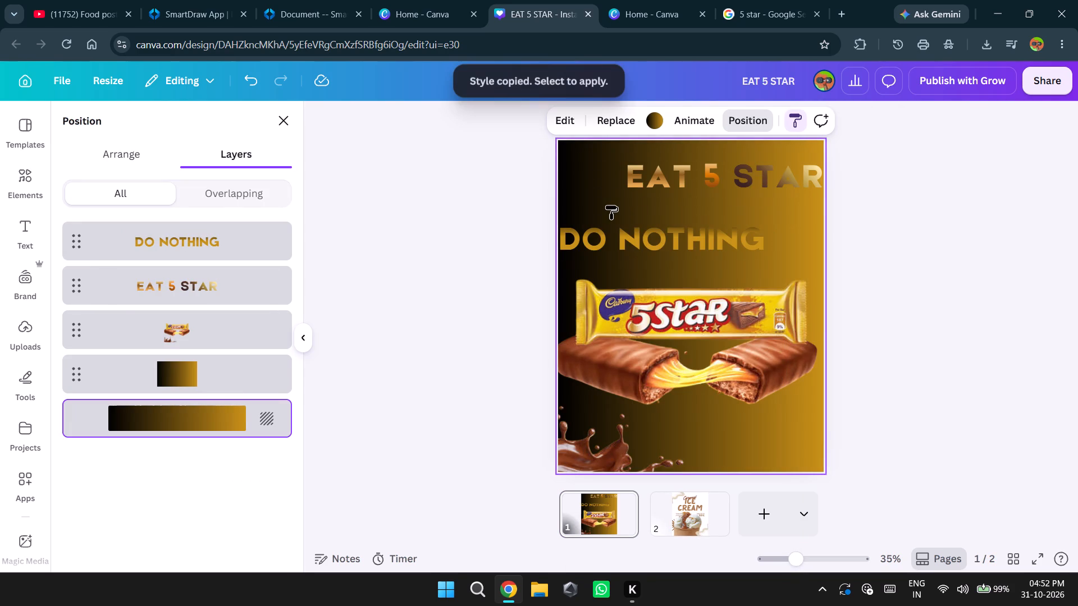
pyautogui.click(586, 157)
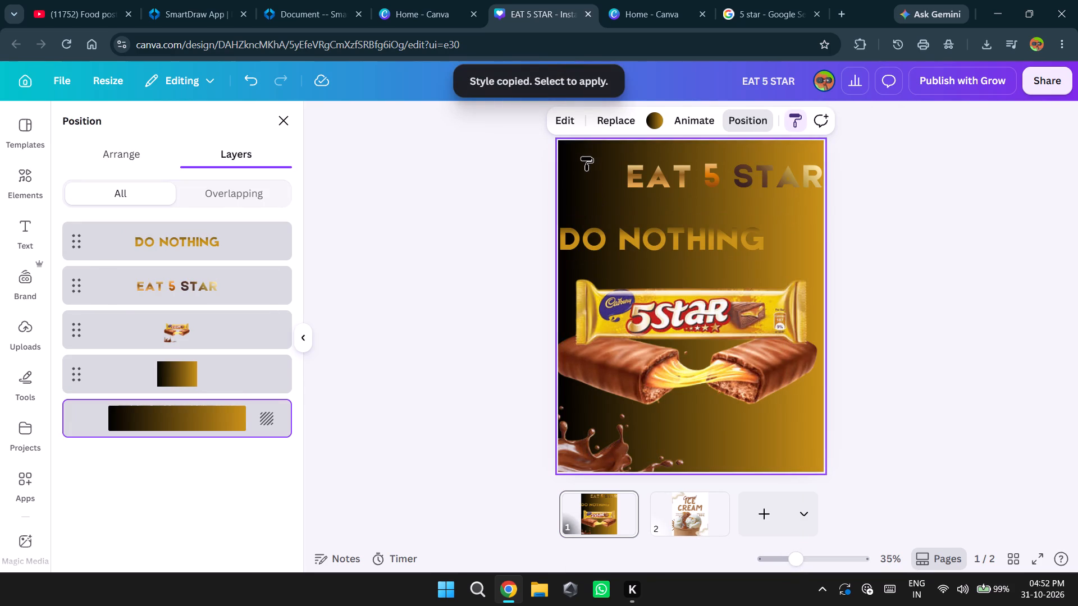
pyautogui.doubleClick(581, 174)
# Copy the beige wave from the upper-left corner of page 2 and paste it onto page 1, allowing clipboard access.
pyautogui.click(683, 515)
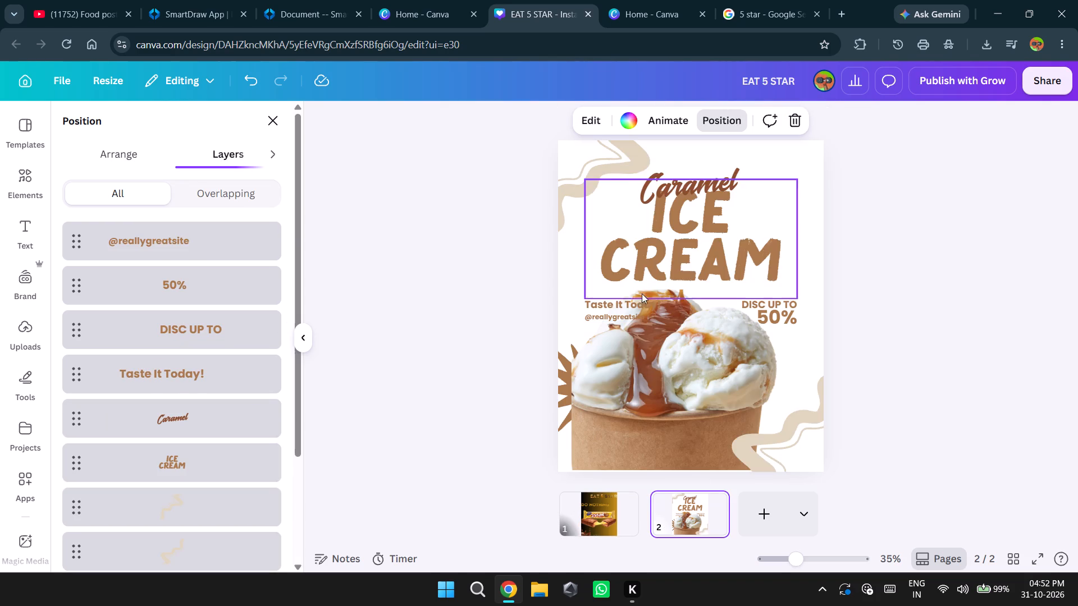
pyautogui.rightClick(575, 169)
pyautogui.click(601, 177)
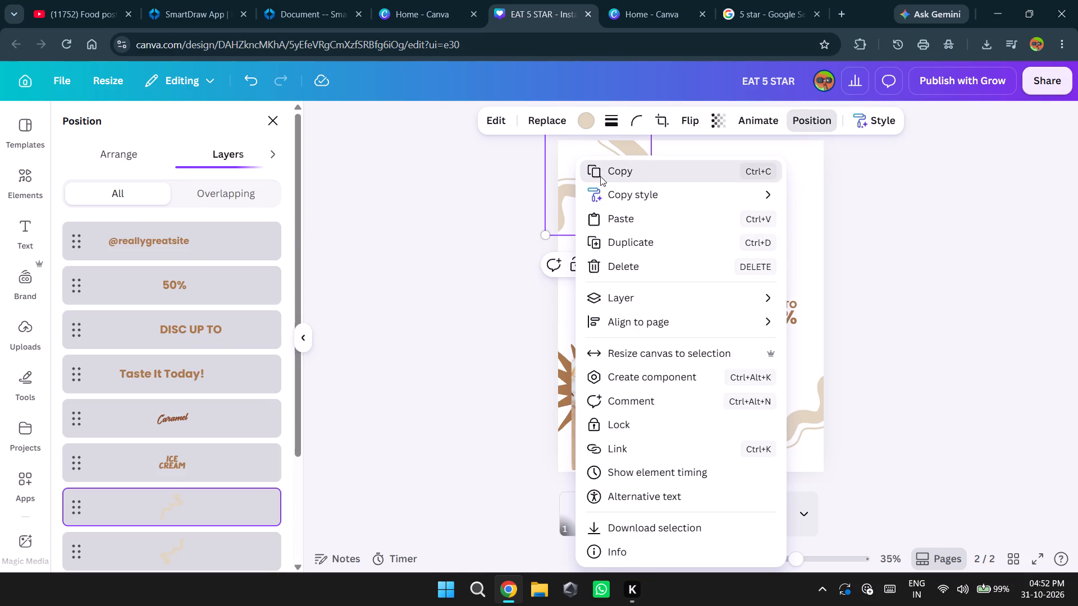
pyautogui.click(602, 512)
pyautogui.click(581, 163)
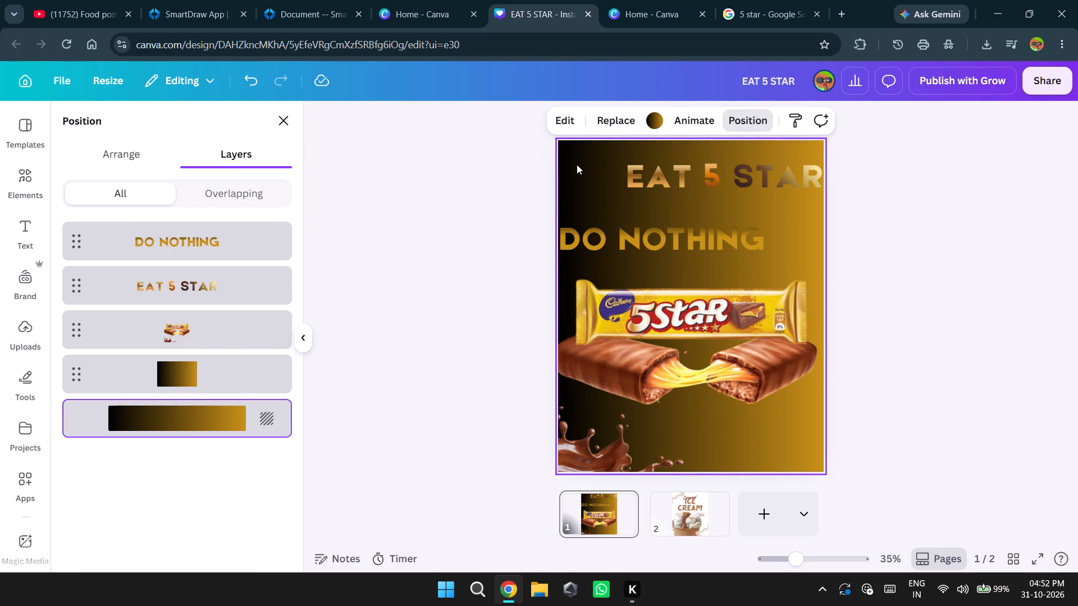
pyautogui.rightClick(577, 164)
pyautogui.click(613, 252)
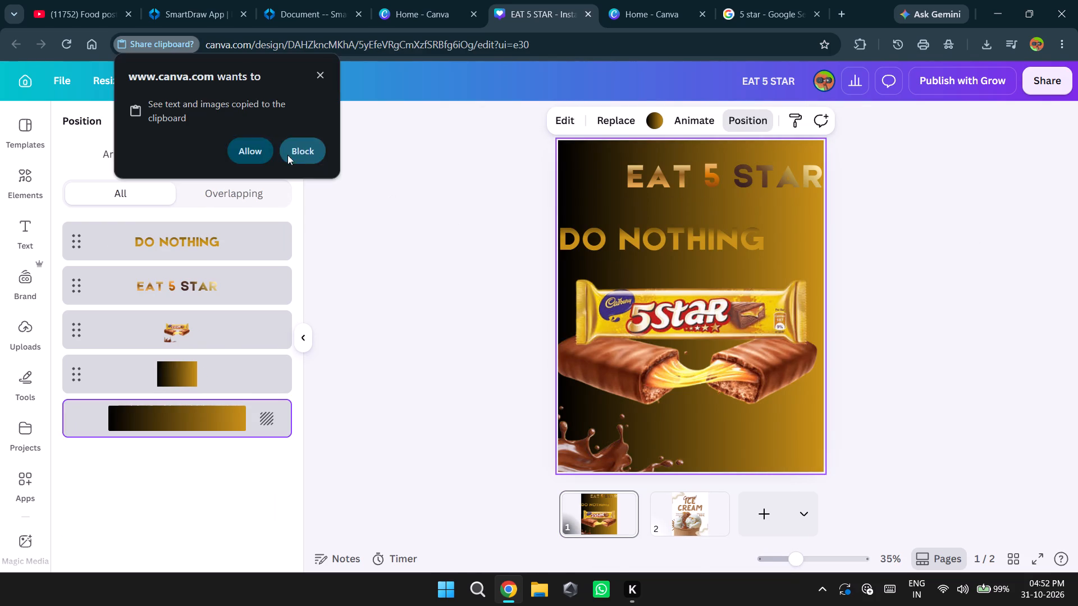
pyautogui.click(249, 149)
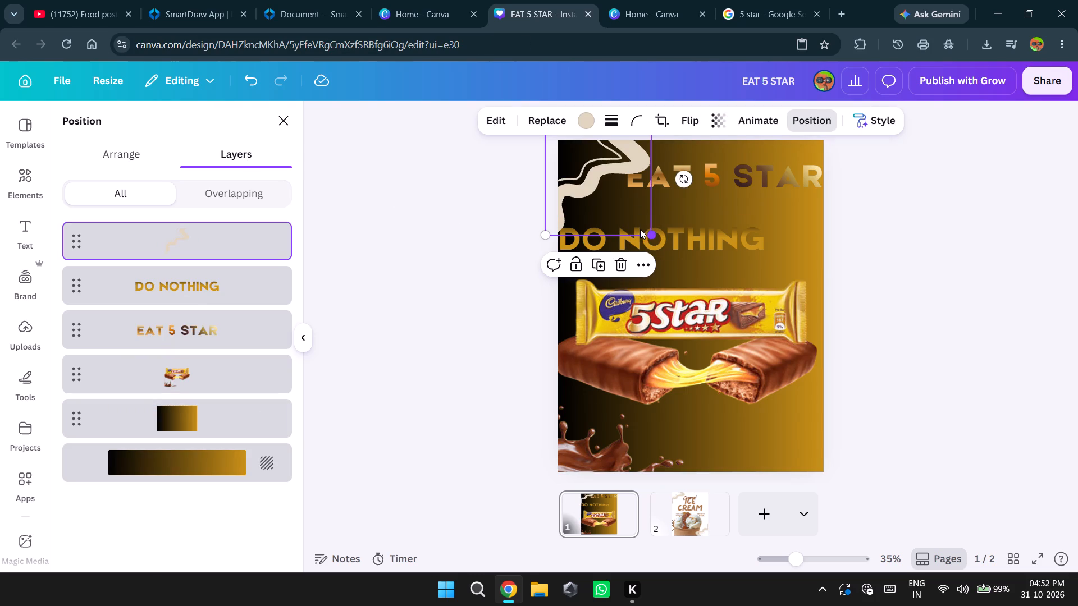
# Recolour the pasted wave's beige fill with a light orange sampled from the bar's caramel filling.
pyautogui.click(593, 182)
pyautogui.click(595, 182)
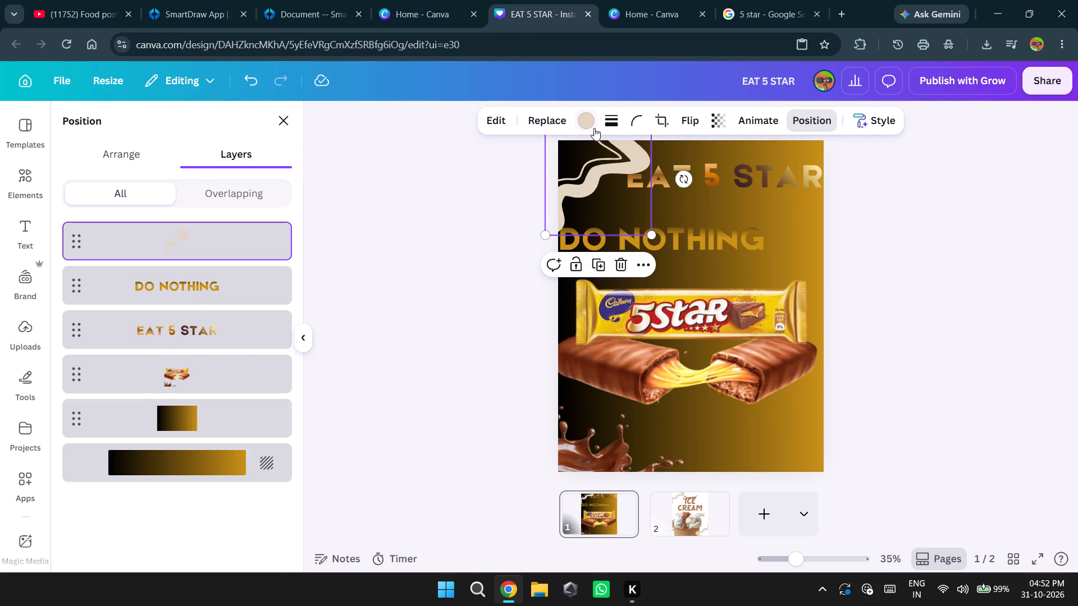
pyautogui.click(594, 128)
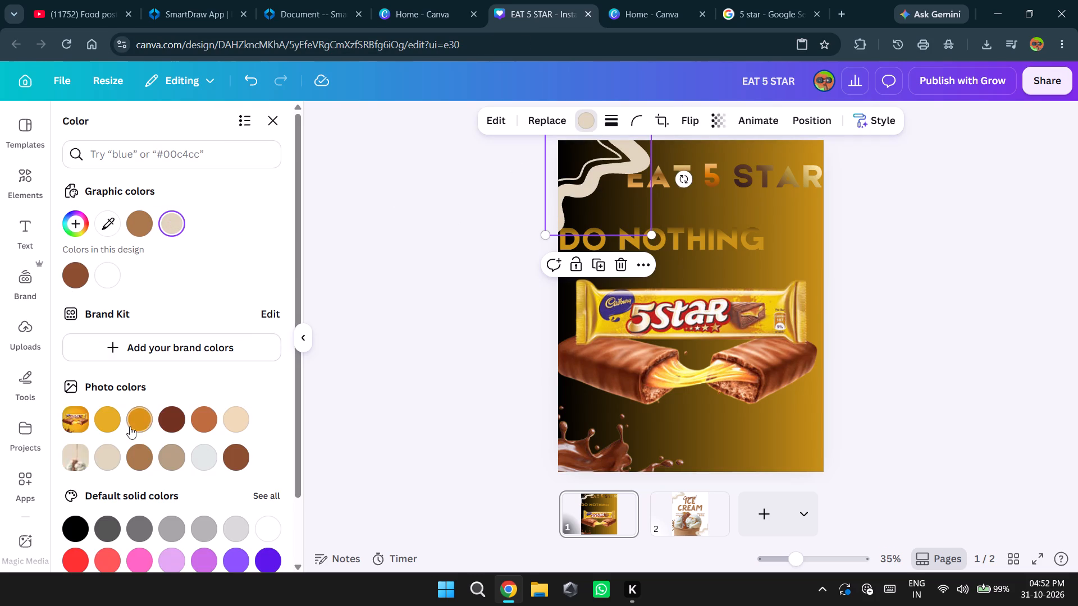
pyautogui.click(146, 419)
pyautogui.scroll(-1, 175, 467)
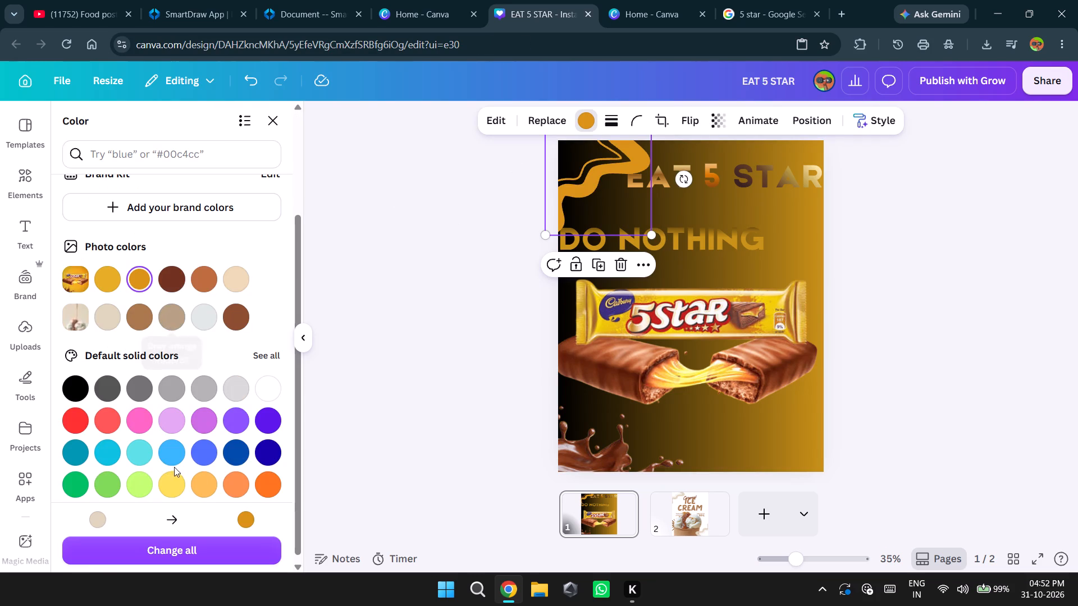
pyautogui.scroll(-2, 189, 371)
pyautogui.click(108, 281)
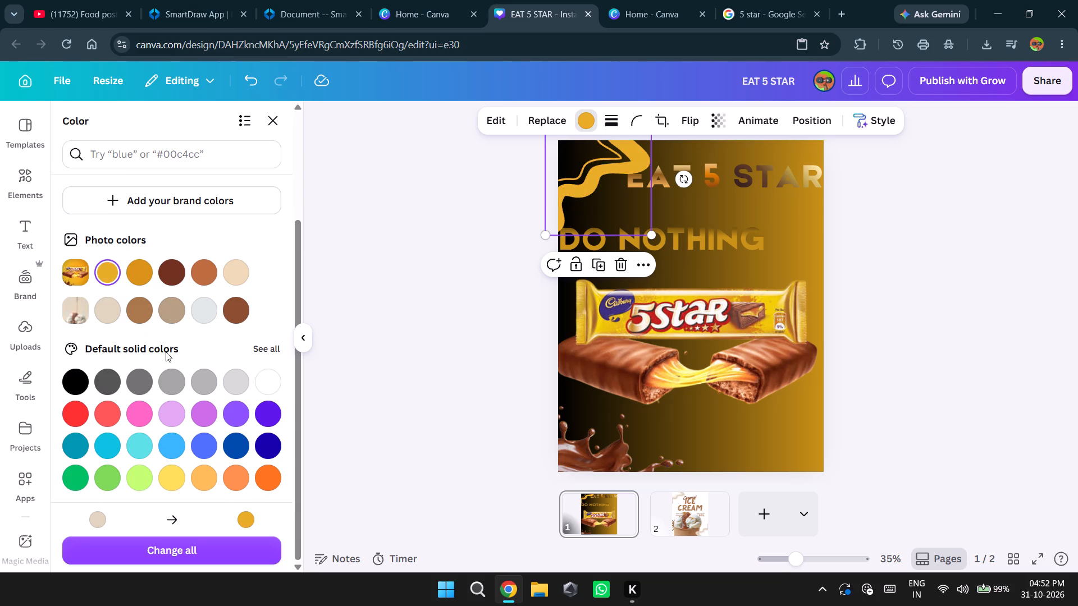
pyautogui.scroll(-3, 176, 371)
pyautogui.scroll(2, 188, 411)
pyautogui.click(106, 223)
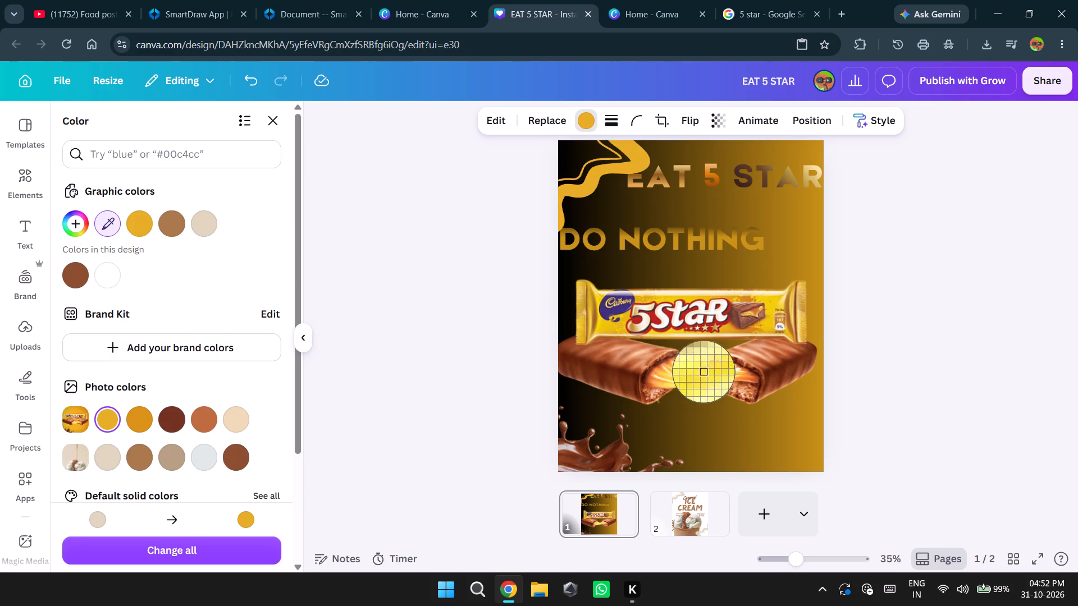
pyautogui.click(737, 375)
pyautogui.click(881, 296)
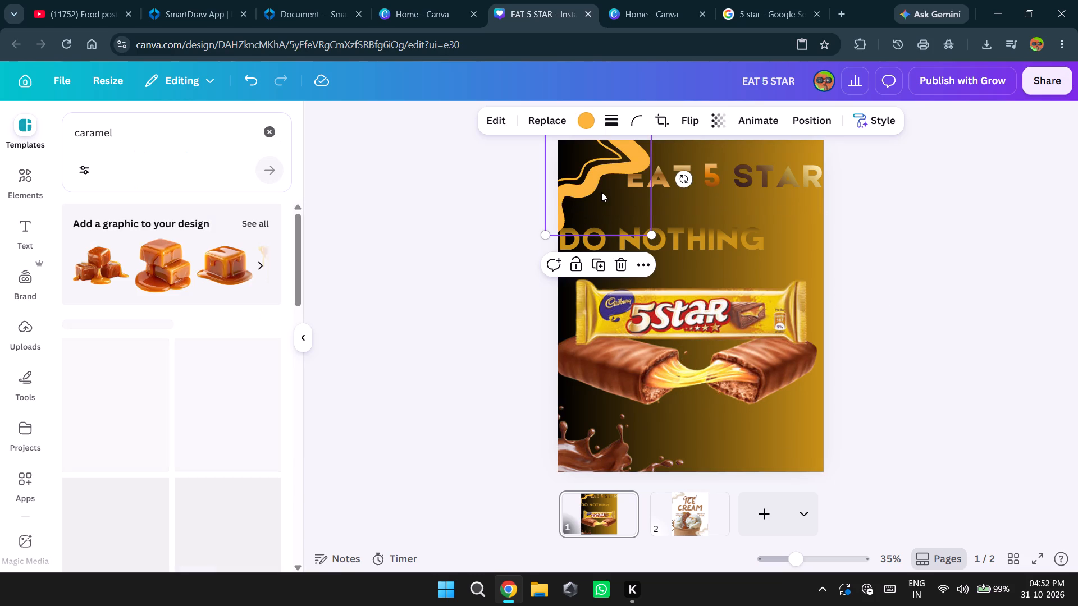
# Shrink the orange wave and fit it into the upper-left corner of the 5 Star poster.
pyautogui.click(601, 187)
pyautogui.click(604, 171)
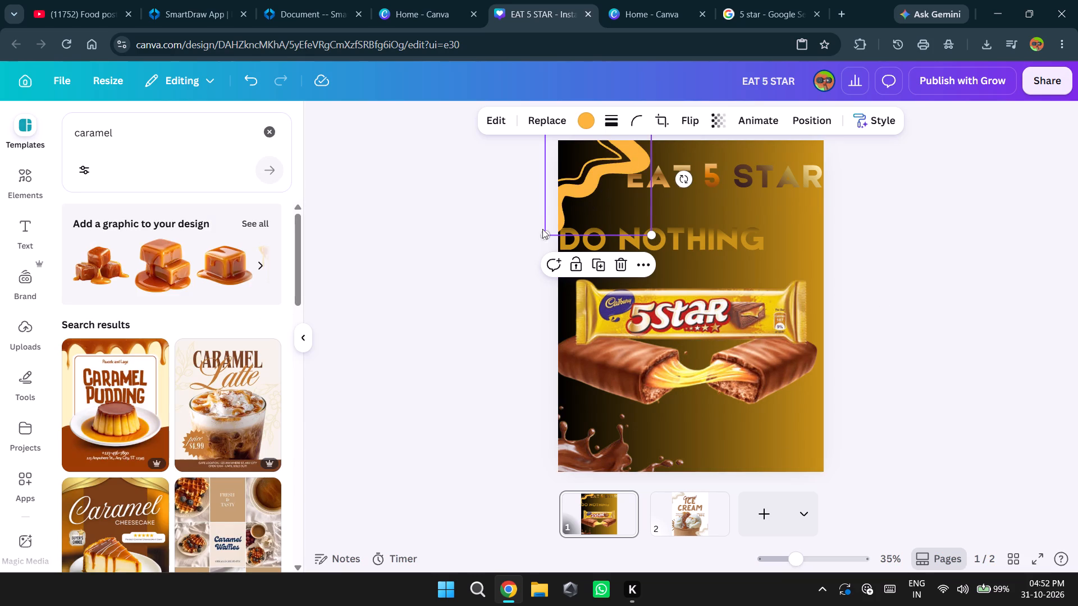
pyautogui.moveTo(547, 232); pyautogui.dragTo(550, 212)
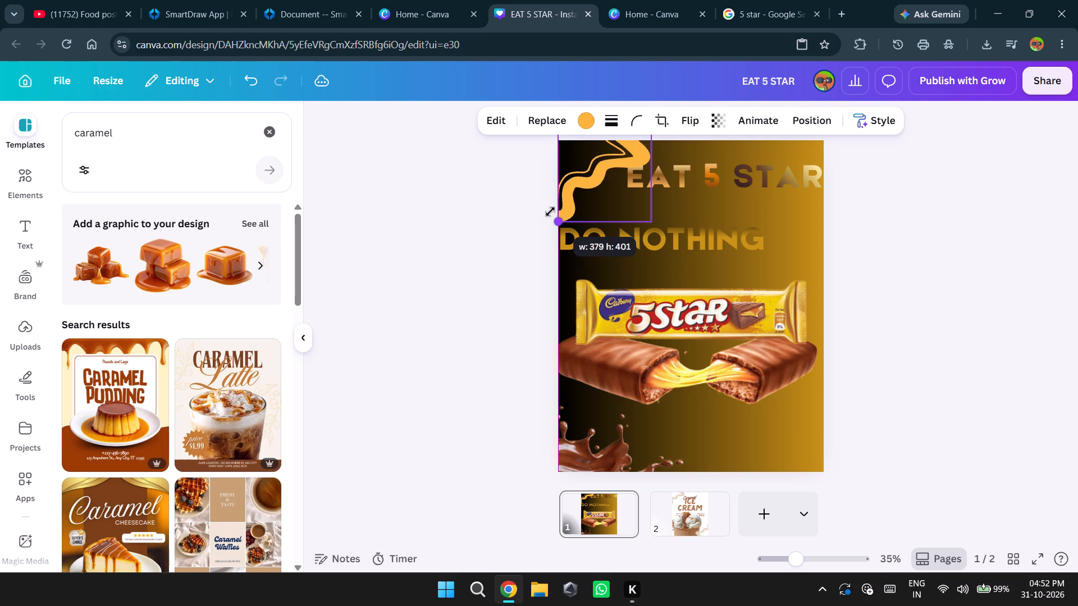
pyautogui.moveTo(550, 212); pyautogui.dragTo(573, 205)
pyautogui.moveTo(601, 169); pyautogui.dragTo(590, 171)
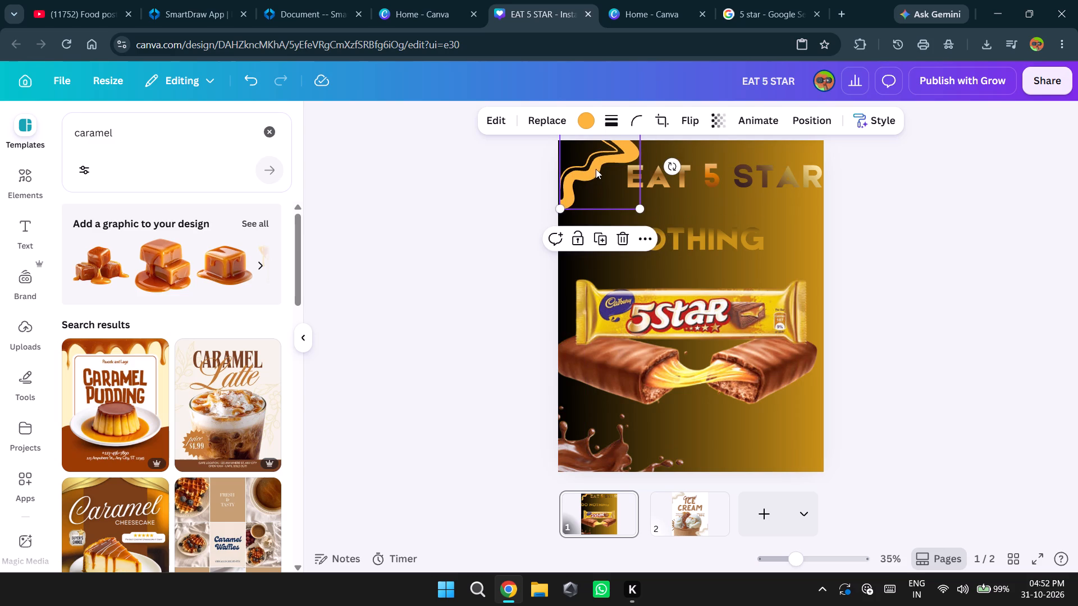
# Nudge the orange wave slightly left so it sits tighter in the poster's upper-left corner.
pyautogui.moveTo(595, 168); pyautogui.dragTo(590, 167)
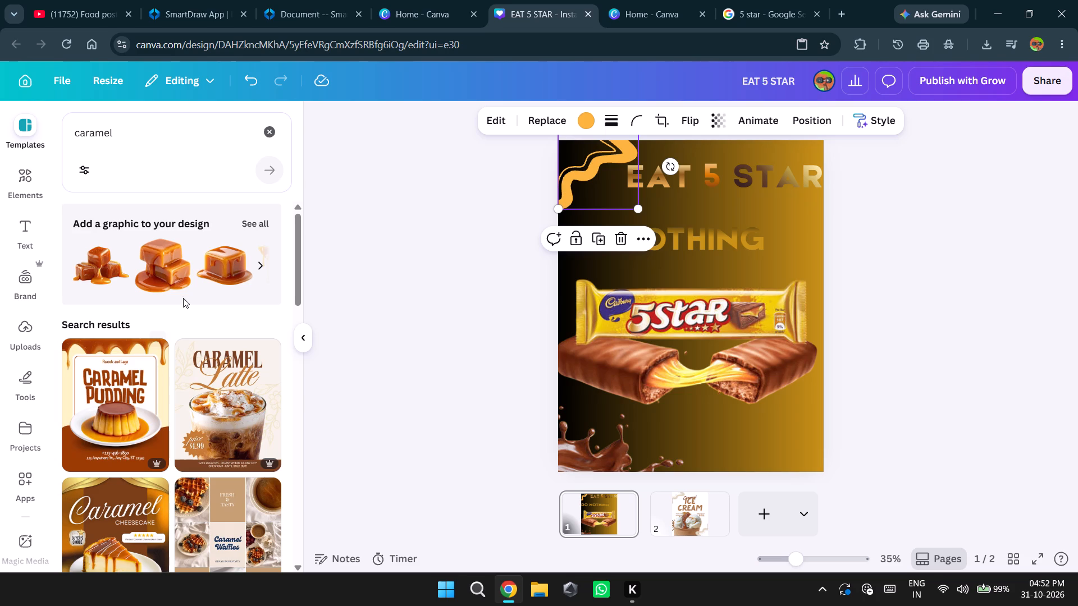
# Show all caramel elements and look through the caramel photos for one that suits the 5 Star poster.
pyautogui.scroll(1, 185, 300)
pyautogui.click(252, 223)
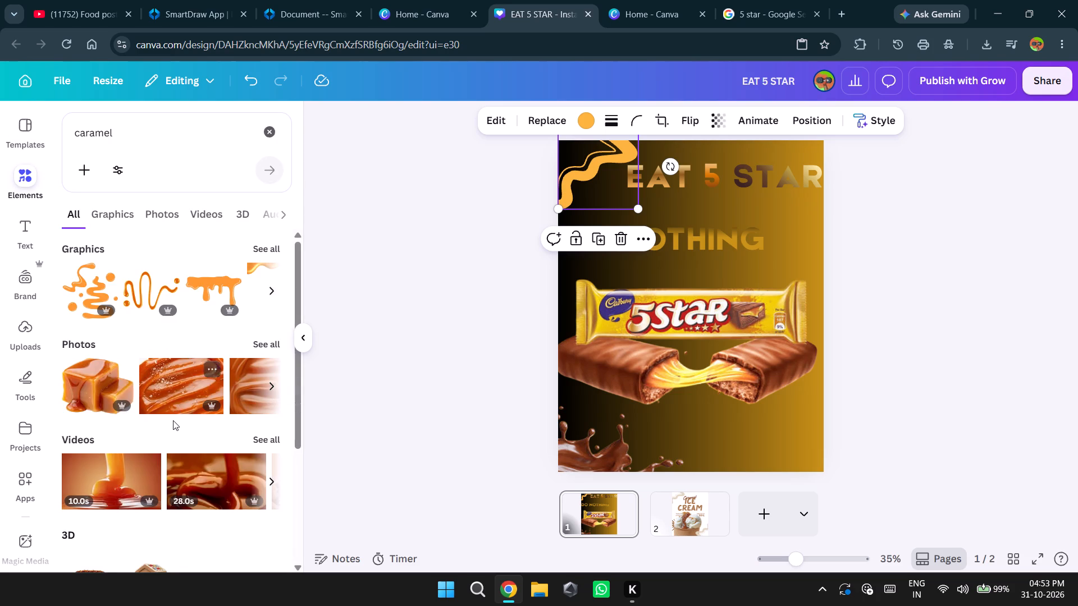
pyautogui.scroll(-1, 172, 424)
pyautogui.scroll(1, 212, 388)
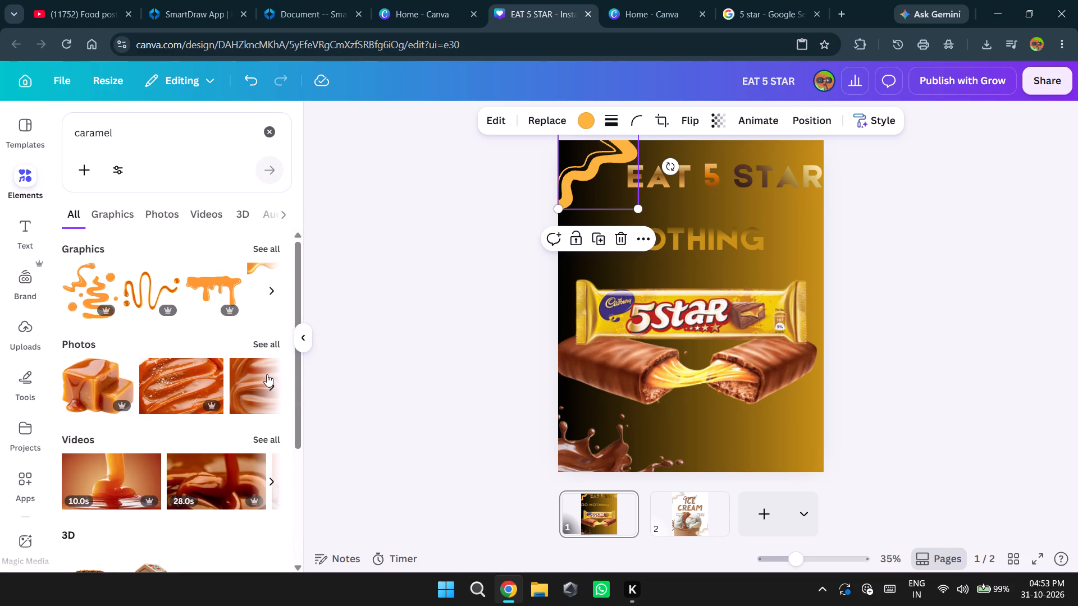
pyautogui.click(272, 378)
pyautogui.click(274, 379)
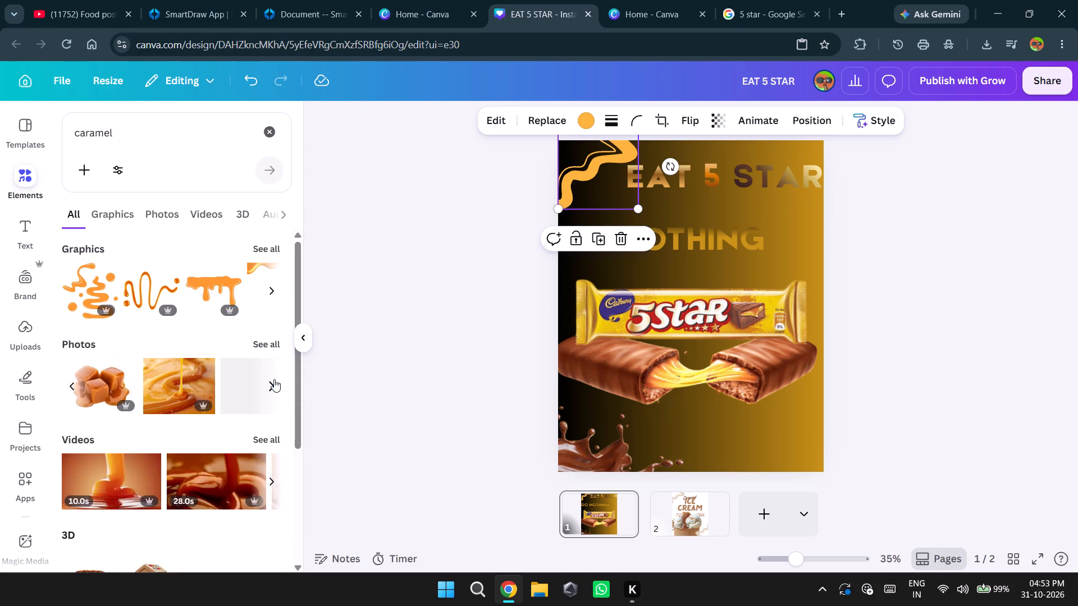
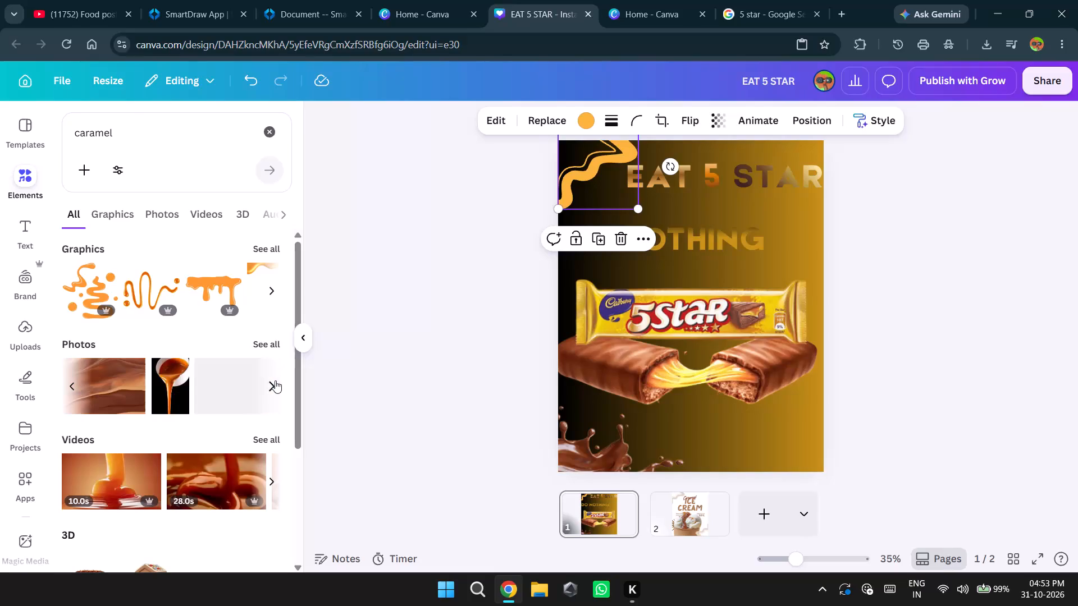
# Look through the caramel photo and video results for a visual that suits the 5 Star poster.
pyautogui.click(71, 380)
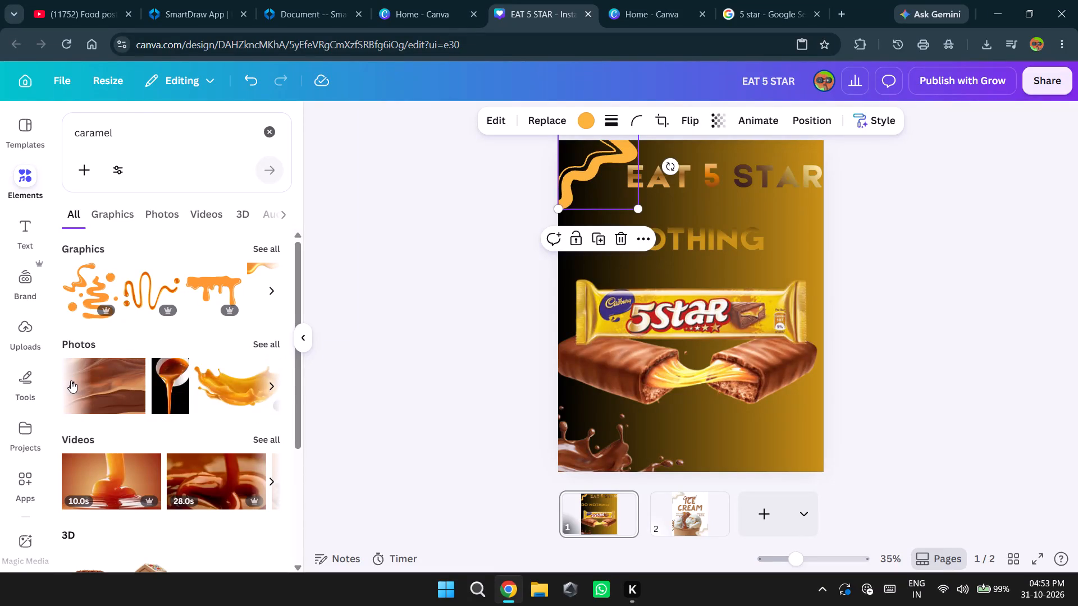
pyautogui.scroll(-4, 218, 398)
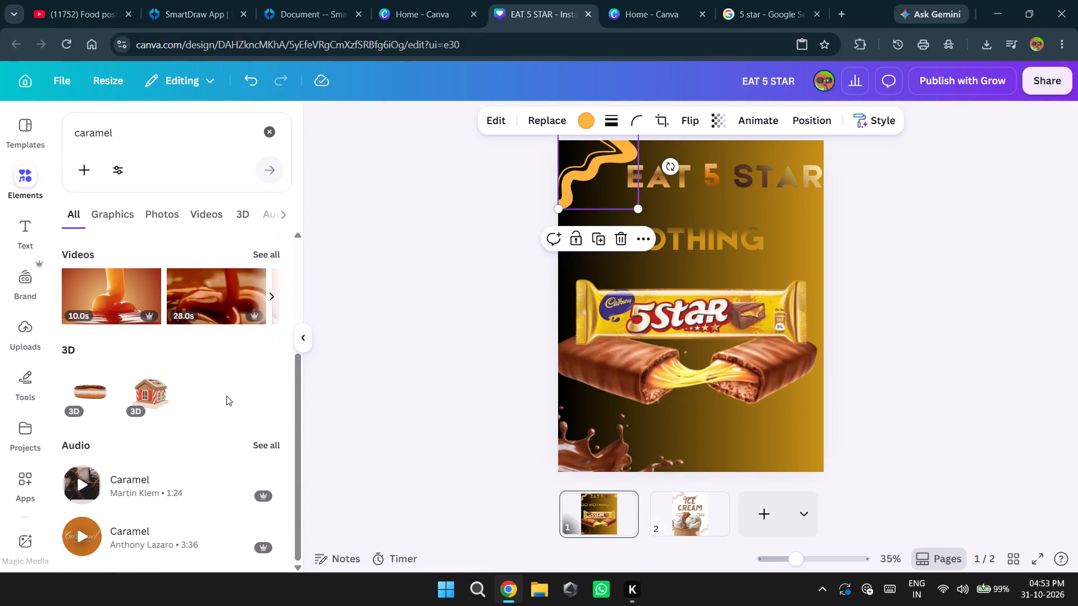
pyautogui.scroll(-1, 226, 396)
pyautogui.scroll(2, 226, 394)
pyautogui.click(271, 478)
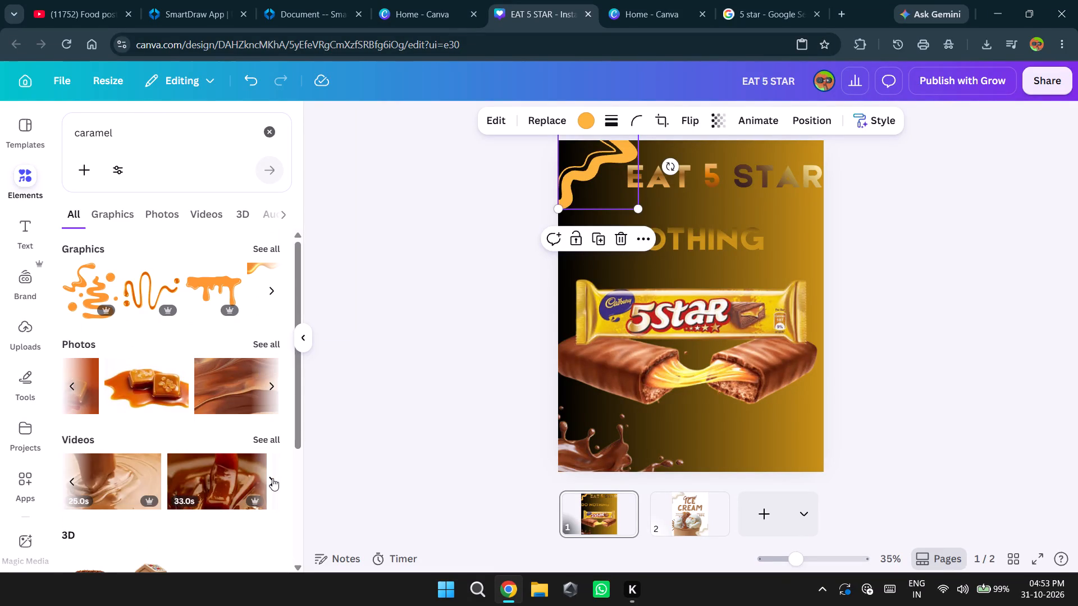
pyautogui.click(272, 478)
pyautogui.click(273, 476)
pyautogui.click(272, 474)
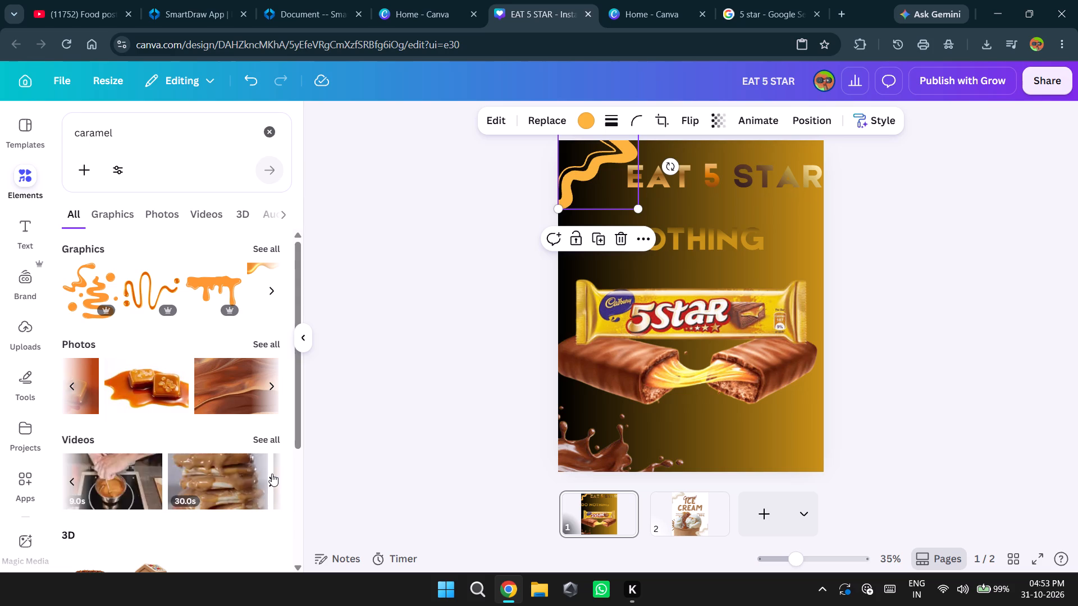
pyautogui.click(272, 474)
pyautogui.click(272, 474)
pyautogui.click(272, 474)
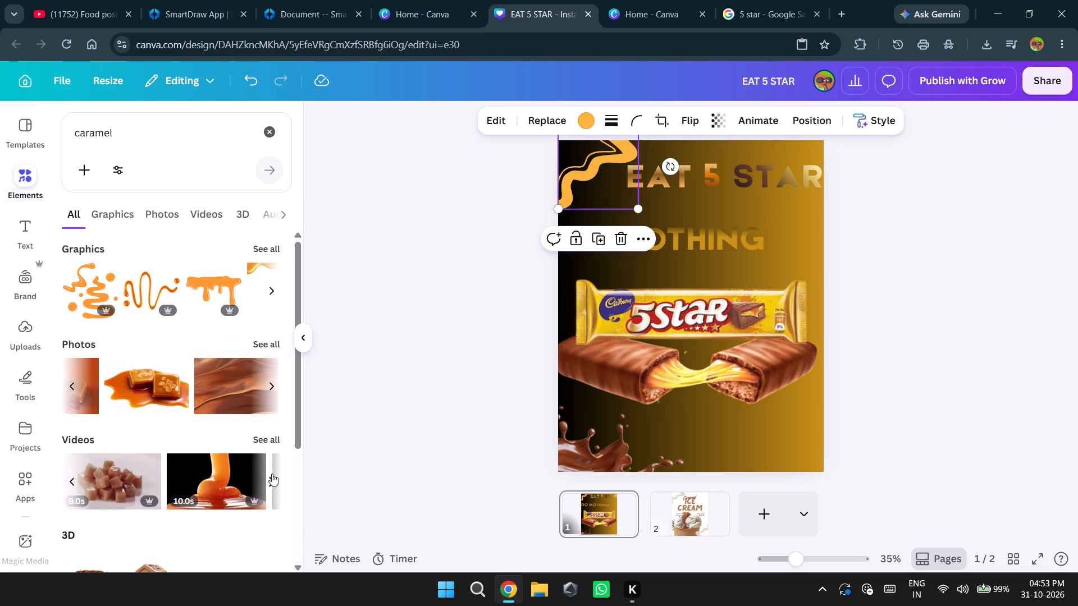
# Add the 10-second video of caramel pouring on a black background to the poster and delete the front copy.
pyautogui.doubleClick(217, 478)
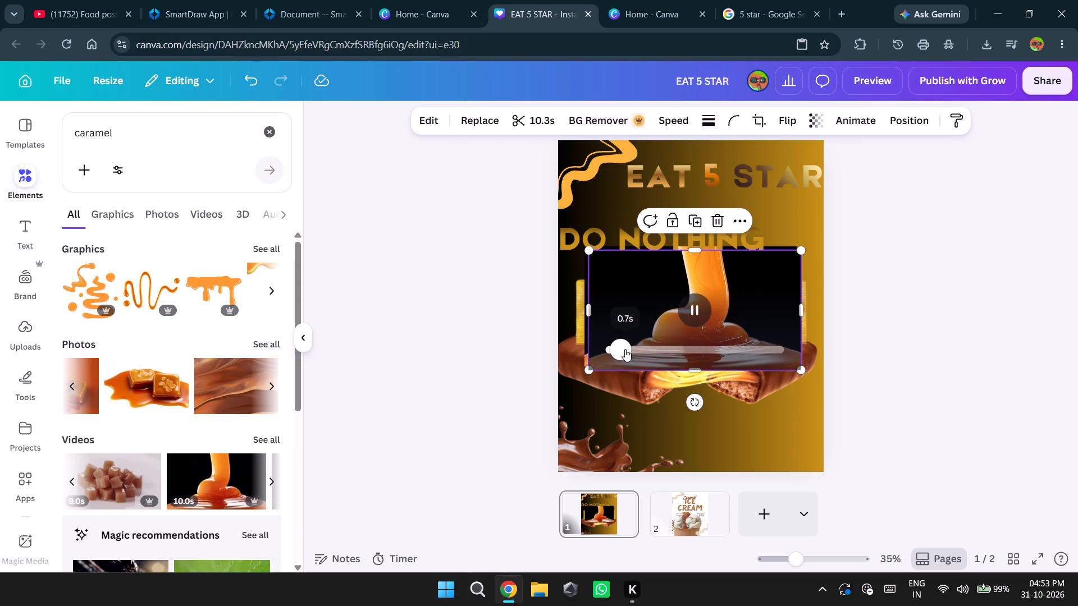
pyautogui.rightClick(757, 288)
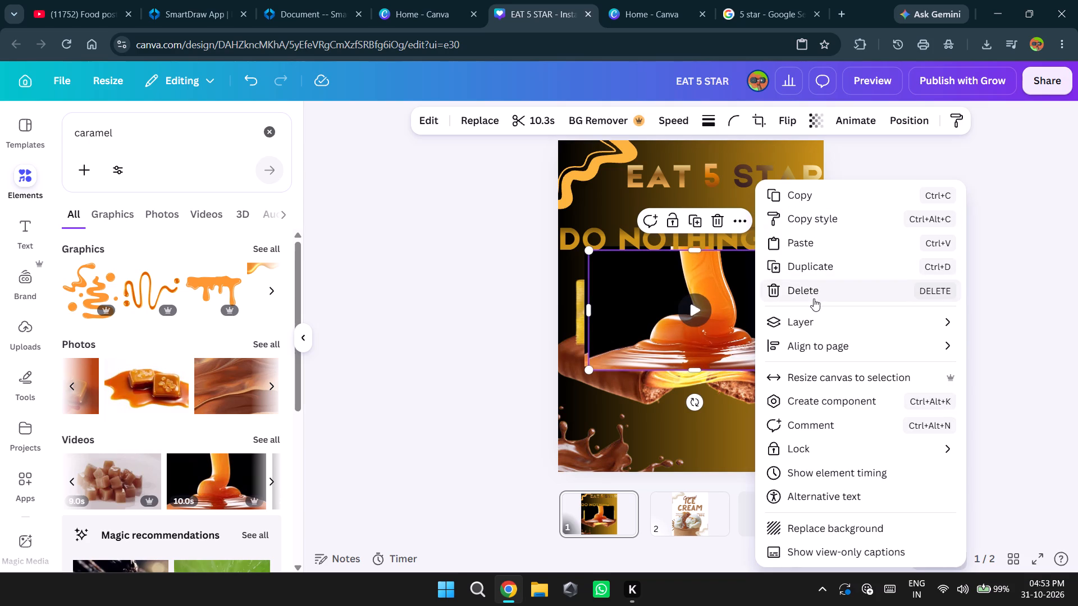
pyautogui.click(814, 295)
# Browse further through the caramel photo results for a visual for the poster.
pyautogui.click(276, 381)
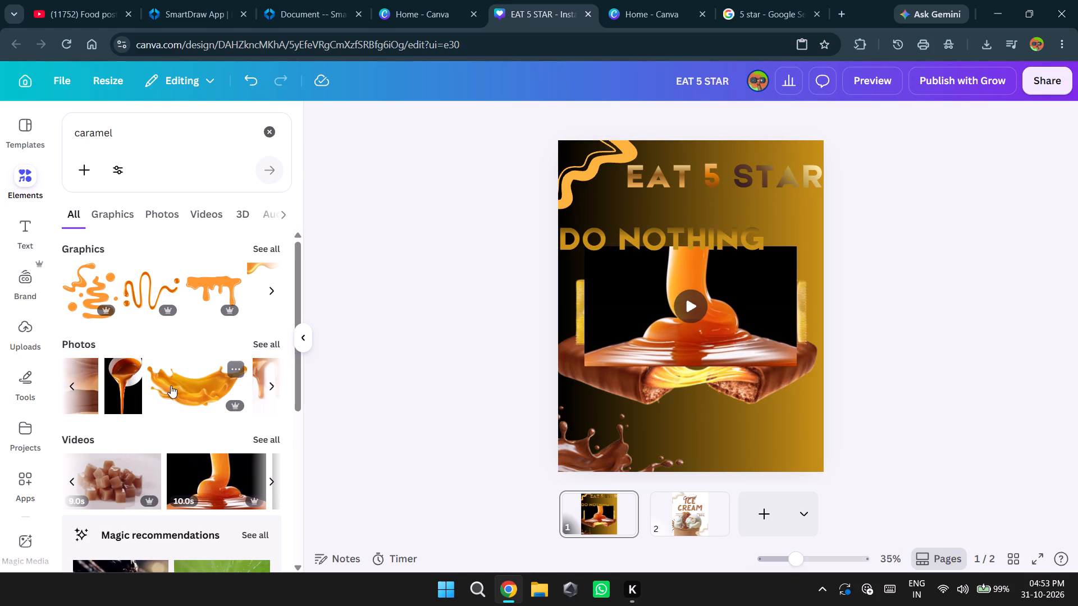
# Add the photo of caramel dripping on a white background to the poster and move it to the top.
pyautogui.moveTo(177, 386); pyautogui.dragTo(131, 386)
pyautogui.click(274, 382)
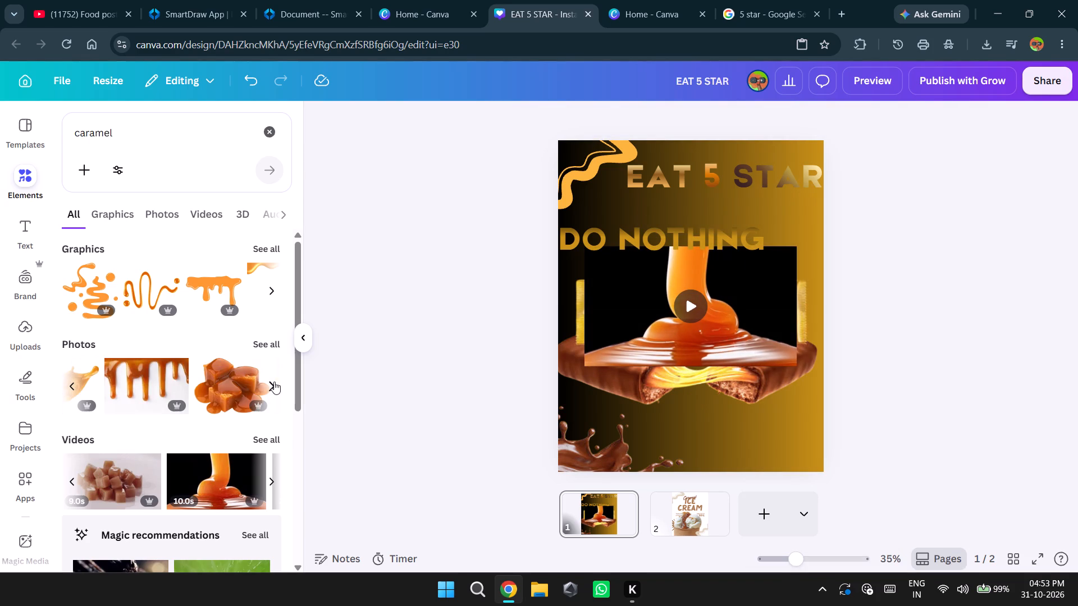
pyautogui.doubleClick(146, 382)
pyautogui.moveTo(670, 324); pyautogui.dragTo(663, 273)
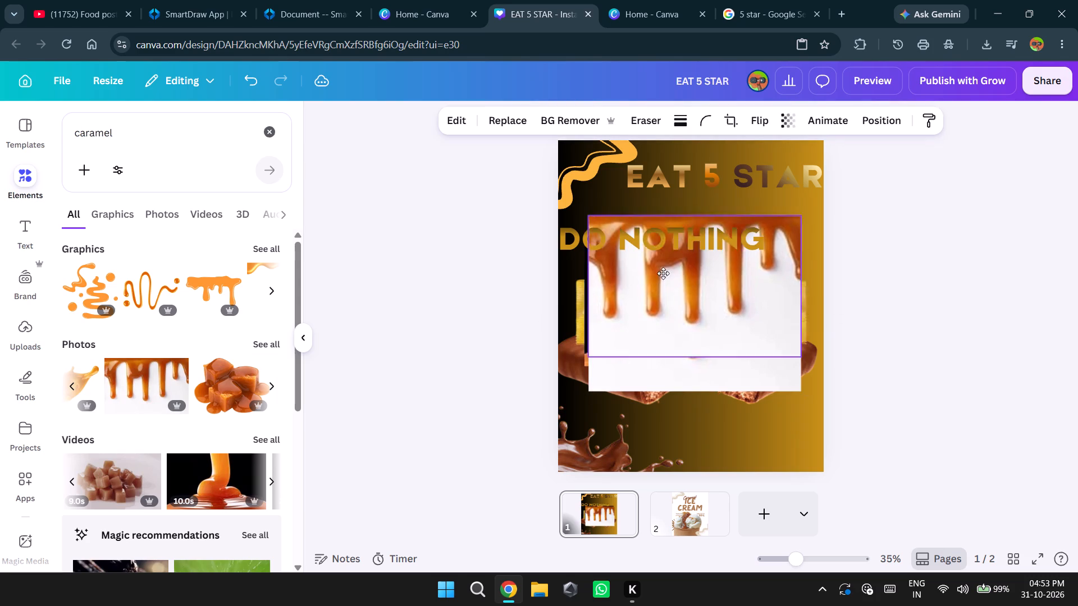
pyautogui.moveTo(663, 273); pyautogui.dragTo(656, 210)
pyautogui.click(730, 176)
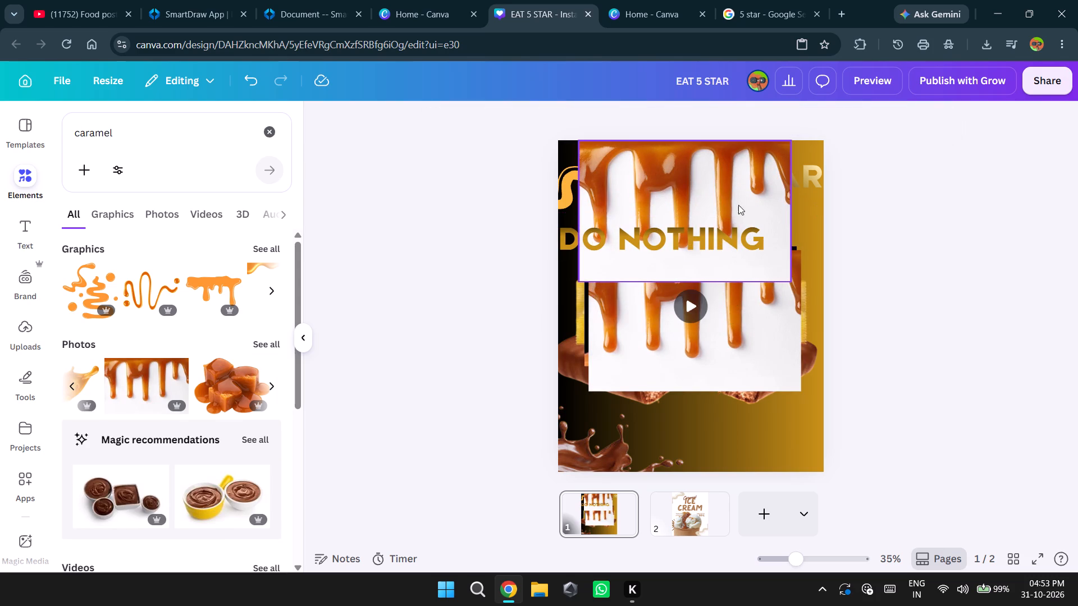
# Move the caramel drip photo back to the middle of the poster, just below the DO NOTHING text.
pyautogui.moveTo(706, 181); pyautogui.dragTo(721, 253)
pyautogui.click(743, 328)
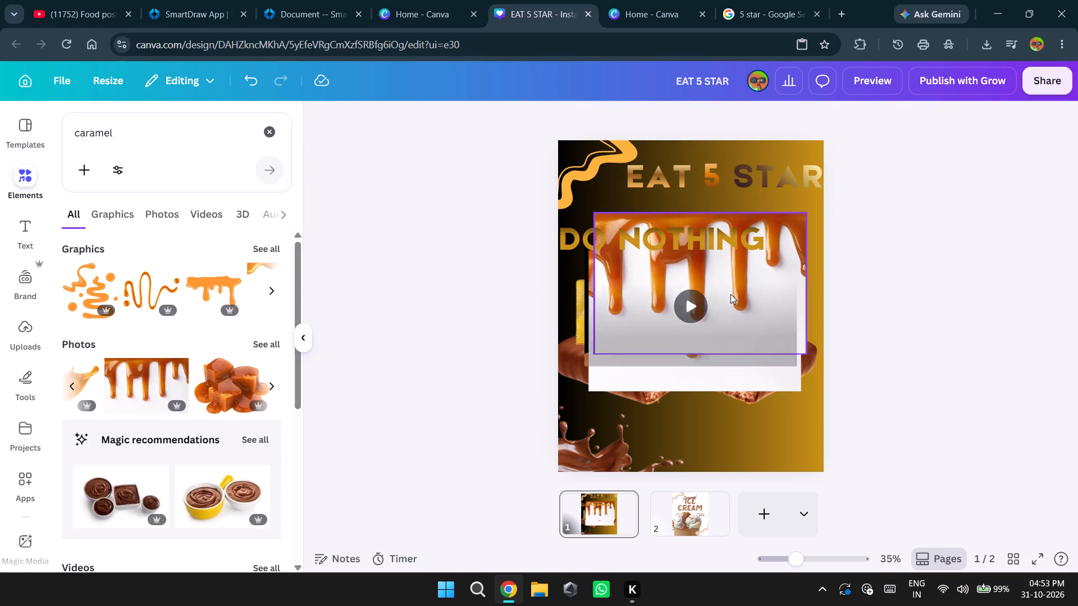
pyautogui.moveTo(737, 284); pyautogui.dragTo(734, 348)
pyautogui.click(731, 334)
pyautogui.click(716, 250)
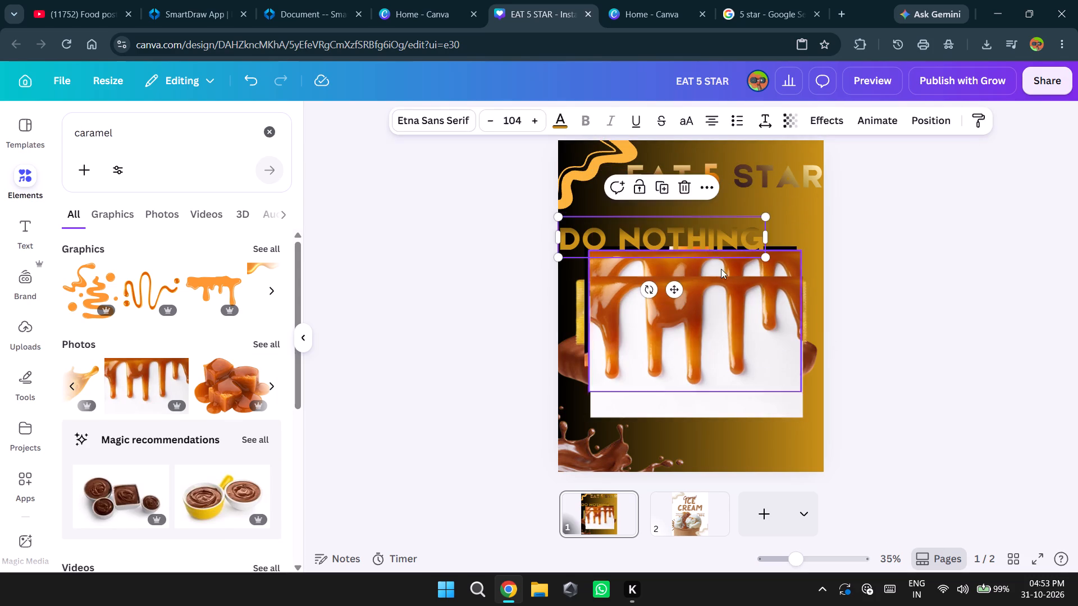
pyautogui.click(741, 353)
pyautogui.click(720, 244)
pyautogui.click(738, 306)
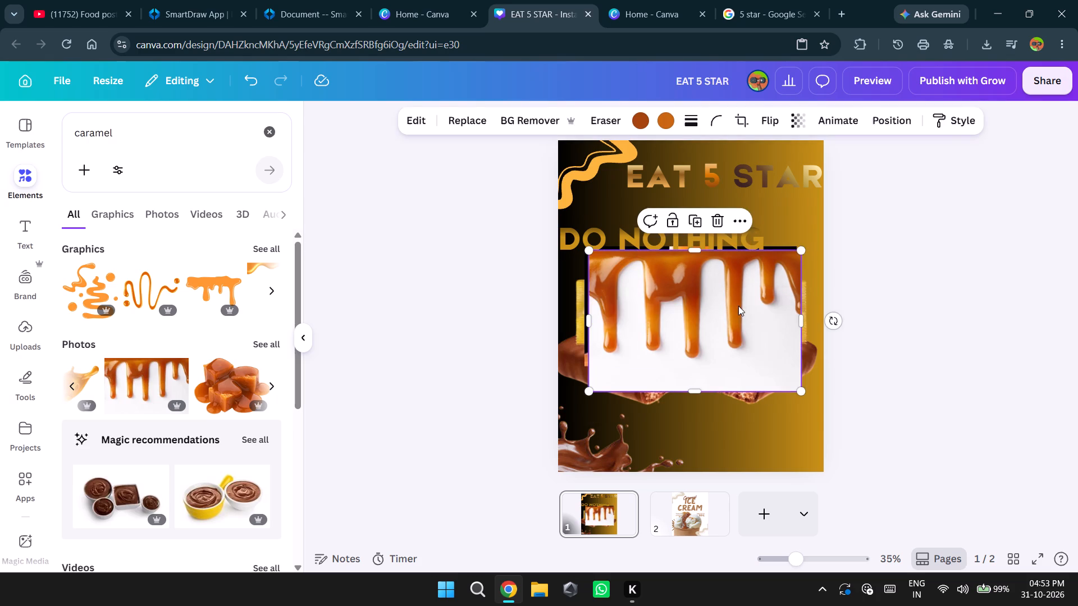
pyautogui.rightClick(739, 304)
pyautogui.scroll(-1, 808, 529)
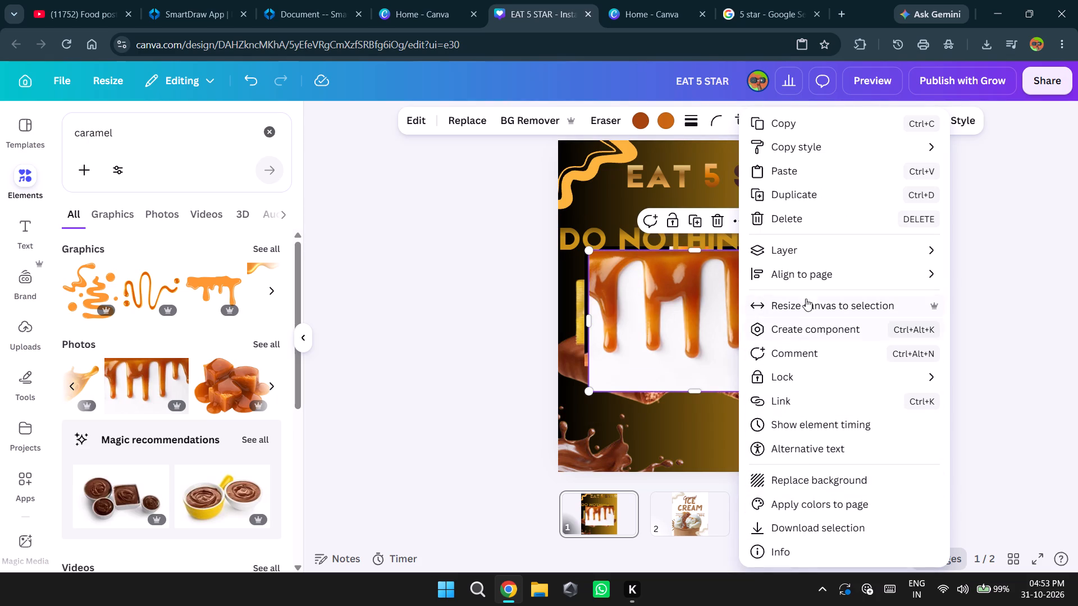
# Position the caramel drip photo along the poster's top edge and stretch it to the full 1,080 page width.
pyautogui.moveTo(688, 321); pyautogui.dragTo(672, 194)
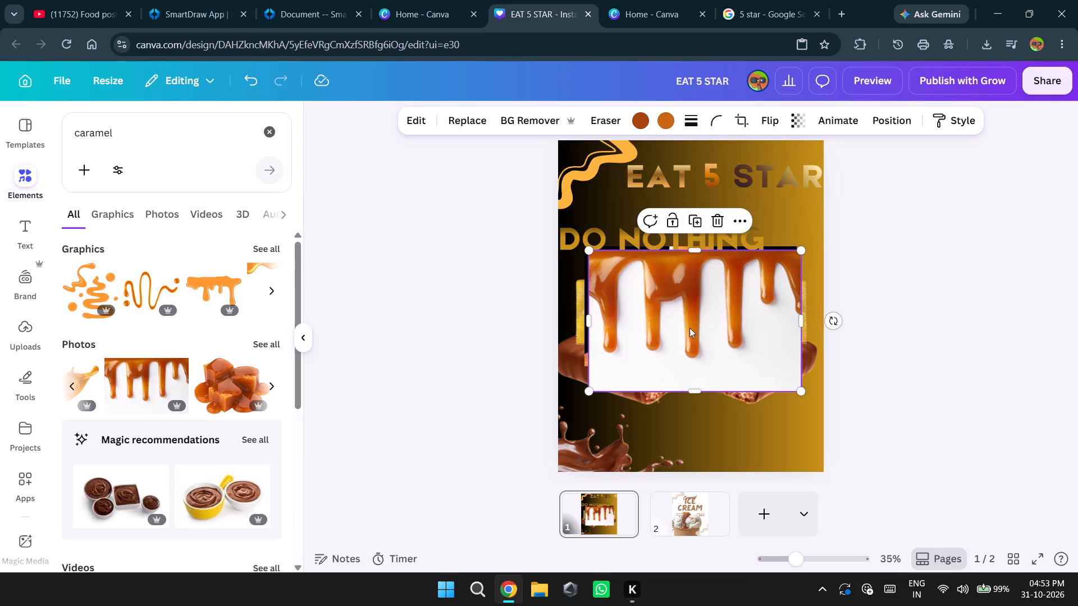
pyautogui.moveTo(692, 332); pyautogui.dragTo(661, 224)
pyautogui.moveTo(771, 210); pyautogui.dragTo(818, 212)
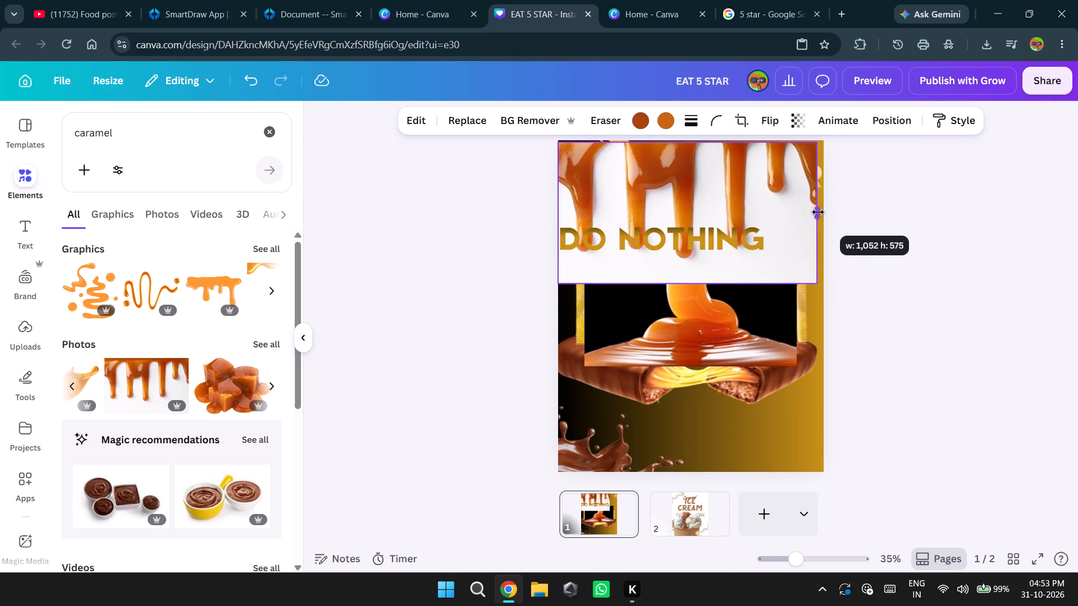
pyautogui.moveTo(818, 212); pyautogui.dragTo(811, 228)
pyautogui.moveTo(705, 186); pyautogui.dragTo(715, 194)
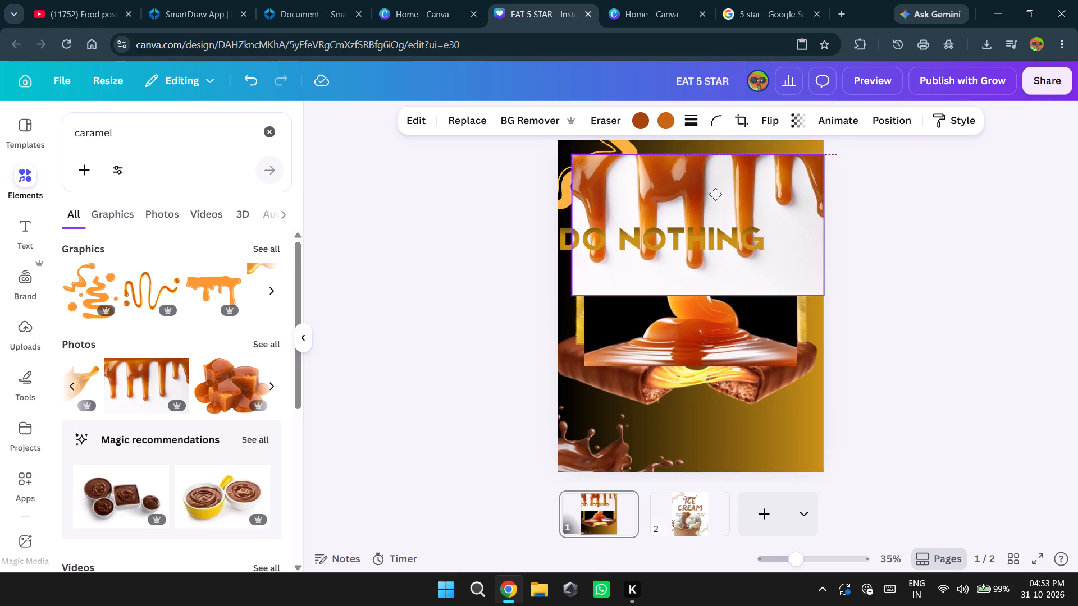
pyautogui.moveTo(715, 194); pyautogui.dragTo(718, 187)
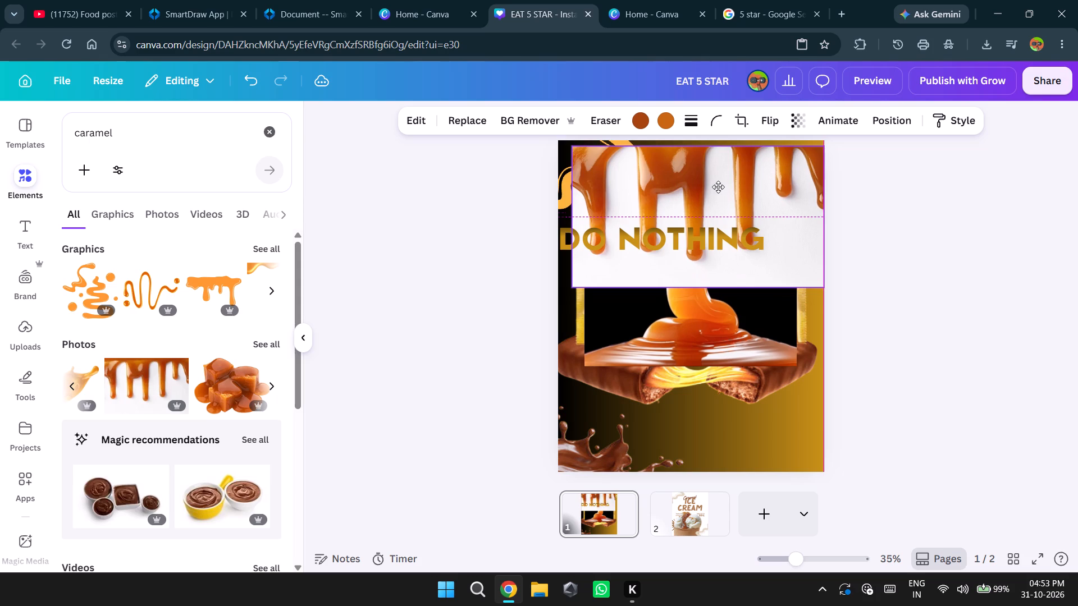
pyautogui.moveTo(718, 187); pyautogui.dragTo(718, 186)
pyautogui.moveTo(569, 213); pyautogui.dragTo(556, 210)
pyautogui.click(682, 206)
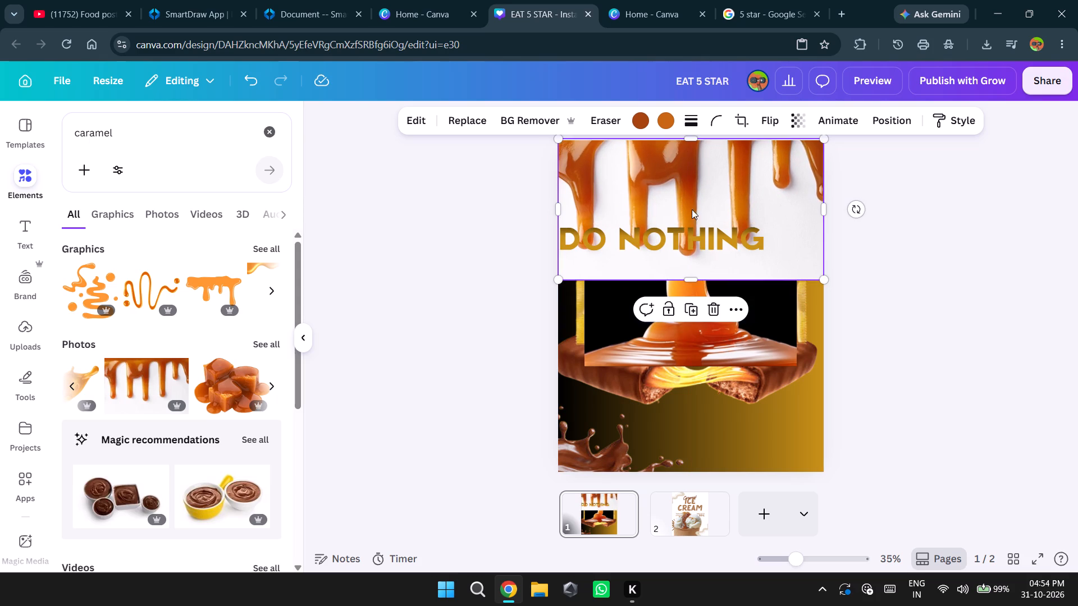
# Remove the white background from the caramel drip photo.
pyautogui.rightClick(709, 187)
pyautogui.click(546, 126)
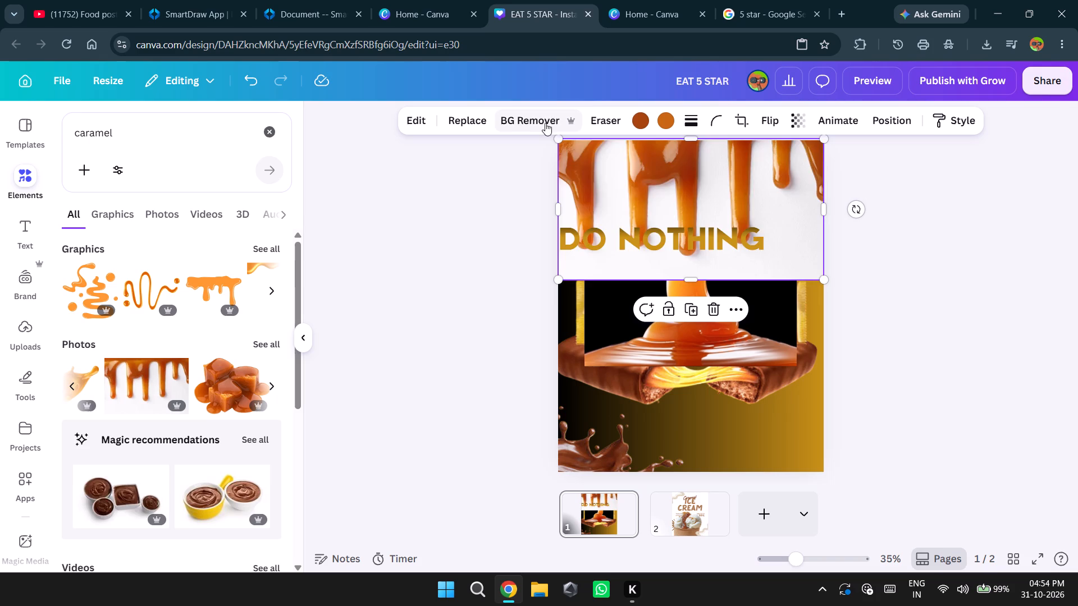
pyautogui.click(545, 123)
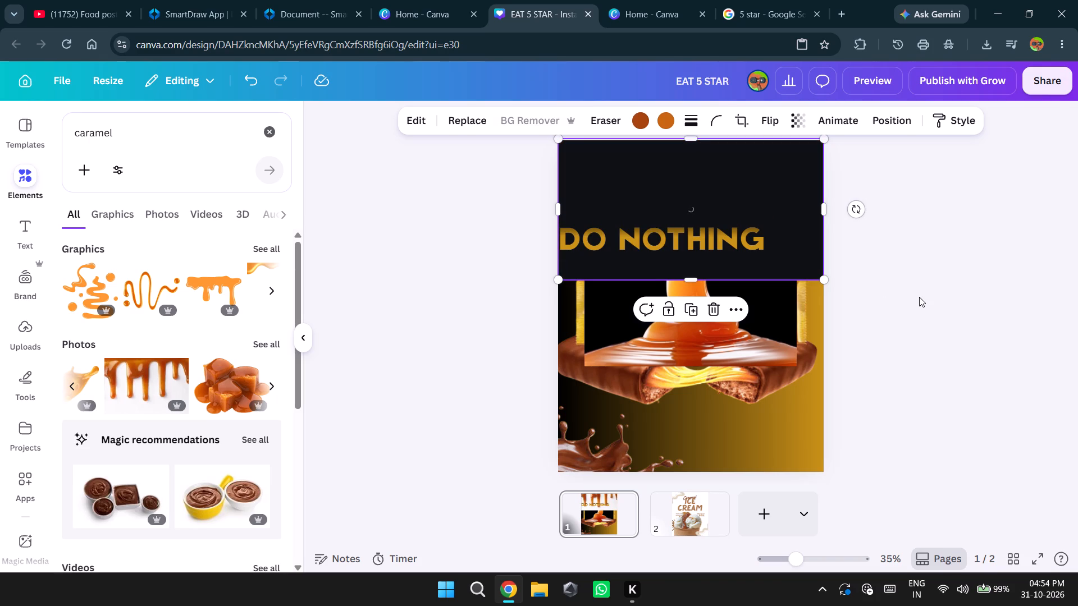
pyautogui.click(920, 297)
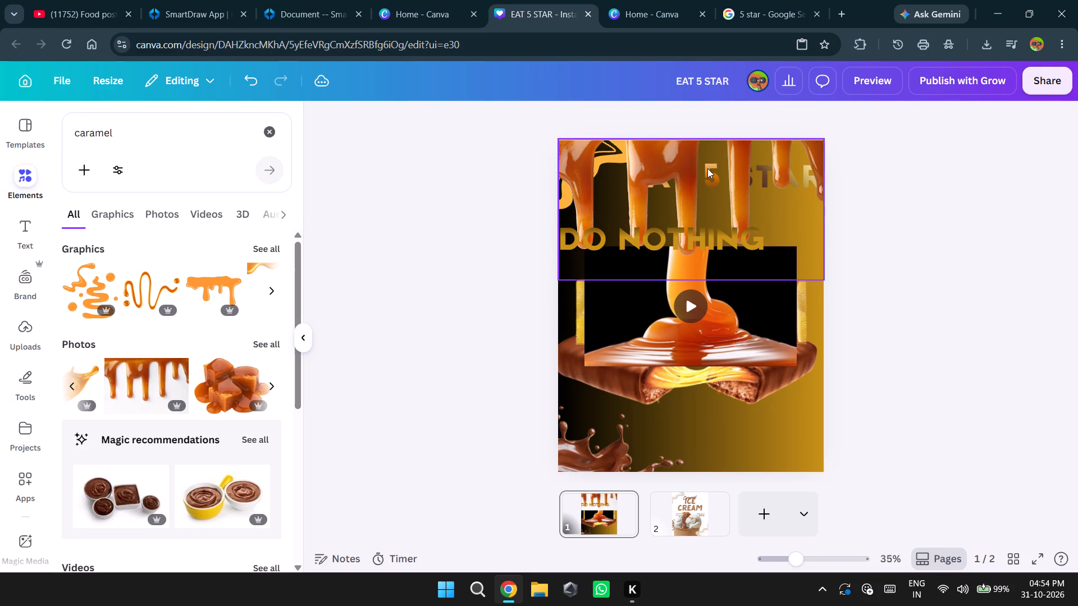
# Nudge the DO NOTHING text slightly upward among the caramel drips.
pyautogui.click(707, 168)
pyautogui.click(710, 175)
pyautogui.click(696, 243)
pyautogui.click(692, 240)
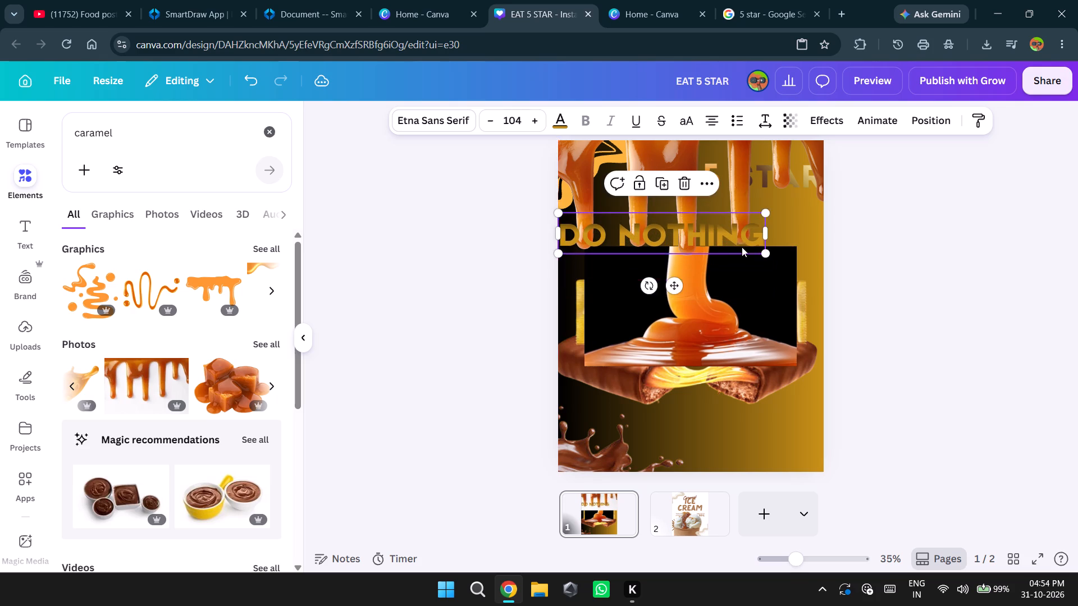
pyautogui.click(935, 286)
# Delete the caramel-pouring video covering the 5 Star wrapper on the poster.
pyautogui.click(756, 303)
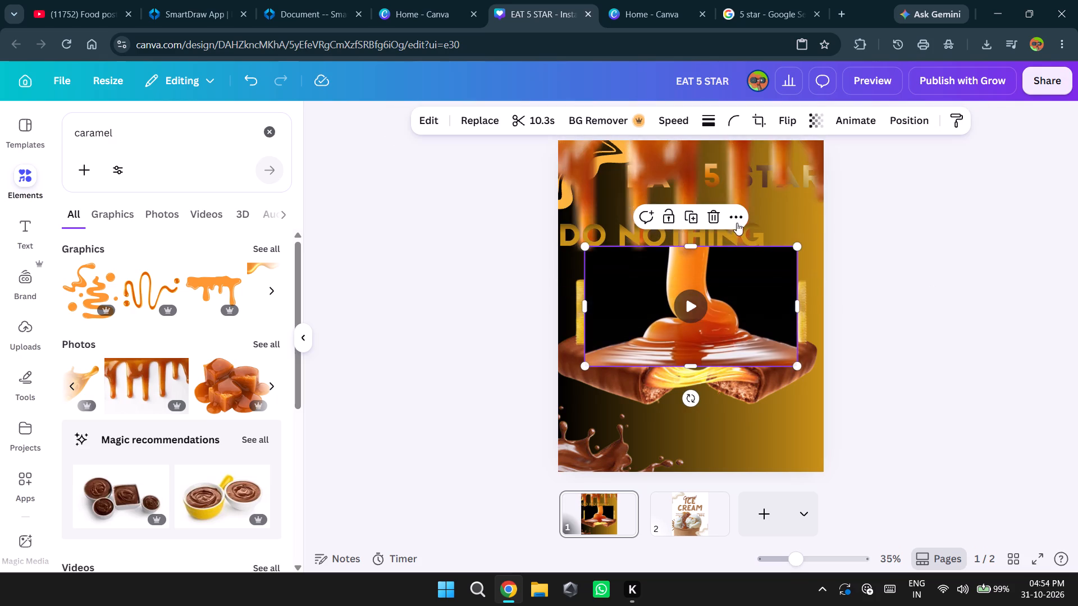
pyautogui.click(714, 218)
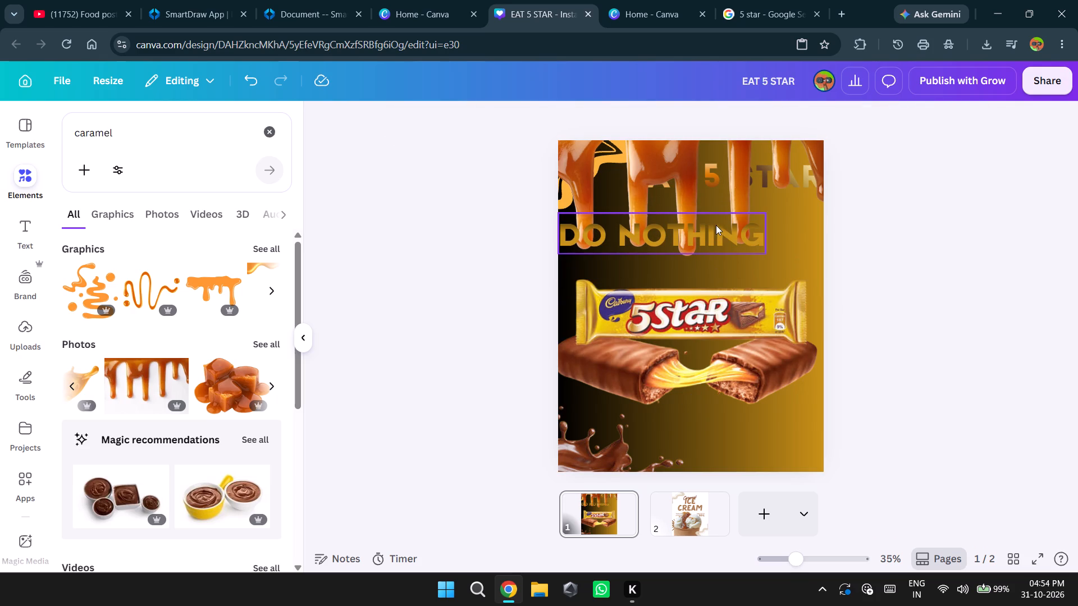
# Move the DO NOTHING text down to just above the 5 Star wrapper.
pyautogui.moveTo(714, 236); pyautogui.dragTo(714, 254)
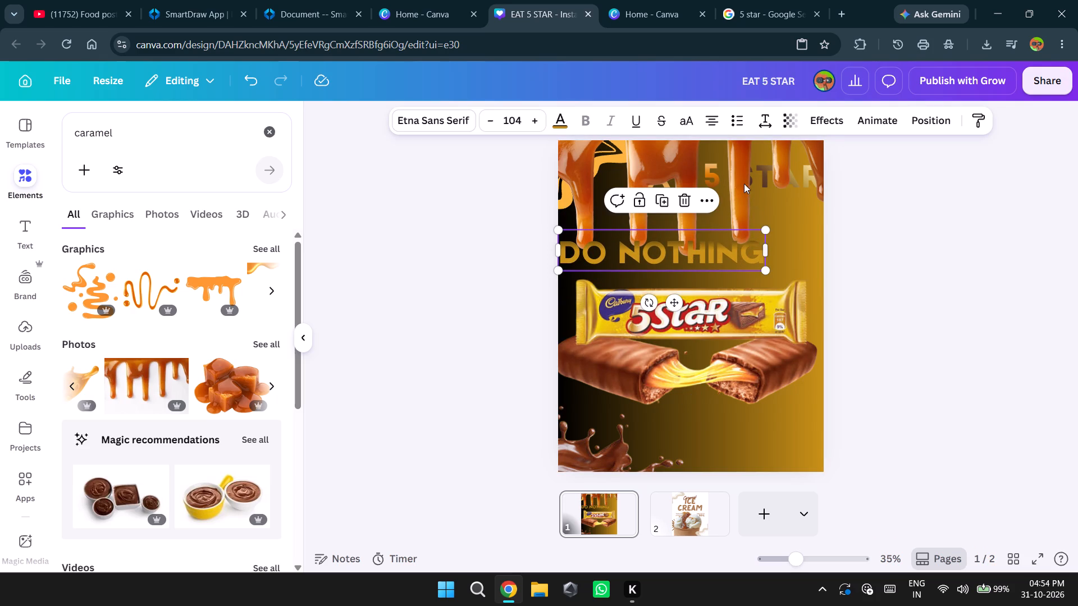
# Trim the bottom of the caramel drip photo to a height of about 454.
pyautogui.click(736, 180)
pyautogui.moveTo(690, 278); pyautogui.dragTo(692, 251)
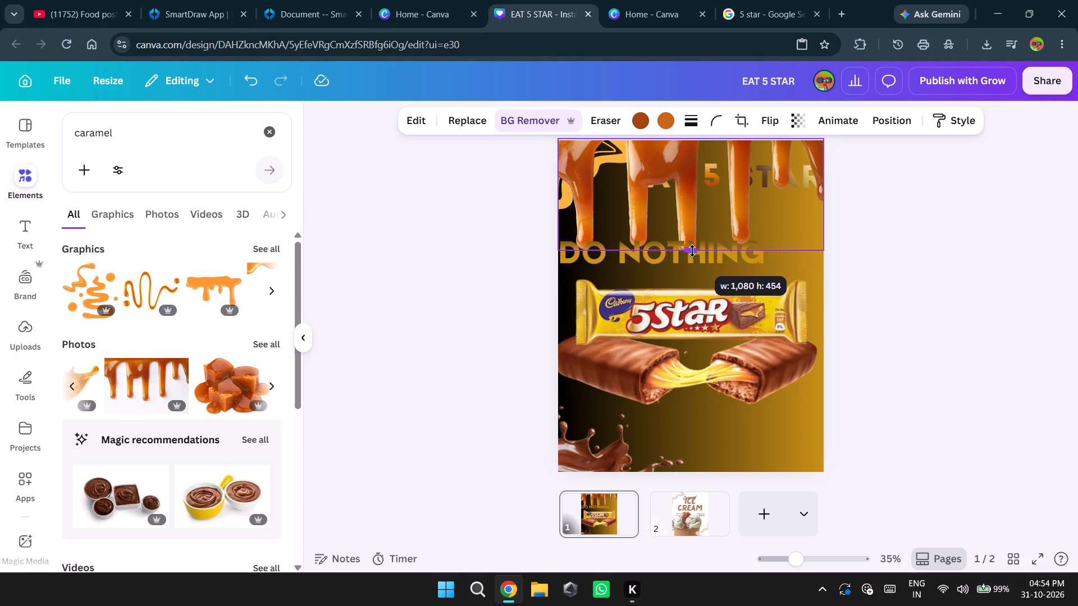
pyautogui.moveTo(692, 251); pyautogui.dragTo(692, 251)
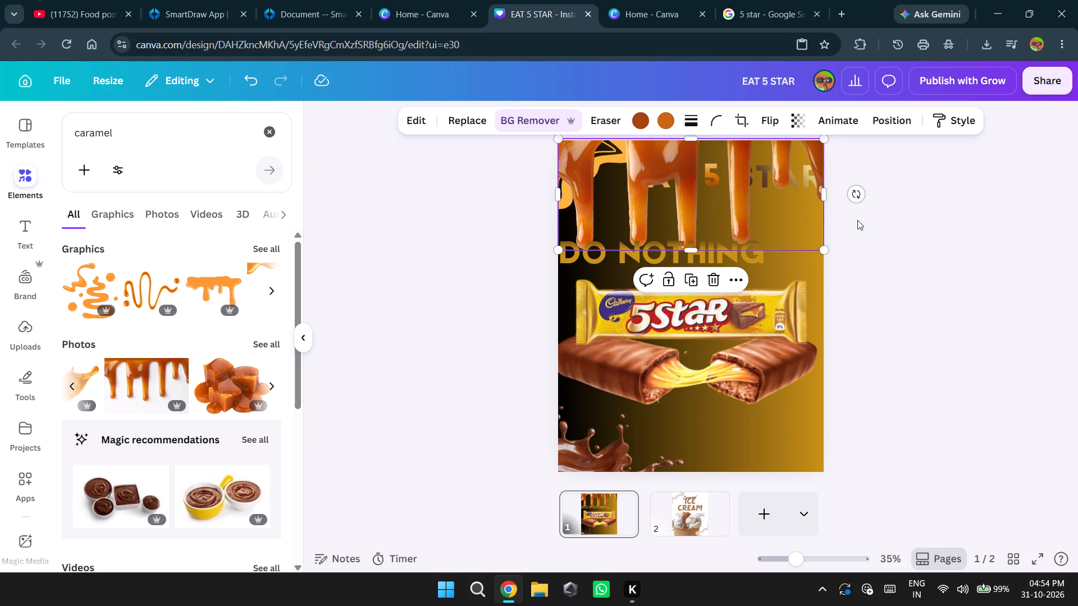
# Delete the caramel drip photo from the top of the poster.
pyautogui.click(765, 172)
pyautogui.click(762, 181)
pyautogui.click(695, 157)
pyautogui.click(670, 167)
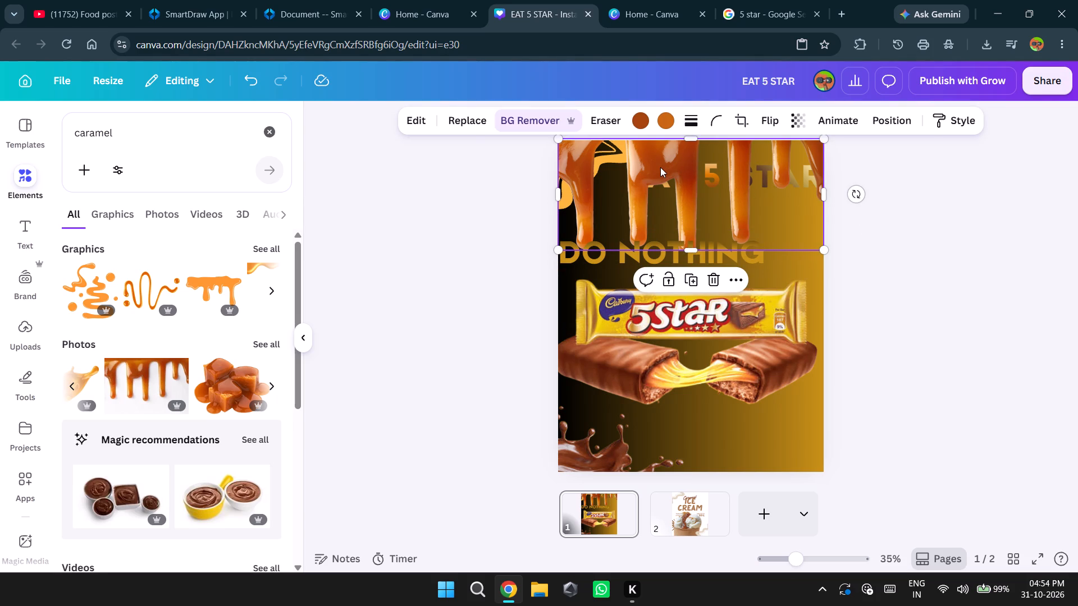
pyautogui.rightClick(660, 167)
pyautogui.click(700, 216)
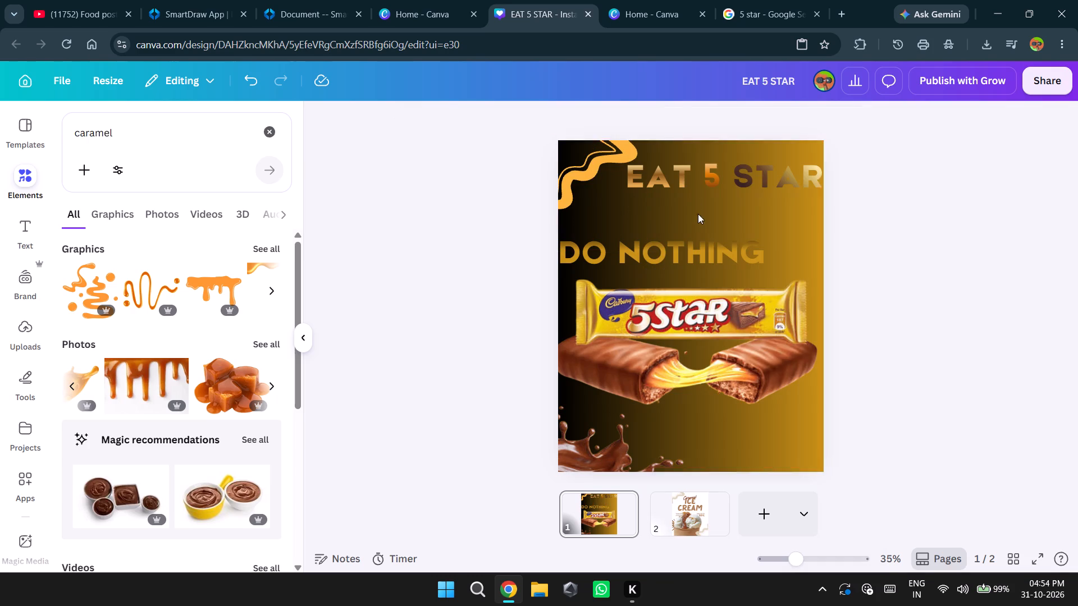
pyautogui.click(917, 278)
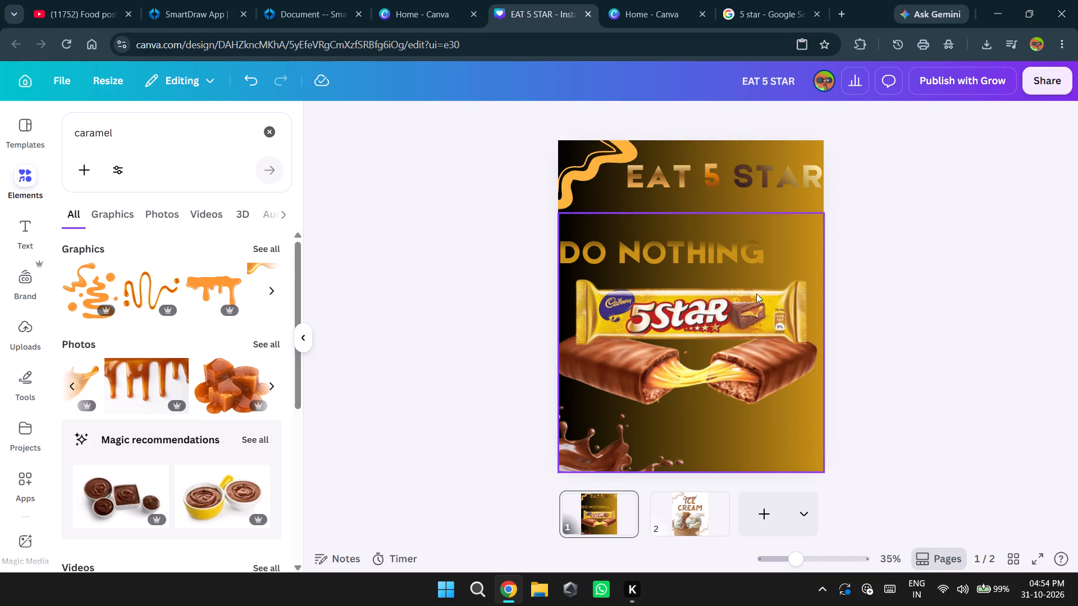
# Move the DO NOTHING text up slightly, between the EAT 5 STAR headline and the wrapper.
pyautogui.moveTo(677, 259); pyautogui.dragTo(680, 249)
pyautogui.click(920, 248)
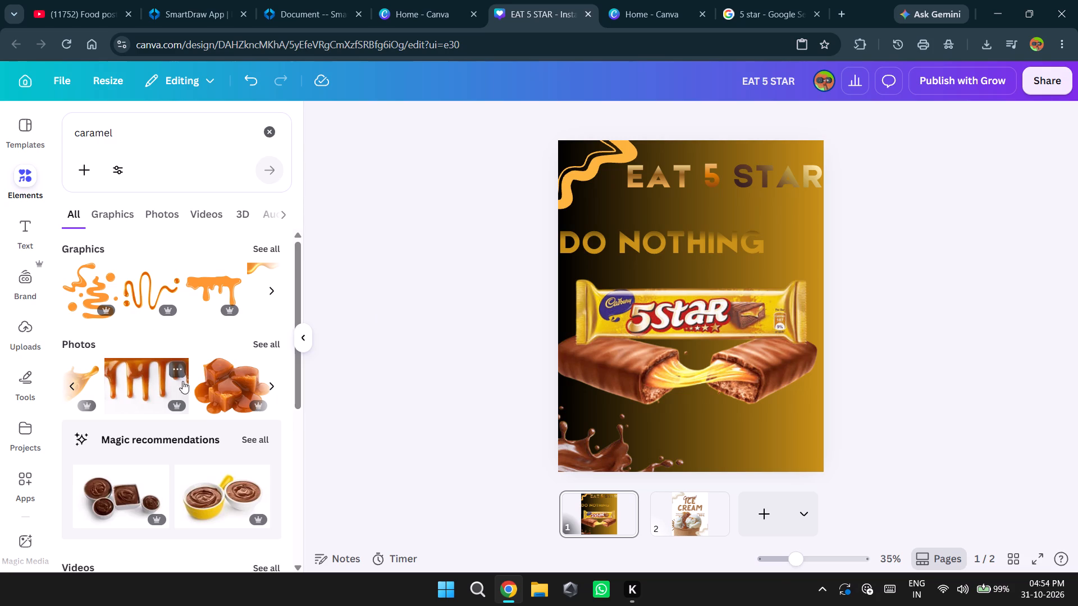
# Browse the remaining caramel photos and the full set of caramel graphics for a suitable poster decoration.
pyautogui.click(271, 385)
pyautogui.click(271, 385)
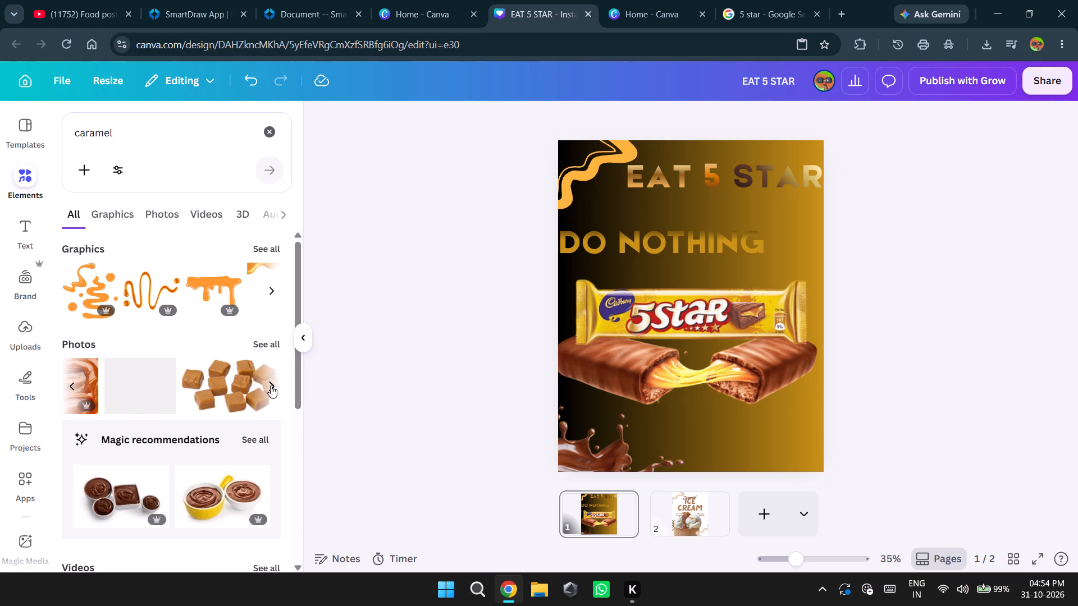
pyautogui.doubleClick(271, 385)
pyautogui.click(268, 288)
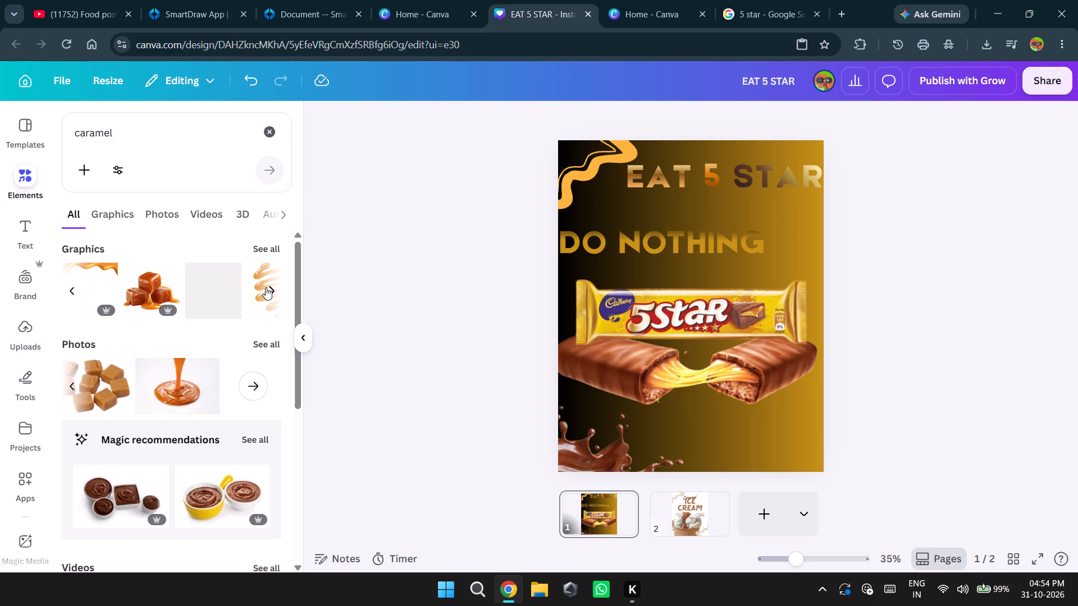
pyautogui.click(266, 287)
pyautogui.click(266, 287)
pyautogui.click(266, 287)
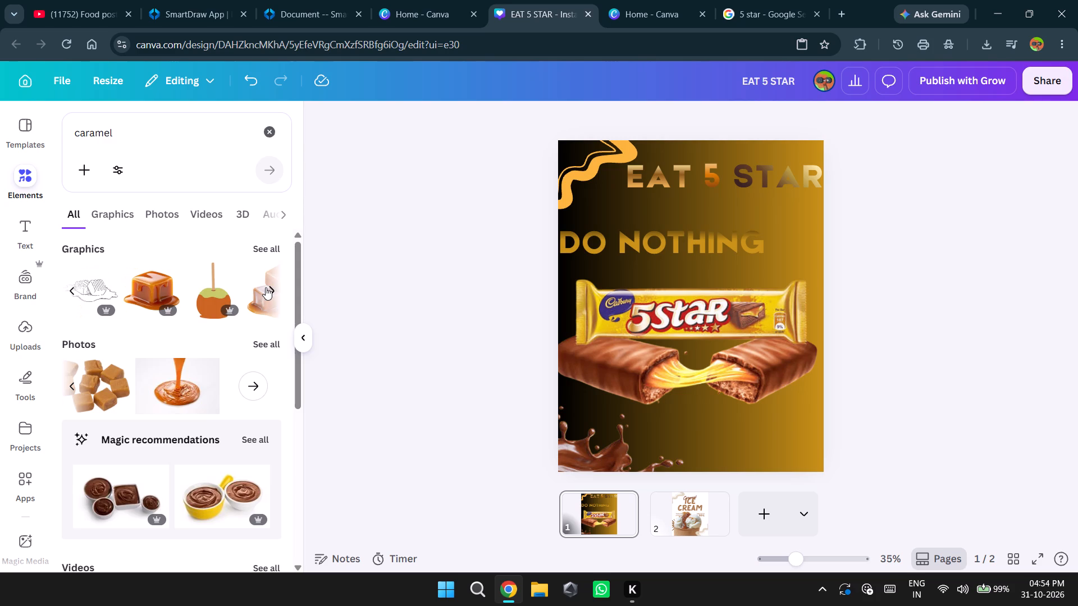
pyautogui.click(266, 287)
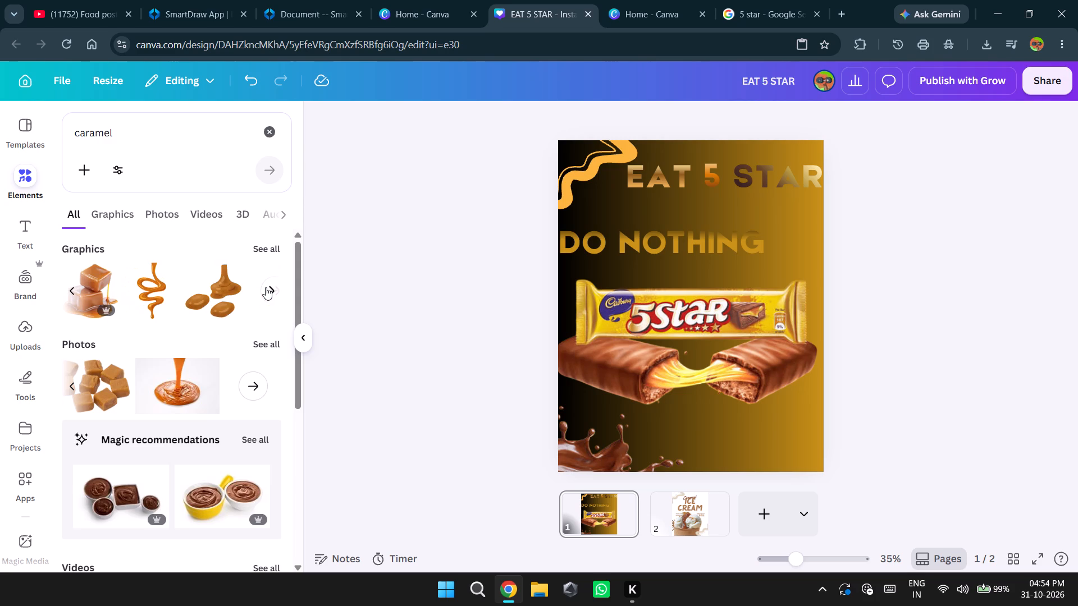
pyautogui.click(266, 287)
pyautogui.click(266, 287)
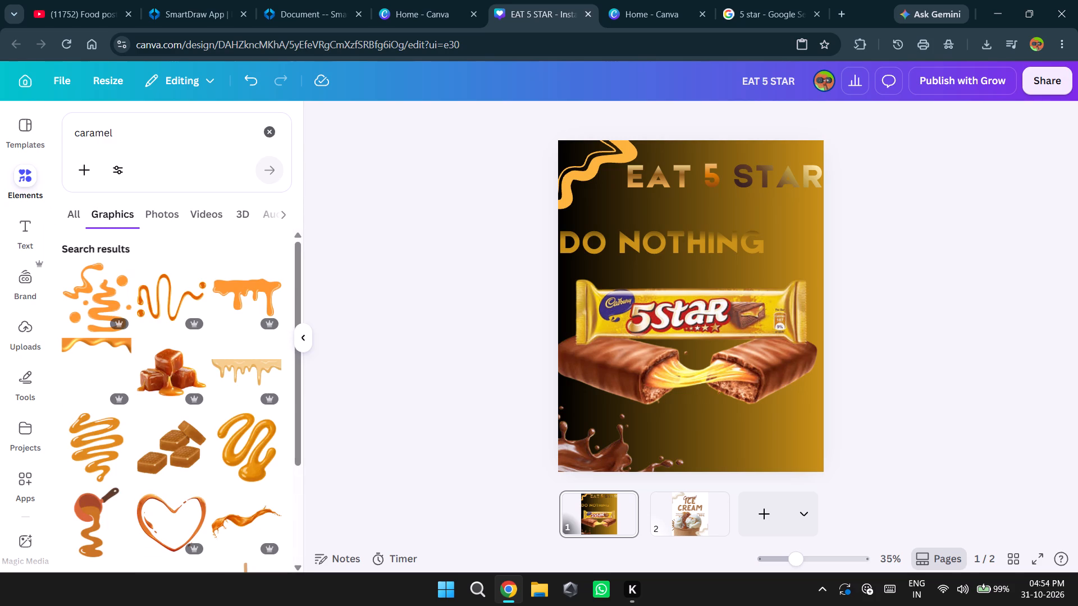
# Add the flowing caramel splash graphic to the poster and place it across the 5 Star wrapper.
pyautogui.click(172, 137)
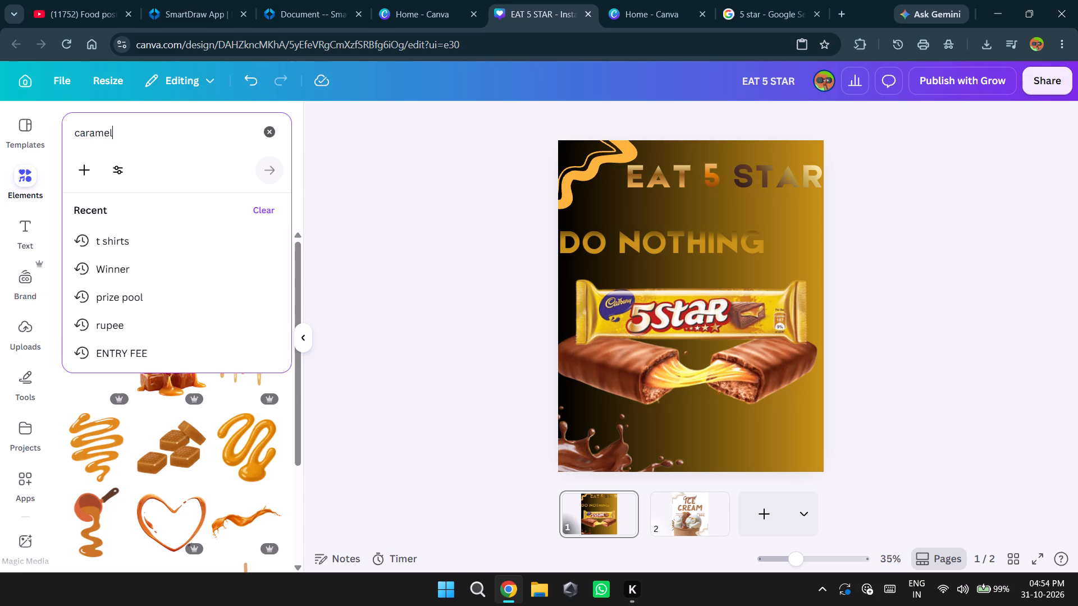
pyautogui.doubleClick(236, 517)
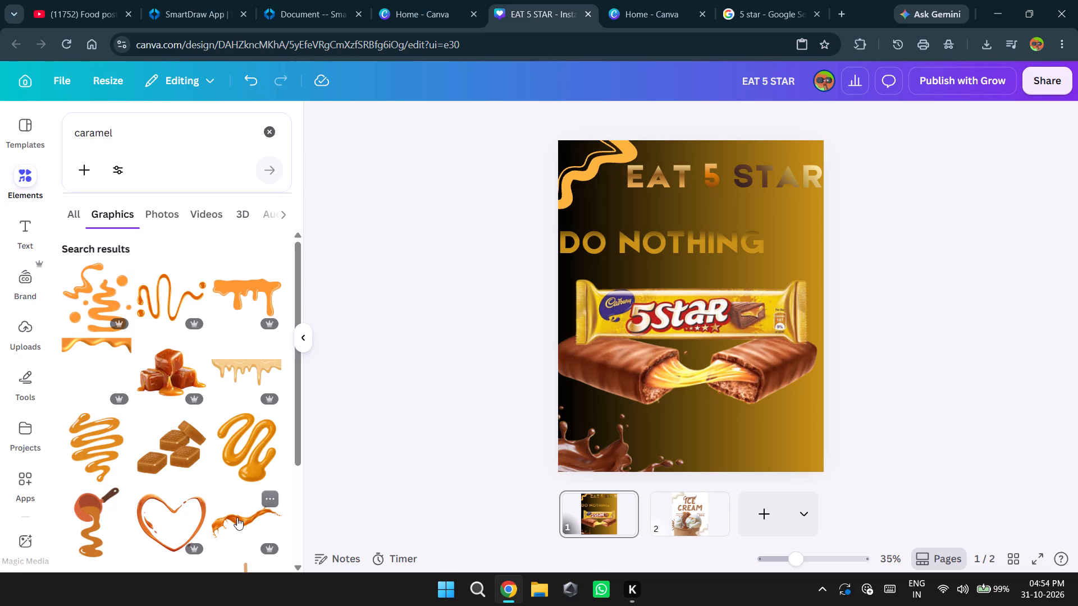
pyautogui.moveTo(689, 302); pyautogui.dragTo(691, 235)
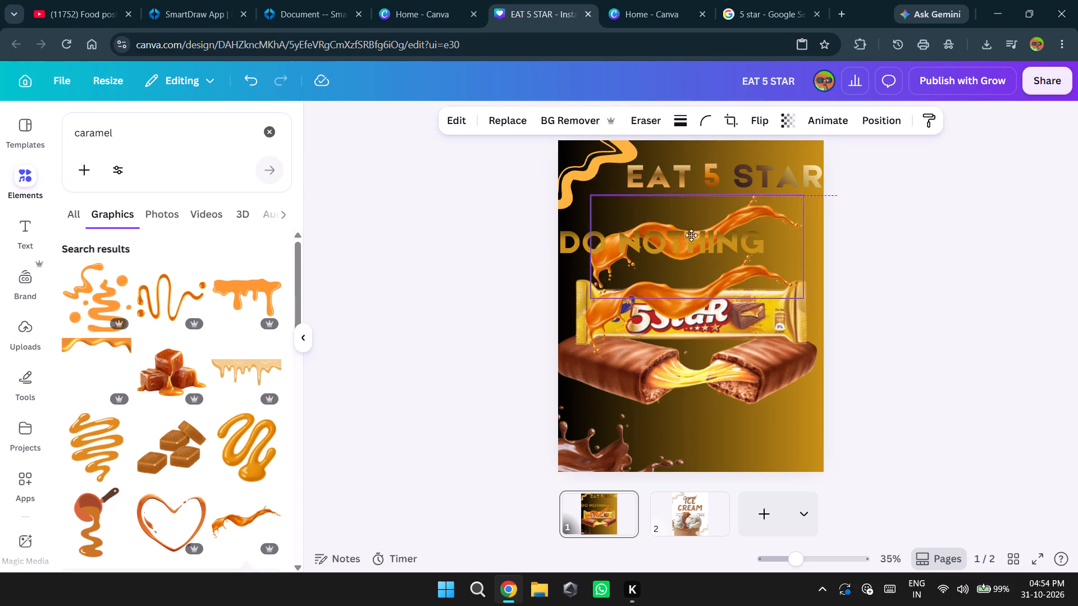
pyautogui.moveTo(691, 235); pyautogui.dragTo(698, 256)
# Delete the flat orange caramel wave graphic from the poster's top-left corner.
pyautogui.click(725, 180)
pyautogui.click(583, 175)
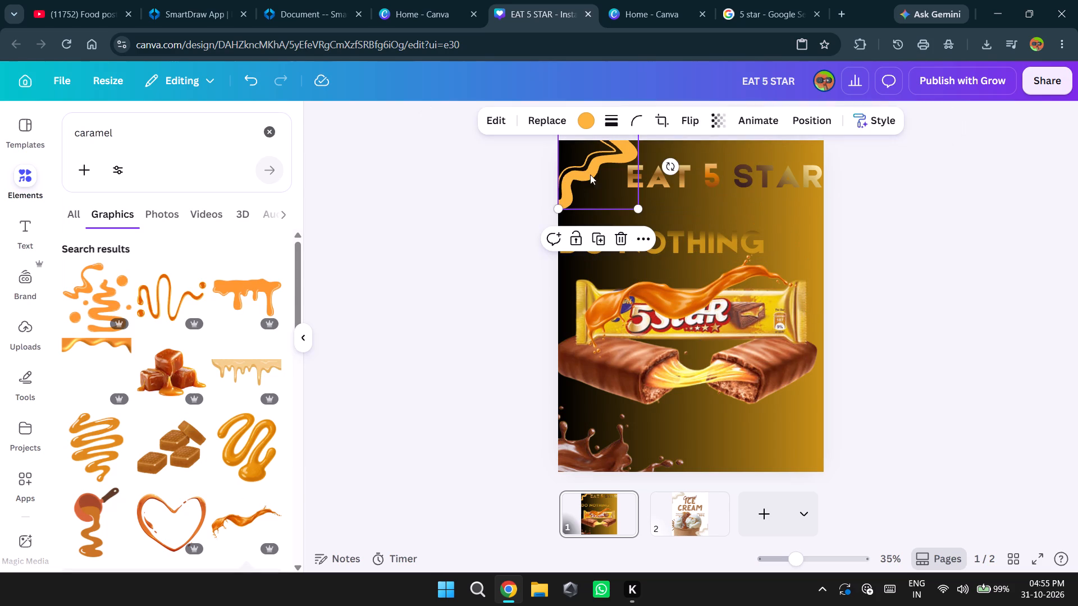
pyautogui.click(615, 241)
# Move the caramel splash up off the wrapper to between EAT 5 STAR and DO NOTHING, running past the poster's left edge.
pyautogui.moveTo(682, 294); pyautogui.dragTo(664, 210)
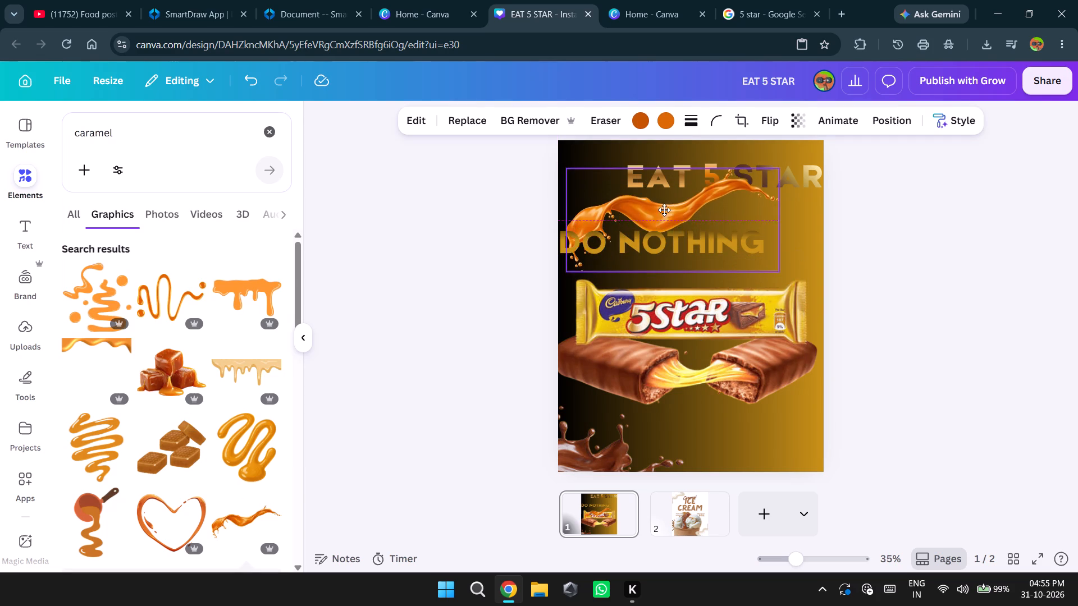
pyautogui.moveTo(664, 210); pyautogui.dragTo(693, 204)
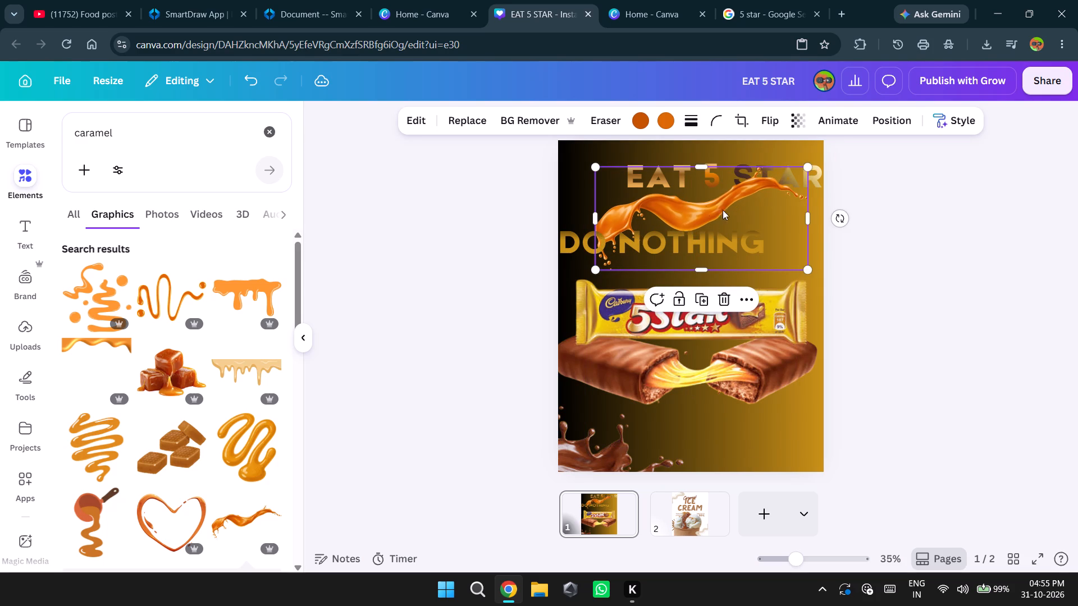
pyautogui.click(937, 250)
pyautogui.click(679, 206)
pyautogui.rightClick(679, 205)
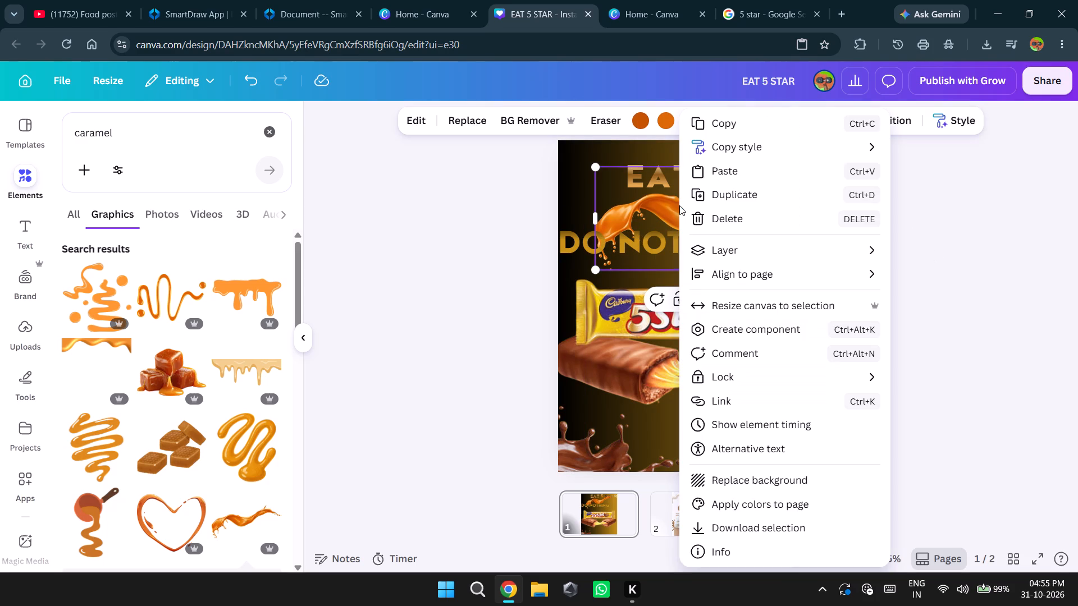
pyautogui.moveTo(646, 206); pyautogui.dragTo(627, 207)
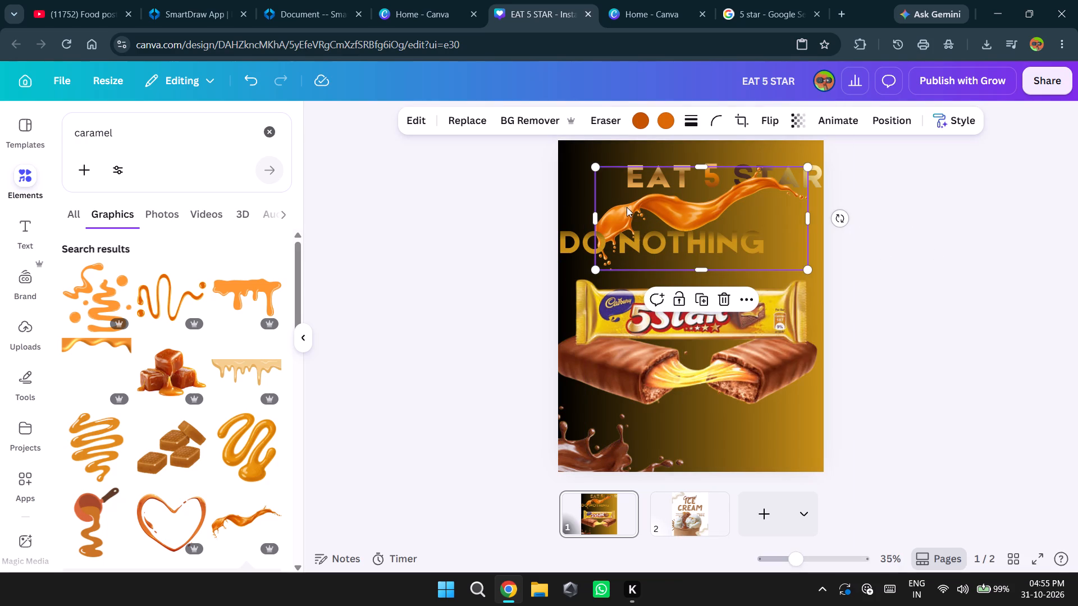
pyautogui.moveTo(627, 207); pyautogui.dragTo(622, 209)
pyautogui.click(683, 215)
pyautogui.click(876, 237)
pyautogui.moveTo(702, 212); pyautogui.dragTo(643, 201)
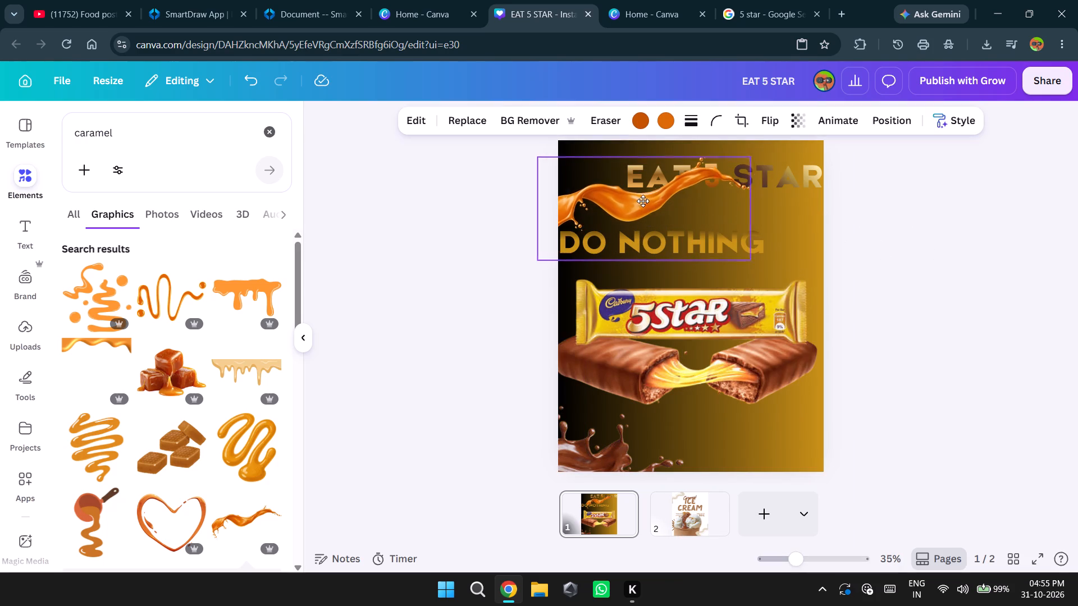
pyautogui.moveTo(643, 201); pyautogui.dragTo(650, 195)
pyautogui.moveTo(646, 202); pyautogui.dragTo(643, 217)
pyautogui.moveTo(643, 215); pyautogui.dragTo(642, 231)
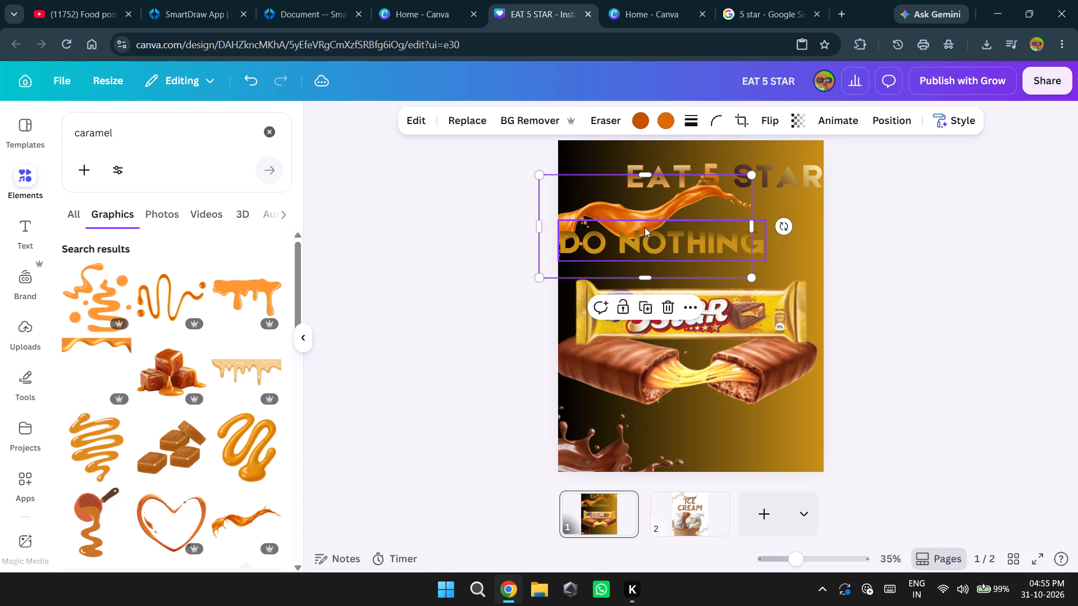
pyautogui.click(983, 253)
pyautogui.rightClick(656, 208)
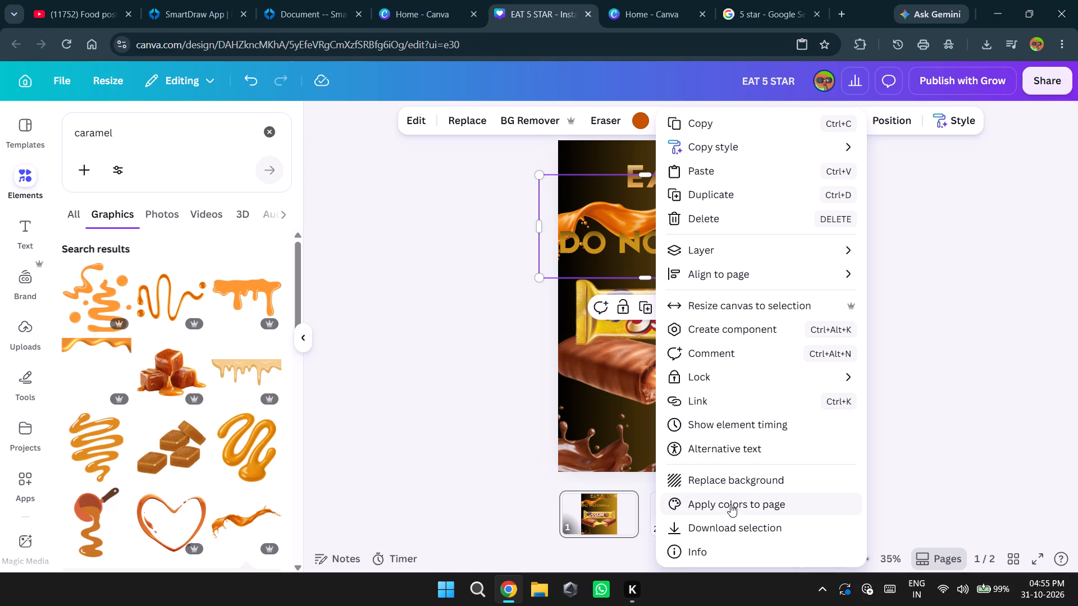
pyautogui.click(981, 435)
# Crop the caramel splash slightly at its right end, scale it down to about 383 high, and nudge it up between the text lines.
pyautogui.click(661, 205)
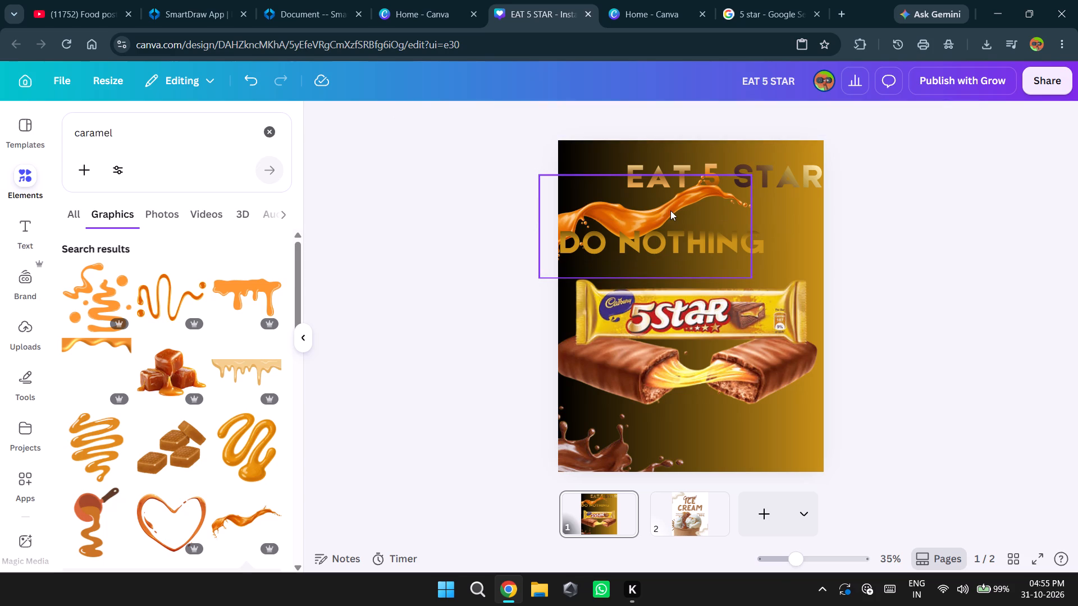
pyautogui.click(670, 210)
pyautogui.moveTo(751, 224); pyautogui.dragTo(737, 223)
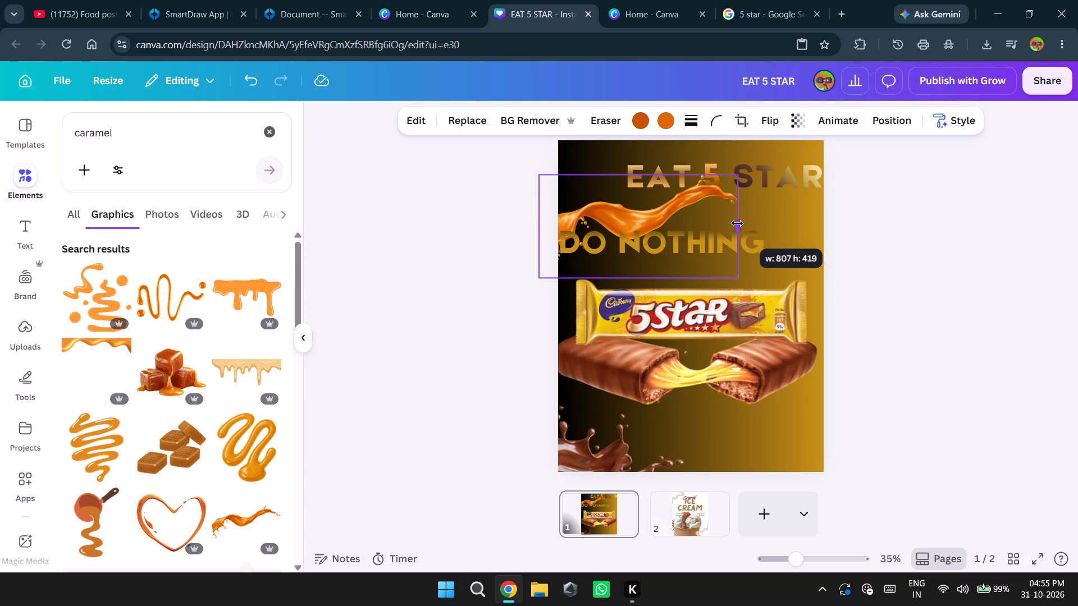
pyautogui.moveTo(737, 223); pyautogui.dragTo(728, 224)
pyautogui.moveTo(725, 225); pyautogui.dragTo(756, 226)
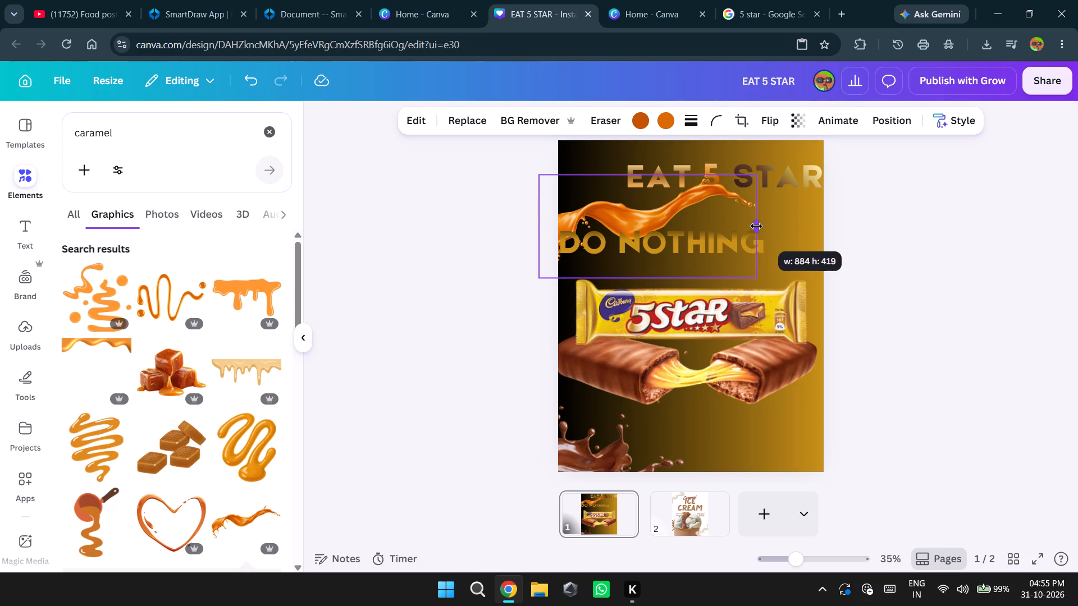
pyautogui.moveTo(756, 226); pyautogui.dragTo(757, 215)
pyautogui.moveTo(757, 176); pyautogui.dragTo(739, 187)
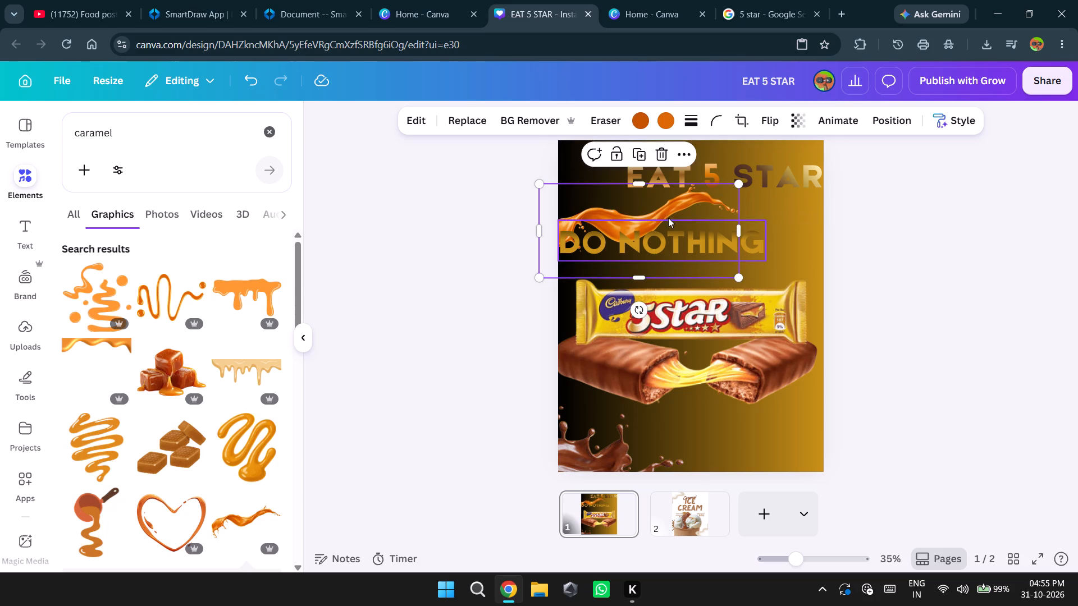
pyautogui.moveTo(663, 212); pyautogui.dragTo(663, 206)
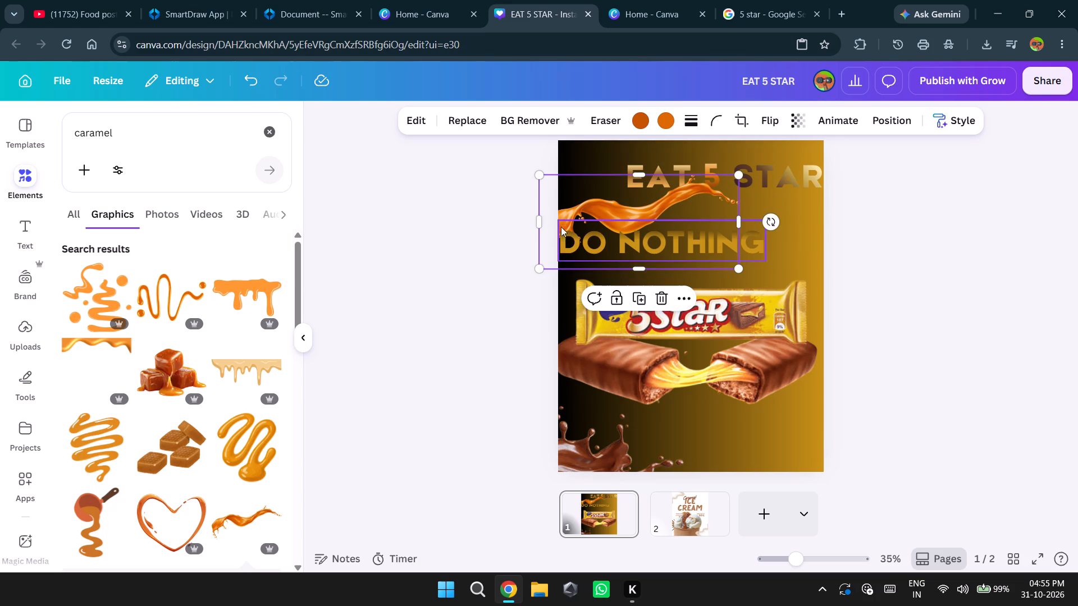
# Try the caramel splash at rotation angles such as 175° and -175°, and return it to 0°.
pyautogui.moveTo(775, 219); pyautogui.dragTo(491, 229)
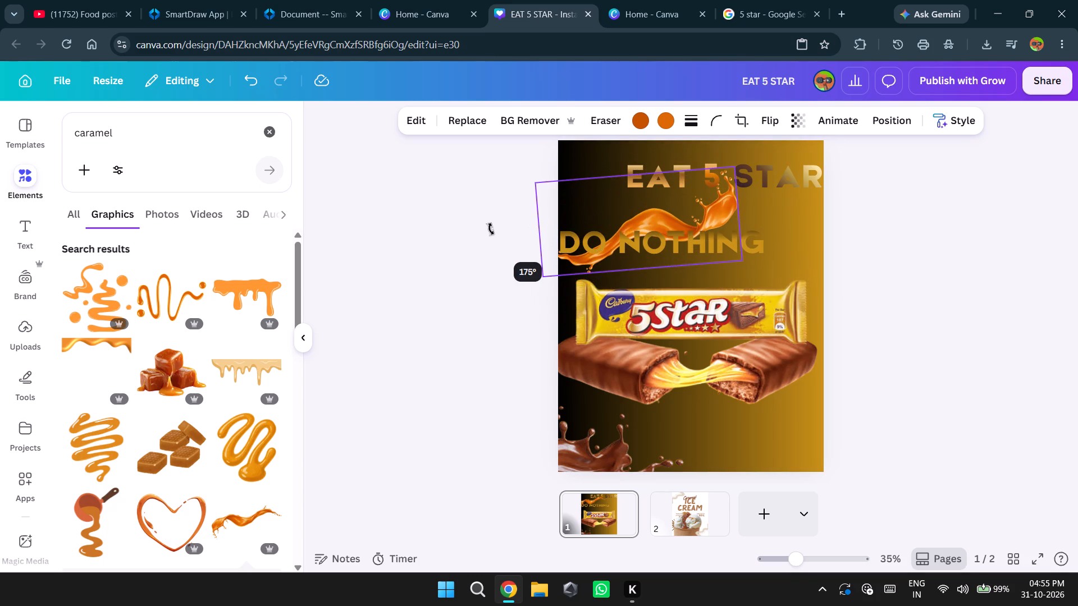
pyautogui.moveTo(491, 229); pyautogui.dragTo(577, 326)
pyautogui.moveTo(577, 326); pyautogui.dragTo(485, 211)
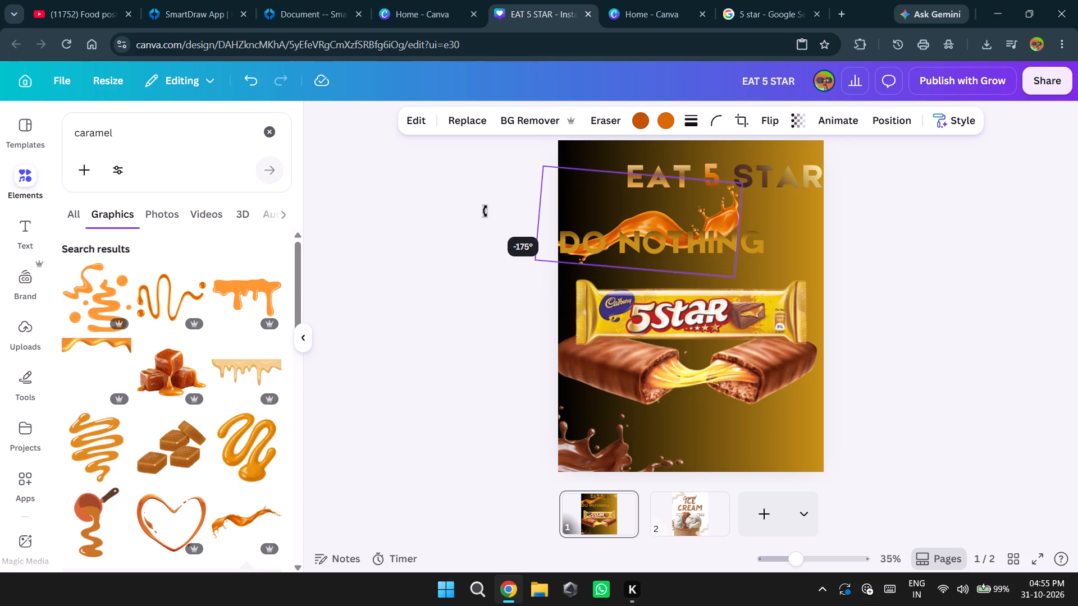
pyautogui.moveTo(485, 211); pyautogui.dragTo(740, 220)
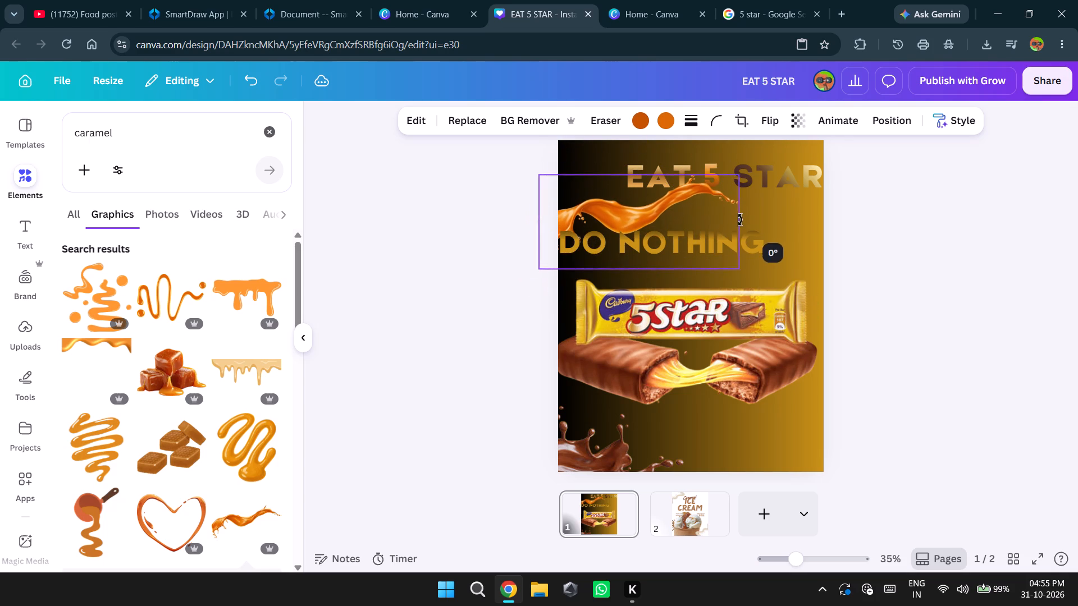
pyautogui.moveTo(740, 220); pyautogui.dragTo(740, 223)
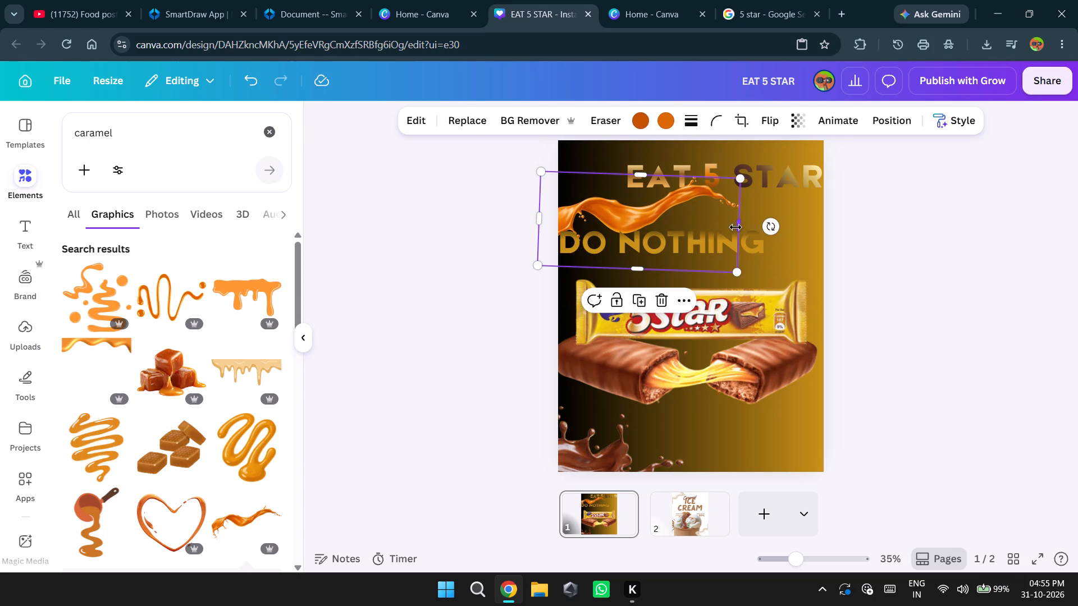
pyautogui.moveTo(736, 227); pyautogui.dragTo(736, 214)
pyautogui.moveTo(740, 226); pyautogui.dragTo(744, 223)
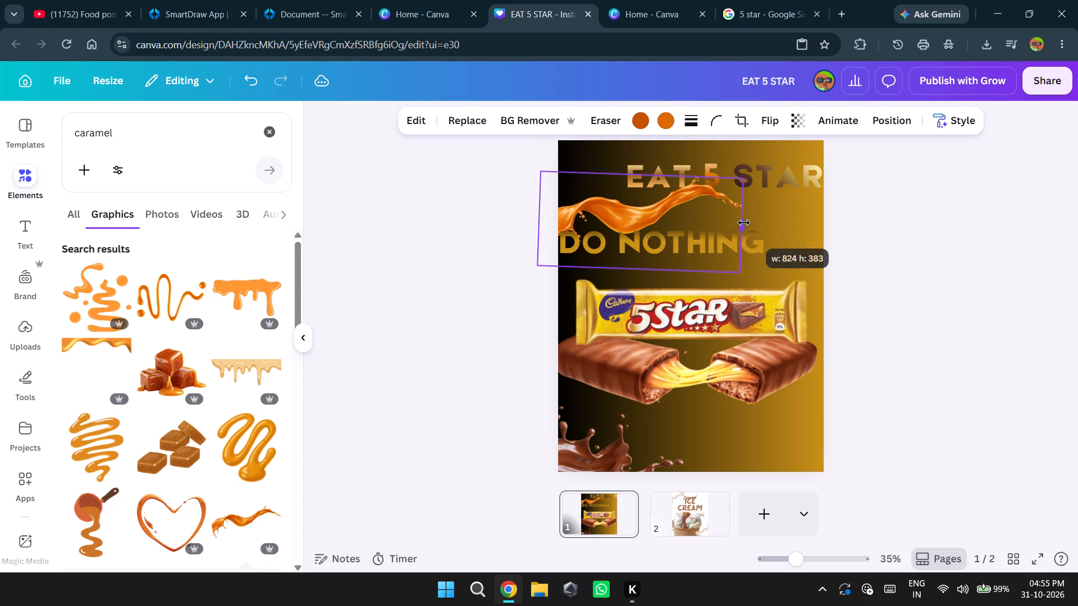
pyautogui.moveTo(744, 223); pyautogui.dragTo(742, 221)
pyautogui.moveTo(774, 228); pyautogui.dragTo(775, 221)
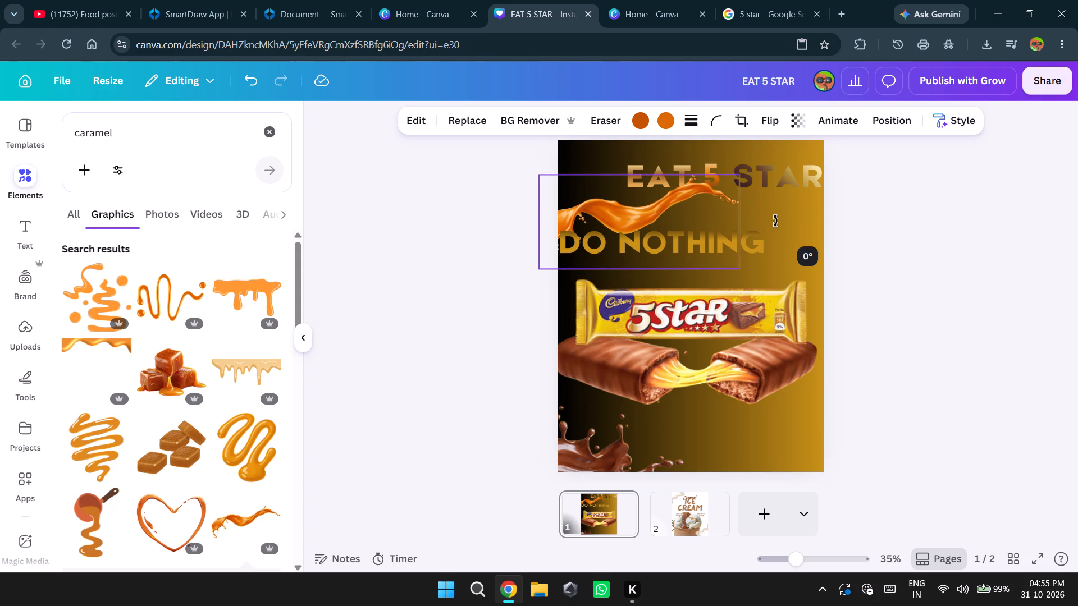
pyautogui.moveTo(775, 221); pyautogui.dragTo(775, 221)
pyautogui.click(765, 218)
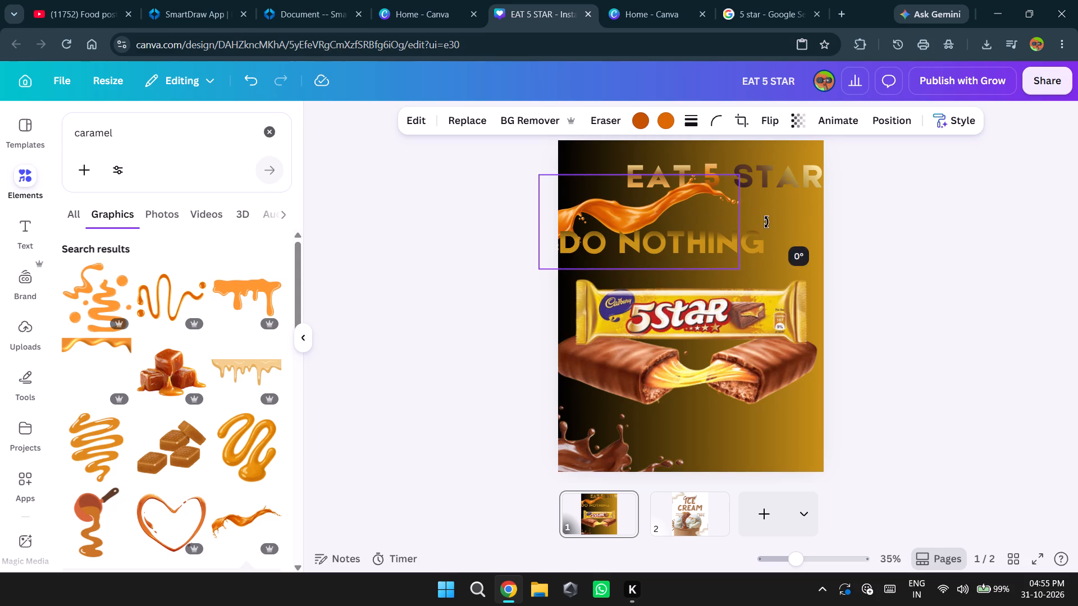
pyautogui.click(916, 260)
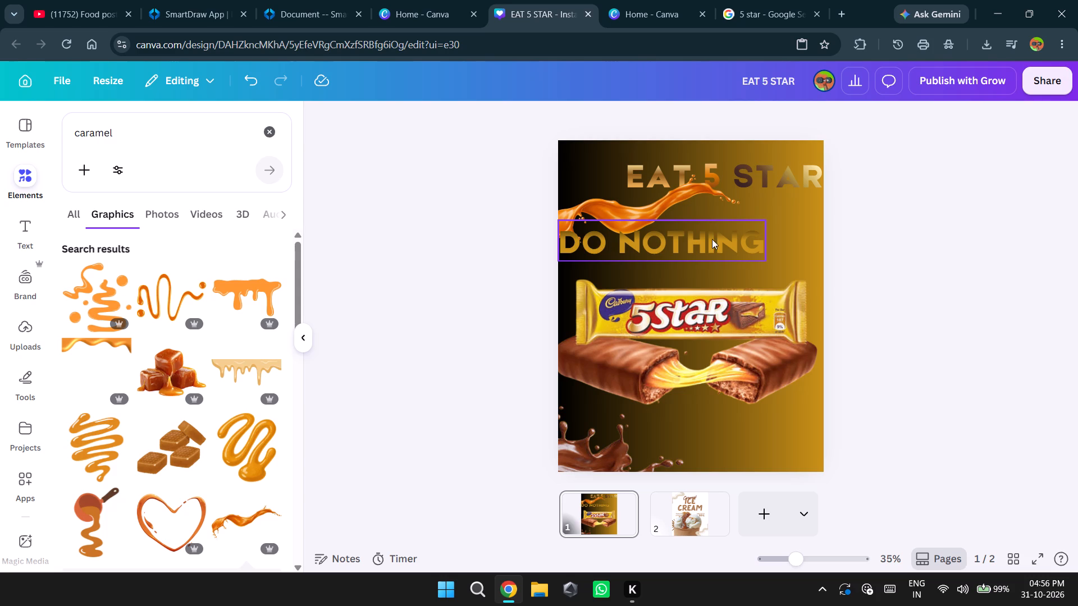
# Widen the DO NOTHING text box on its right side so the text sits slightly away from the poster's left edge.
pyautogui.click(727, 244)
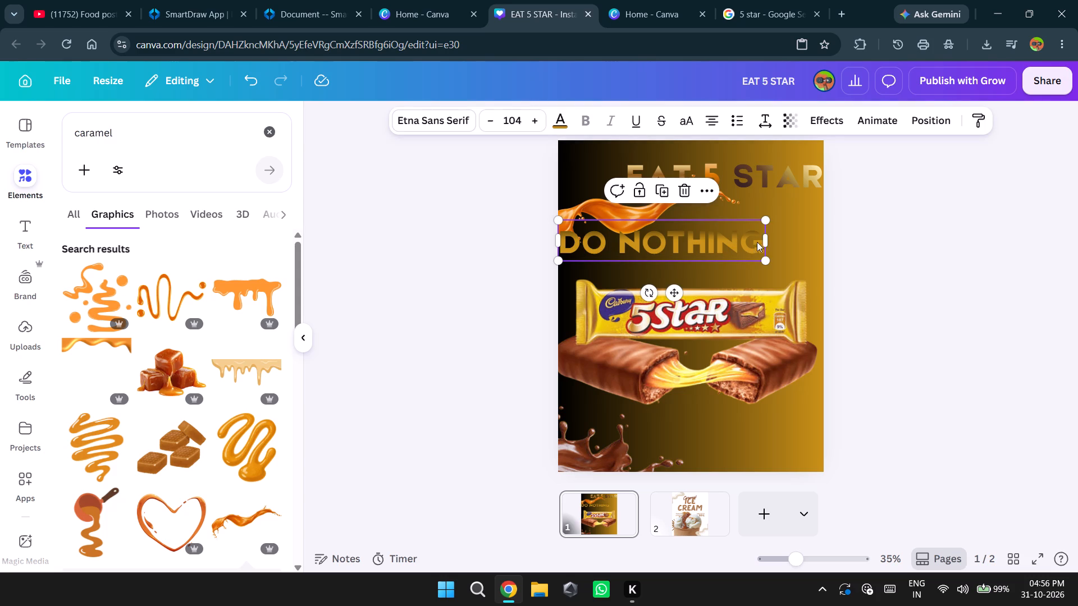
pyautogui.moveTo(773, 238); pyautogui.dragTo(792, 237)
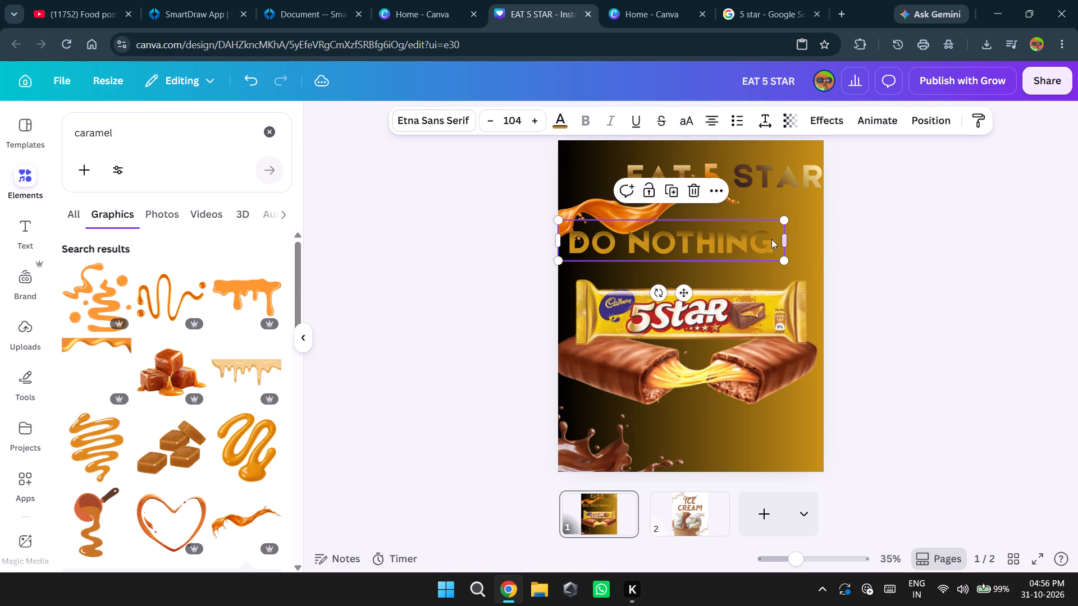
# Widen the EAT 5 STAR text box on its left side so the headline sits slightly inside the poster's right edge.
pyautogui.click(753, 172)
pyautogui.moveTo(611, 170); pyautogui.dragTo(609, 169)
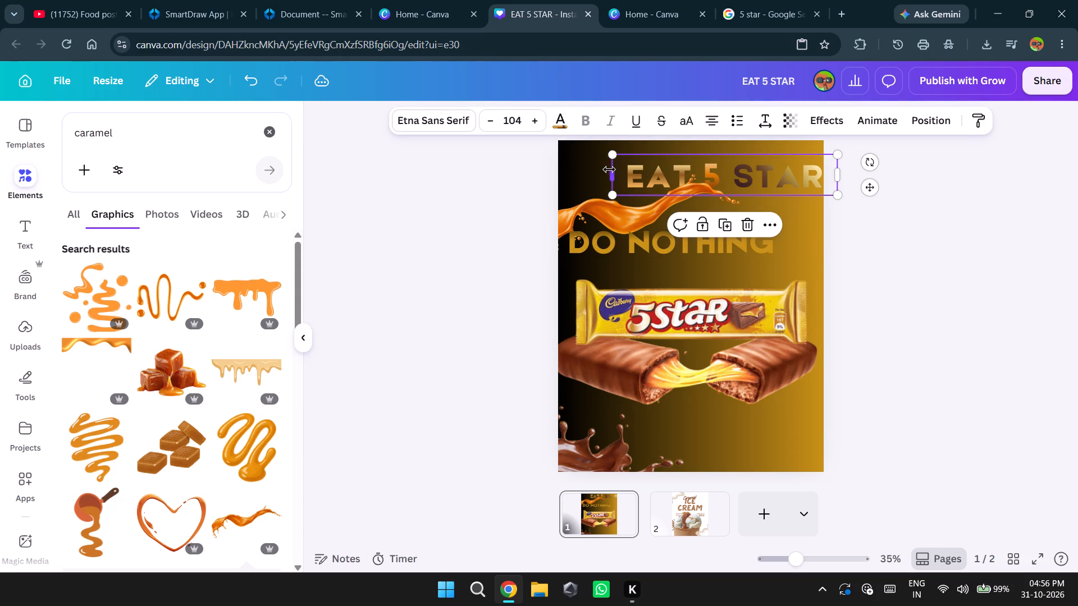
pyautogui.moveTo(609, 169); pyautogui.dragTo(601, 172)
pyautogui.click(903, 261)
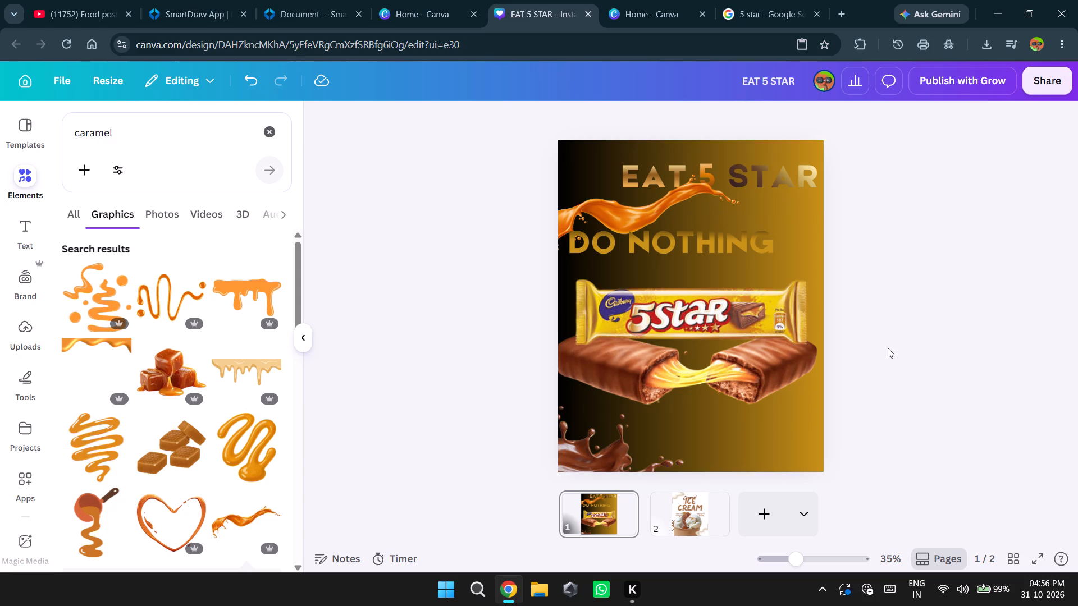
# Search the elements library for caramel again.
pyautogui.scroll(-3, 176, 471)
pyautogui.scroll(2, 176, 471)
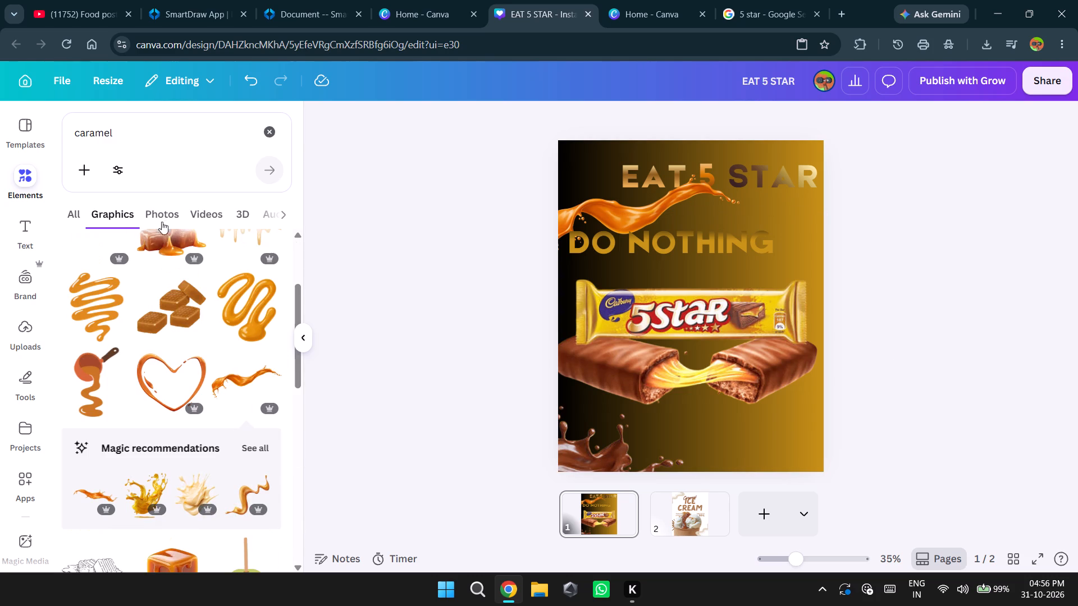
pyautogui.click(200, 138)
pyautogui.press('BackSpace')
pyautogui.press('BackSpace')
pyautogui.press('BackSpace')
pyautogui.press('BackSpace')
pyautogui.press('BackSpace')
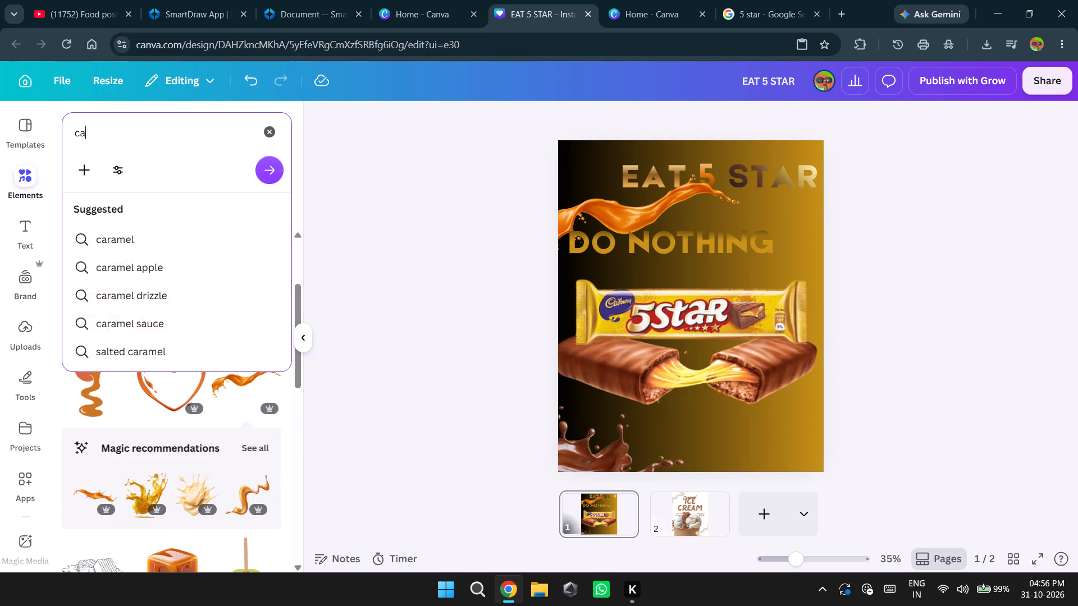
pyautogui.press('BackSpace')
pyautogui.press('BackSpace')
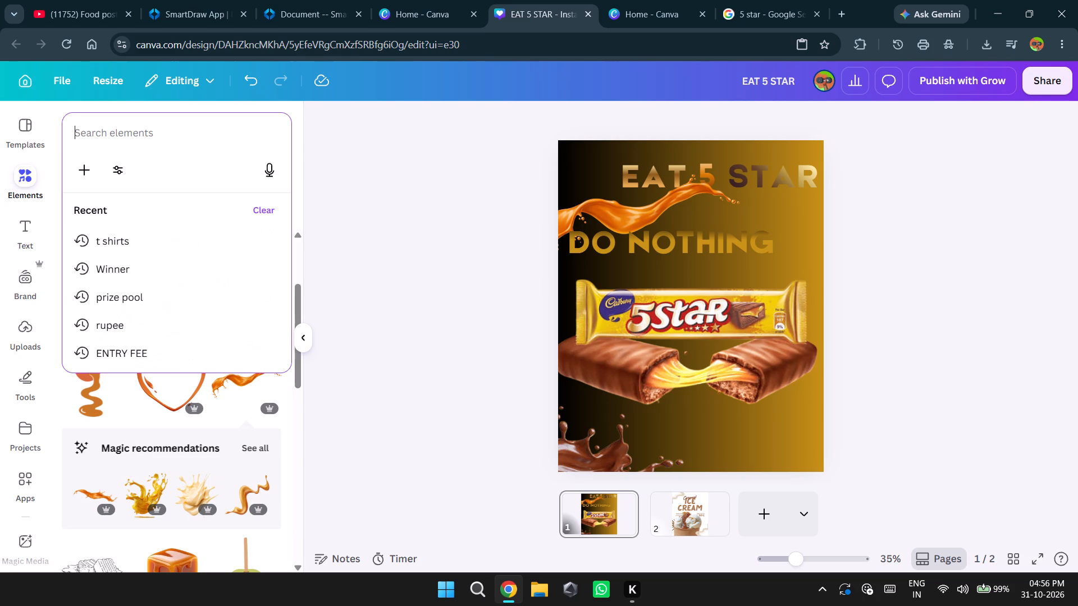
pyautogui.write('ca')
pyautogui.write('ra')
pyautogui.write('mel')
pyautogui.press('Return')
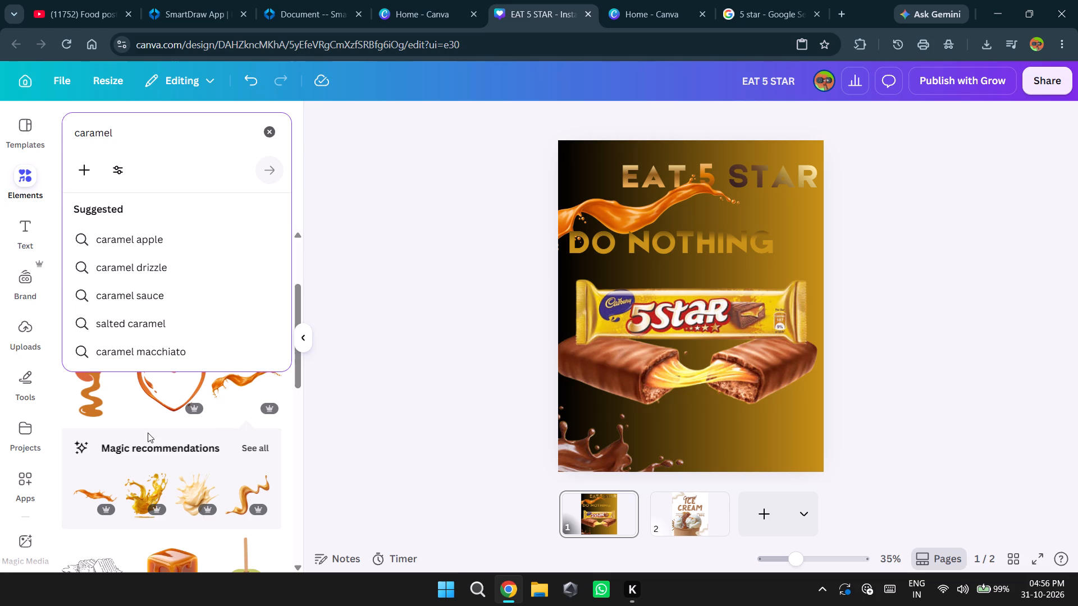
pyautogui.click(359, 419)
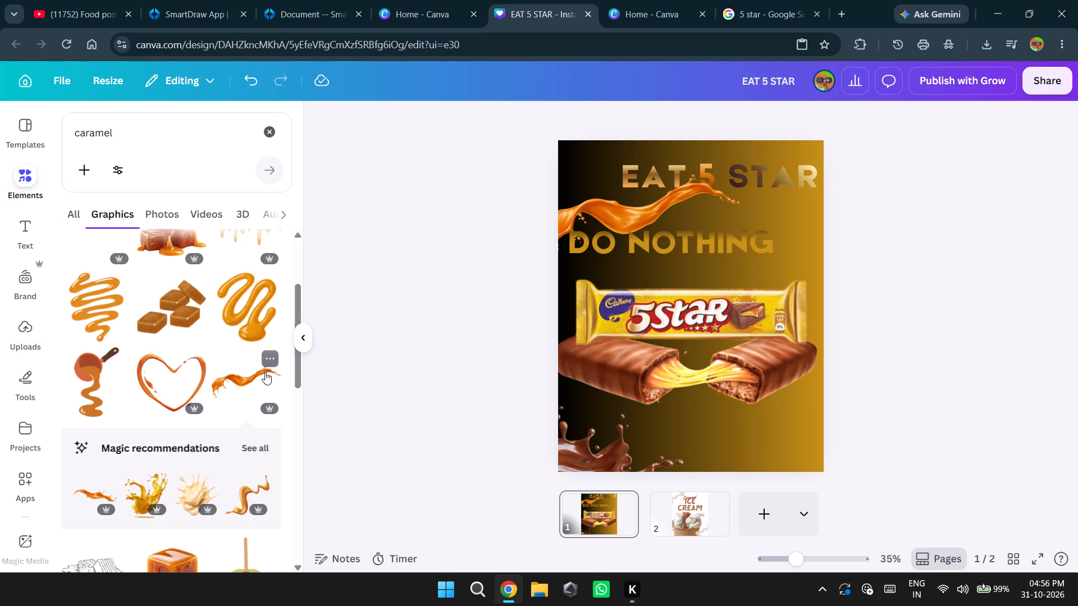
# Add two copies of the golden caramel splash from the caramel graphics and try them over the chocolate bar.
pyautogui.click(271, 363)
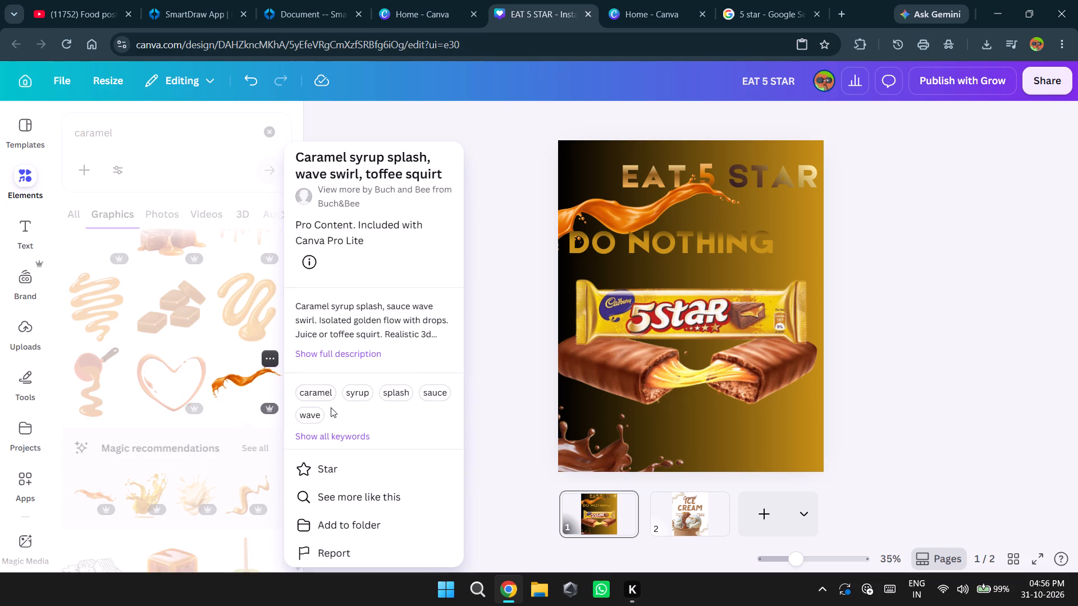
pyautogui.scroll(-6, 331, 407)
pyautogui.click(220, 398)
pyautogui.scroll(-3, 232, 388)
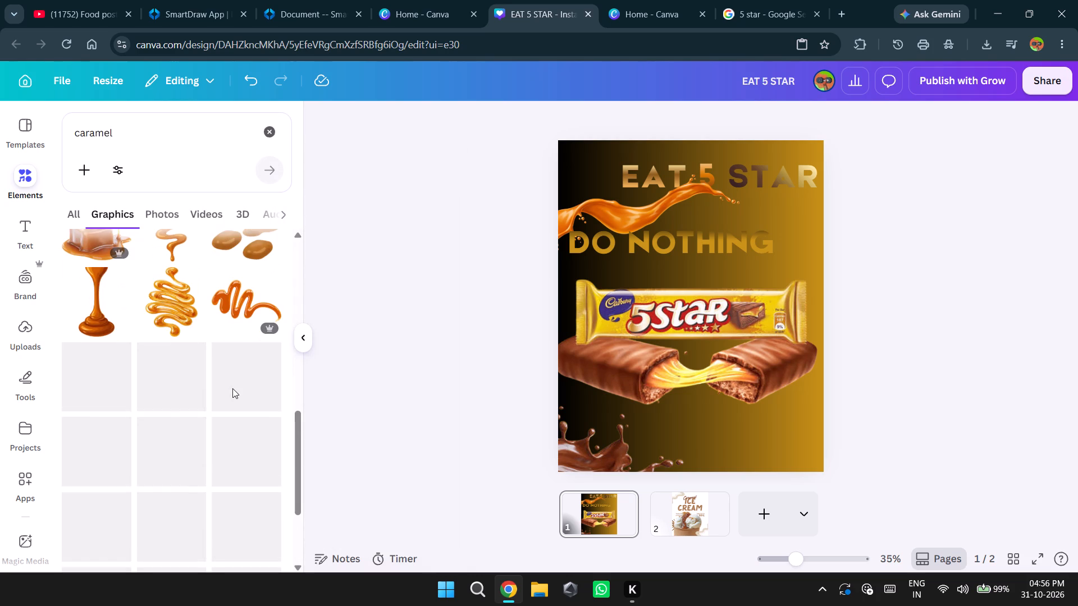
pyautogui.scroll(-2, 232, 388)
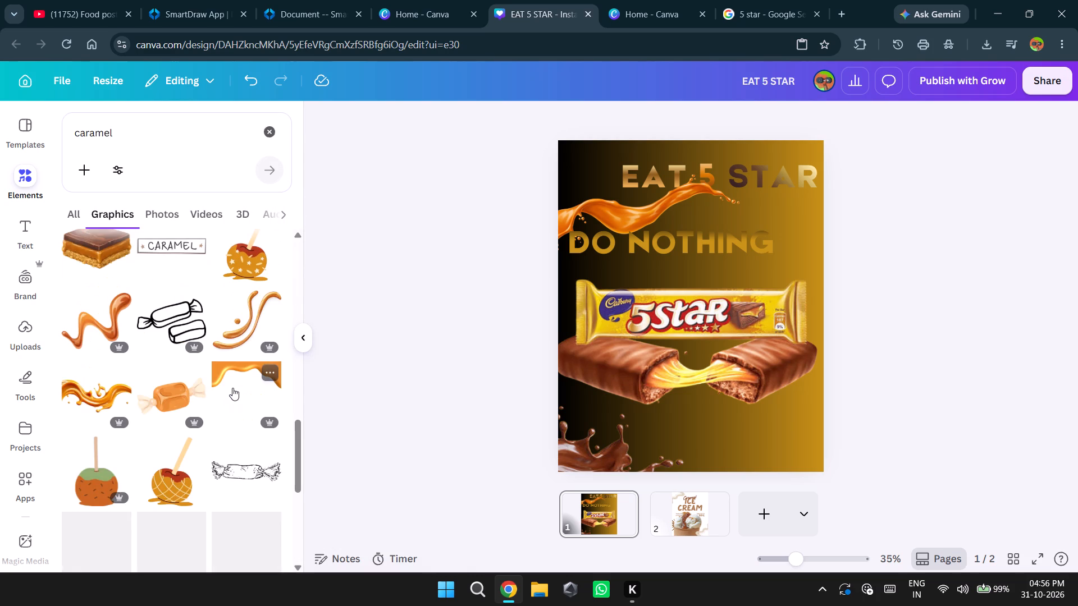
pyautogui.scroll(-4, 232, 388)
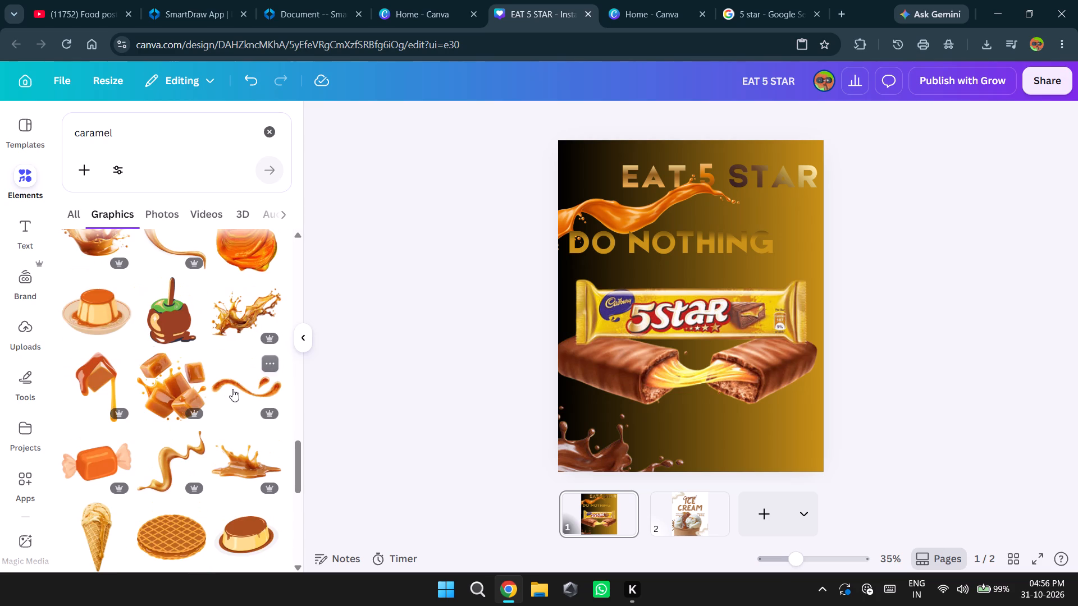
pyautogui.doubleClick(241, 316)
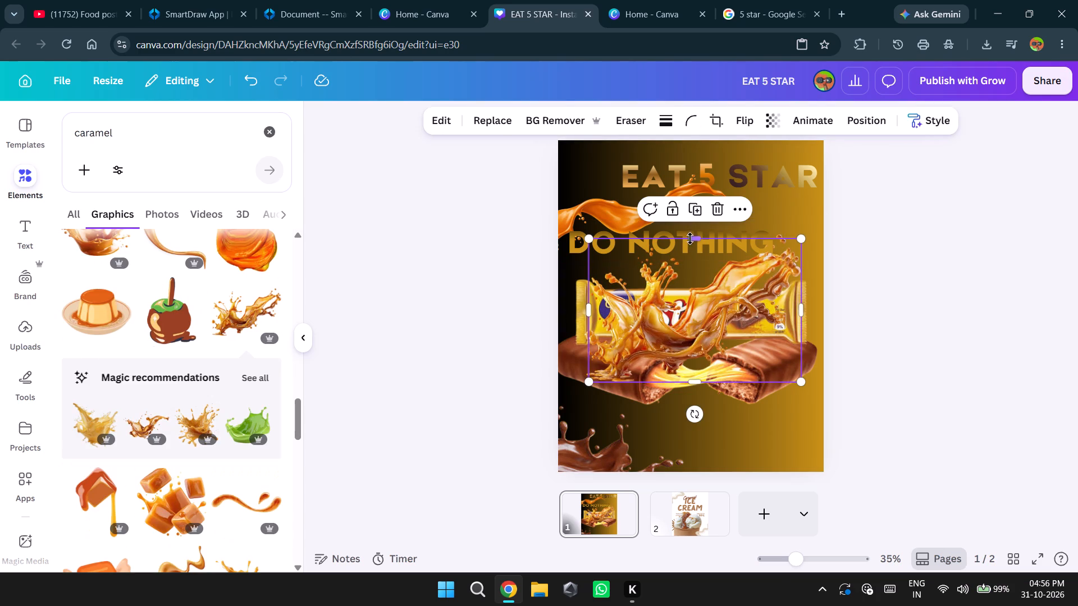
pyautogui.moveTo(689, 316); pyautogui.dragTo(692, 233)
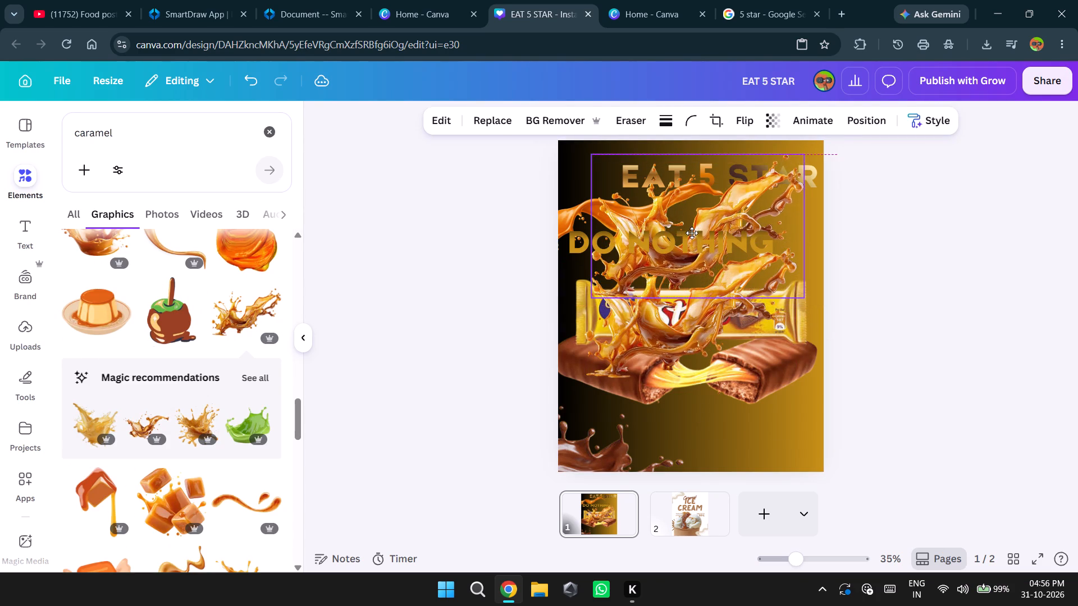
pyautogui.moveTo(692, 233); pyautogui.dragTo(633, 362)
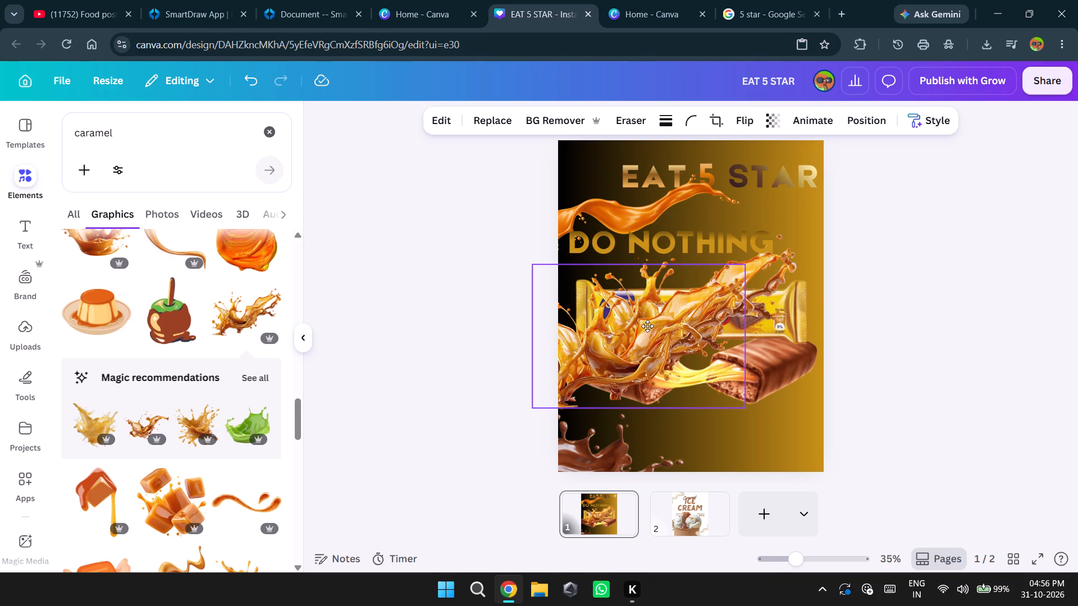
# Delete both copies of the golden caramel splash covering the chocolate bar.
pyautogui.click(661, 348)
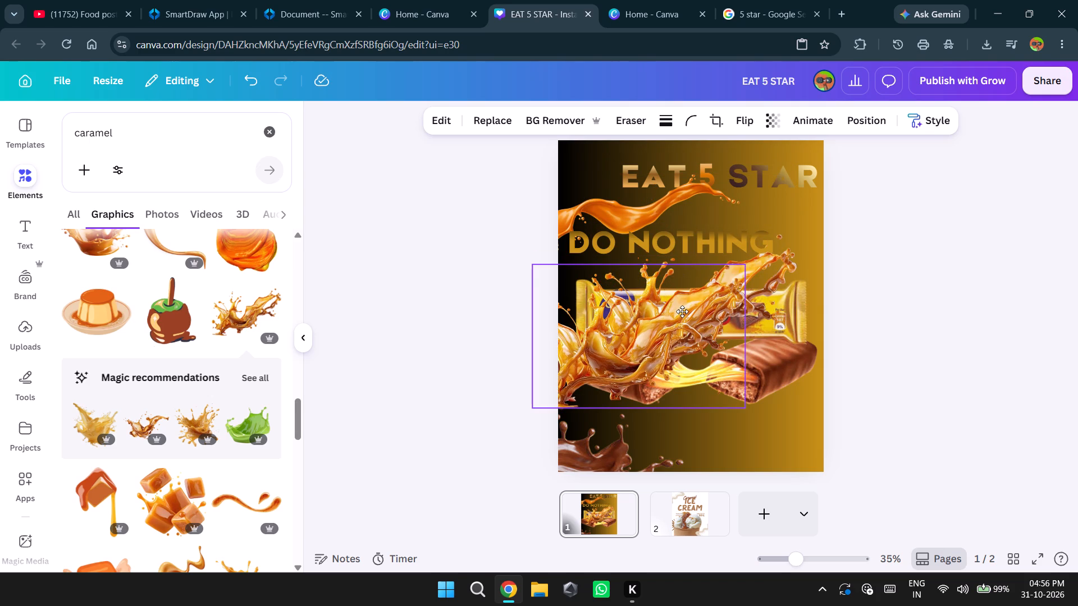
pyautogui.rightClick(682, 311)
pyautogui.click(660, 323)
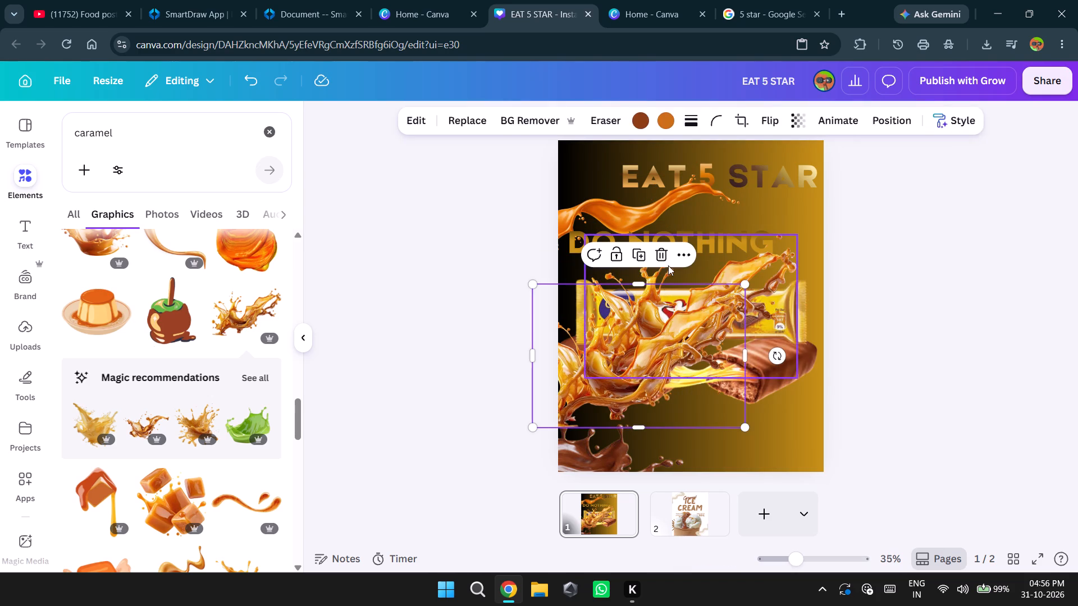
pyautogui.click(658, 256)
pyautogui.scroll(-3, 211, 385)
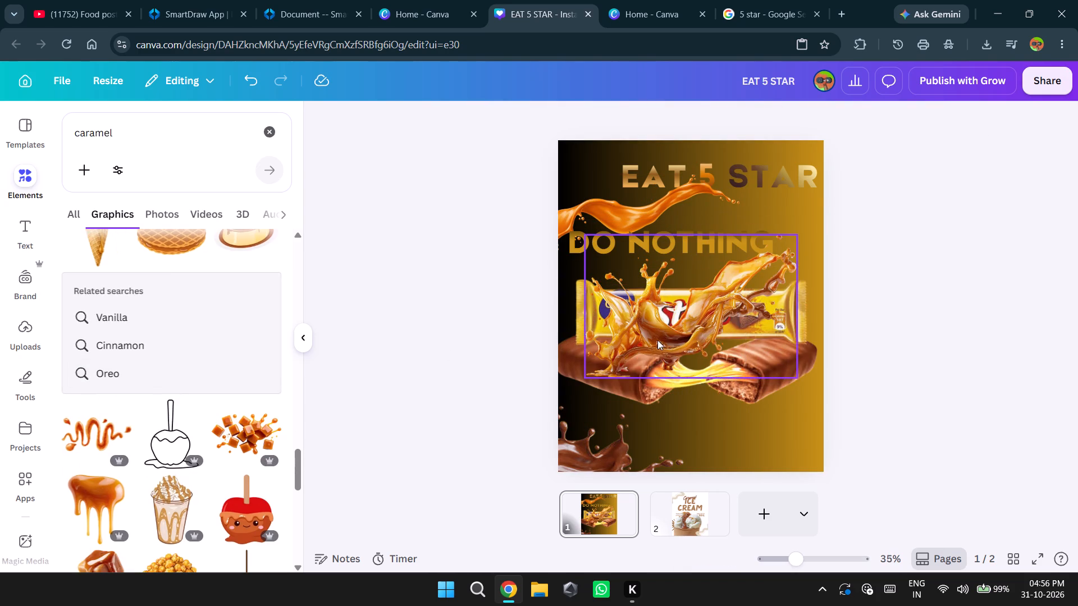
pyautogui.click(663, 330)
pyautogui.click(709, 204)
# Examine more of the caramel graphics for a wave or splash that suits the poster.
pyautogui.scroll(-2, 153, 361)
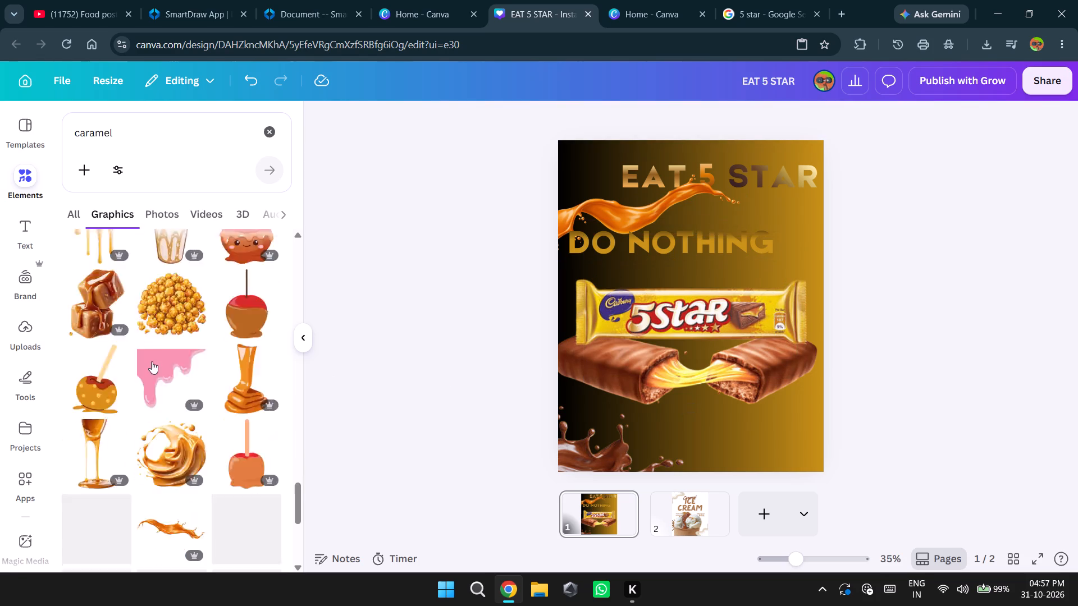
pyautogui.scroll(-2, 152, 361)
pyautogui.scroll(2, 152, 361)
pyautogui.scroll(-2, 187, 452)
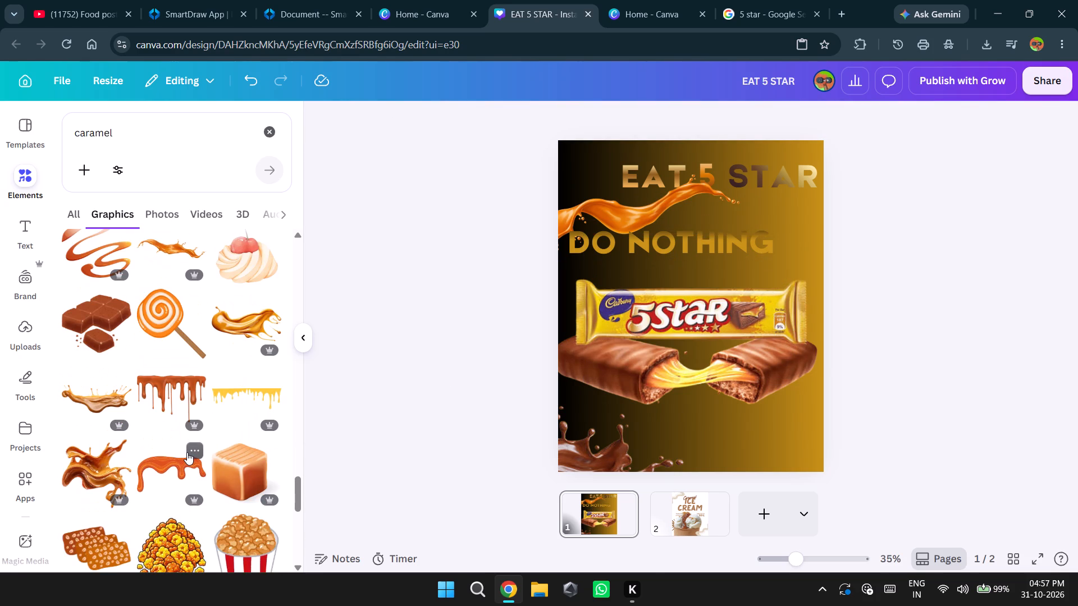
pyautogui.scroll(-3, 187, 452)
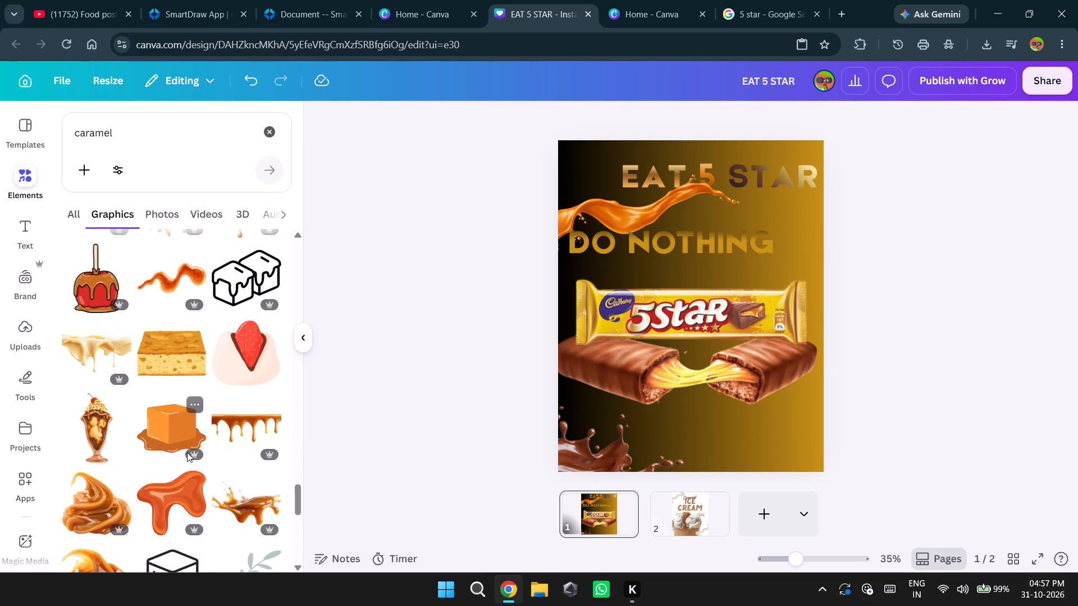
pyautogui.scroll(-2, 187, 452)
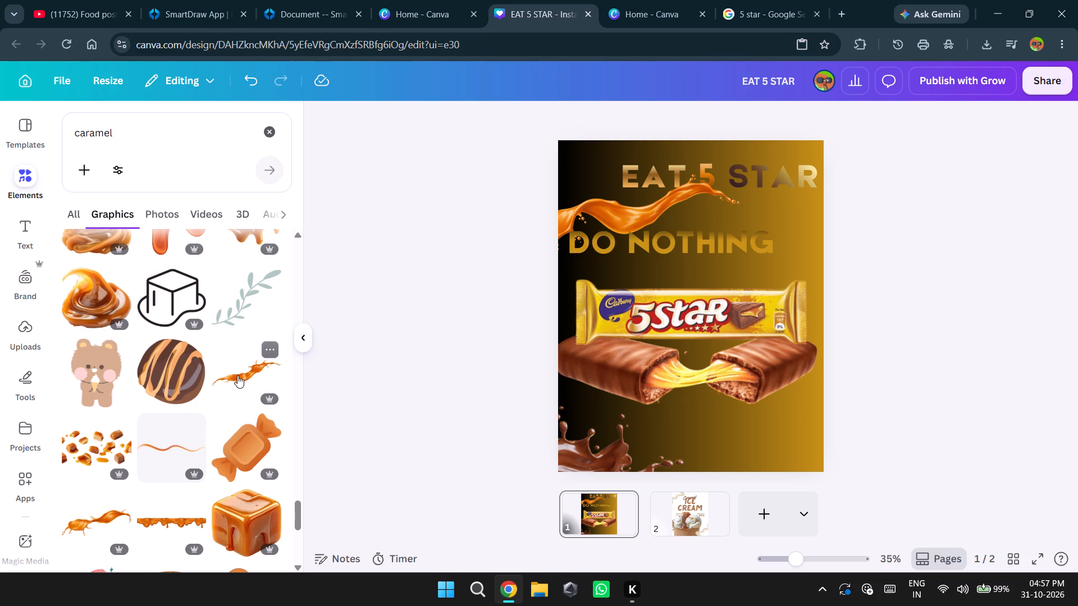
pyautogui.scroll(-2, 237, 375)
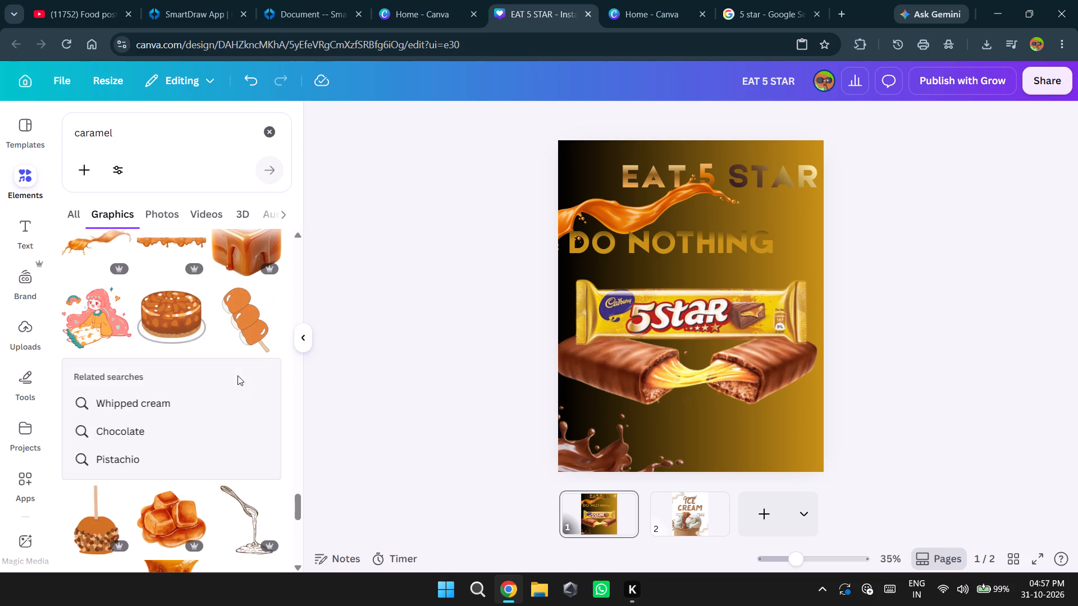
pyautogui.scroll(-4, 237, 375)
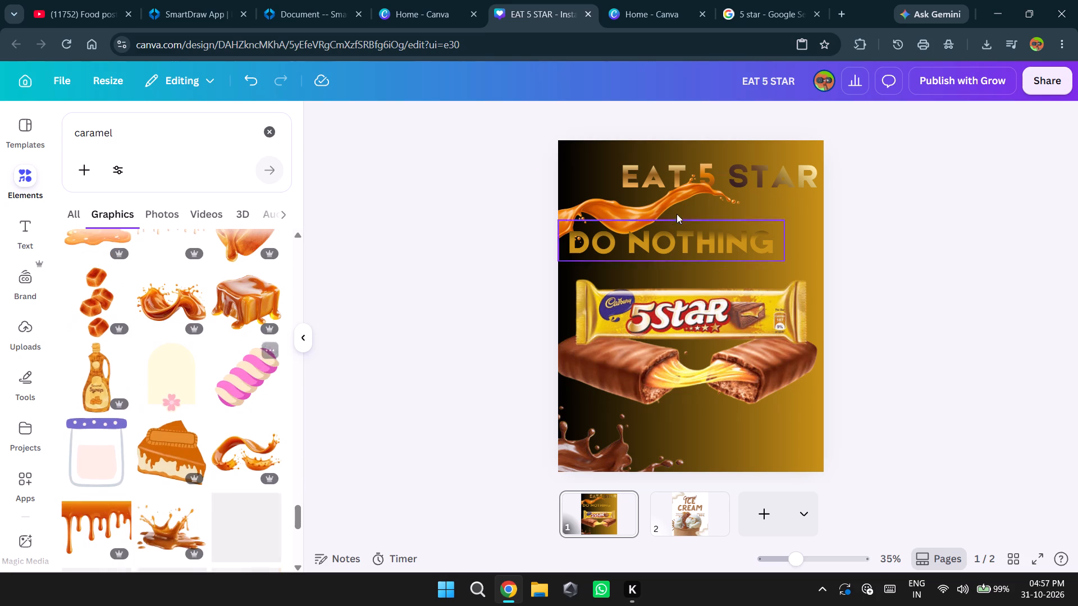
# Flip the caramel wave between the two text lines horizontally, so its thick end faces the poster's right side.
pyautogui.click(625, 216)
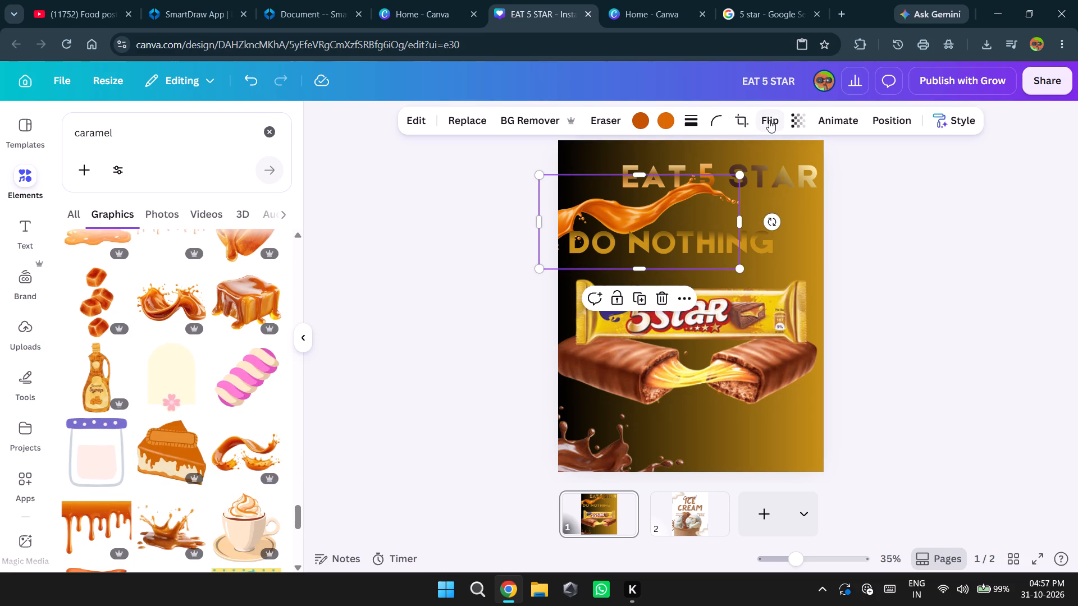
pyautogui.click(769, 120)
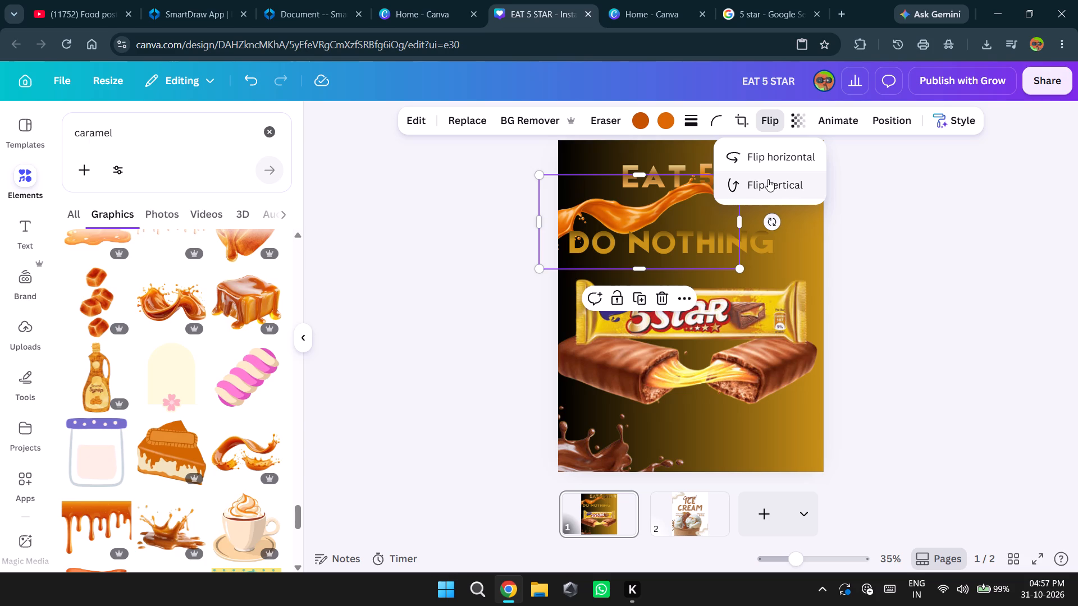
pyautogui.click(768, 179)
pyautogui.click(767, 165)
pyautogui.click(767, 175)
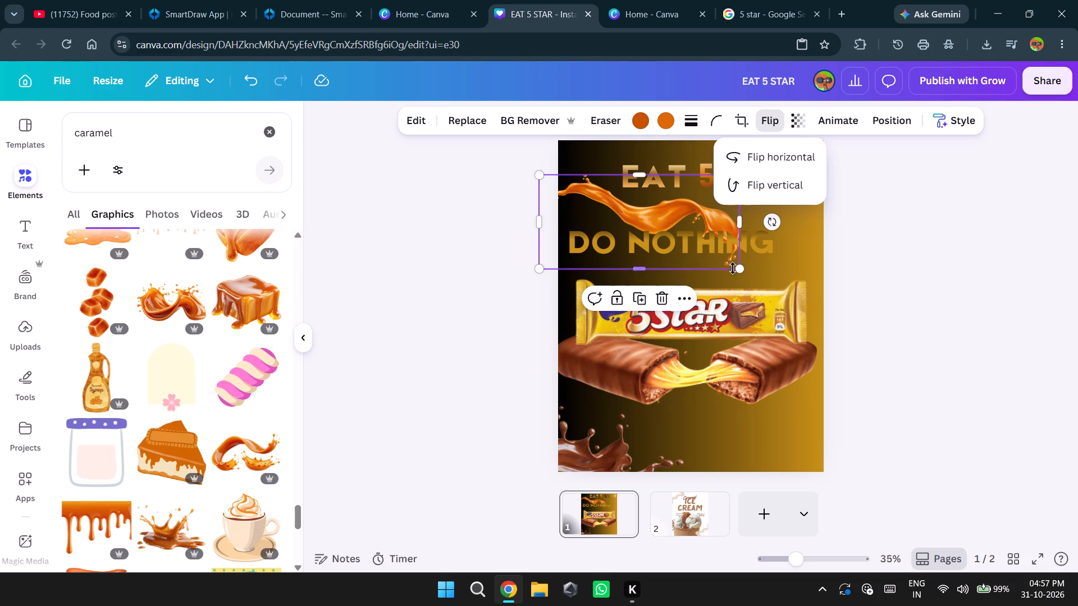
# Move the flipped caramel wave against the poster's right edge between the two text lines and shrink it slightly.
pyautogui.moveTo(712, 223); pyautogui.dragTo(747, 223)
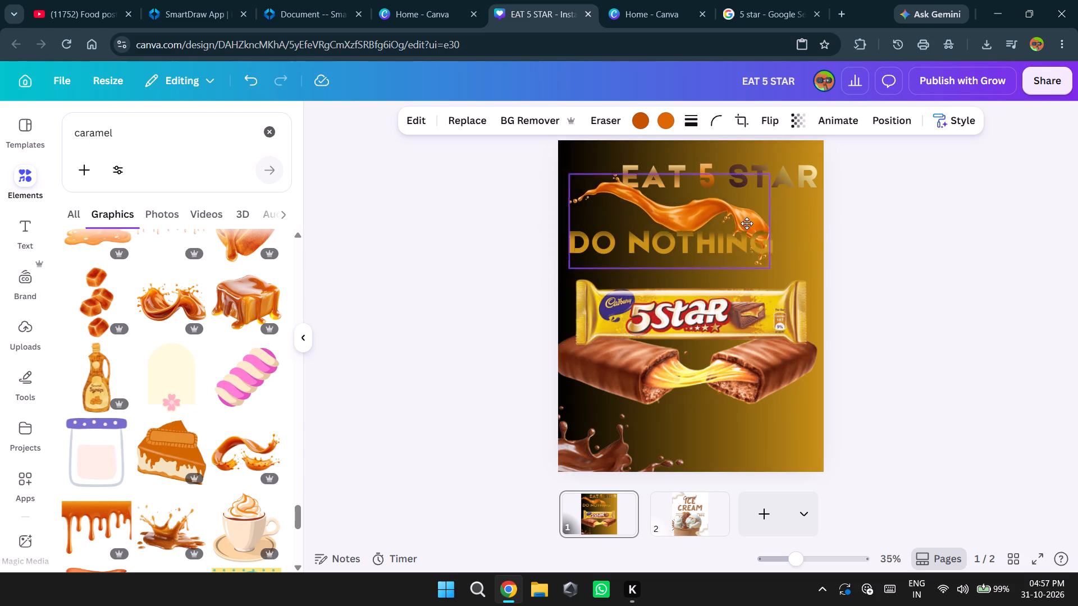
pyautogui.moveTo(747, 223); pyautogui.dragTo(803, 220)
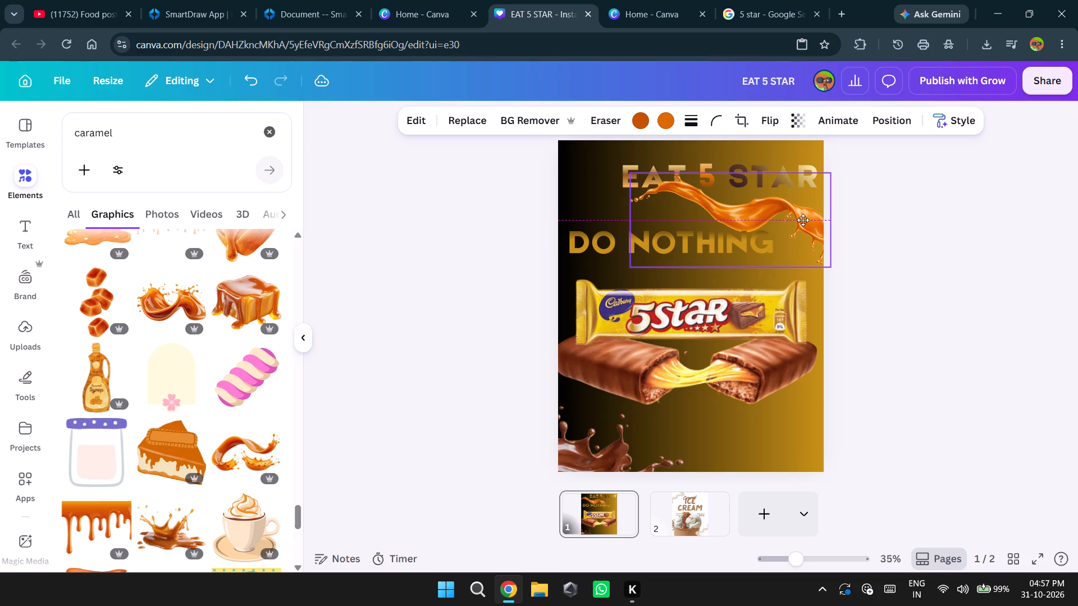
pyautogui.moveTo(803, 220); pyautogui.dragTo(803, 222)
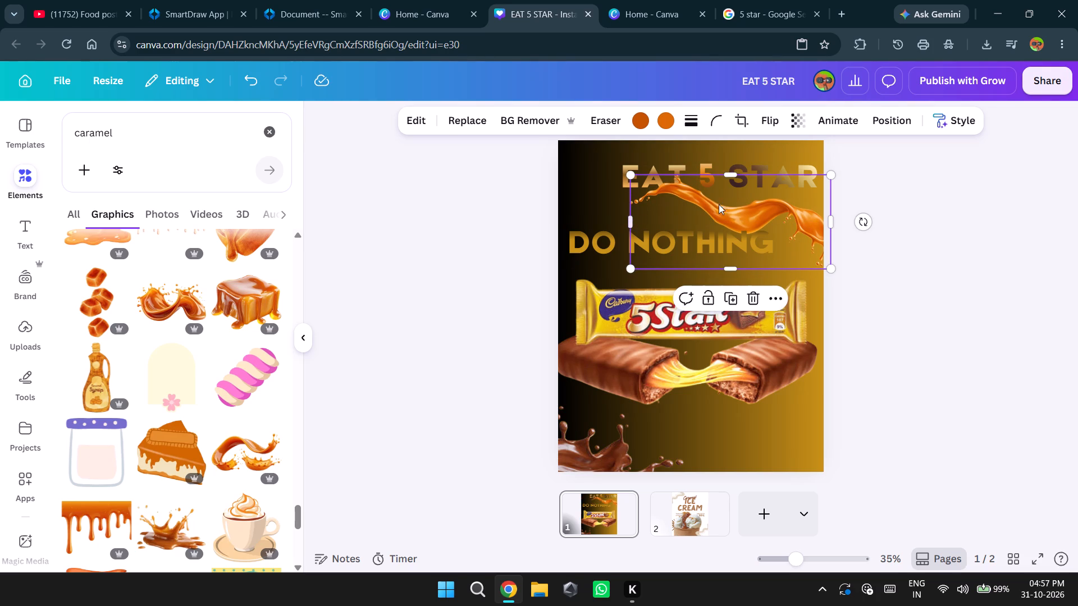
pyautogui.moveTo(736, 204); pyautogui.dragTo(736, 212)
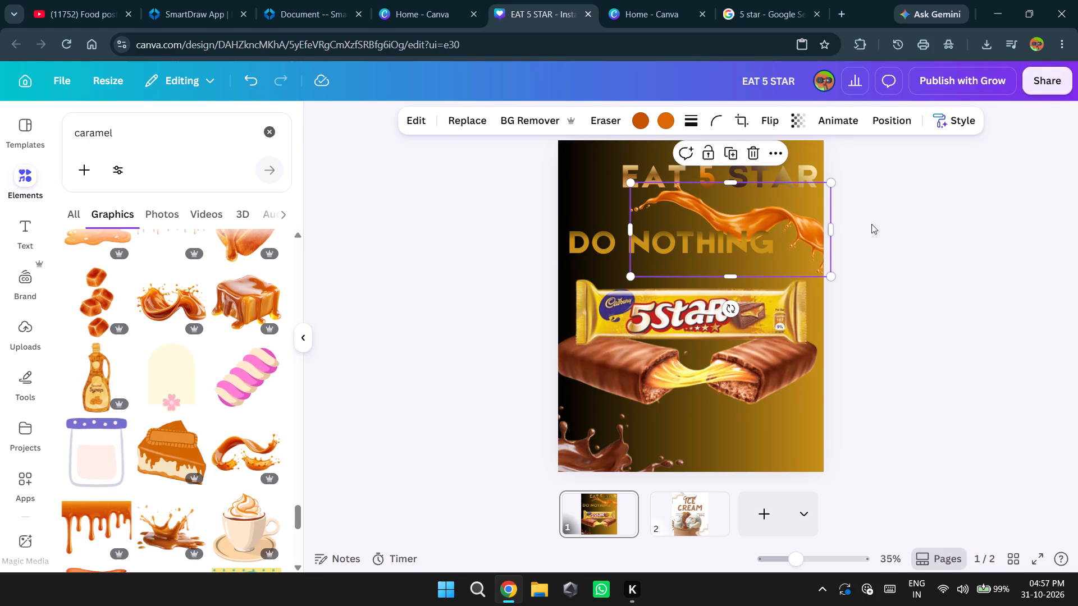
pyautogui.moveTo(835, 277); pyautogui.dragTo(823, 257)
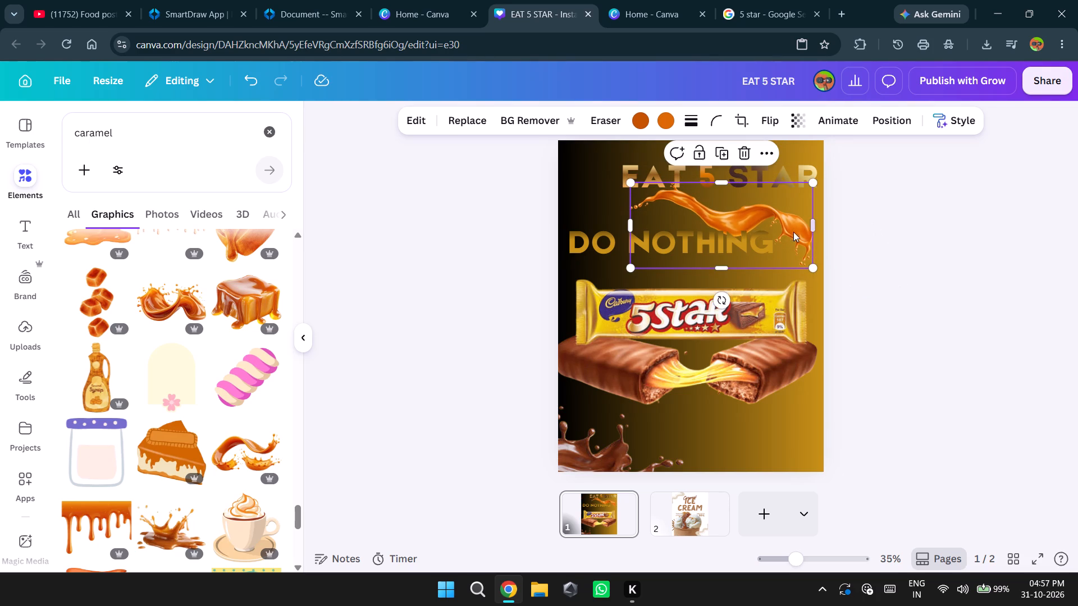
pyautogui.moveTo(784, 222); pyautogui.dragTo(800, 217)
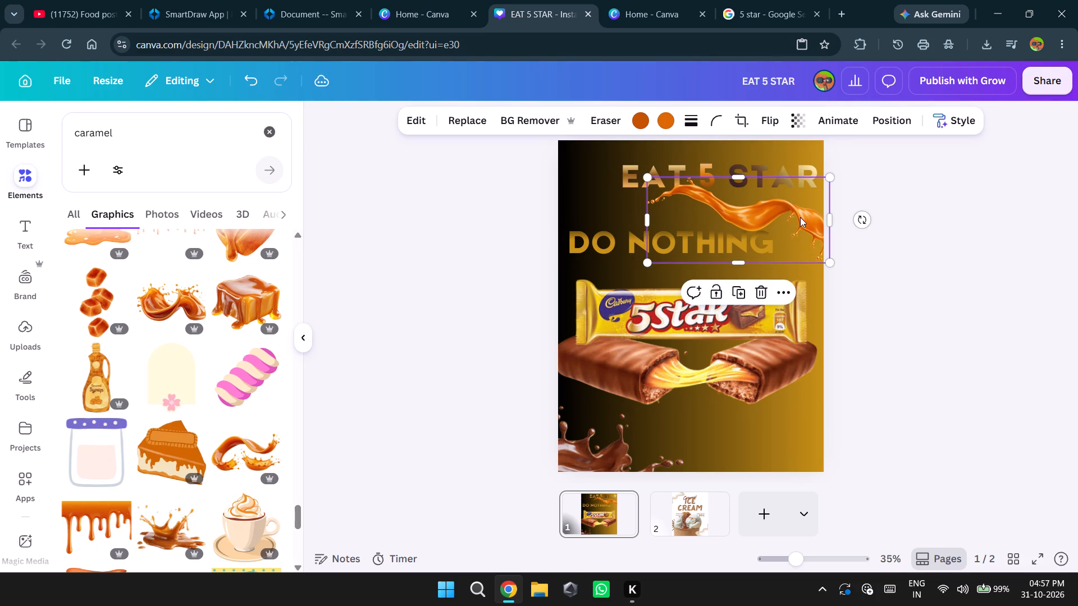
pyautogui.click(895, 242)
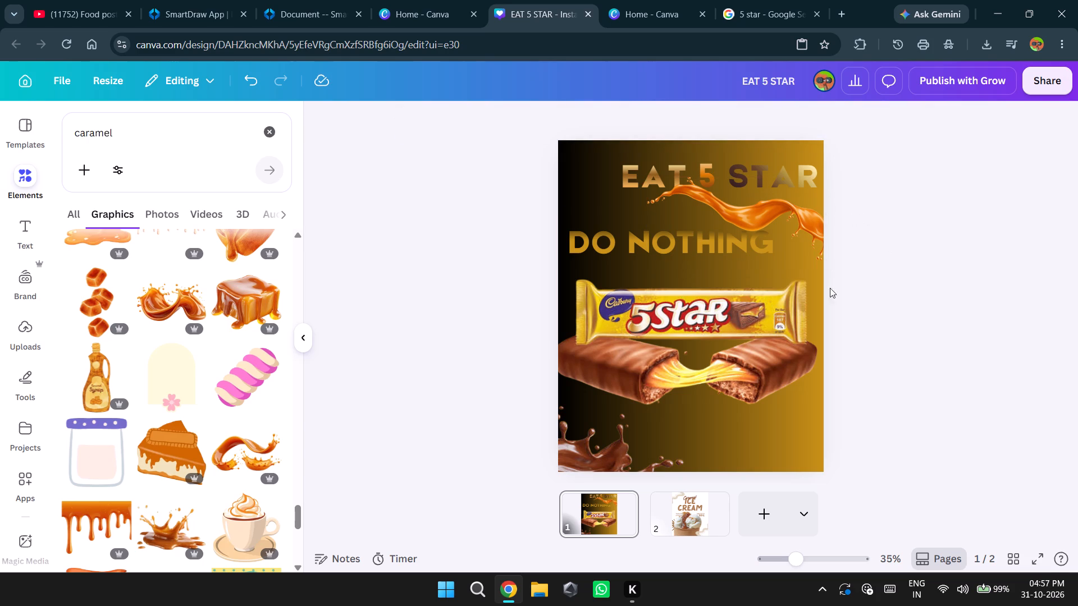
# Move the caramel wave down to the poster's bottom-right corner, below the split chocolate bar.
pyautogui.scroll(-3, 216, 394)
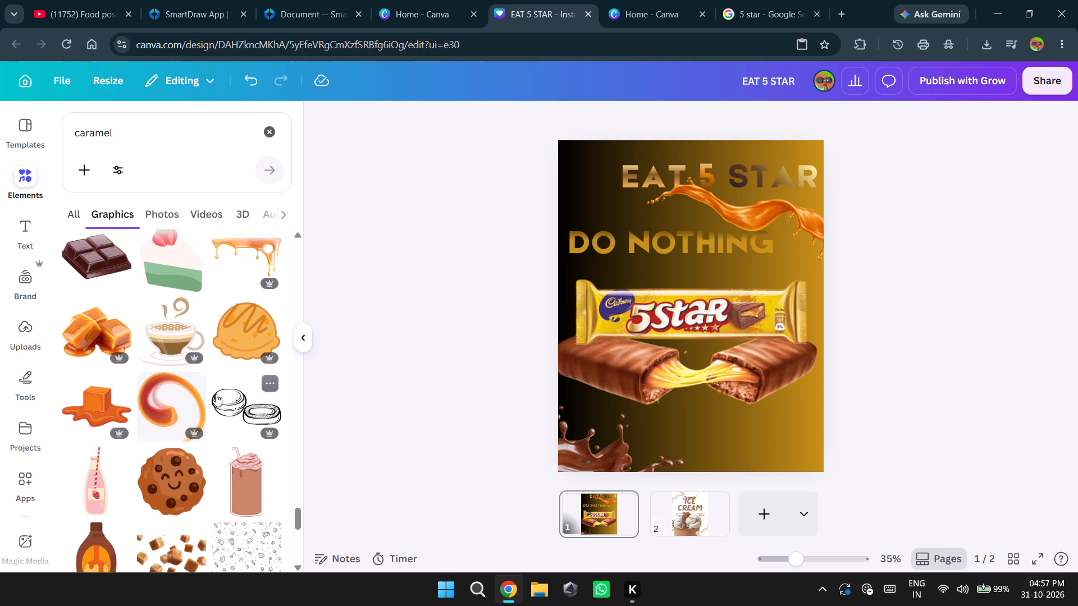
pyautogui.scroll(-2, 216, 394)
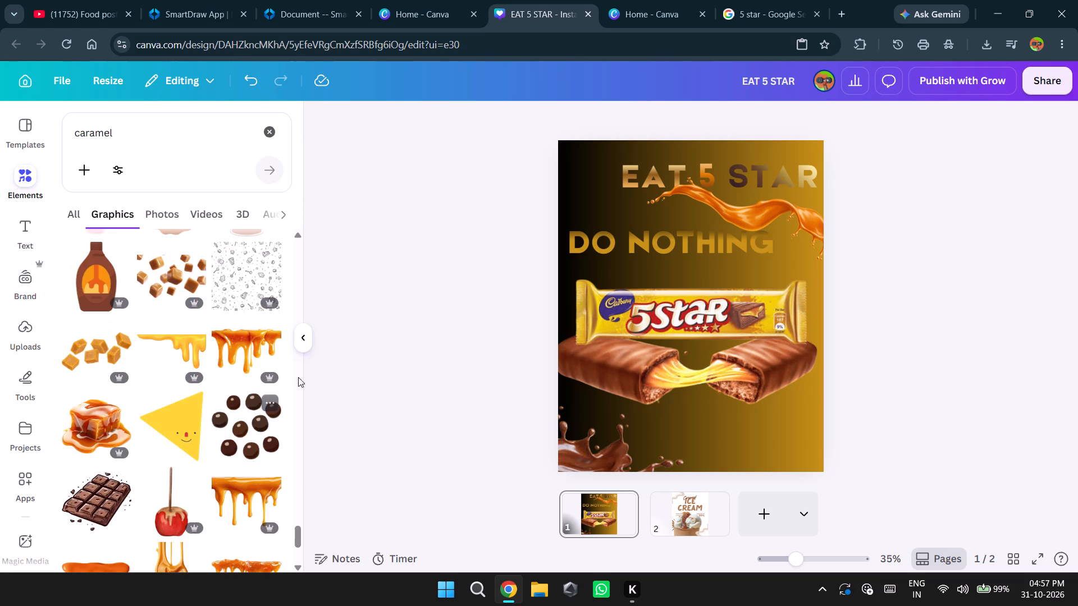
pyautogui.moveTo(758, 210); pyautogui.dragTo(746, 434)
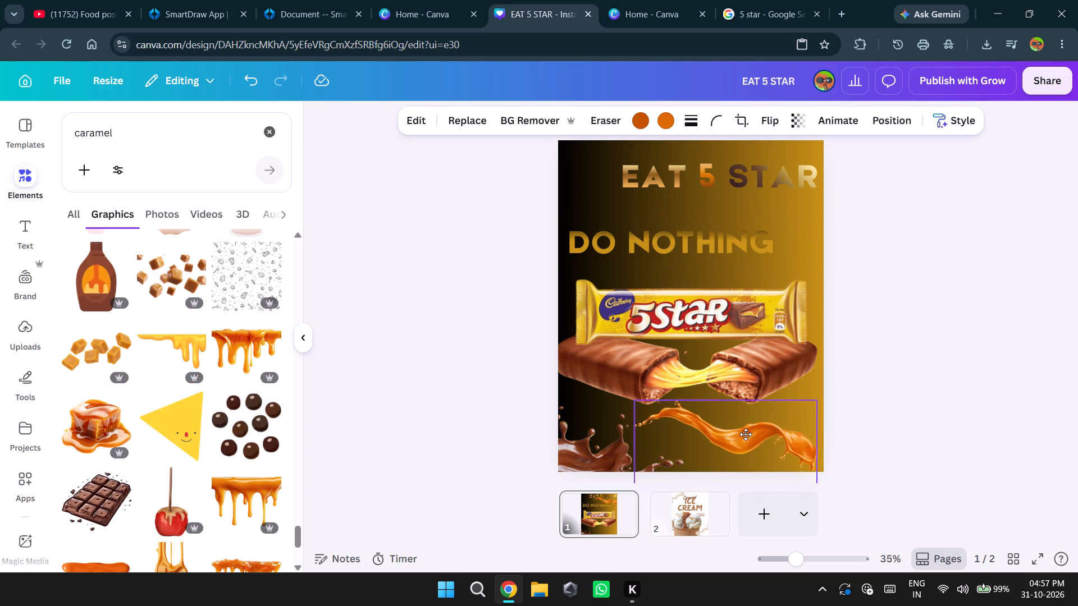
pyautogui.moveTo(746, 434); pyautogui.dragTo(767, 440)
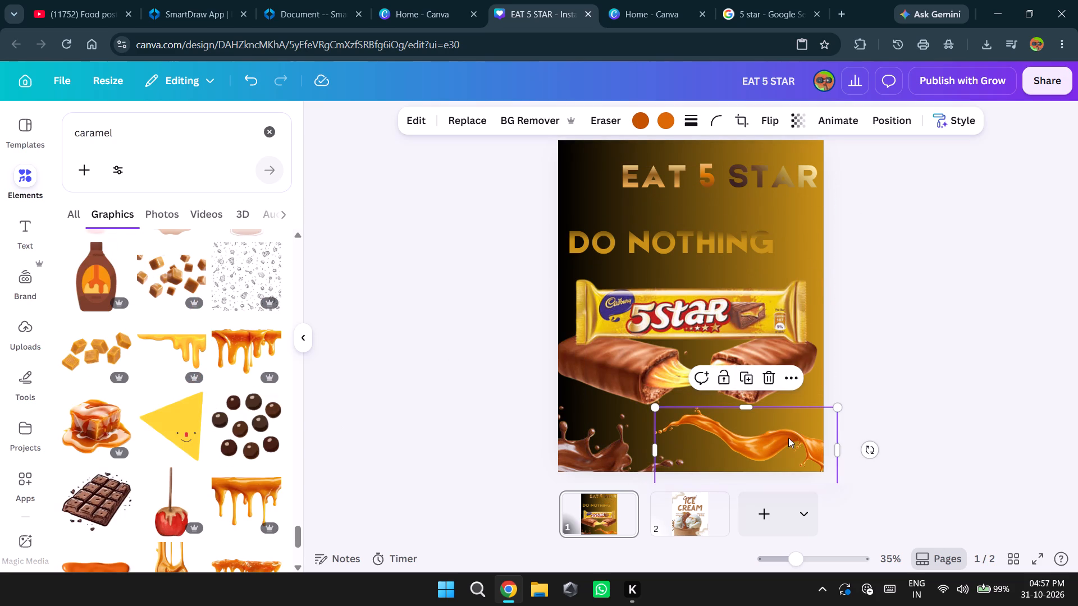
pyautogui.click(934, 383)
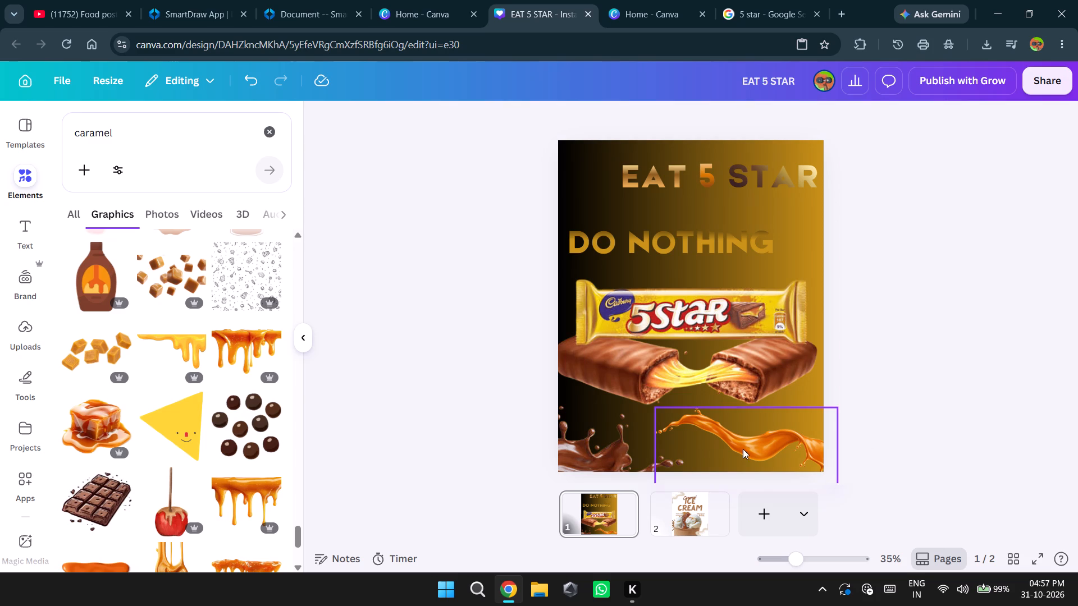
# Rotate the caramel wave slightly counterclockwise and lower it so it runs along the poster's bottom edge.
pyautogui.click(743, 449)
pyautogui.moveTo(871, 445); pyautogui.dragTo(870, 420)
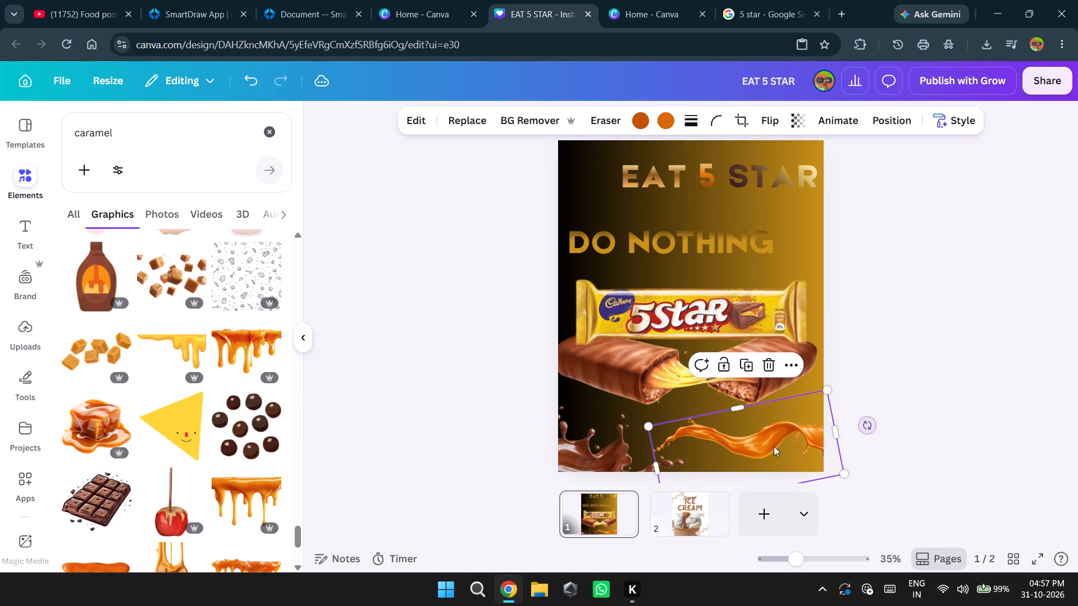
pyautogui.moveTo(772, 439); pyautogui.dragTo(773, 454)
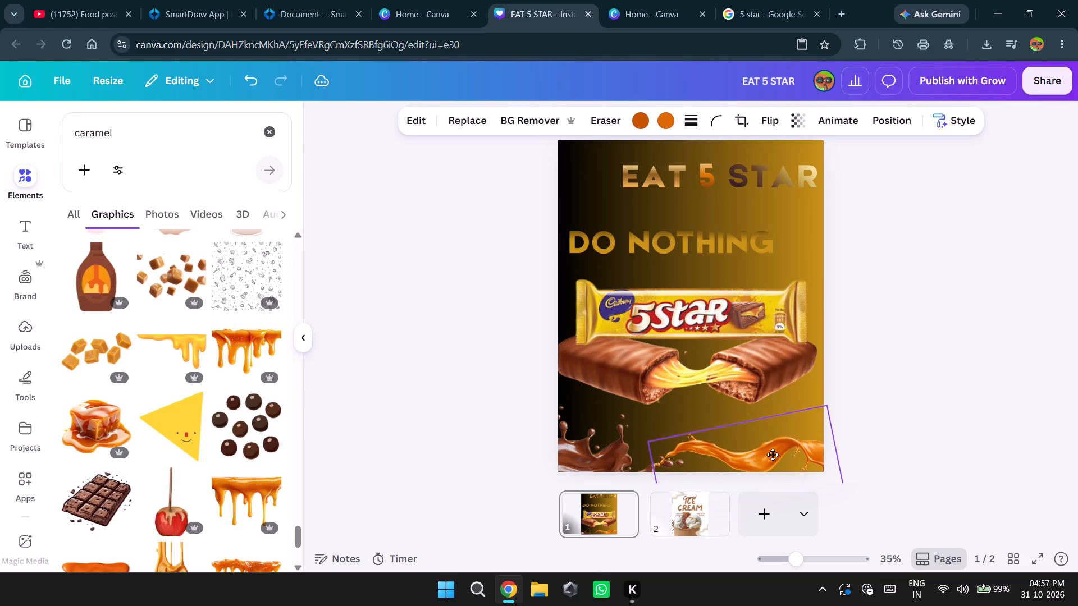
pyautogui.moveTo(773, 454); pyautogui.dragTo(773, 456)
pyautogui.click(930, 406)
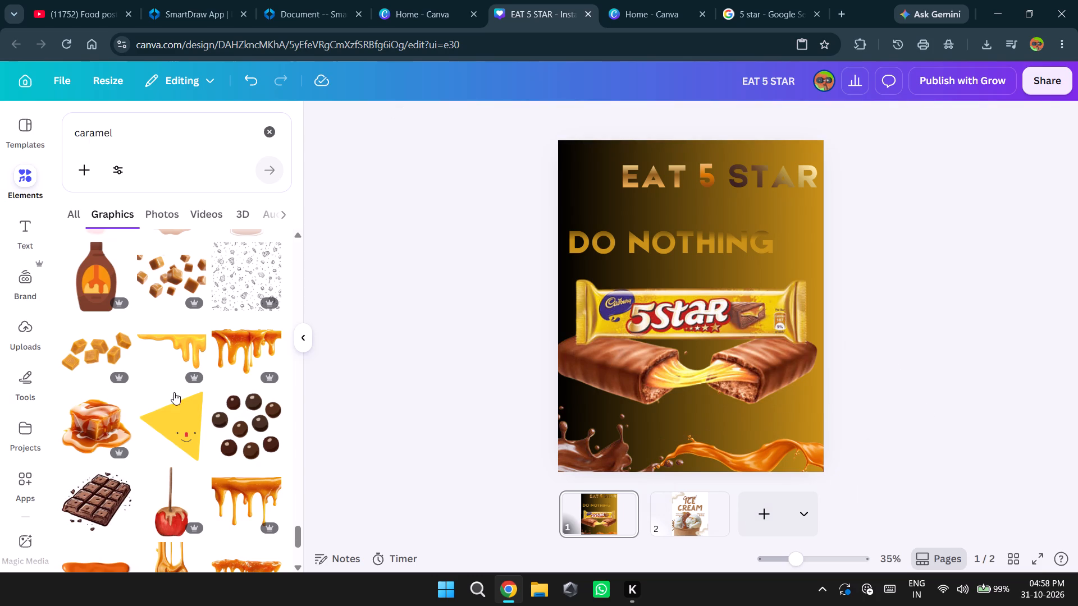
# Clear the caramel search and look through the element library's categories.
pyautogui.scroll(-4, 100, 435)
pyautogui.click(404, 408)
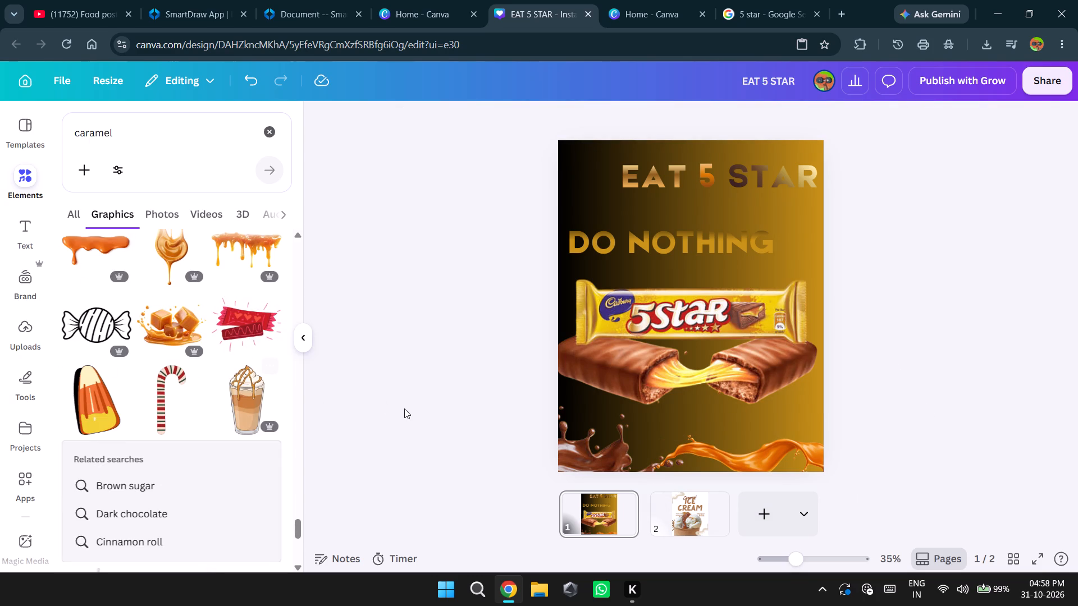
pyautogui.click(271, 132)
pyautogui.click(361, 195)
pyautogui.scroll(2, 316, 267)
pyautogui.scroll(-2, 226, 372)
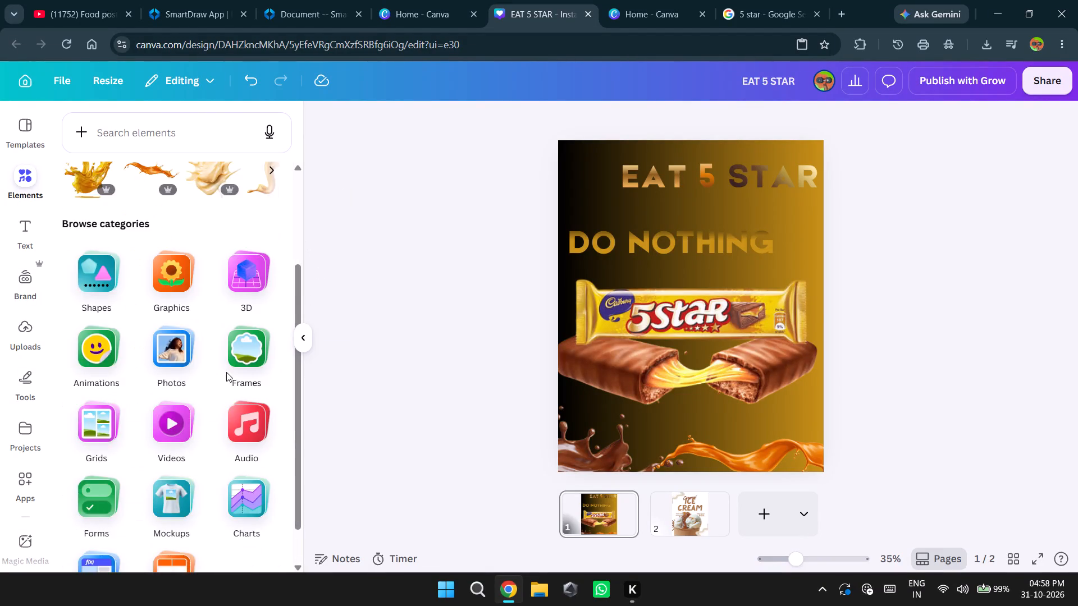
pyautogui.scroll(-1, 226, 372)
pyautogui.scroll(3, 208, 417)
pyautogui.click(310, 339)
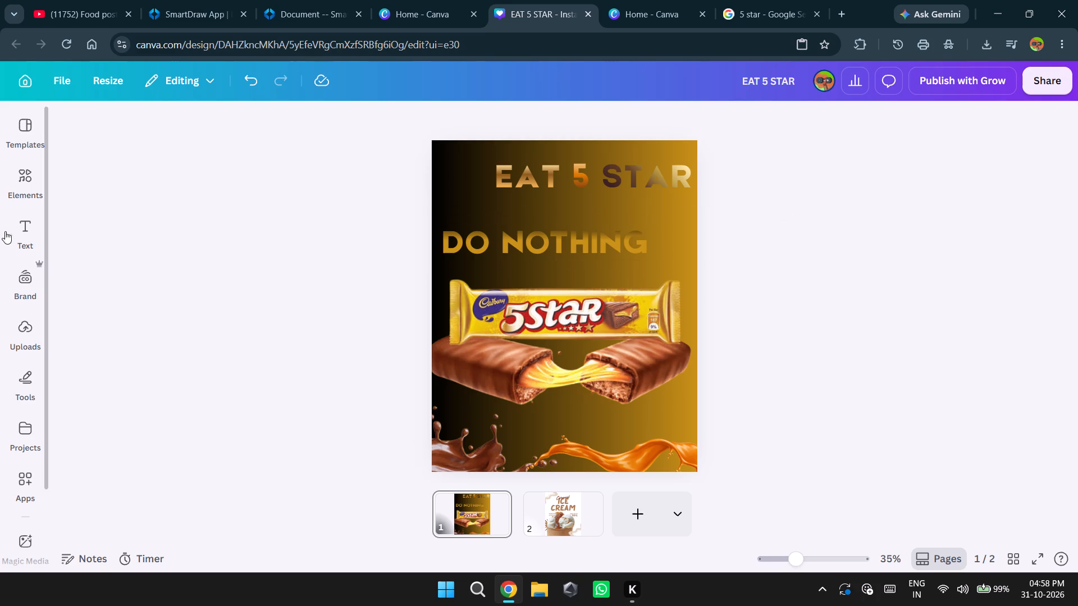
# Clear the caramel search in the template library.
pyautogui.click(35, 131)
pyautogui.click(159, 133)
pyautogui.click(269, 130)
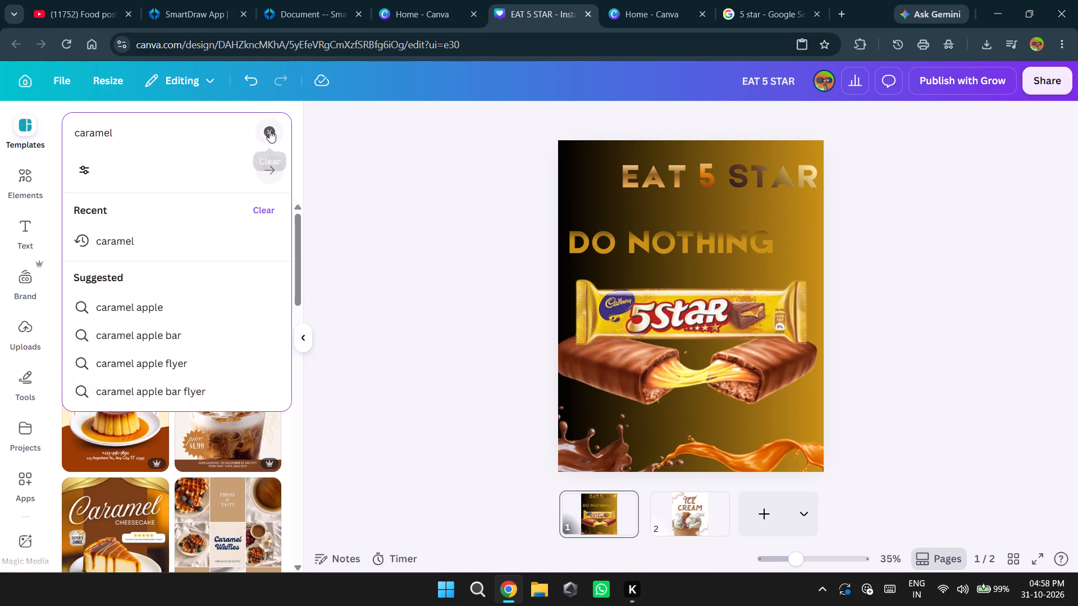
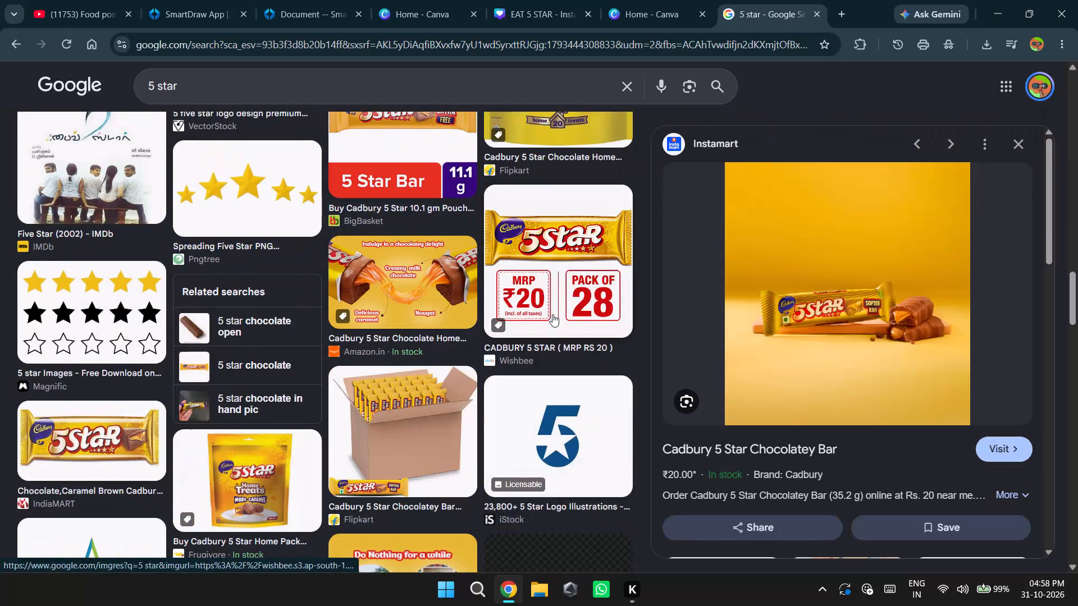
# Look through the Google image results for 5 star, examining the Cadbury chocolate bar ads and packaging pictures.
pyautogui.scroll(2, 549, 311)
pyautogui.scroll(1, 339, 290)
pyautogui.scroll(-1, 295, 302)
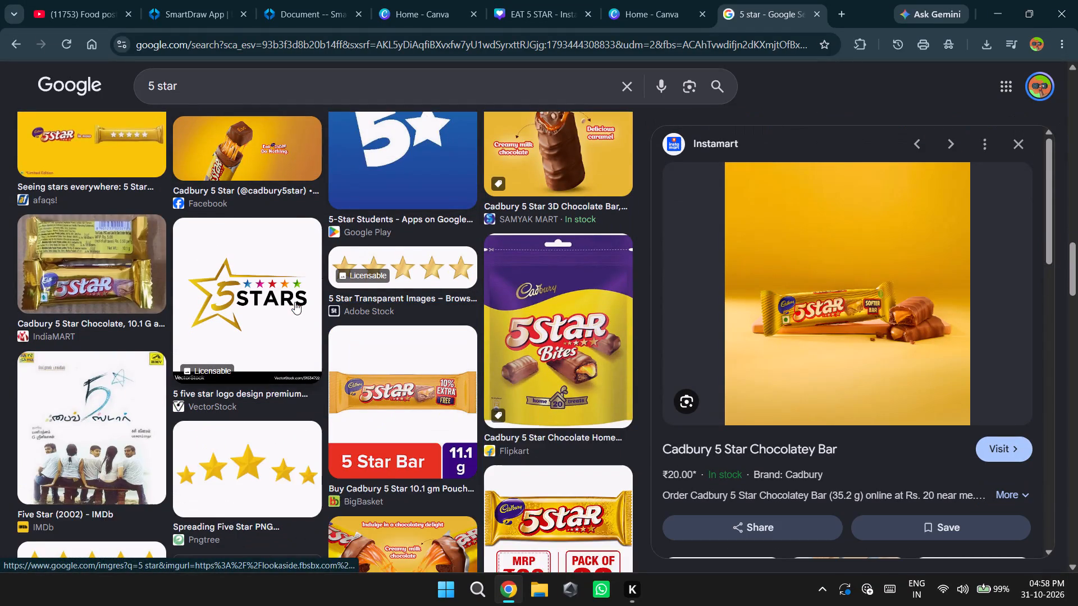
pyautogui.scroll(-2, 295, 302)
pyautogui.scroll(-3, 545, 386)
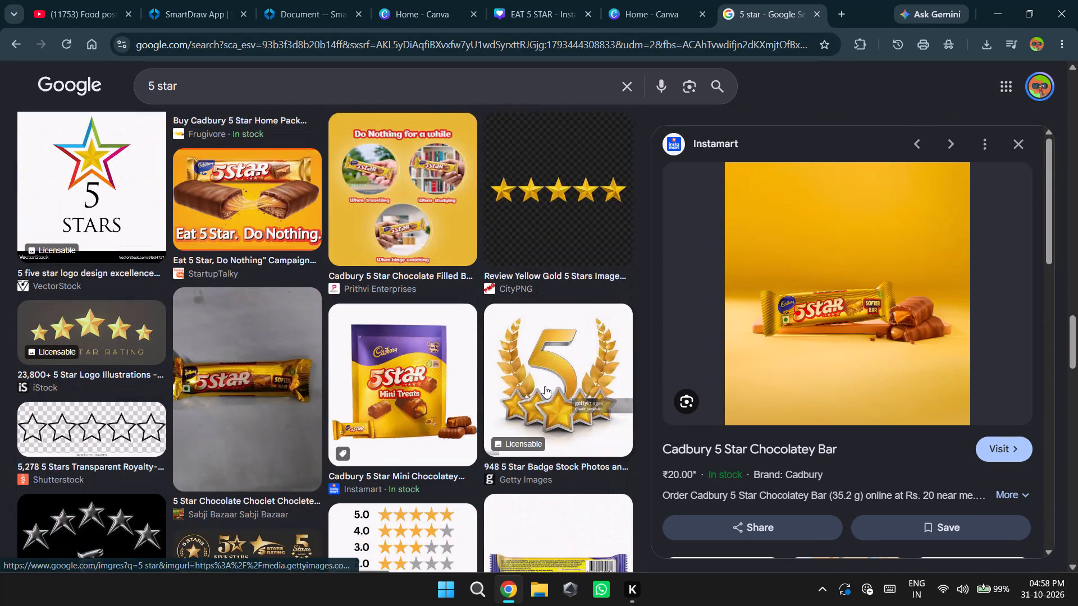
pyautogui.scroll(-4, 545, 386)
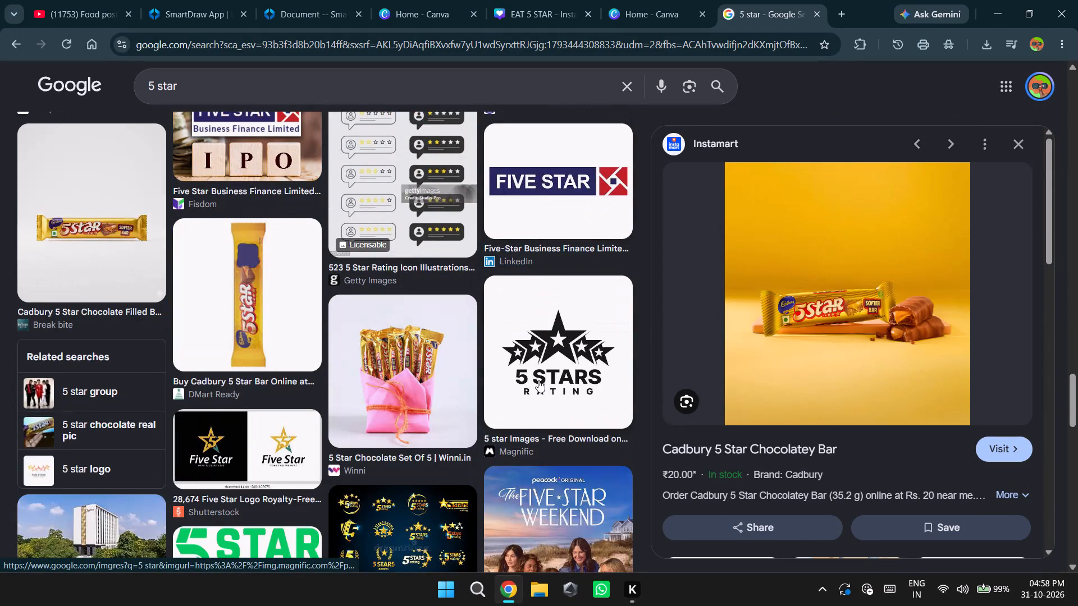
pyautogui.scroll(-5, 538, 380)
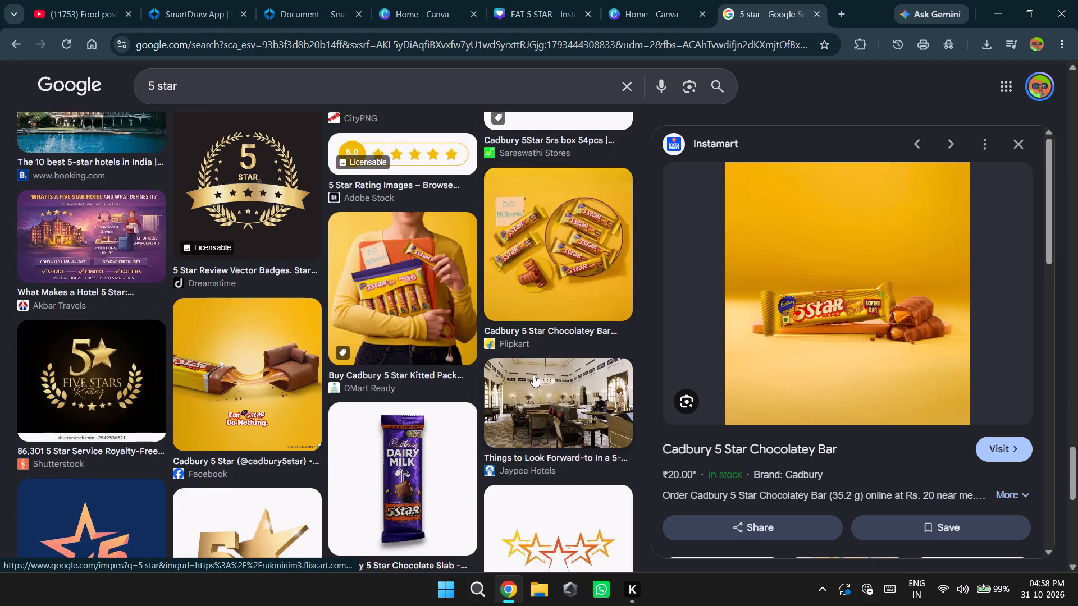
pyautogui.scroll(-2, 533, 375)
pyautogui.scroll(1, 531, 372)
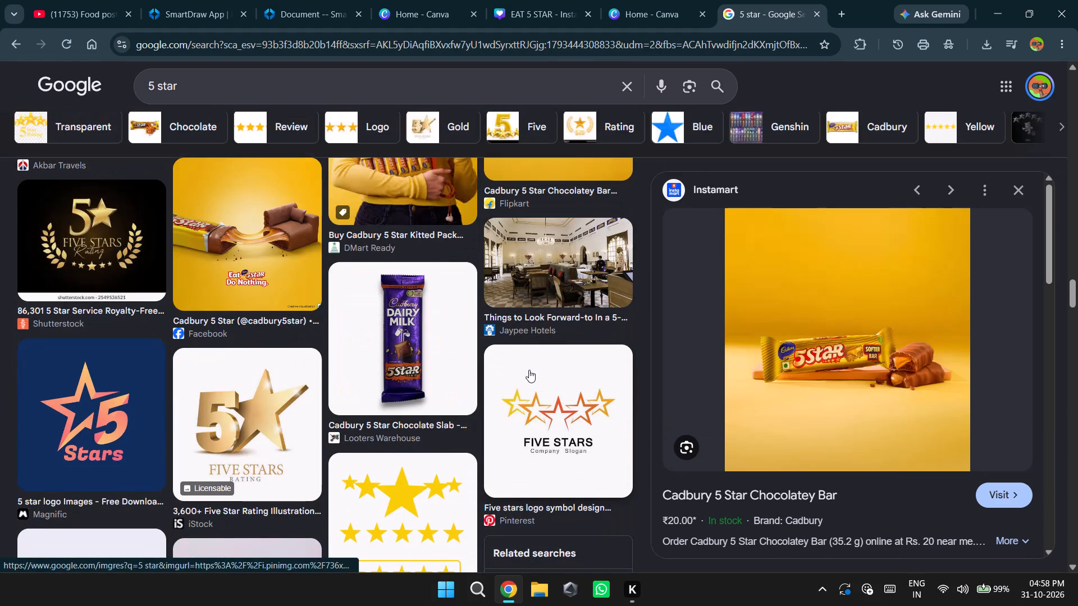
pyautogui.scroll(-2, 528, 369)
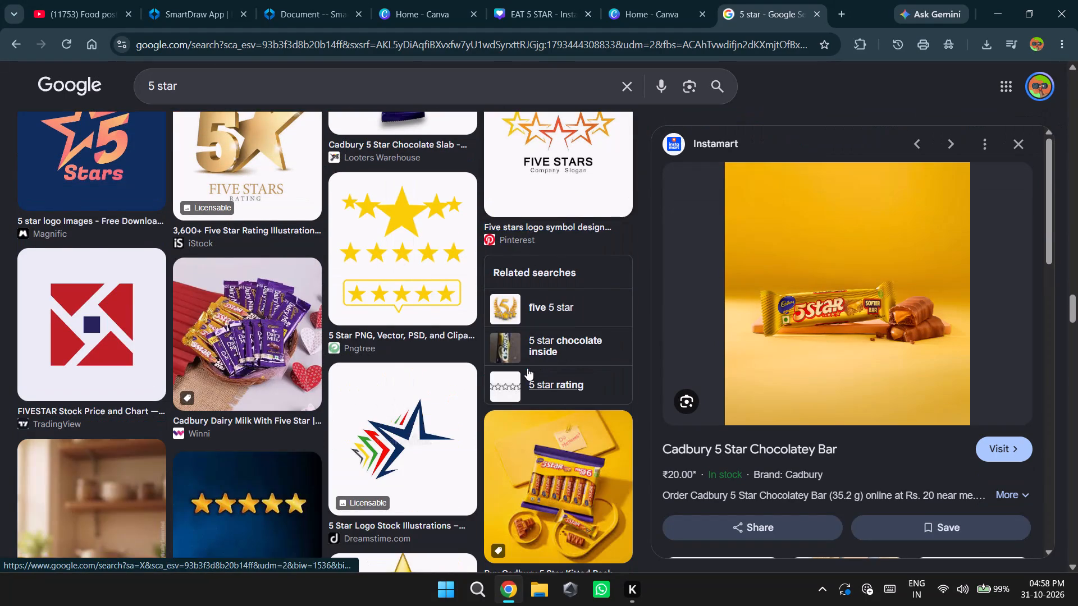
pyautogui.scroll(-2, 527, 368)
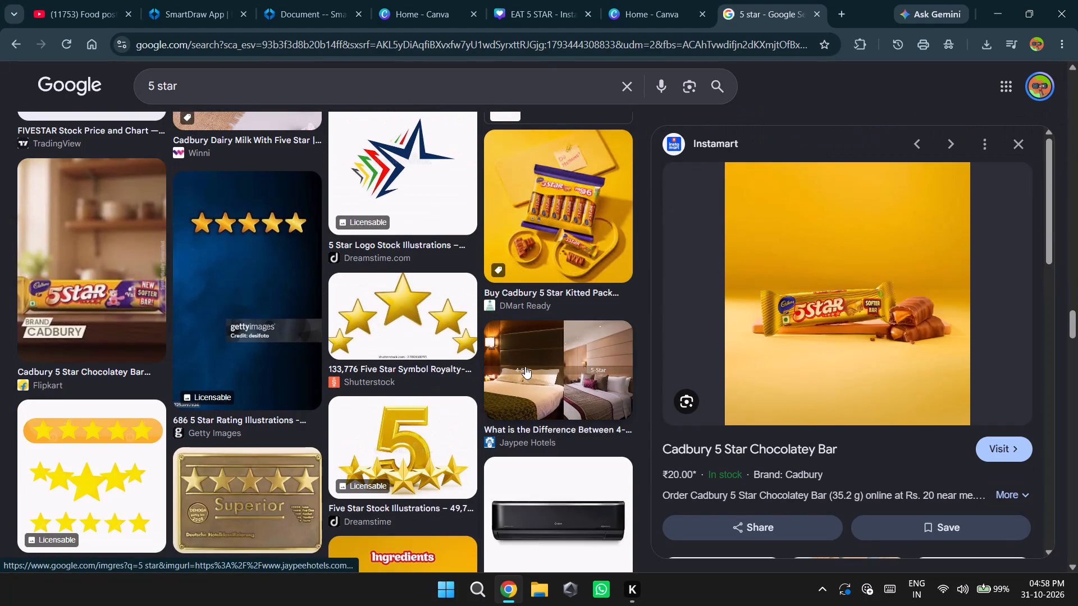
pyautogui.scroll(-4, 525, 366)
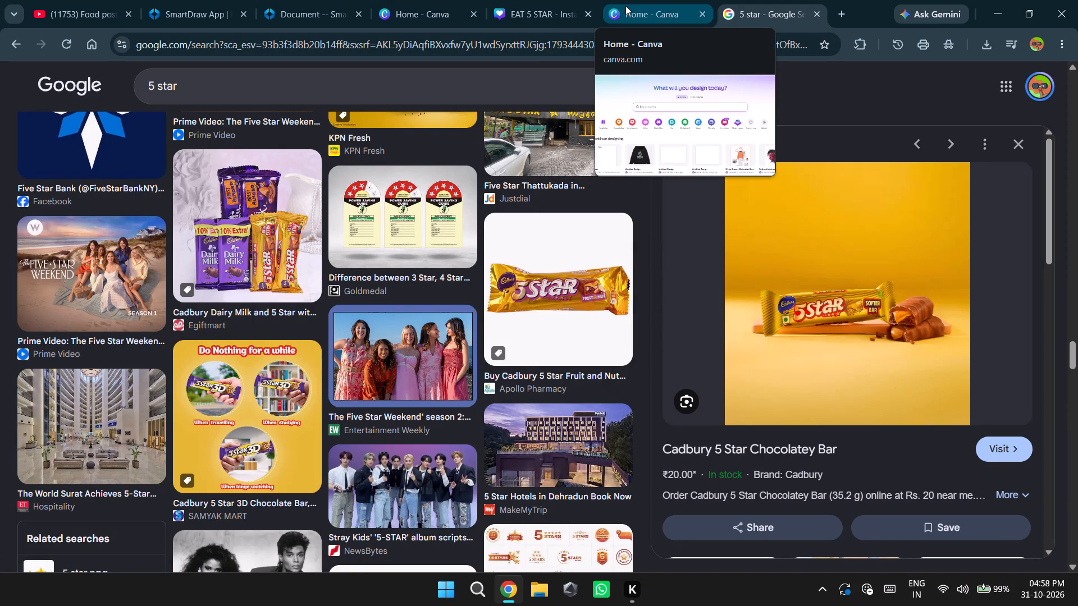
# Switch back to the EAT 5 STAR poster design in Canva.
pyautogui.click(533, 6)
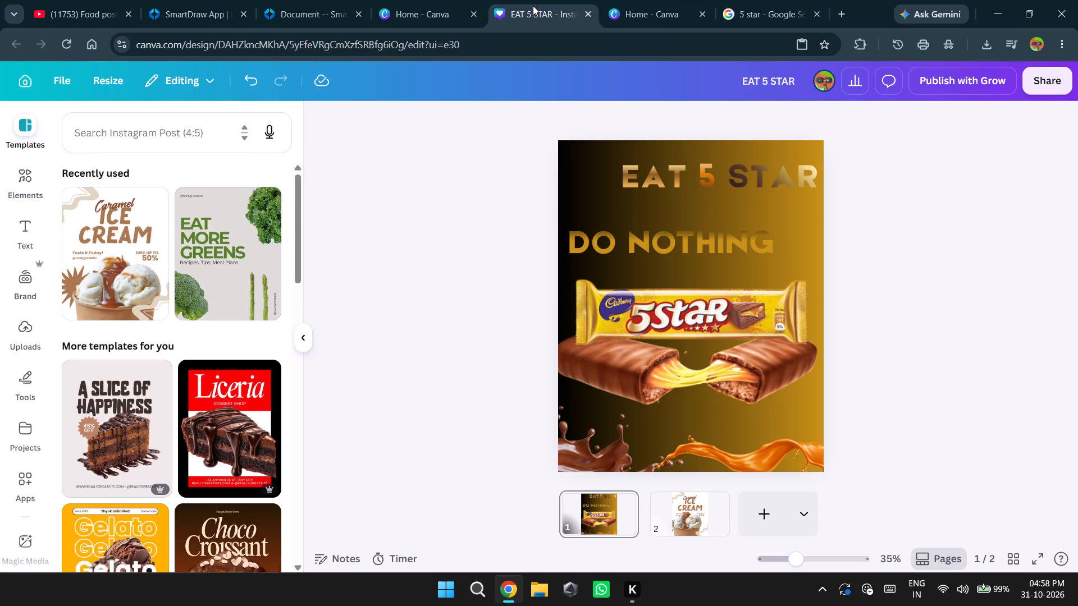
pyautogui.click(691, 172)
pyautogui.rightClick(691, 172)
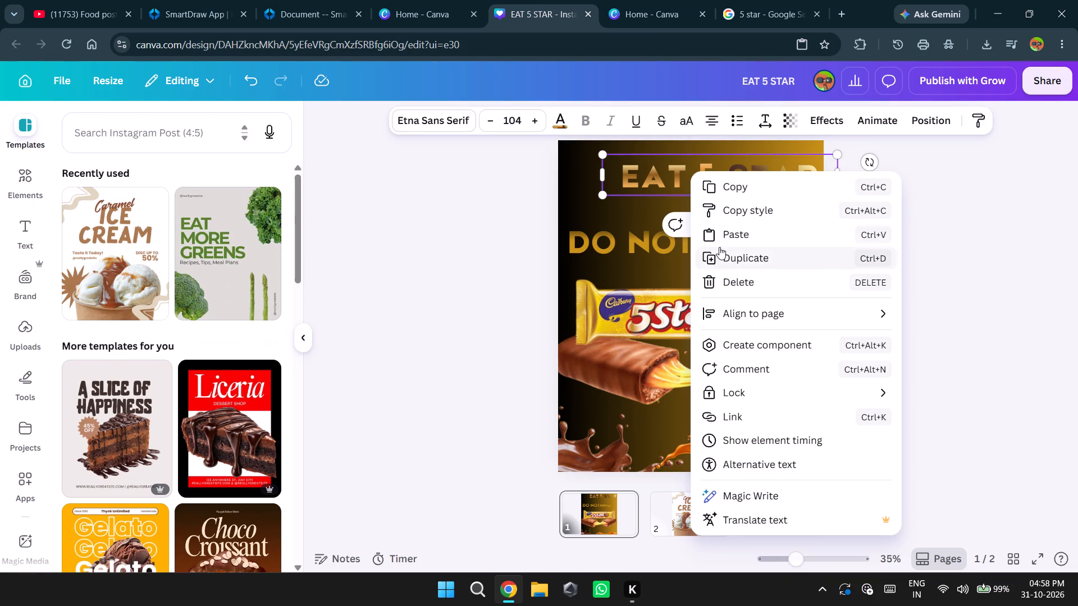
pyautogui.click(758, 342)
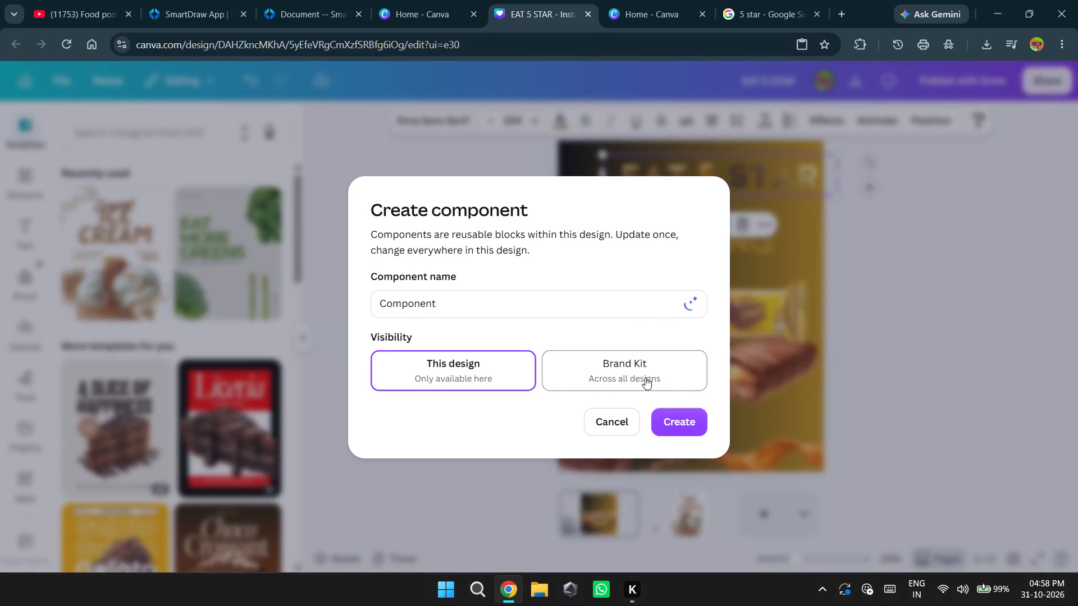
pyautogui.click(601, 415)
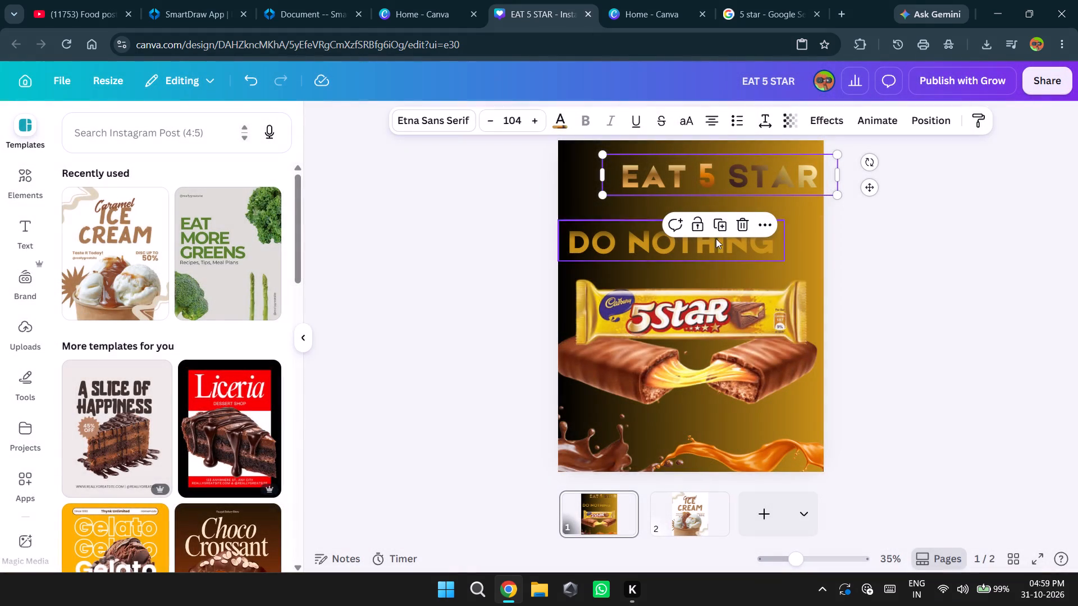
# Recolour the "EAT 5 STAR" heading solid white.
pyautogui.click(564, 118)
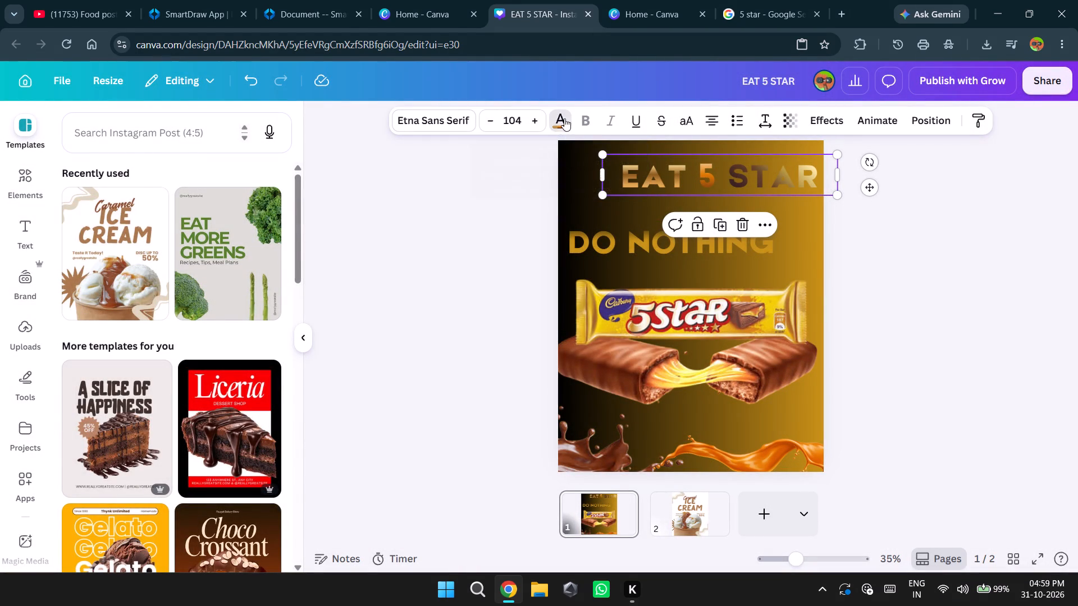
pyautogui.click(203, 221)
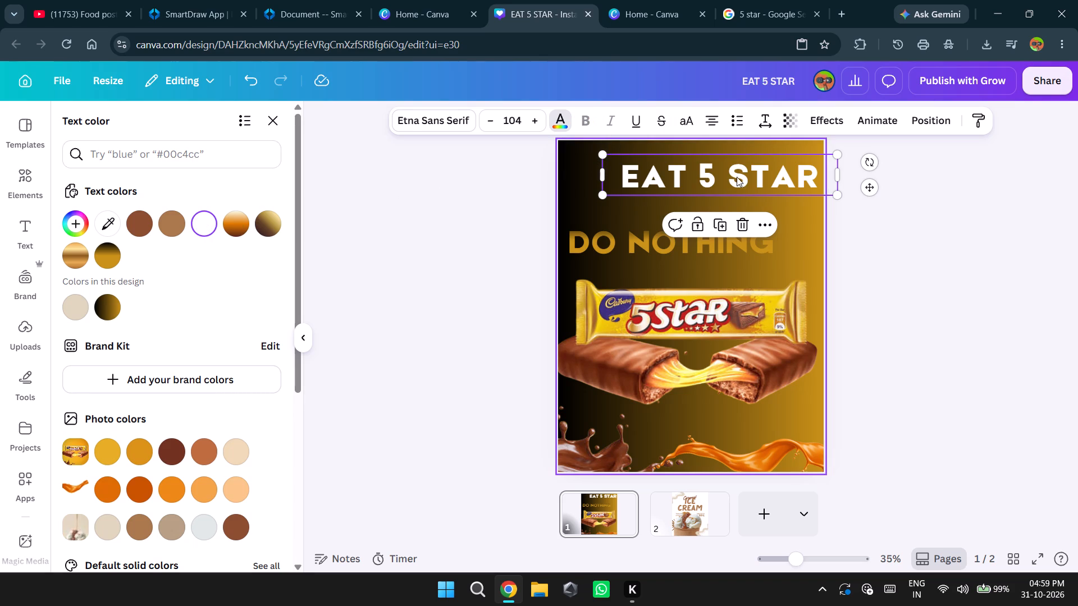
# Look through the text effects and animation options available for the "EAT 5 STAR" heading.
pyautogui.rightClick(747, 167)
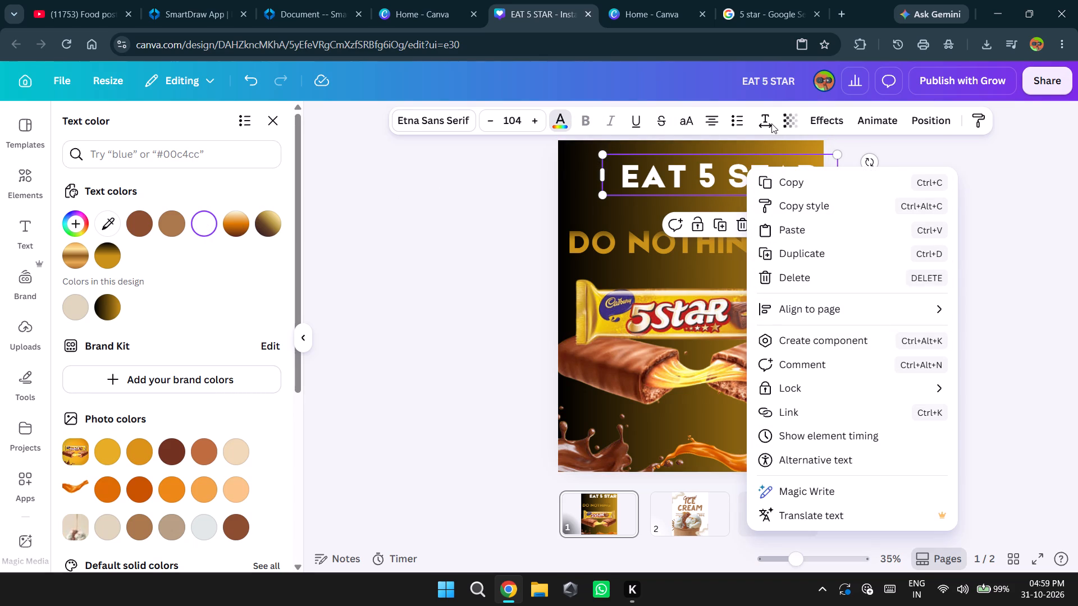
pyautogui.click(871, 121)
pyautogui.click(871, 121)
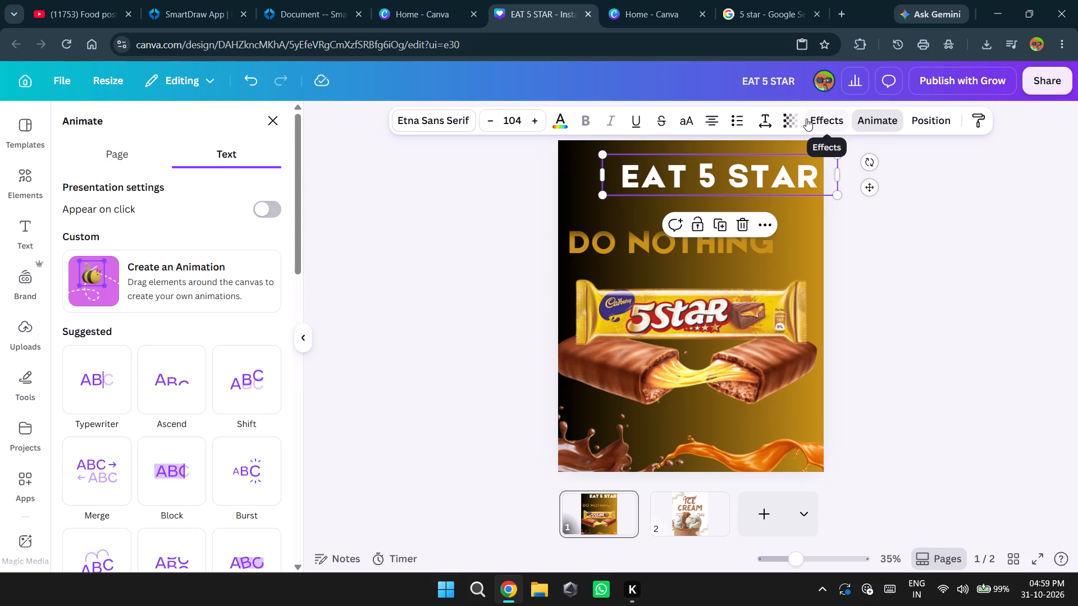
pyautogui.click(806, 118)
pyautogui.scroll(-4, 149, 380)
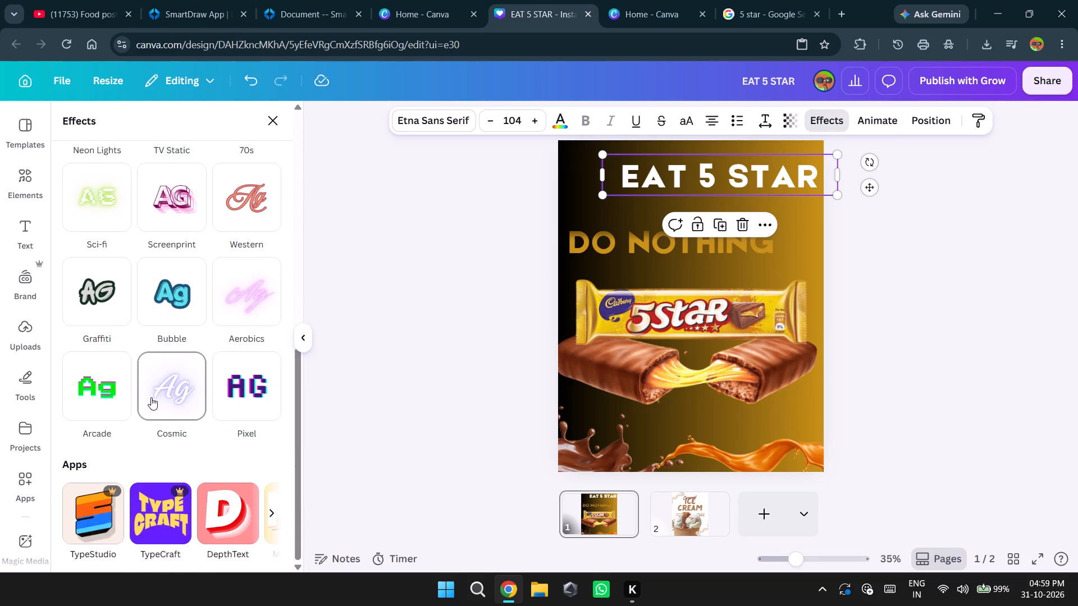
pyautogui.scroll(-3, 151, 397)
pyautogui.scroll(2, 162, 398)
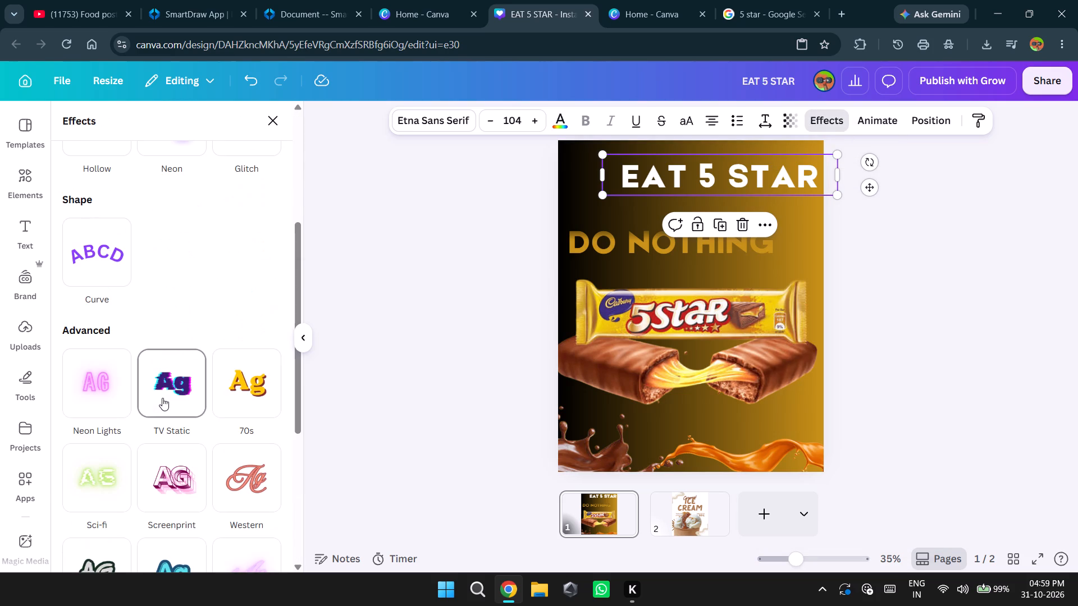
pyautogui.scroll(6, 162, 398)
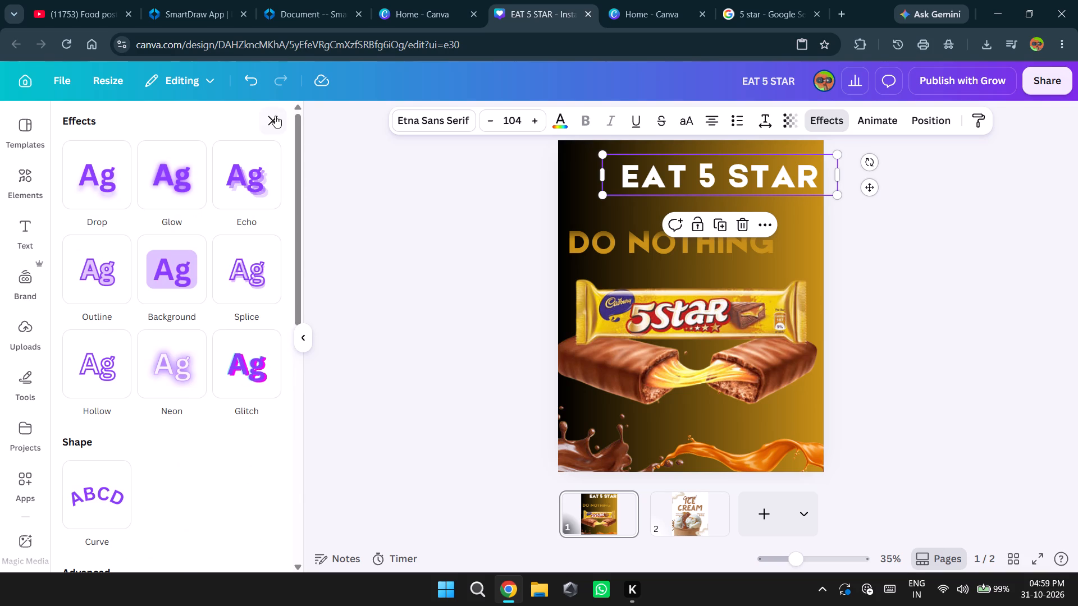
pyautogui.click(275, 117)
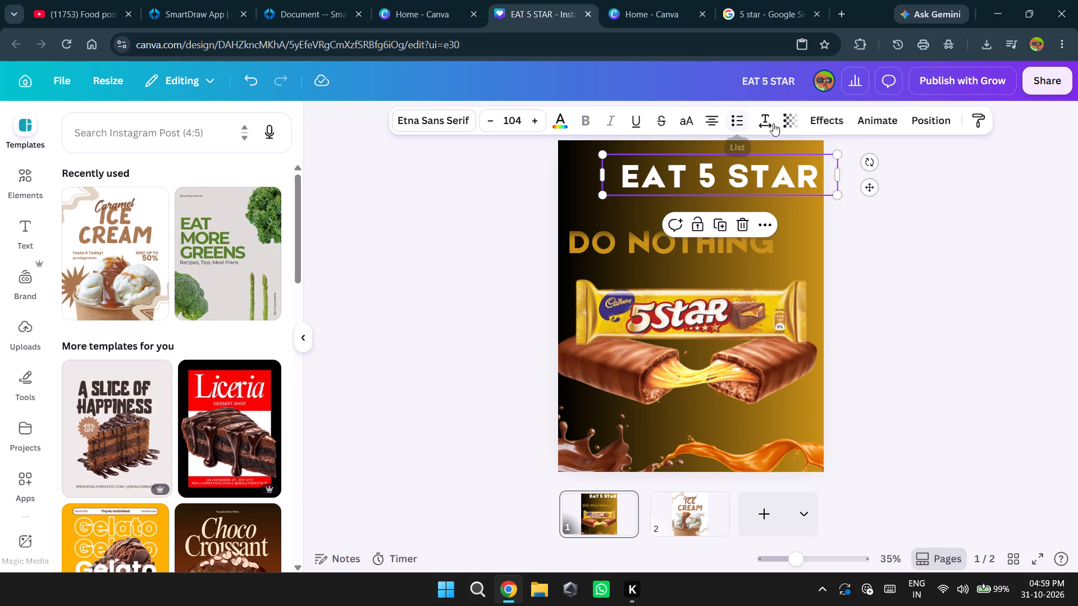
pyautogui.click(869, 116)
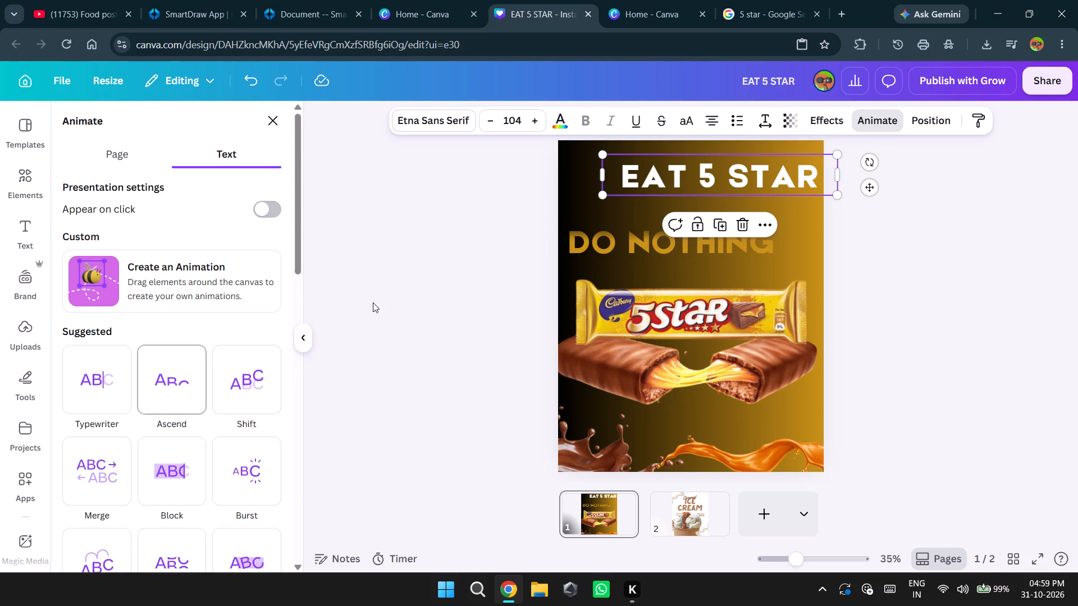
# Apply the Outline effect to the "EAT 5 STAR" heading and colour it dark orange from the caramel wave's photo colors.
pyautogui.click(811, 119)
pyautogui.click(104, 355)
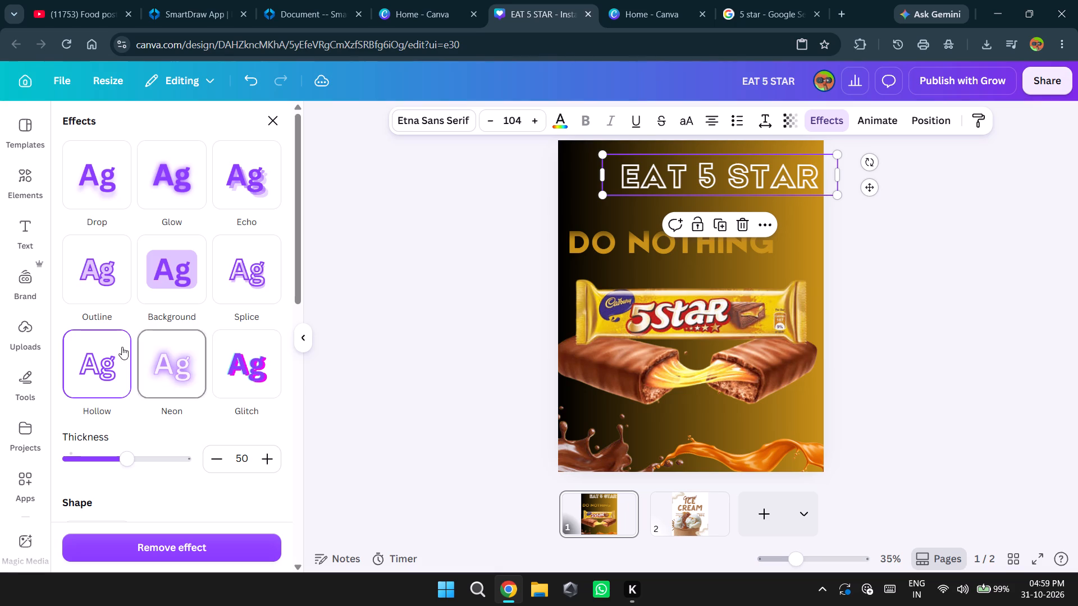
pyautogui.click(119, 284)
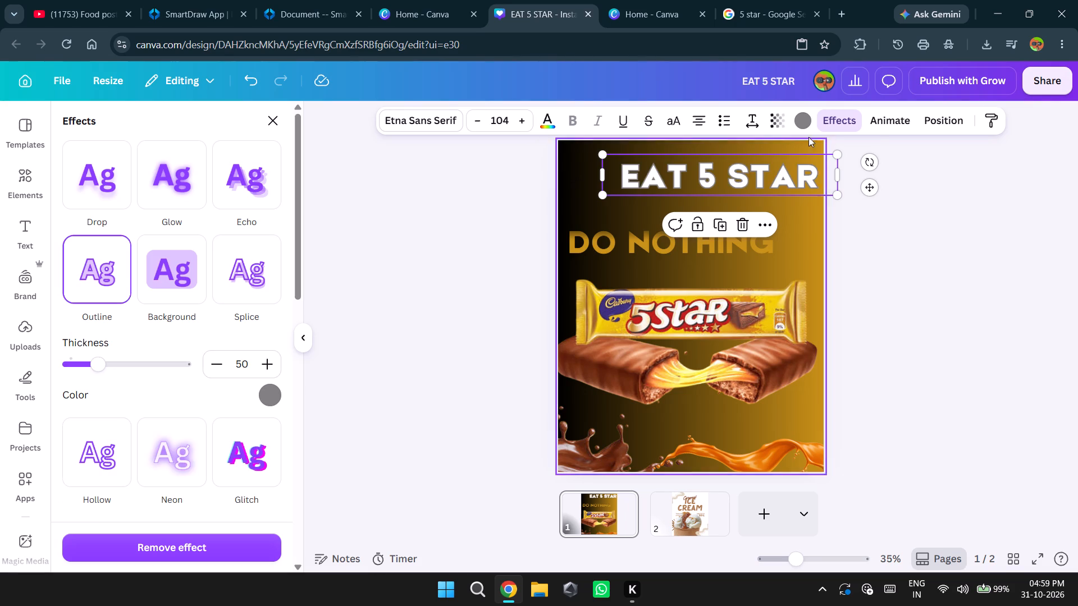
pyautogui.click(799, 114)
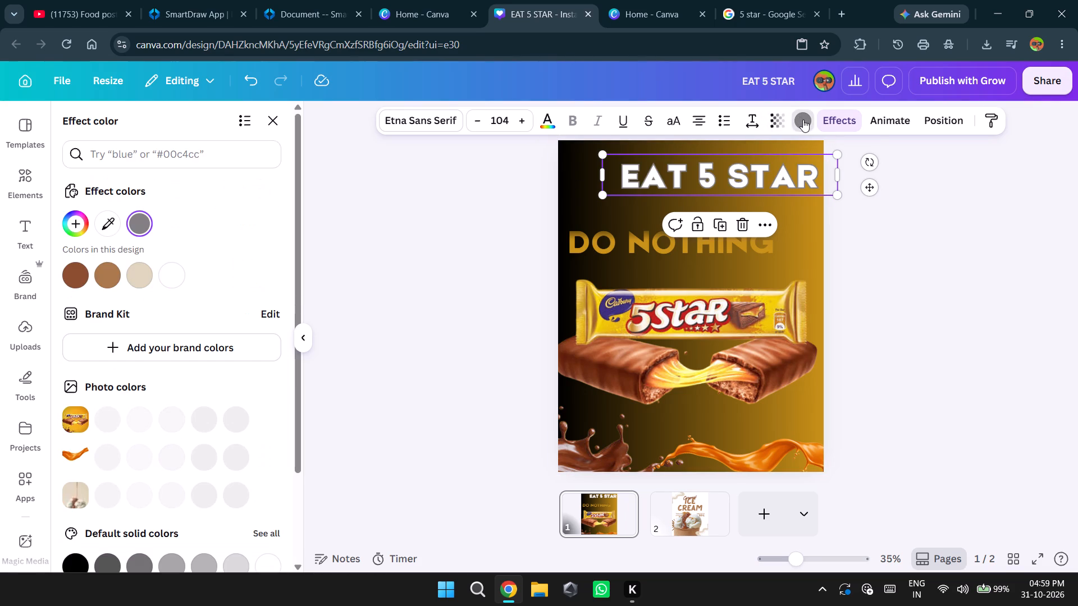
pyautogui.scroll(-1, 149, 445)
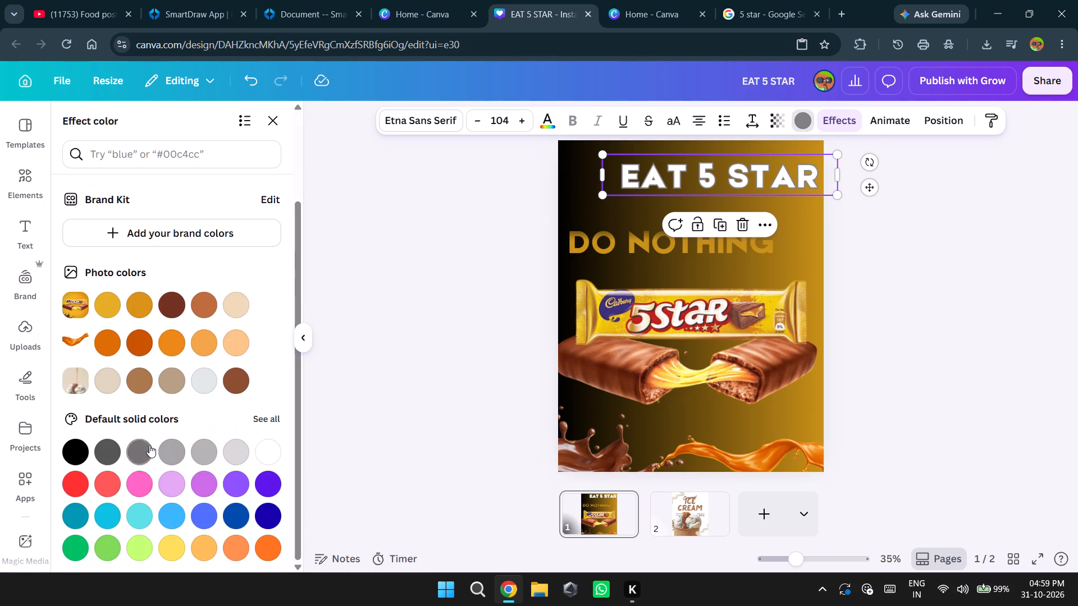
pyautogui.click(140, 339)
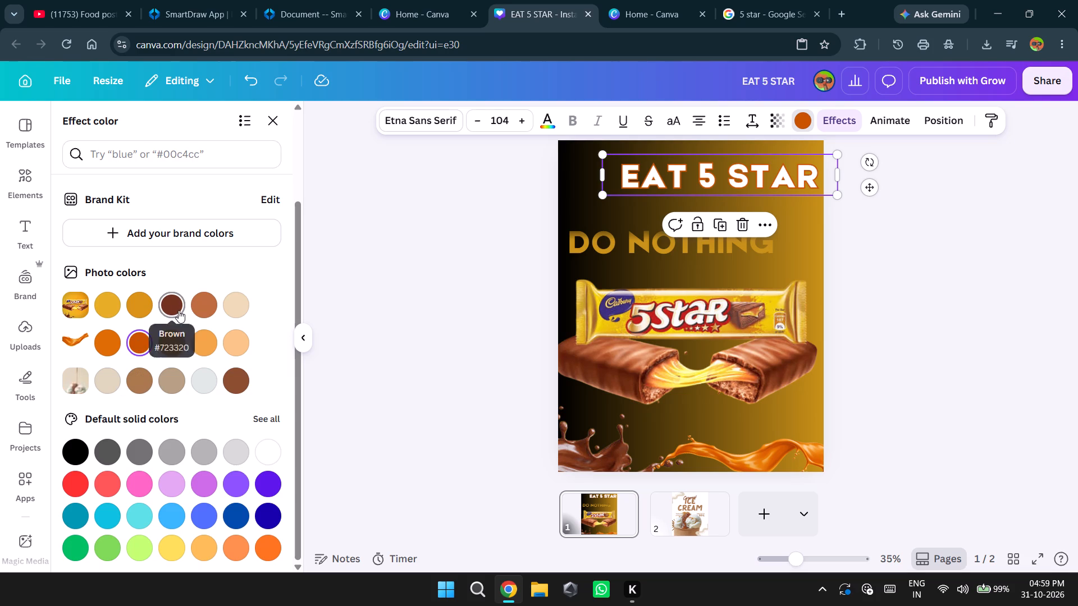
pyautogui.click(179, 310)
pyautogui.click(139, 350)
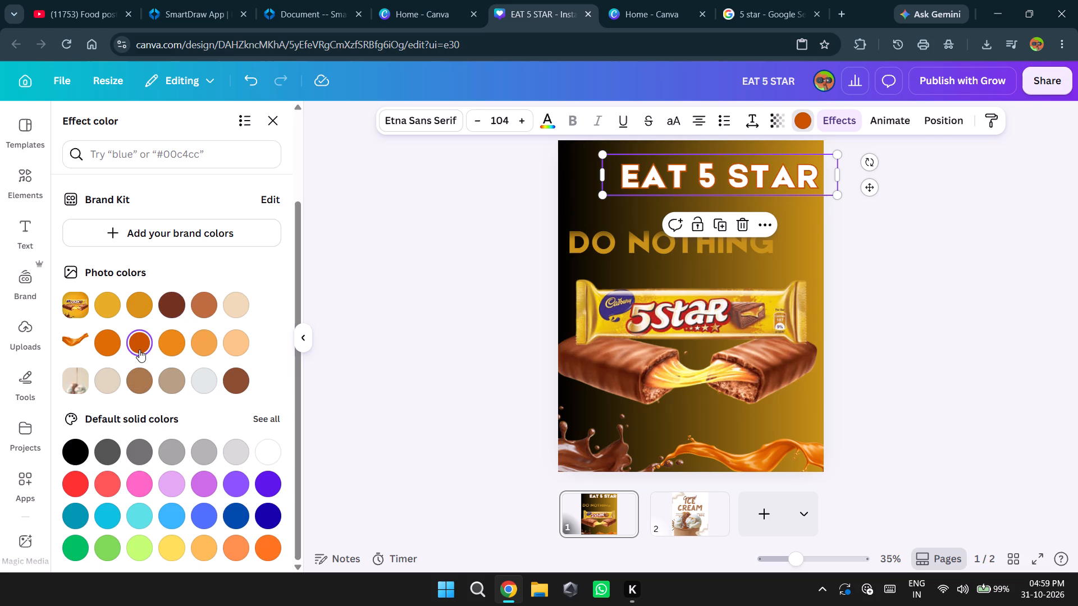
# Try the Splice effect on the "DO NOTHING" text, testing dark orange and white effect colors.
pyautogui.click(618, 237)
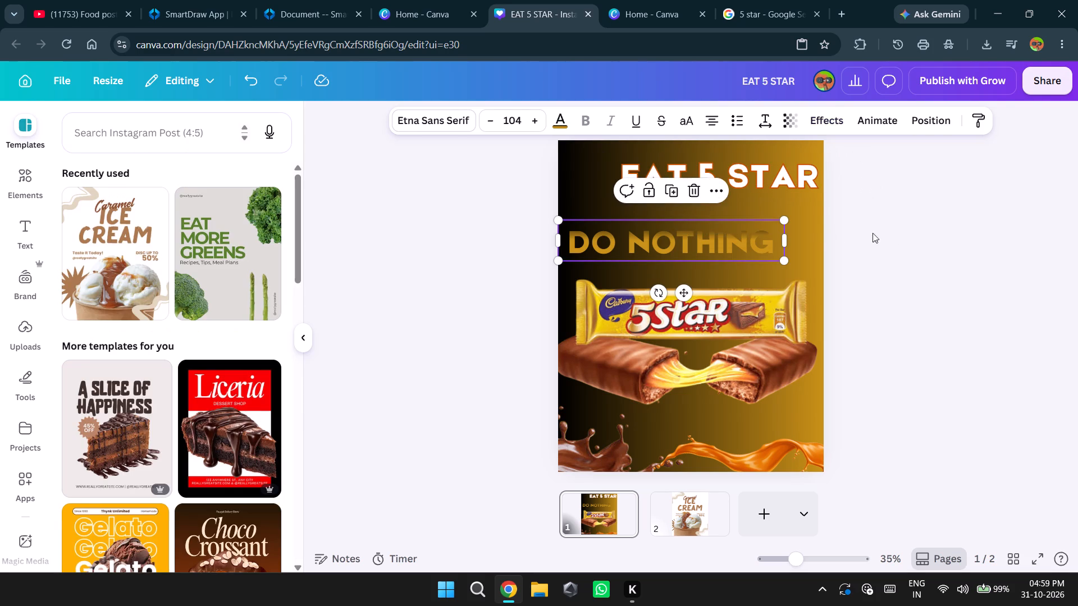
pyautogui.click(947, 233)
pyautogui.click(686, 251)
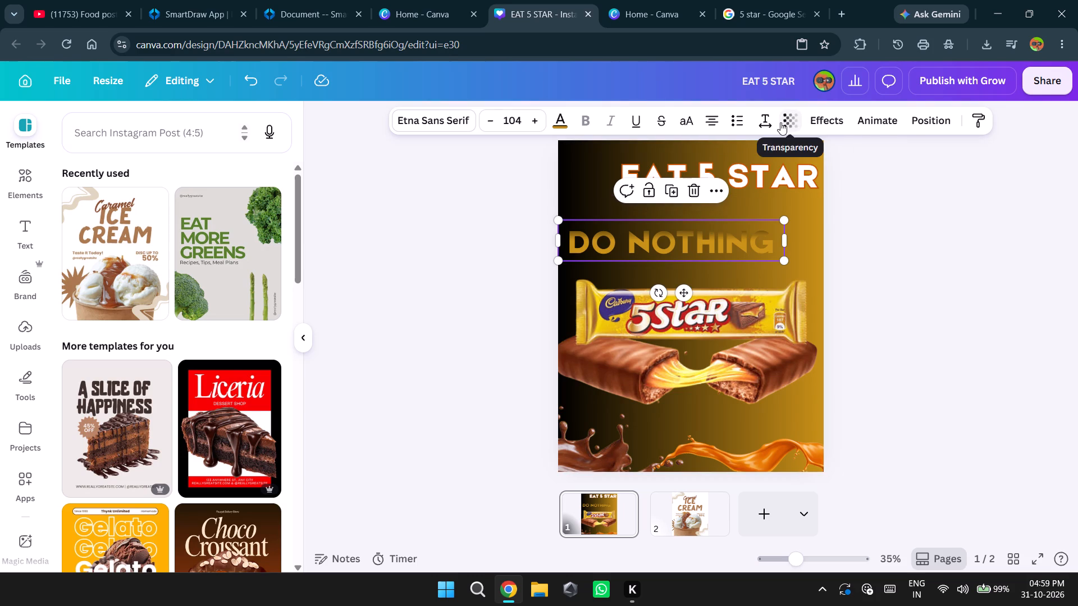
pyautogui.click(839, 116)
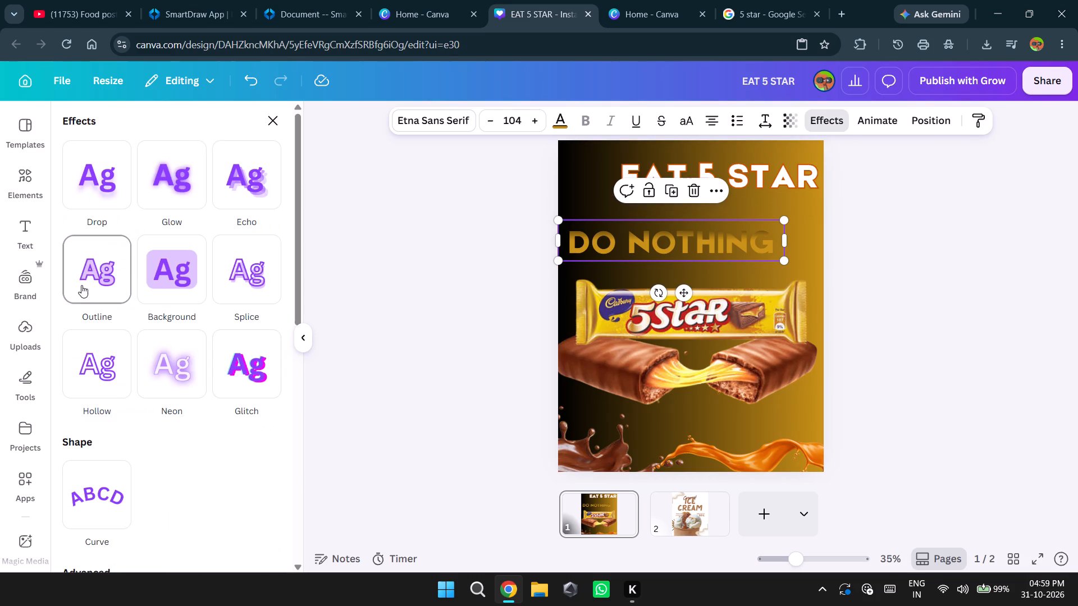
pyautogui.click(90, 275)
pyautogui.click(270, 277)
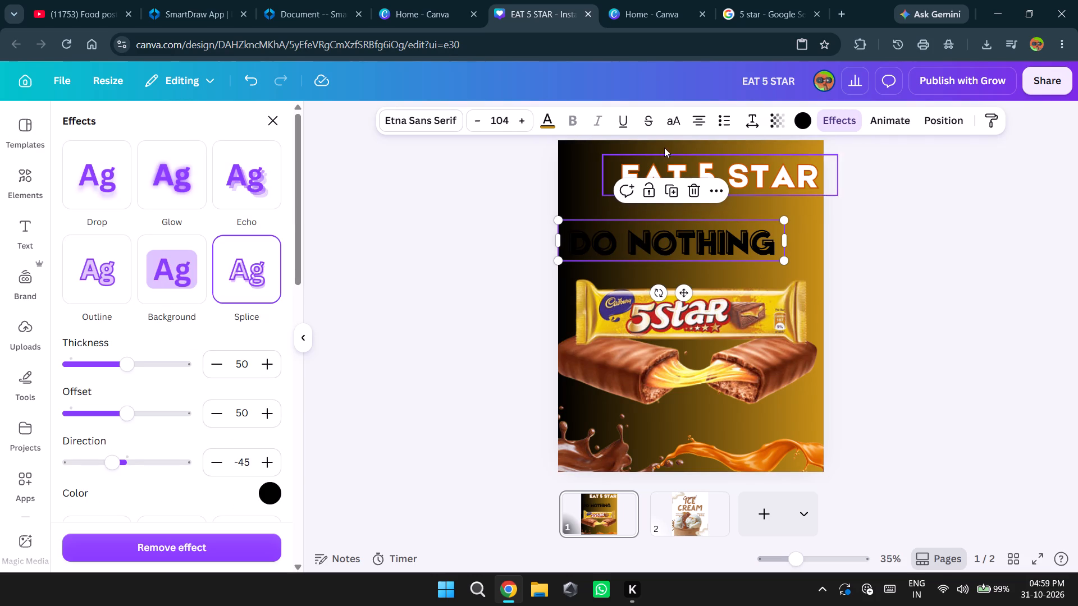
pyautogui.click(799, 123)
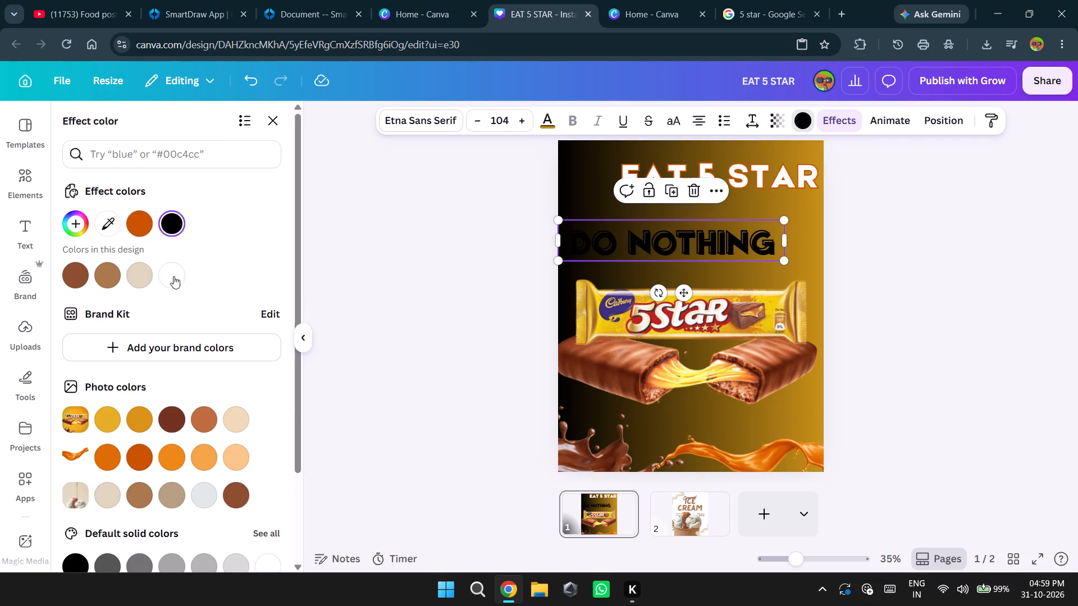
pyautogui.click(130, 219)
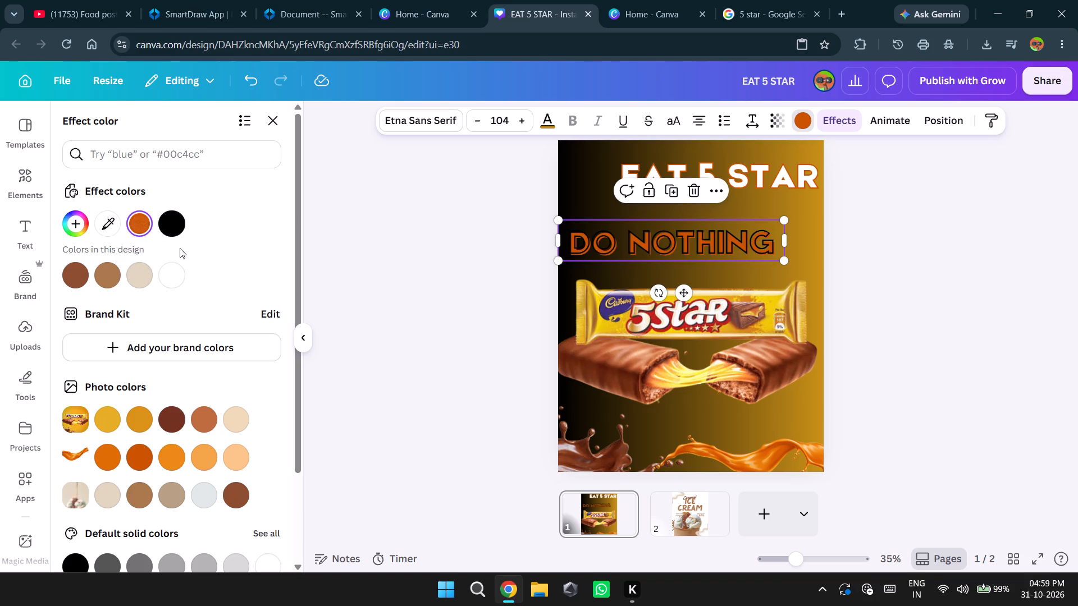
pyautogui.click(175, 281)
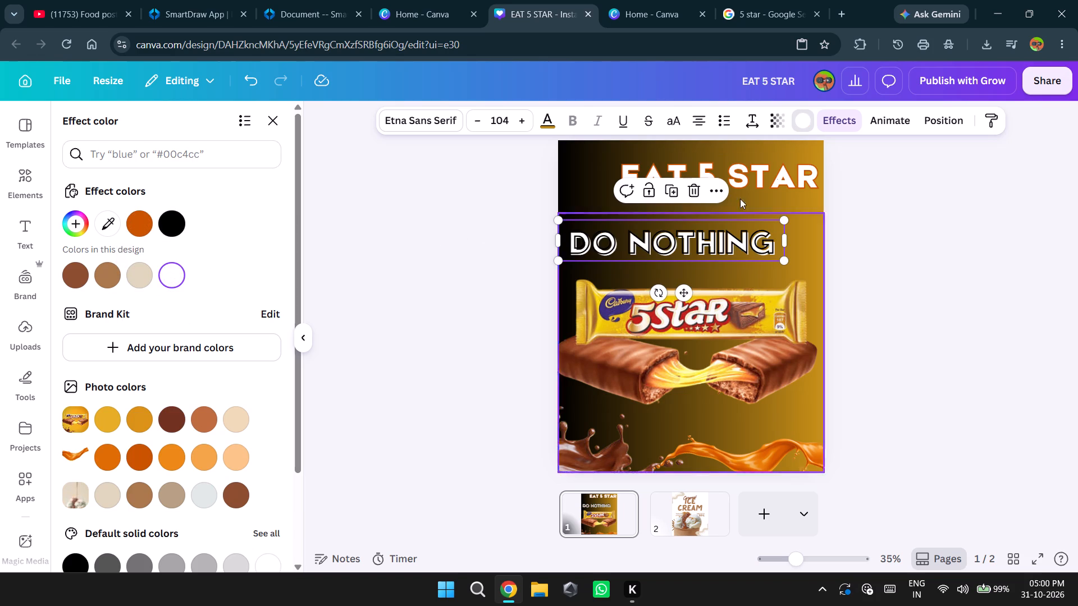
# Switch the "DO NOTHING" text to the Outline effect in the same dark orange as the heading's outline.
pyautogui.click(832, 121)
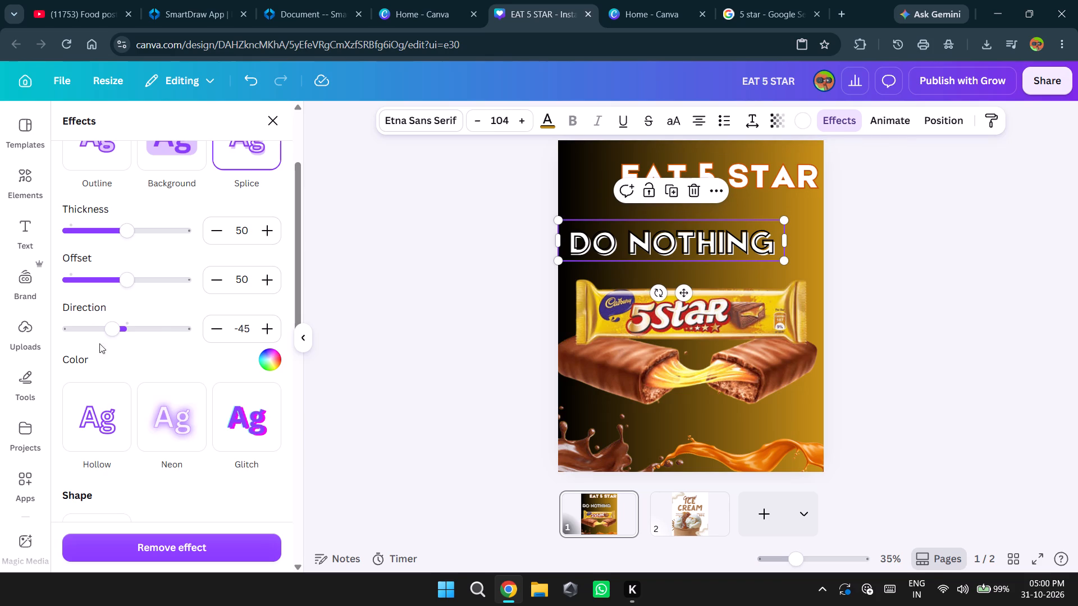
pyautogui.scroll(2, 132, 401)
pyautogui.click(102, 267)
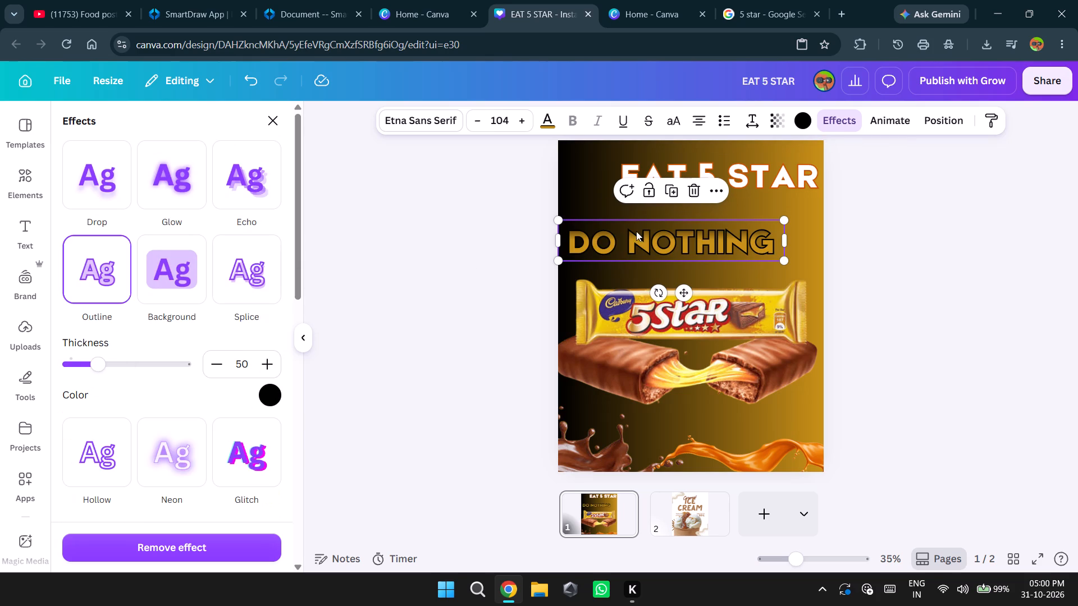
pyautogui.click(808, 121)
pyautogui.click(153, 227)
pyautogui.click(138, 222)
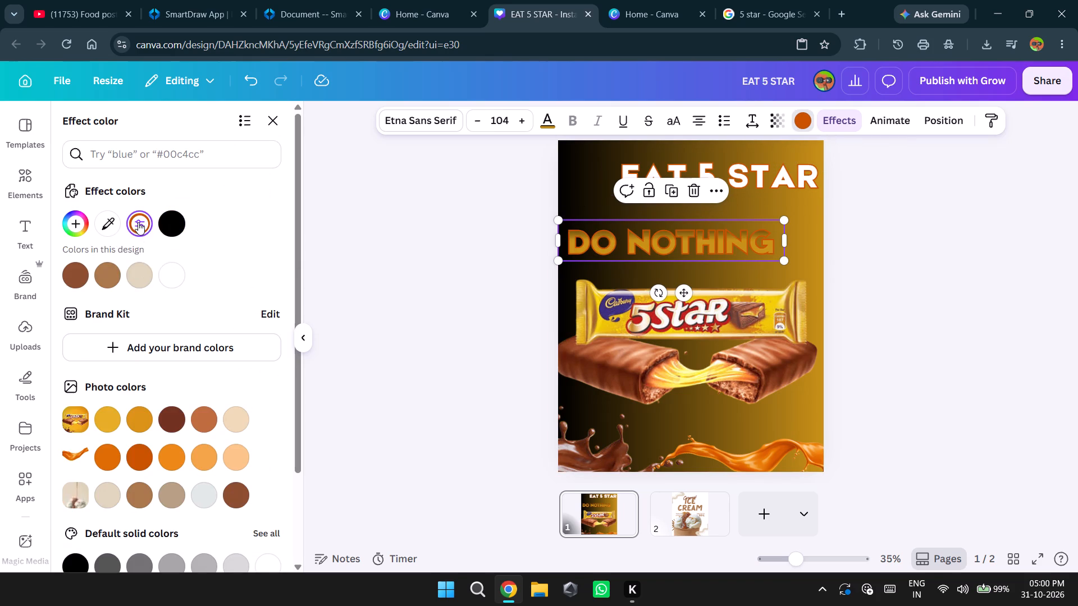
pyautogui.click(890, 214)
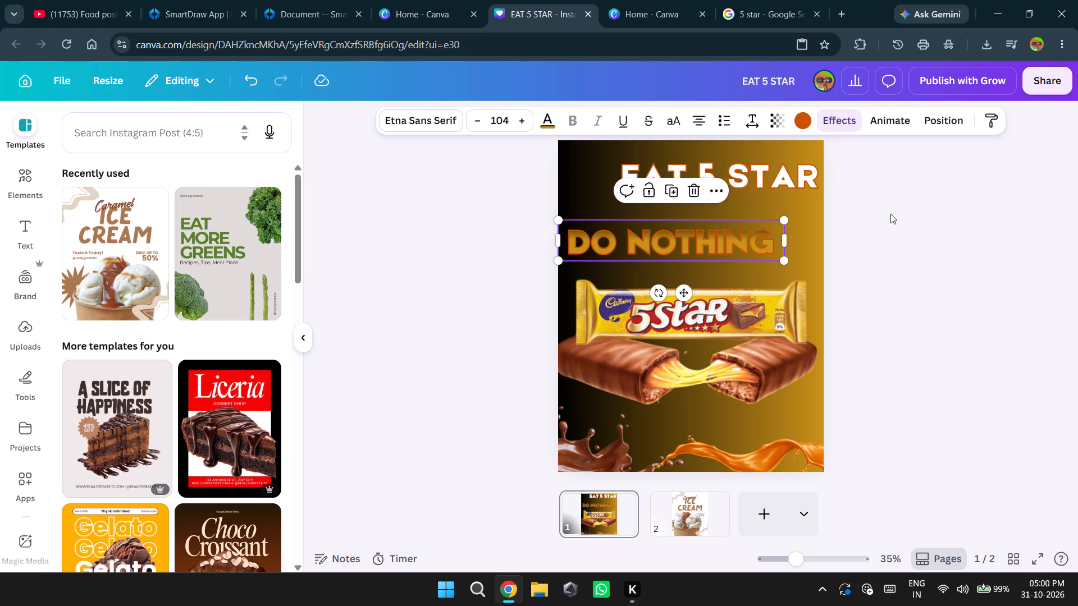
pyautogui.click(890, 214)
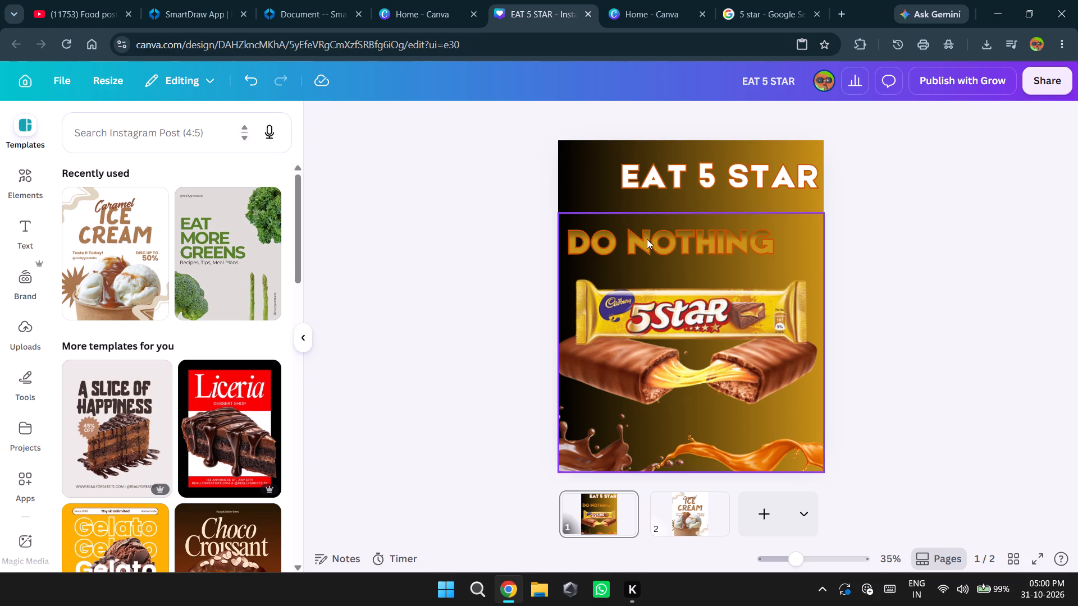
# Move the "DO NOTHING" text slightly up and over to the poster's left edge.
pyautogui.click(689, 240)
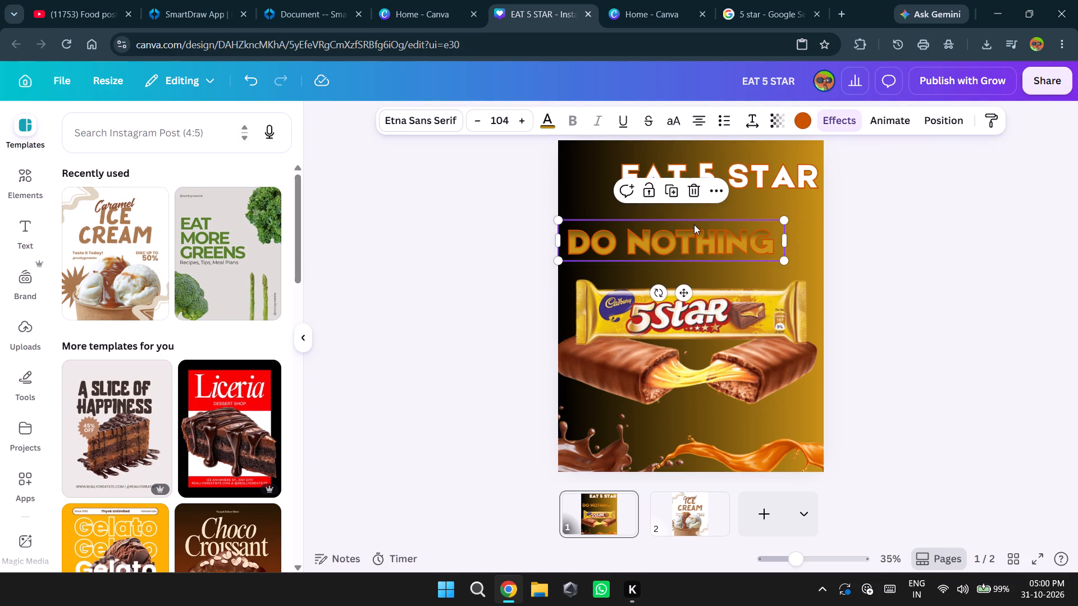
pyautogui.moveTo(654, 247); pyautogui.dragTo(650, 228)
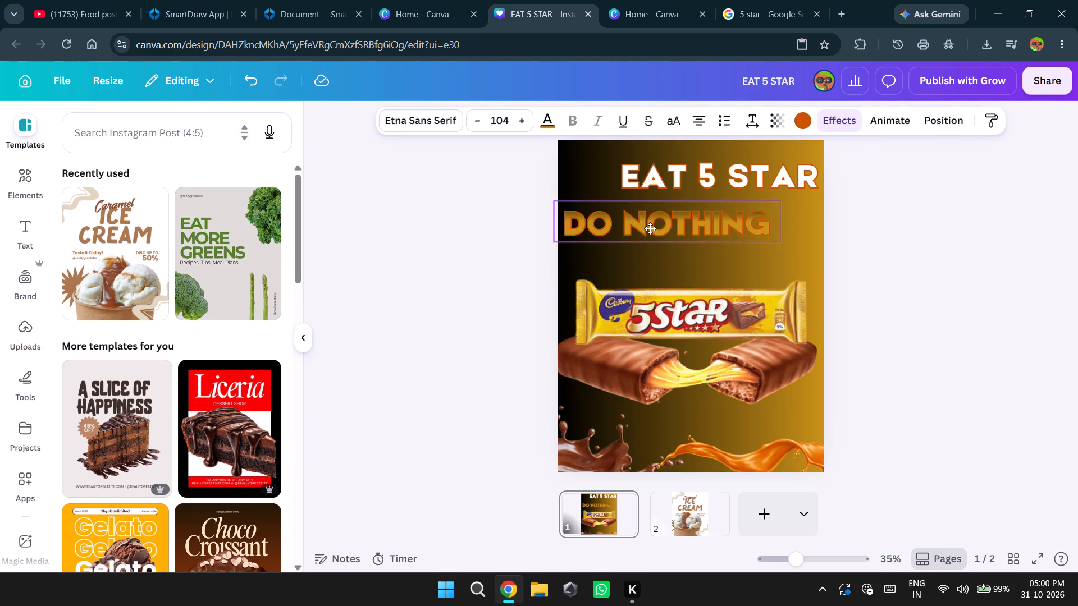
pyautogui.moveTo(650, 228); pyautogui.dragTo(645, 232)
pyautogui.click(866, 227)
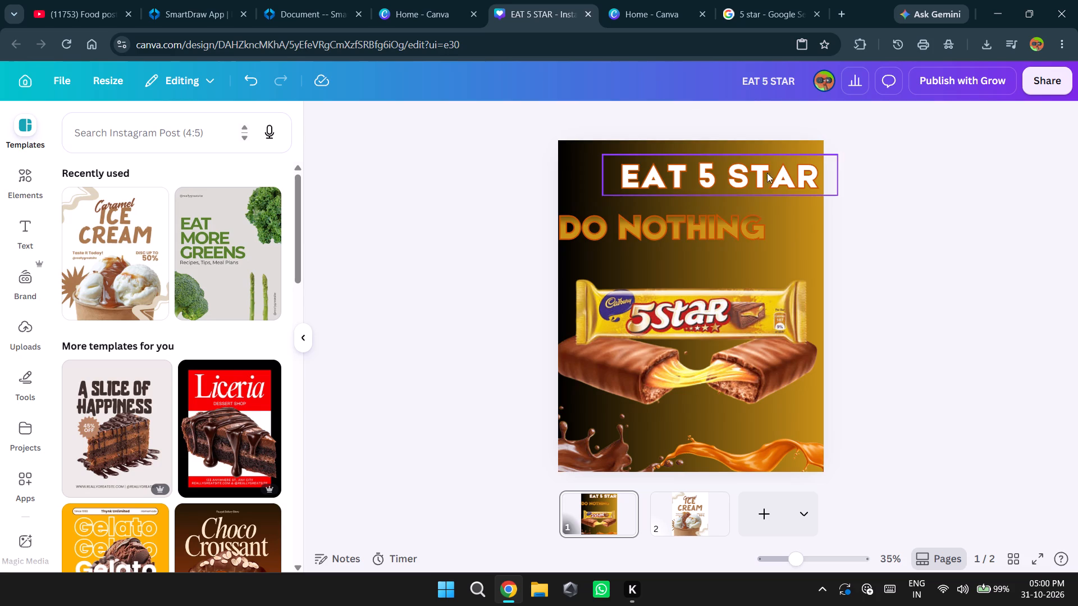
# Move the "EAT 5 STAR" heading slightly up and over to the poster's right edge.
pyautogui.click(733, 168)
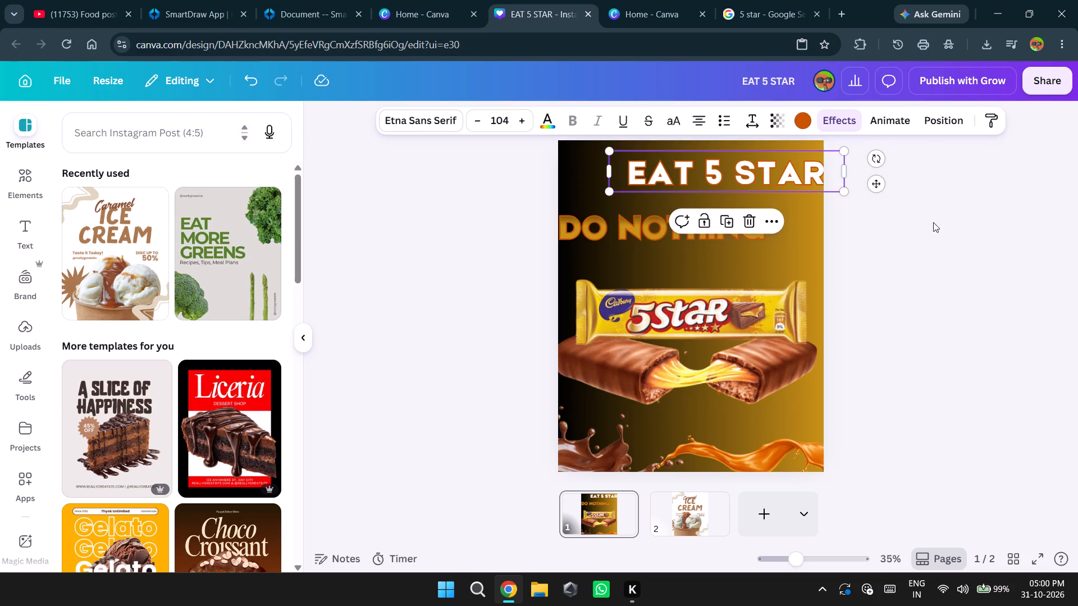
pyautogui.click(933, 222)
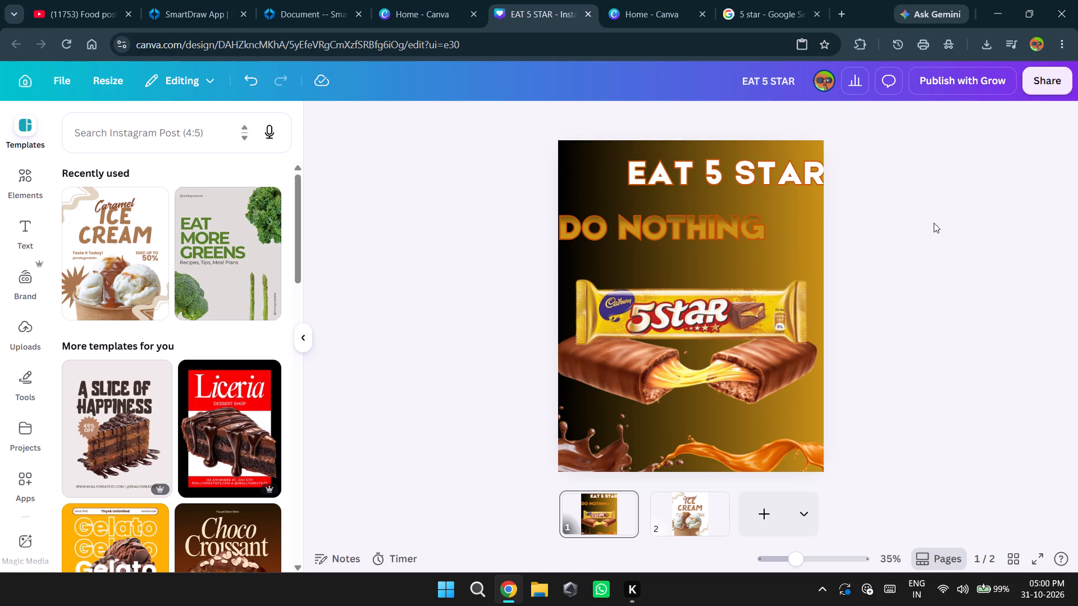
# Change the outline color of the "DO NOTHING" text to white (#ffffff).
pyautogui.click(718, 220)
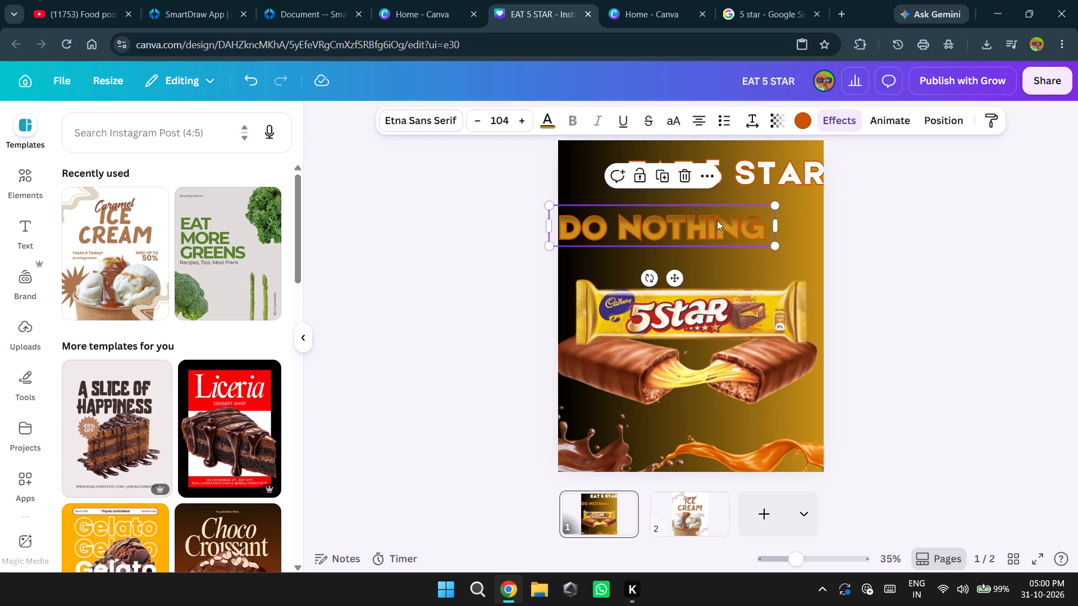
pyautogui.click(801, 122)
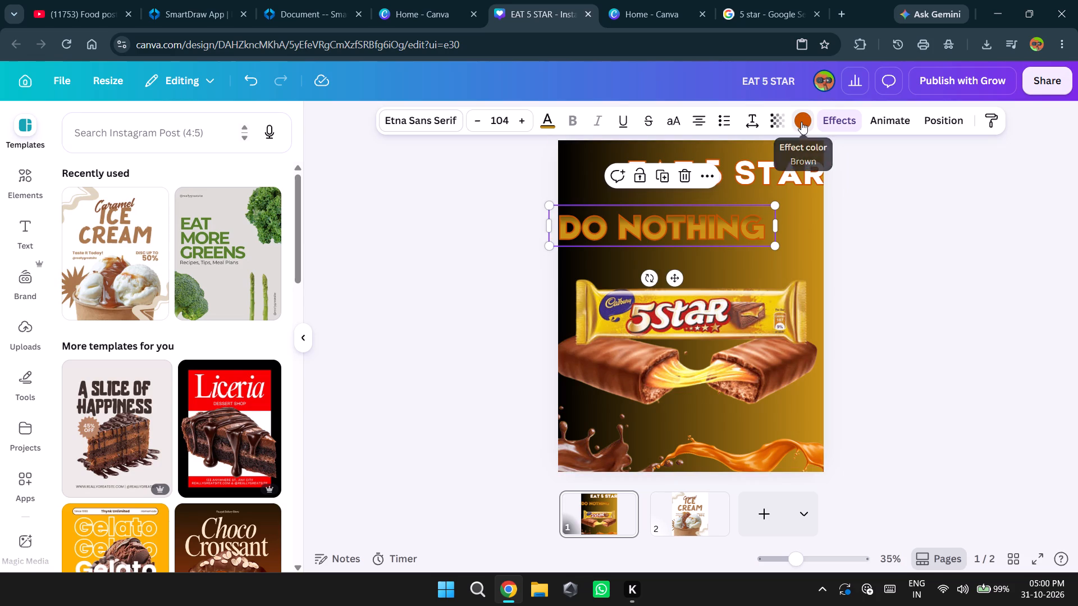
pyautogui.click(181, 278)
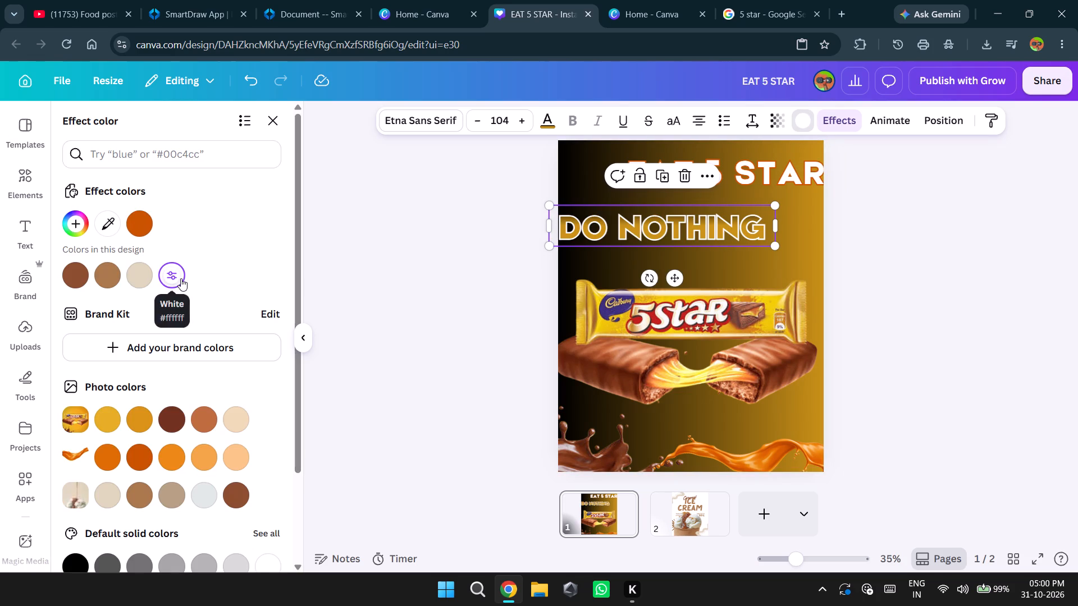
# Change the outline color of the "DO NOTHING" text back to dark orange (#ca5300).
pyautogui.click(148, 221)
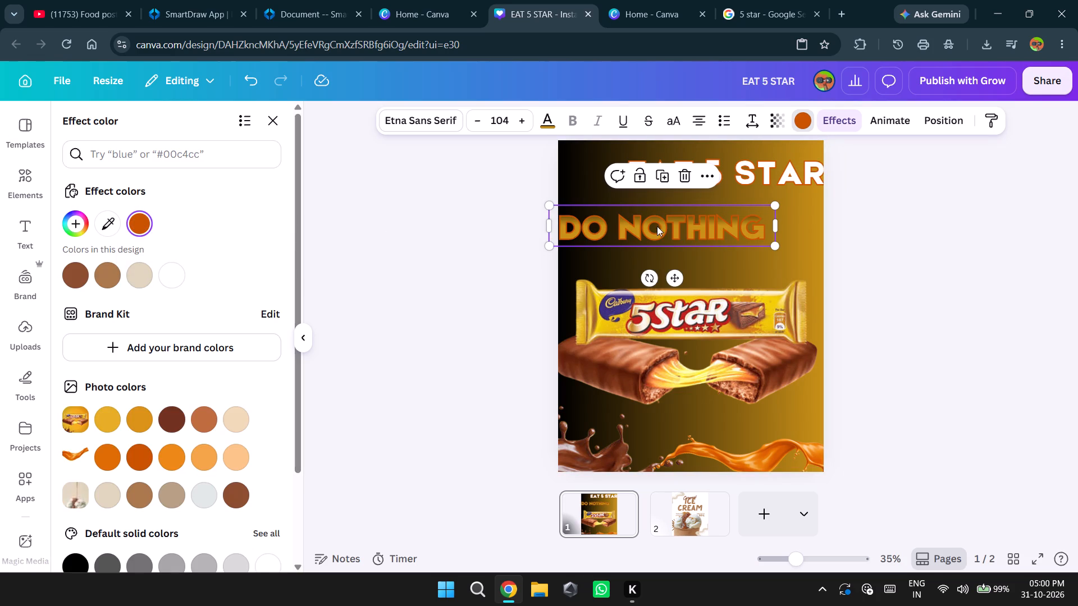
pyautogui.click(835, 112)
pyautogui.click(843, 120)
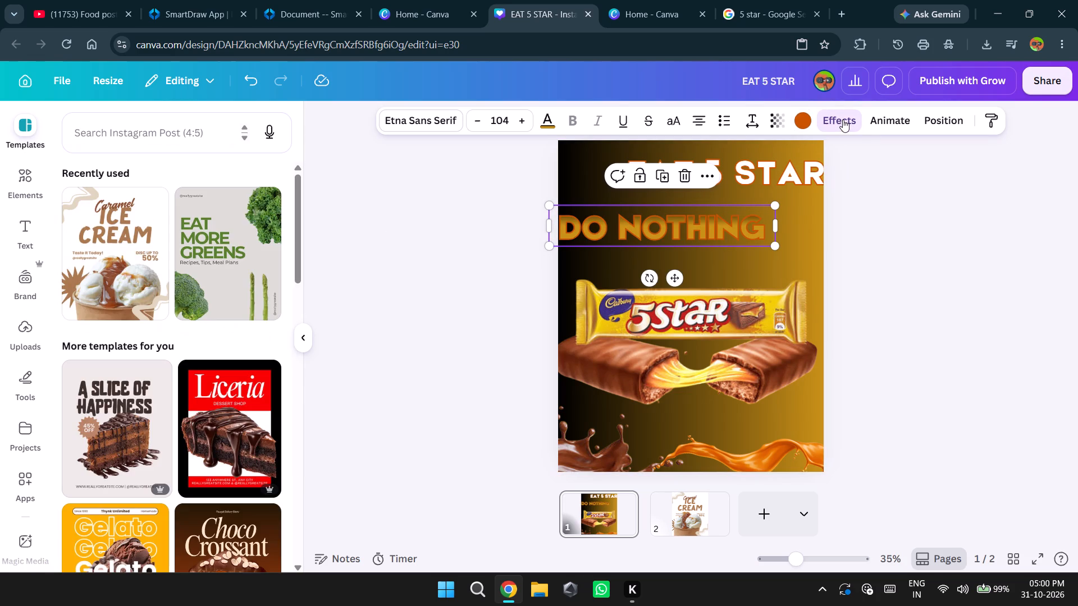
pyautogui.click(862, 178)
pyautogui.click(801, 233)
pyautogui.click(716, 227)
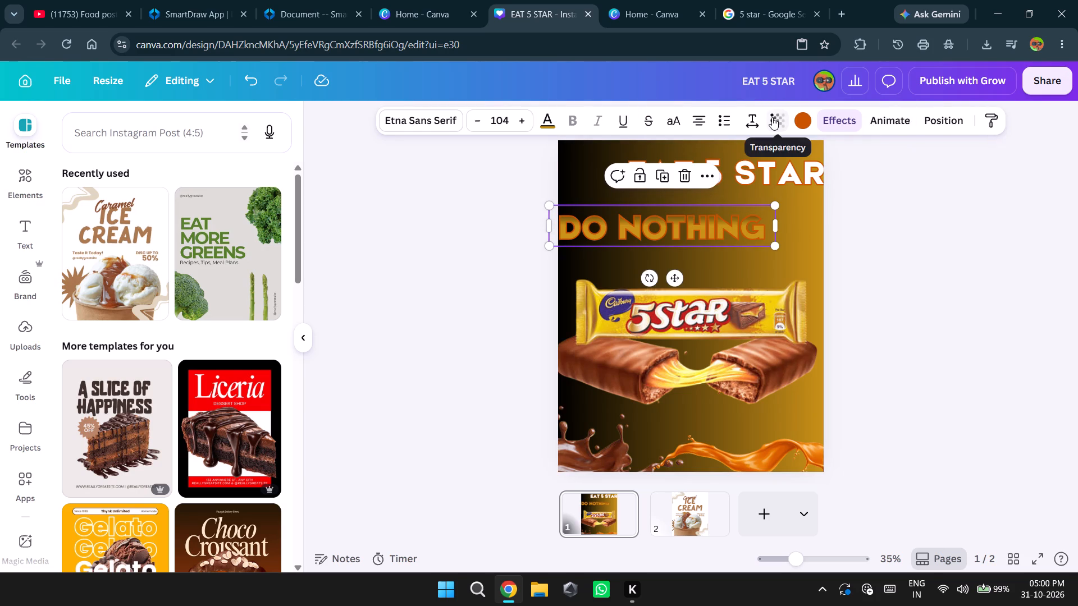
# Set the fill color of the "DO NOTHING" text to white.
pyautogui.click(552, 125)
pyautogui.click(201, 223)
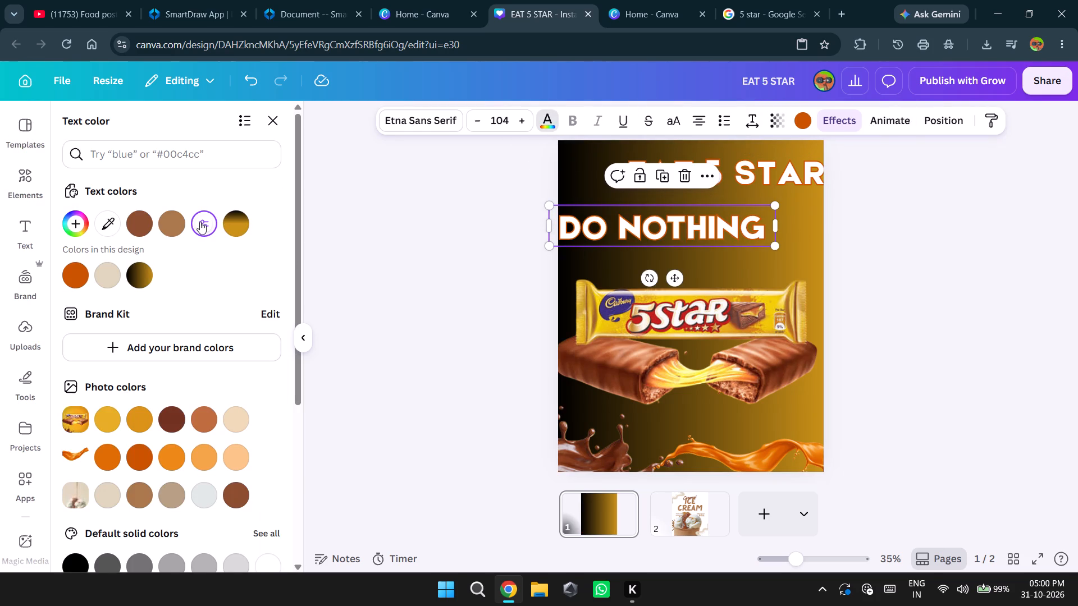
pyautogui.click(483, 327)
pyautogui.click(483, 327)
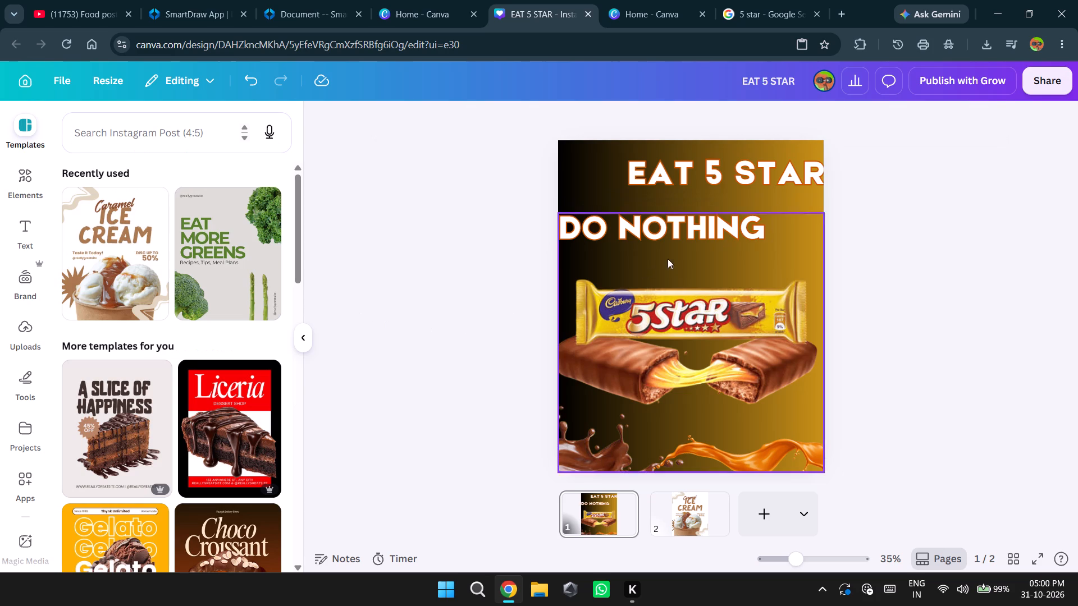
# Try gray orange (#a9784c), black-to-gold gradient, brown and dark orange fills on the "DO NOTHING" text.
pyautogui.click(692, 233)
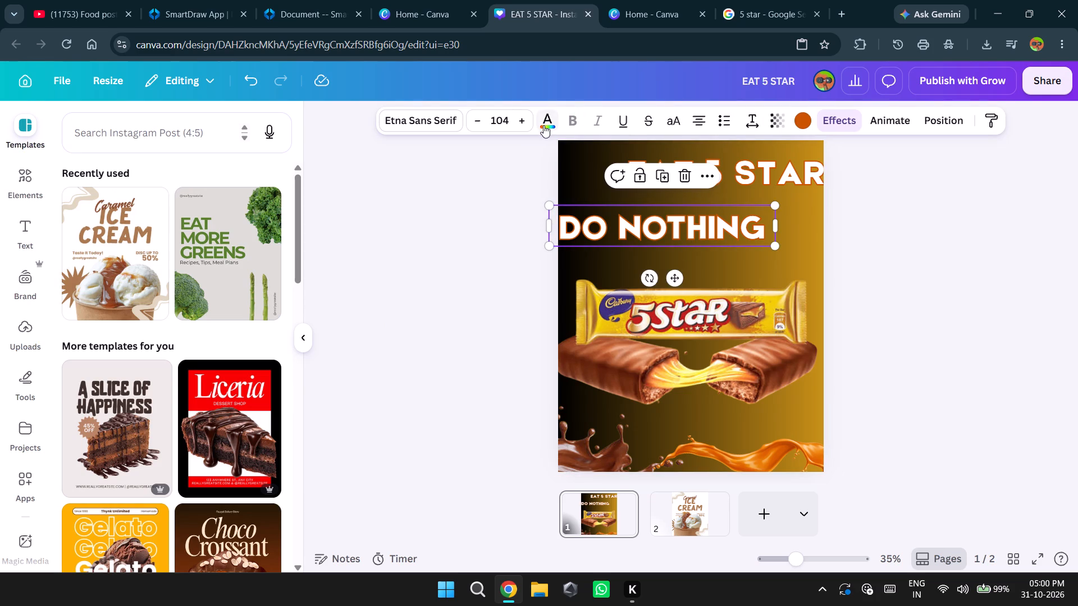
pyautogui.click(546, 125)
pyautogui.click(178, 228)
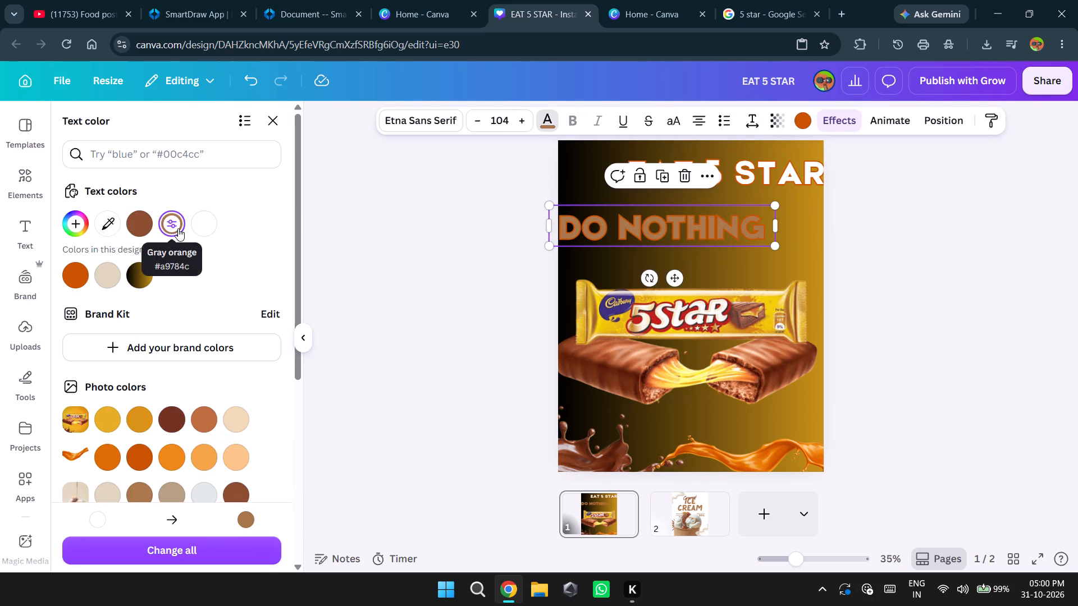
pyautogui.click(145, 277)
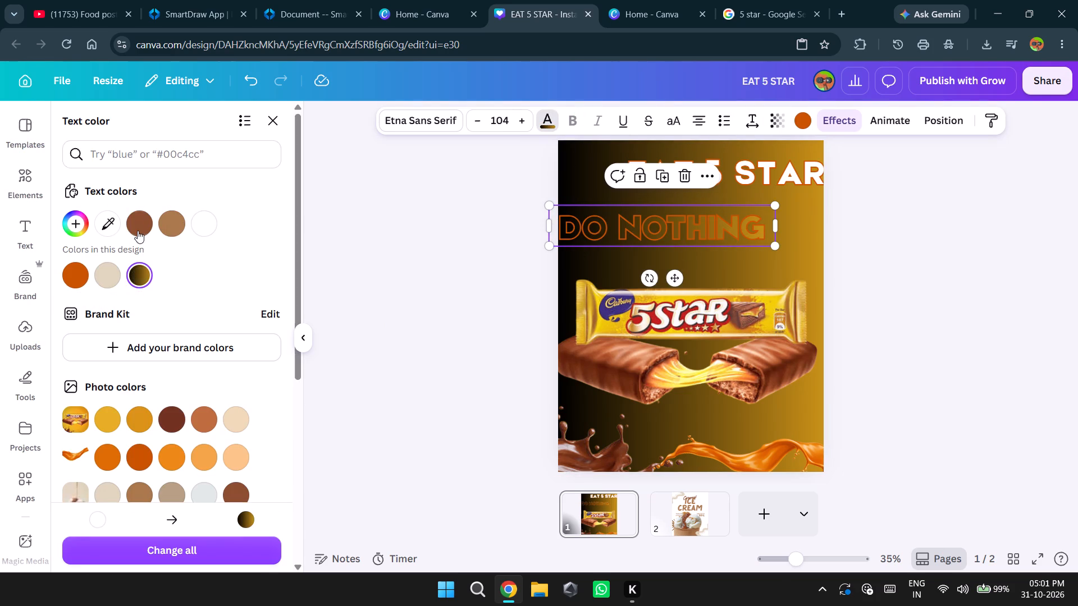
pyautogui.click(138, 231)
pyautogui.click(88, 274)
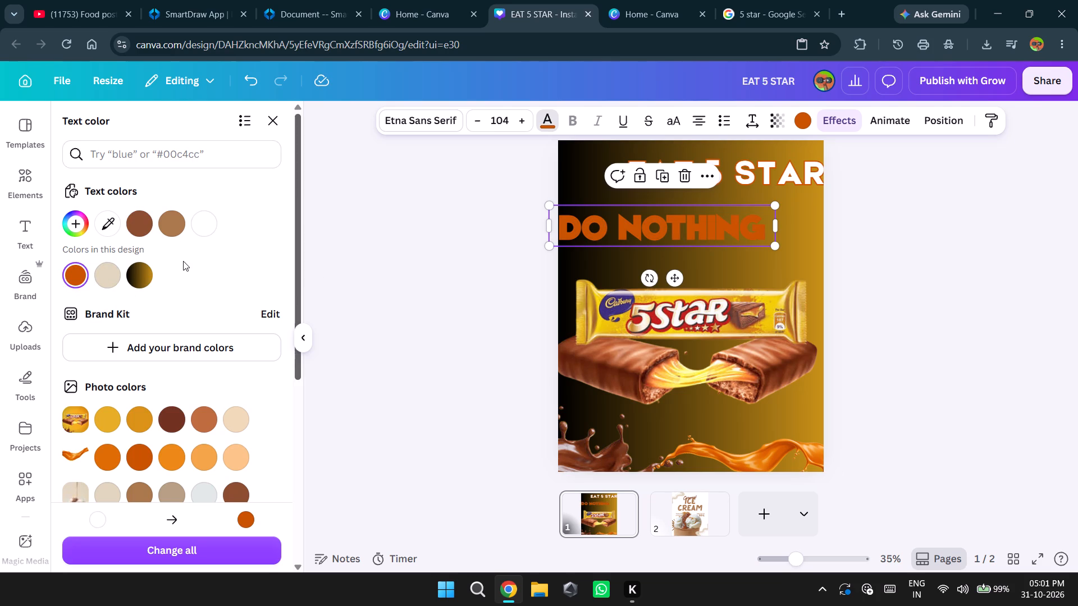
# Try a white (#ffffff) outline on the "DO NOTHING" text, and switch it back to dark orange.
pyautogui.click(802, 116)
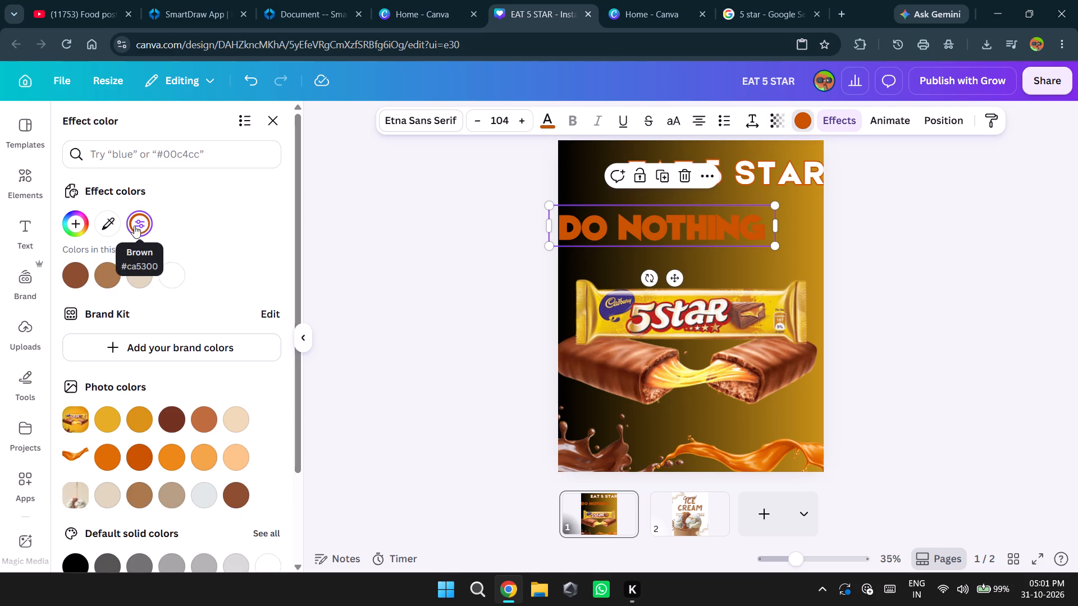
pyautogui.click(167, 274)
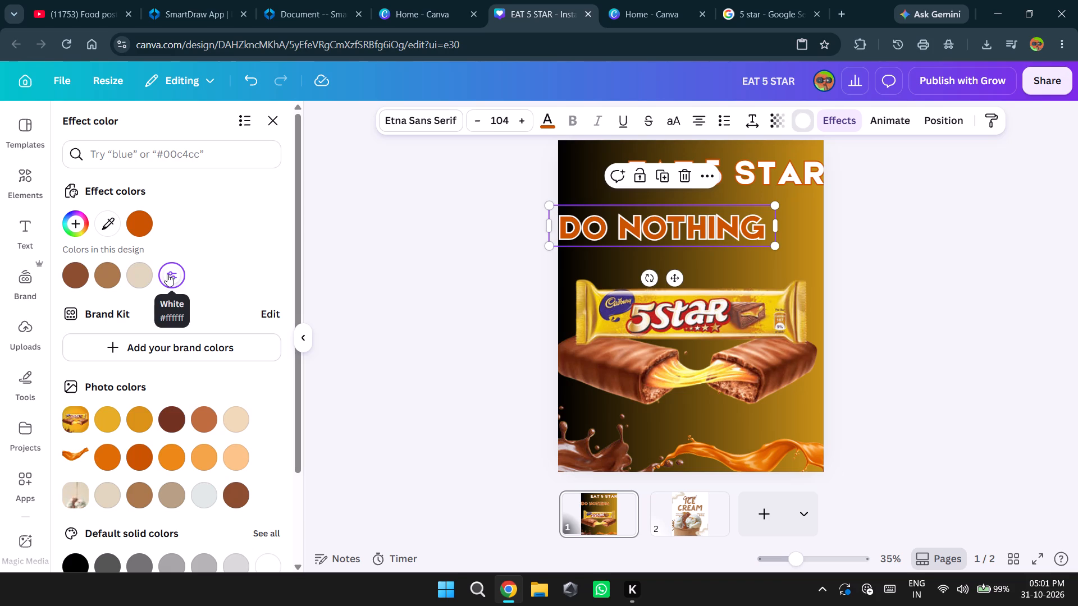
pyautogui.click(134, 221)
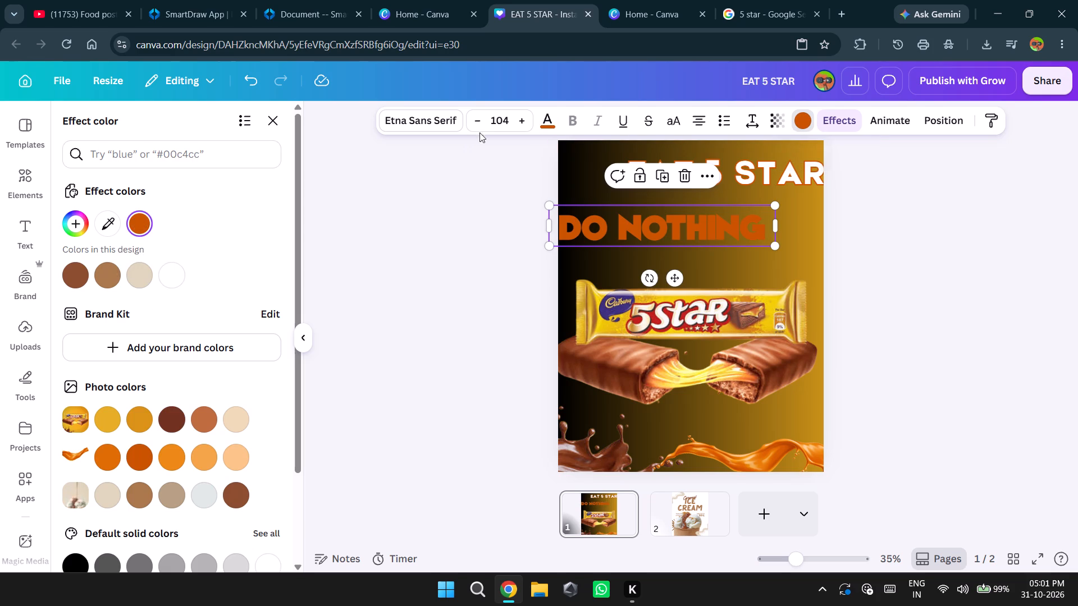
# Set the fill of the "DO NOTHING" text to the design's horizontal black-to-gold gradient.
pyautogui.click(554, 115)
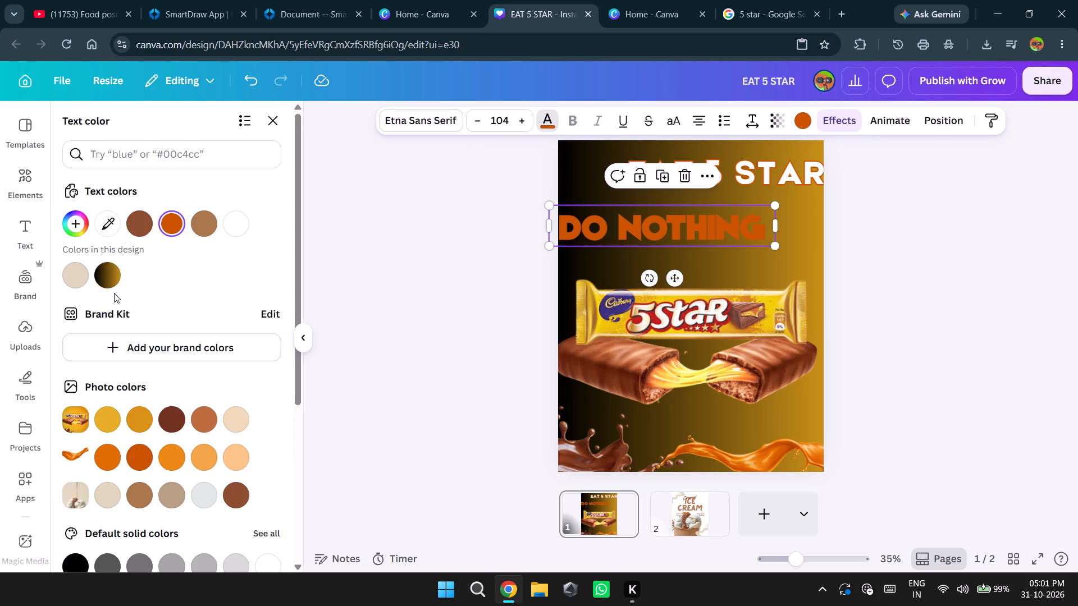
pyautogui.click(114, 277)
pyautogui.click(436, 269)
pyautogui.click(928, 260)
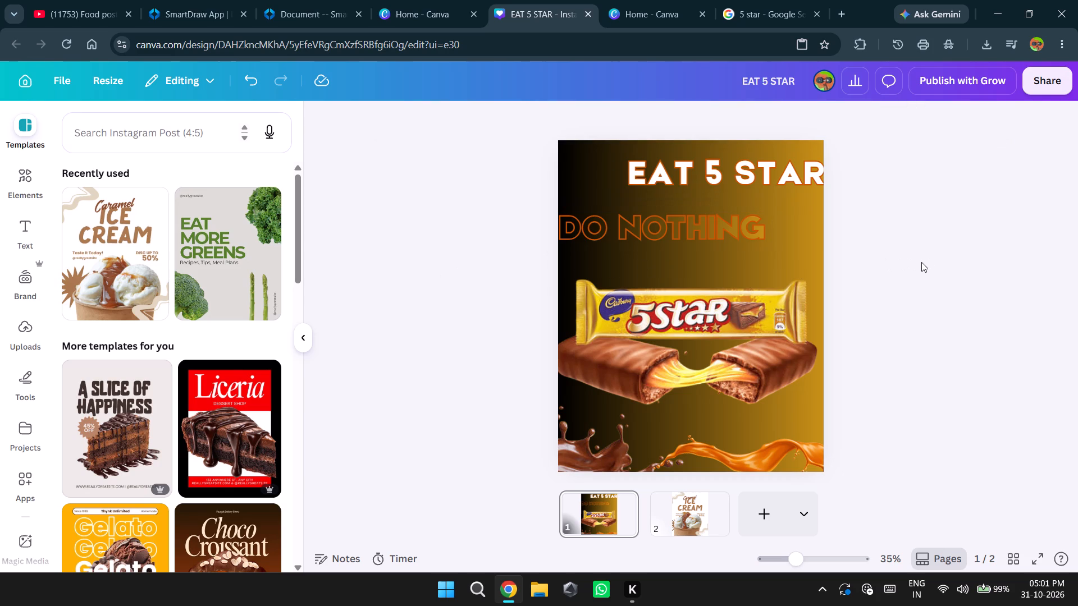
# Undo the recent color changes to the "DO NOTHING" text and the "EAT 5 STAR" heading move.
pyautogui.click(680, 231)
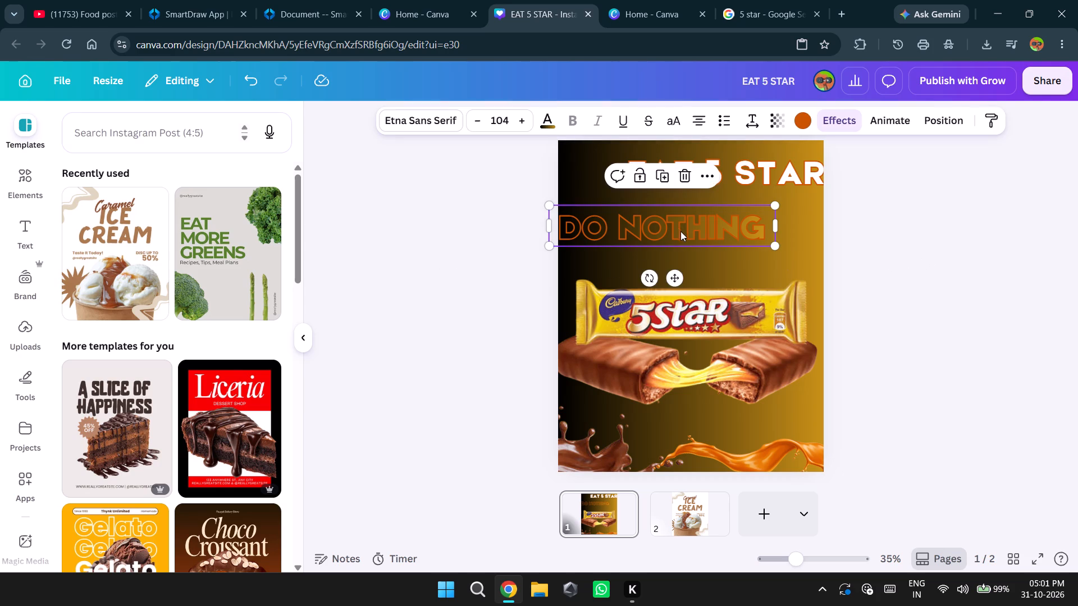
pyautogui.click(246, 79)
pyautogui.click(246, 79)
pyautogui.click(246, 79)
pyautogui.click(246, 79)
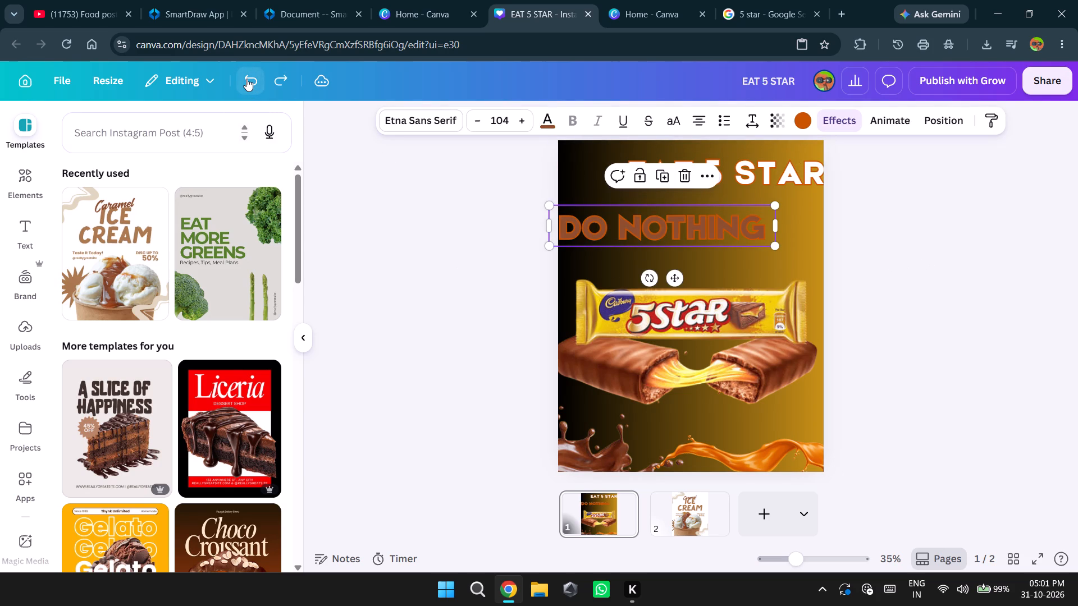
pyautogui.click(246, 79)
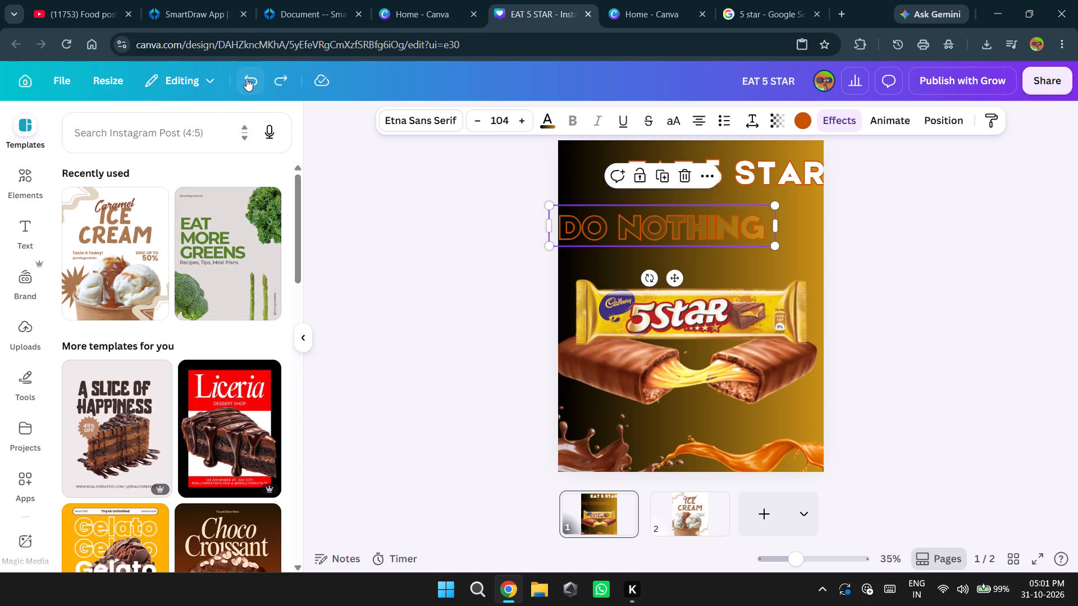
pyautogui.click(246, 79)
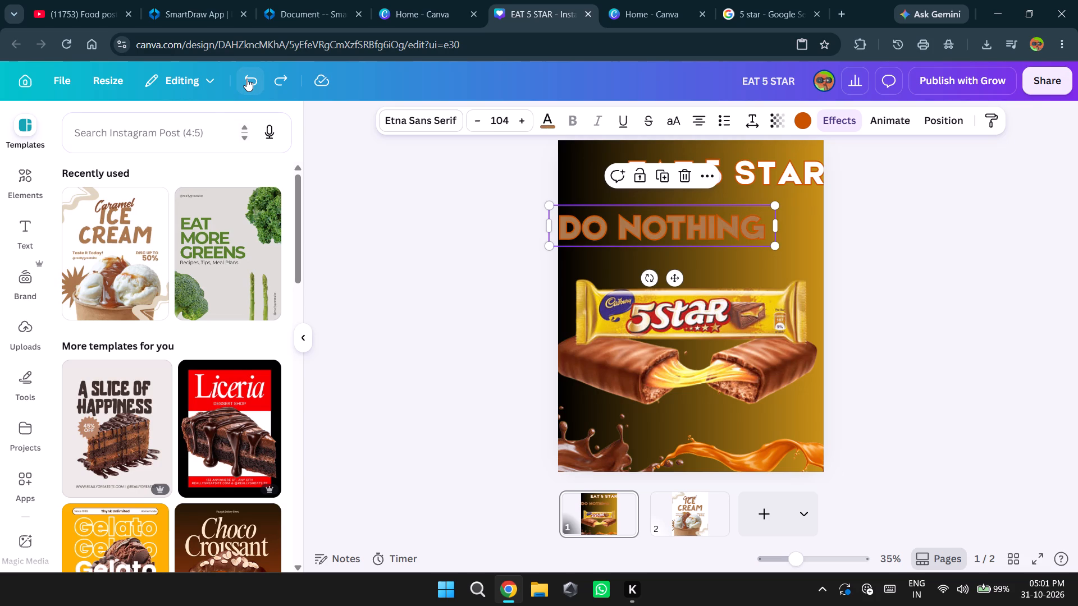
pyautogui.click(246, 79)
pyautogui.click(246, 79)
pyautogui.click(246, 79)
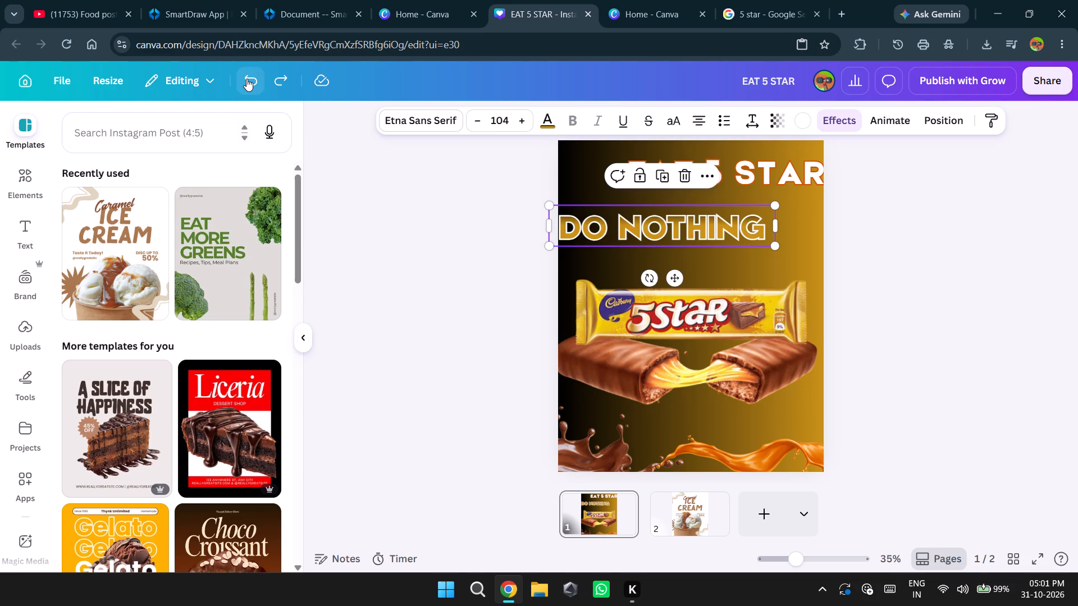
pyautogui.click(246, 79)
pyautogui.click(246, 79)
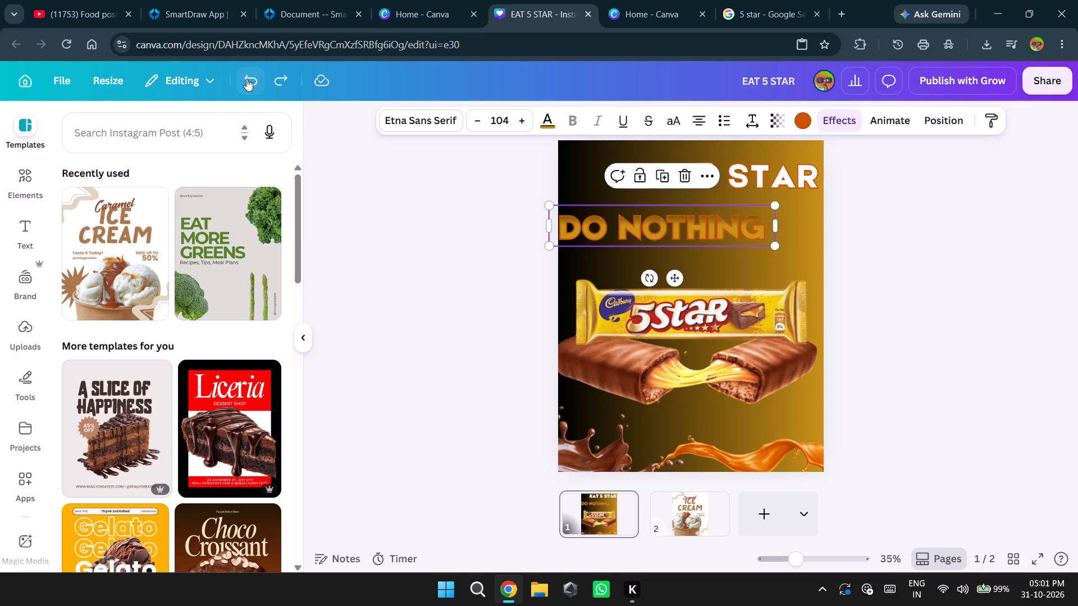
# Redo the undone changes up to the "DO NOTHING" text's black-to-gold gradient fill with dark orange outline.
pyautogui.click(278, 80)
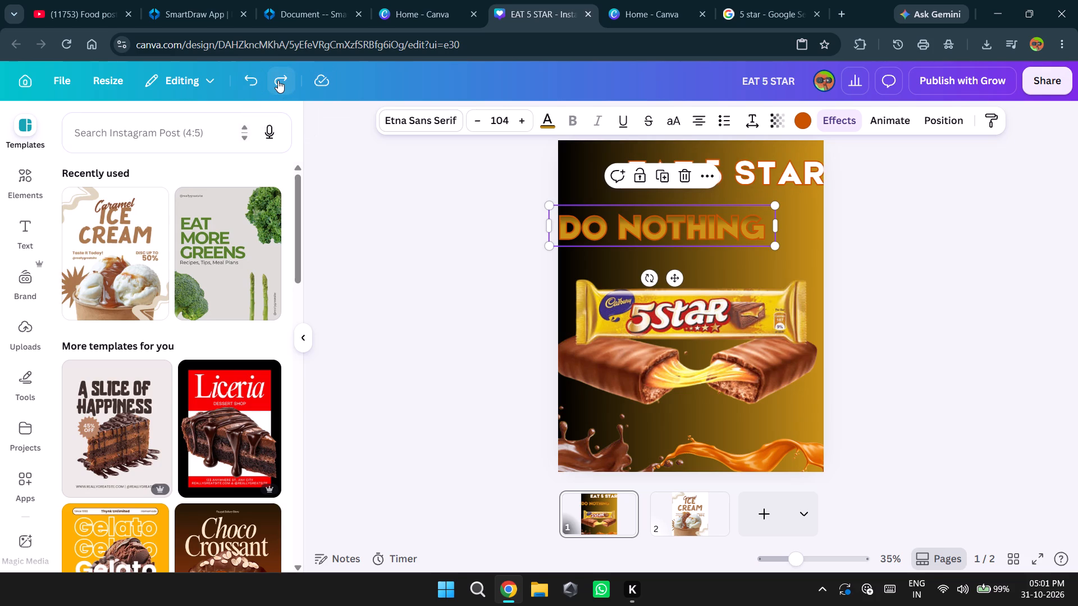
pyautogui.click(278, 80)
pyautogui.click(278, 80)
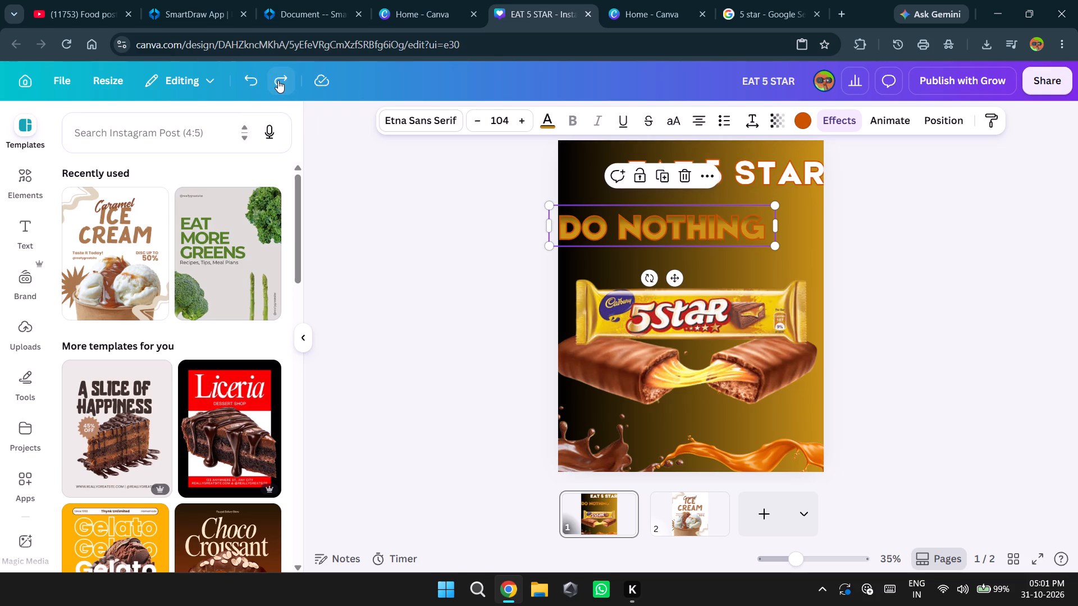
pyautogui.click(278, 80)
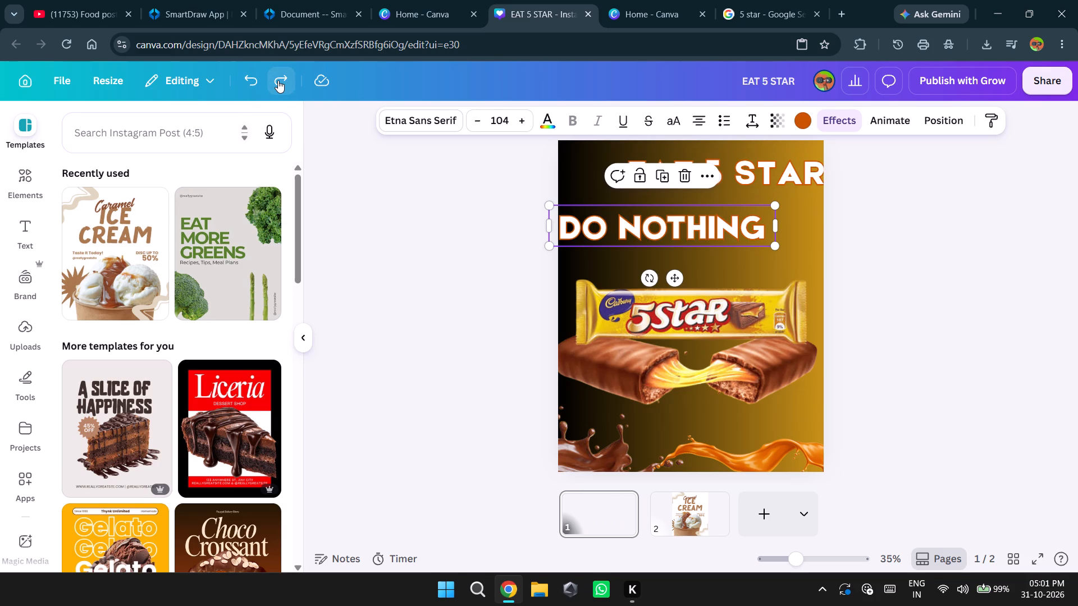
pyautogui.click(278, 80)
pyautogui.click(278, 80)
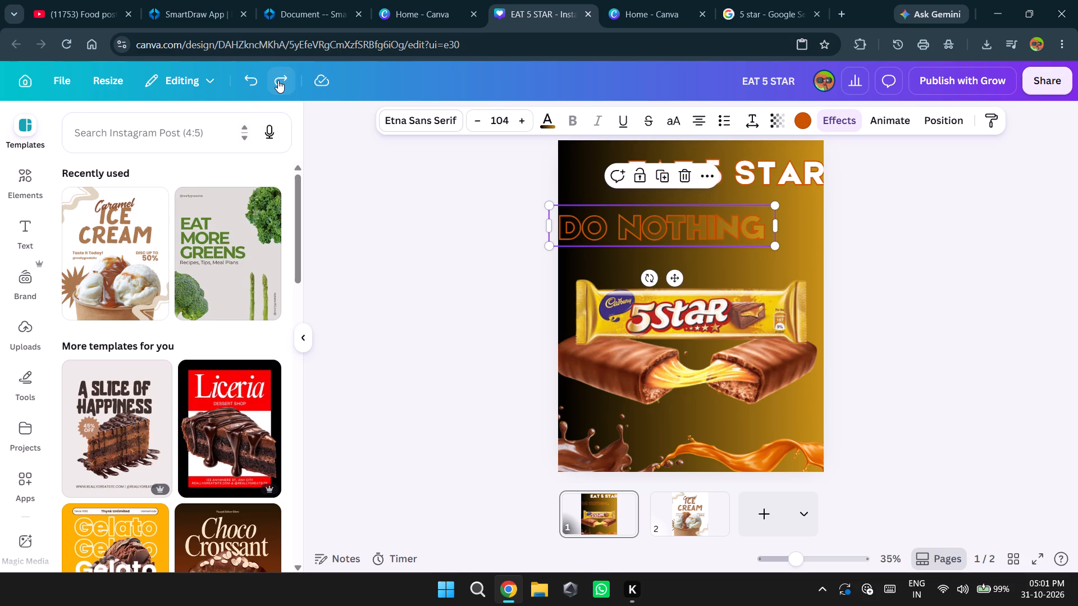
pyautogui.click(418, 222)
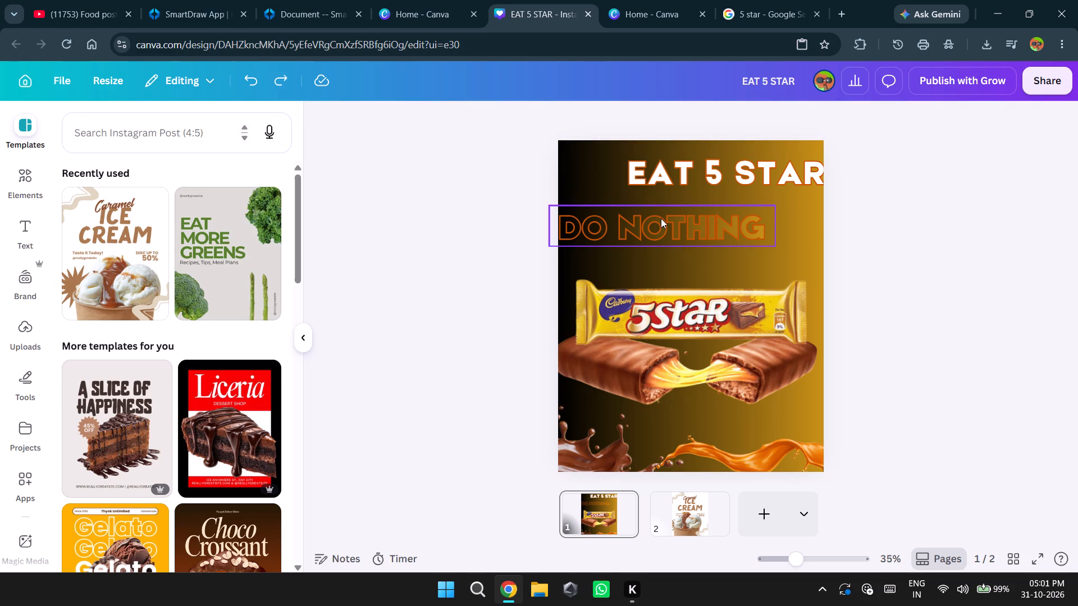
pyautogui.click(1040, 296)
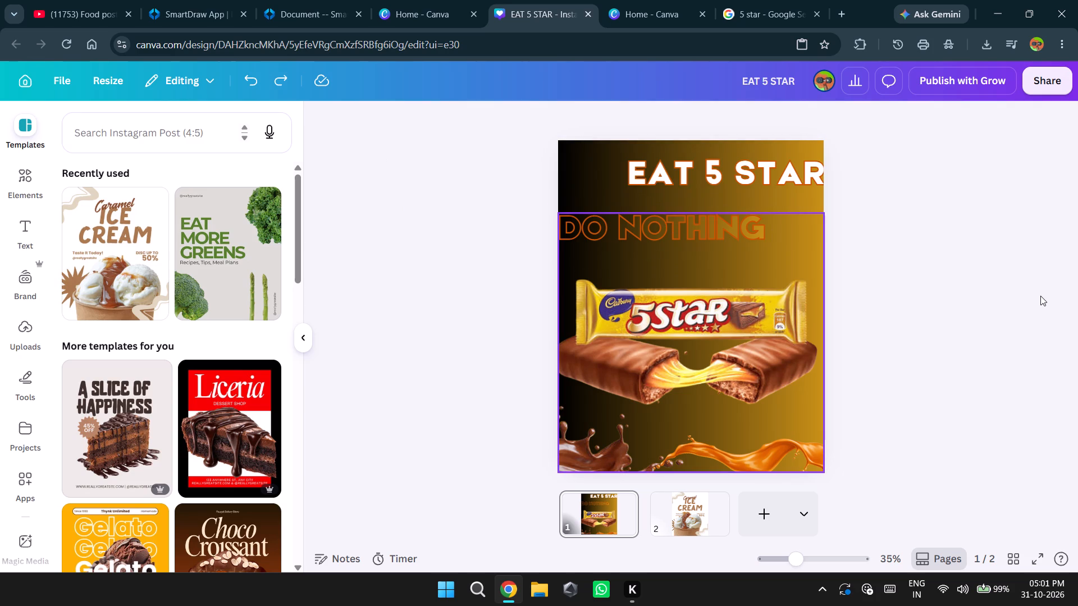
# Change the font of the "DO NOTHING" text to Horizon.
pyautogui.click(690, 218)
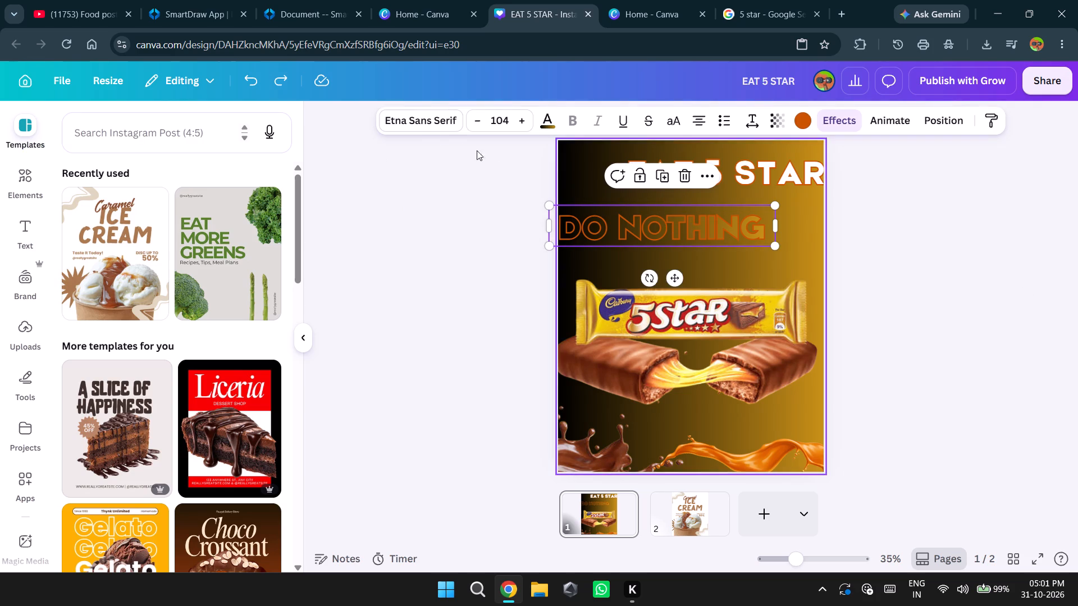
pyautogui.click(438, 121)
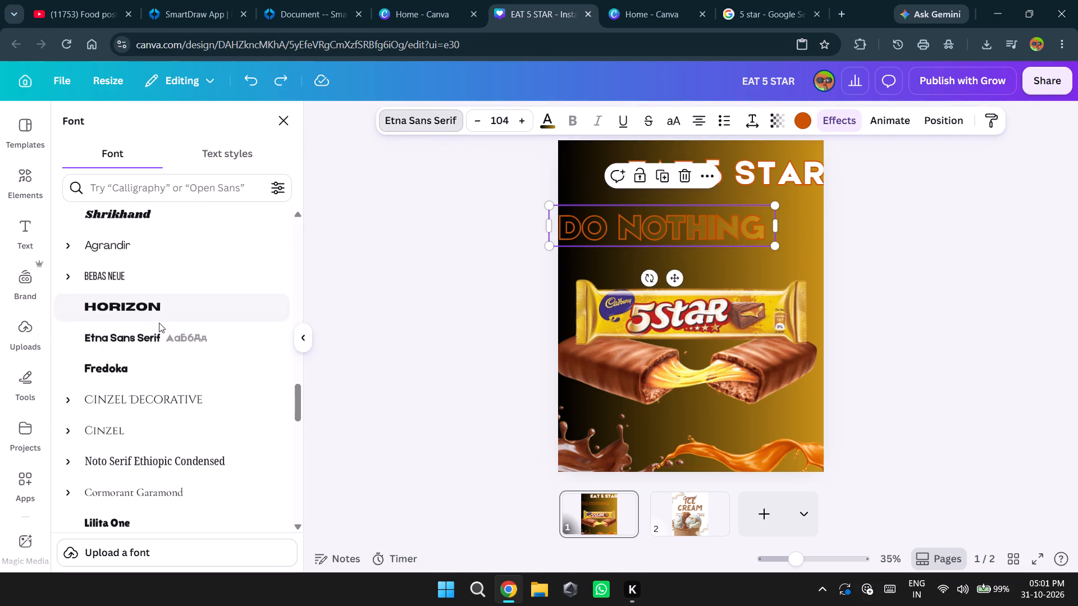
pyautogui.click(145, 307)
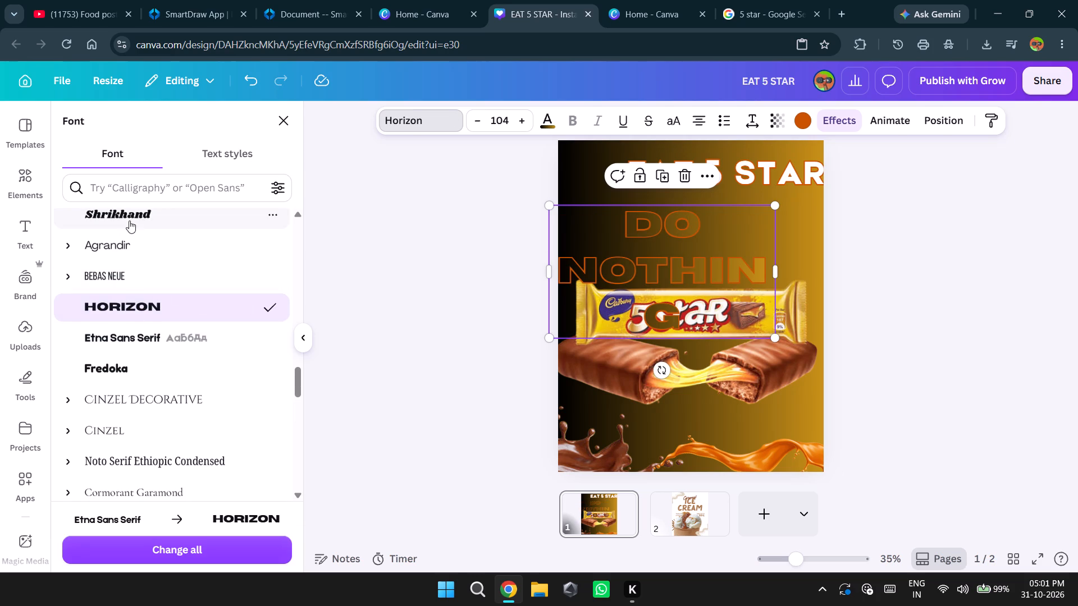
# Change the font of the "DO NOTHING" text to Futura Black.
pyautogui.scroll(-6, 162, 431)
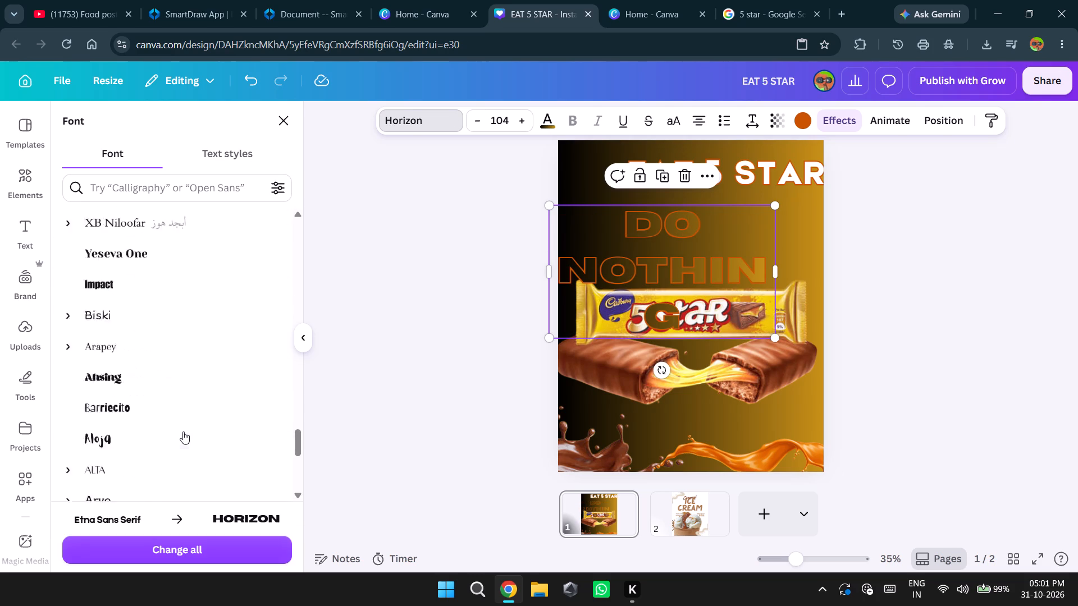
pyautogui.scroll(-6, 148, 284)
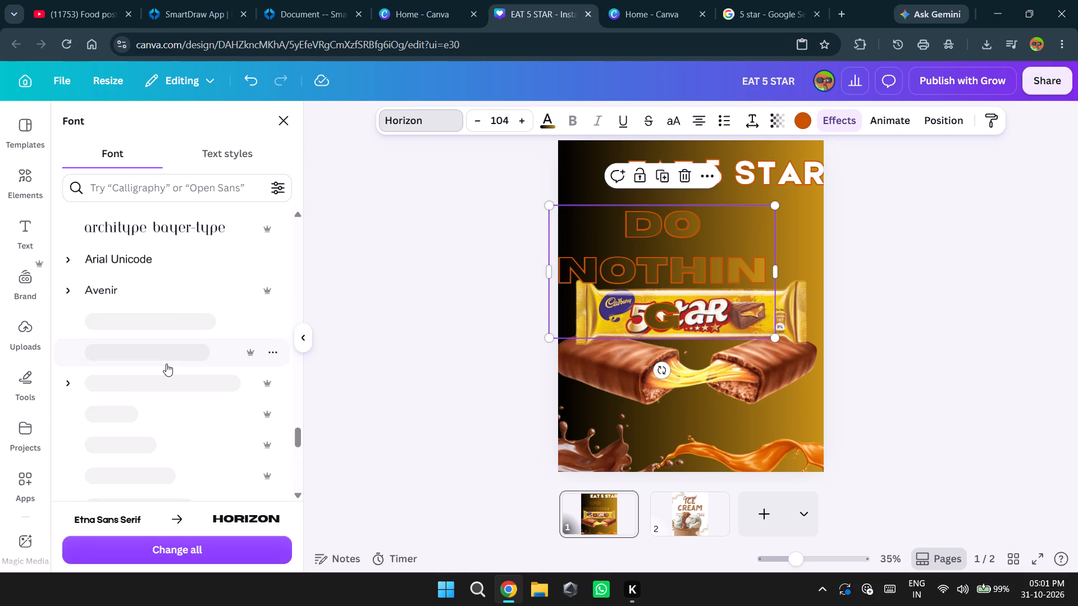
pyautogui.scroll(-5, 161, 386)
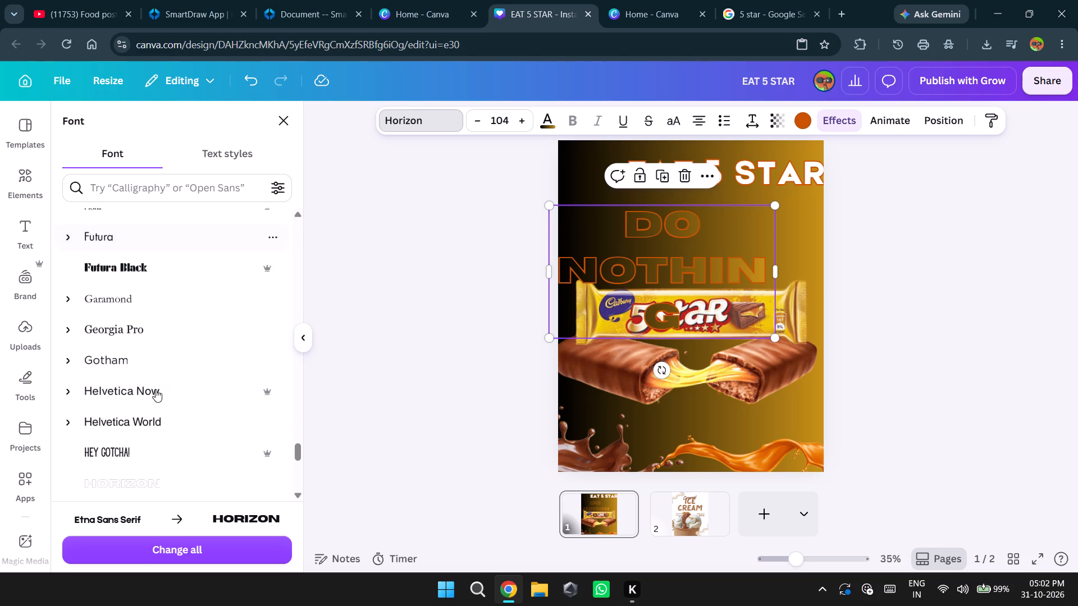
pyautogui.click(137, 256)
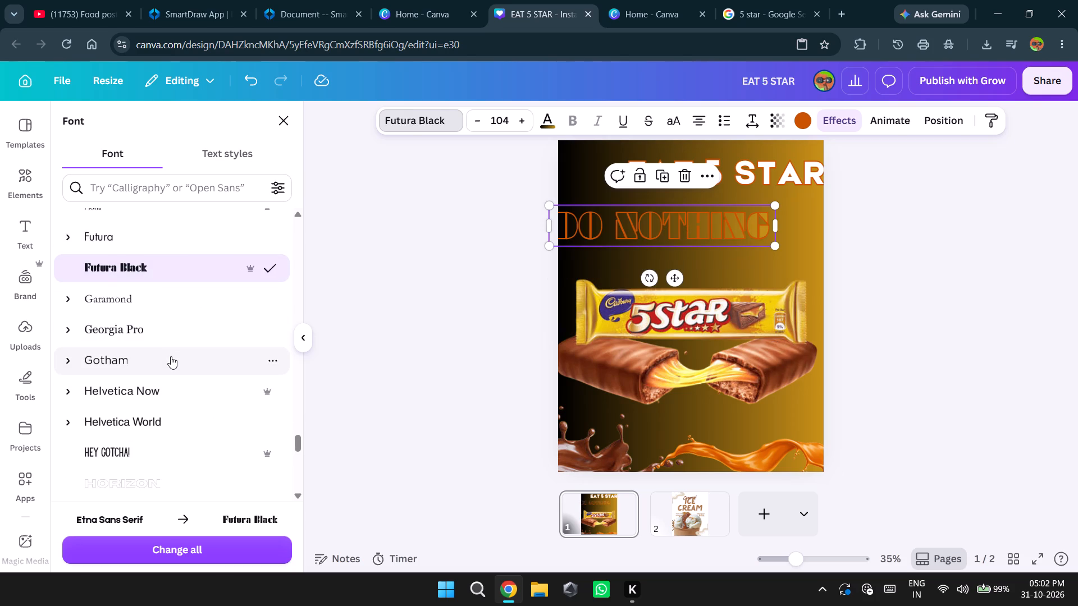
# Try the Fabrica font on the "DO NOTHING" text, and switch it to Findel.
pyautogui.scroll(1, 172, 356)
pyautogui.click(156, 288)
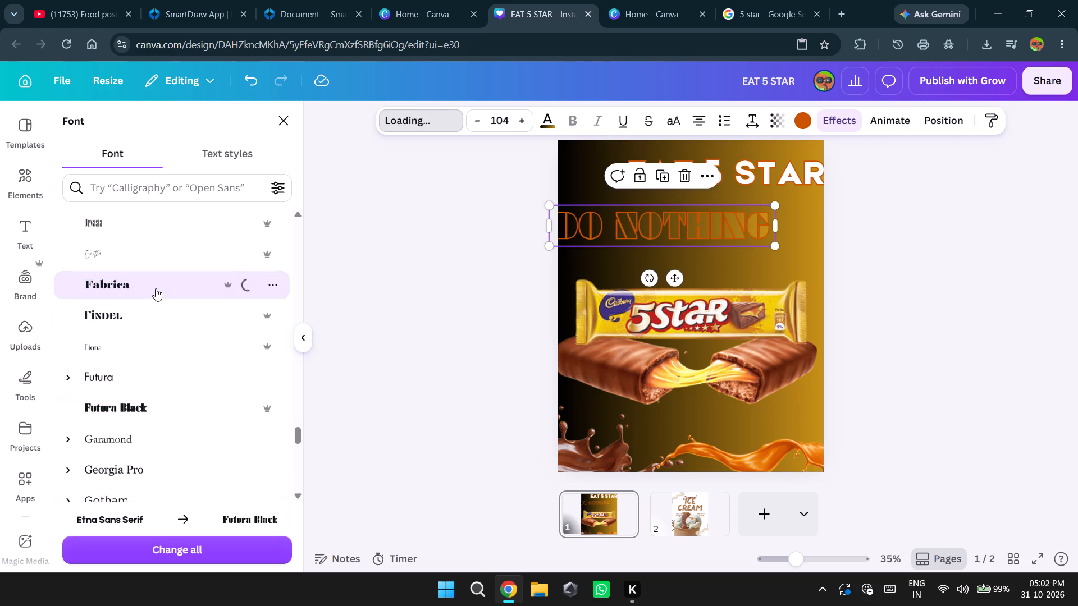
pyautogui.click(148, 320)
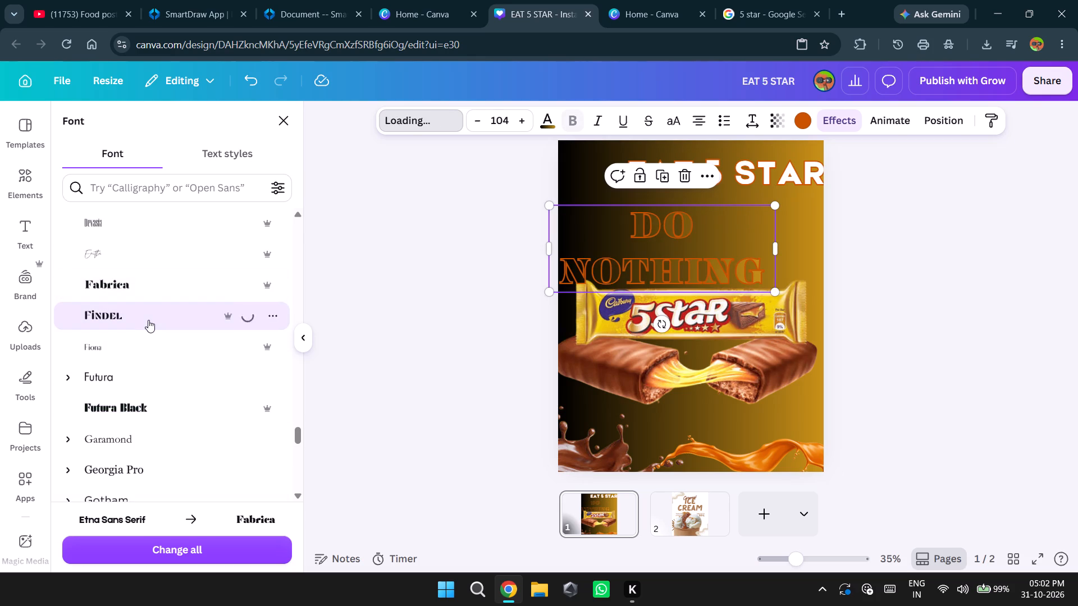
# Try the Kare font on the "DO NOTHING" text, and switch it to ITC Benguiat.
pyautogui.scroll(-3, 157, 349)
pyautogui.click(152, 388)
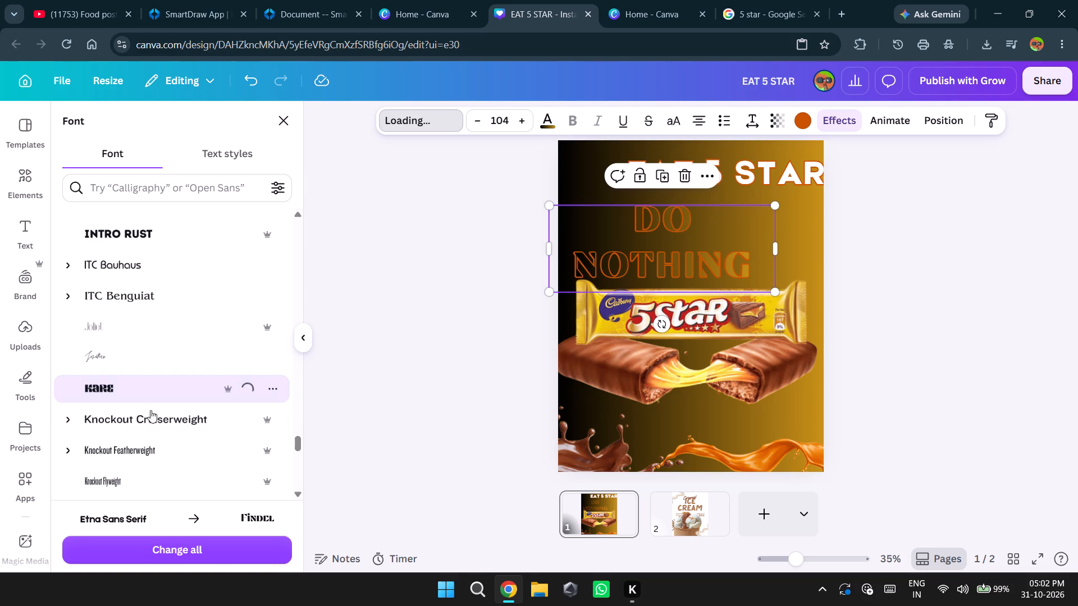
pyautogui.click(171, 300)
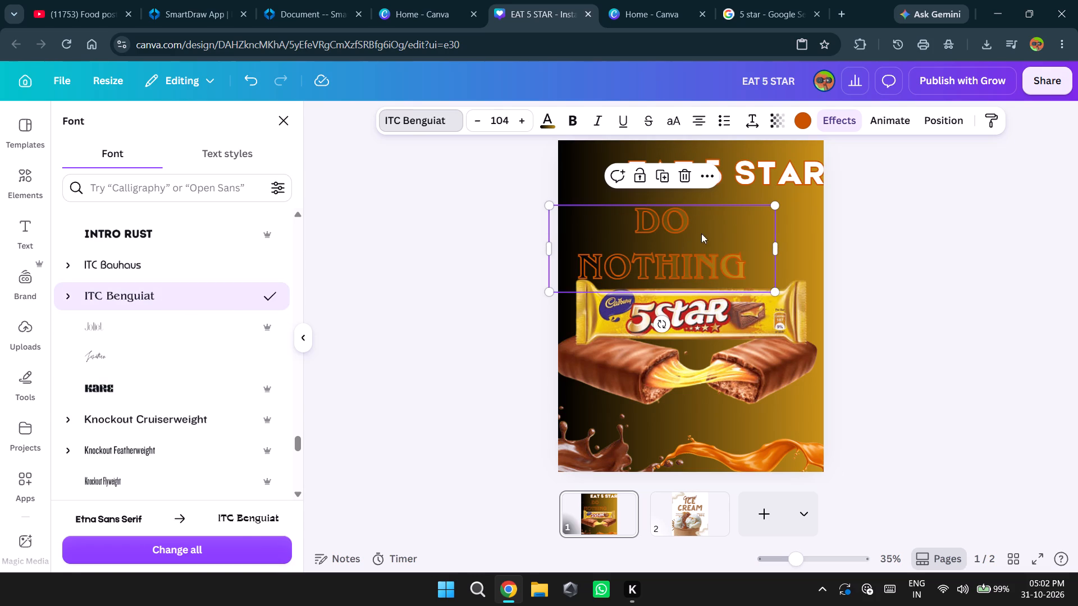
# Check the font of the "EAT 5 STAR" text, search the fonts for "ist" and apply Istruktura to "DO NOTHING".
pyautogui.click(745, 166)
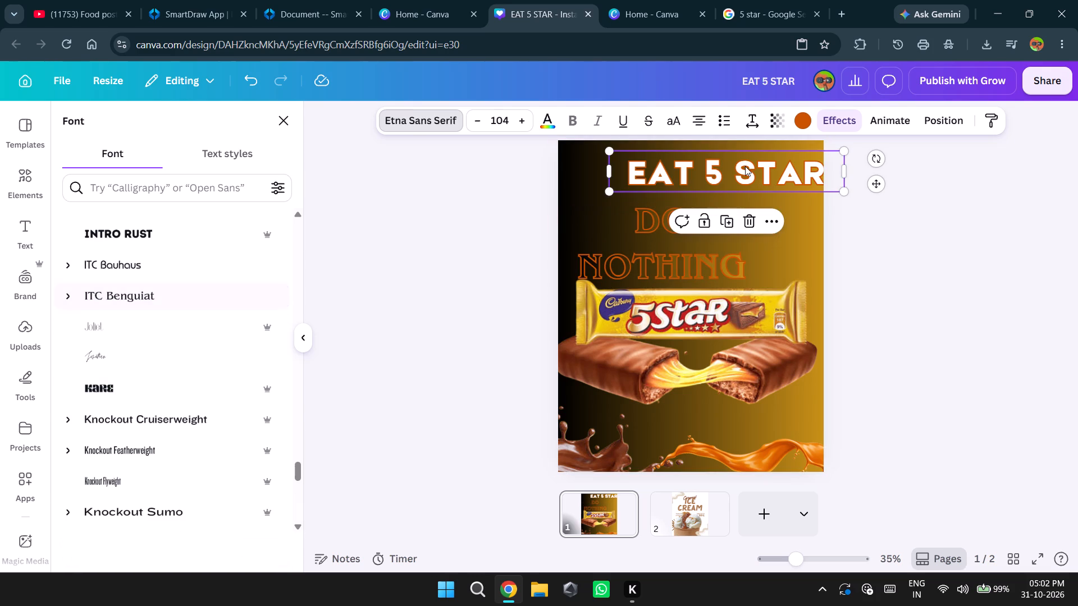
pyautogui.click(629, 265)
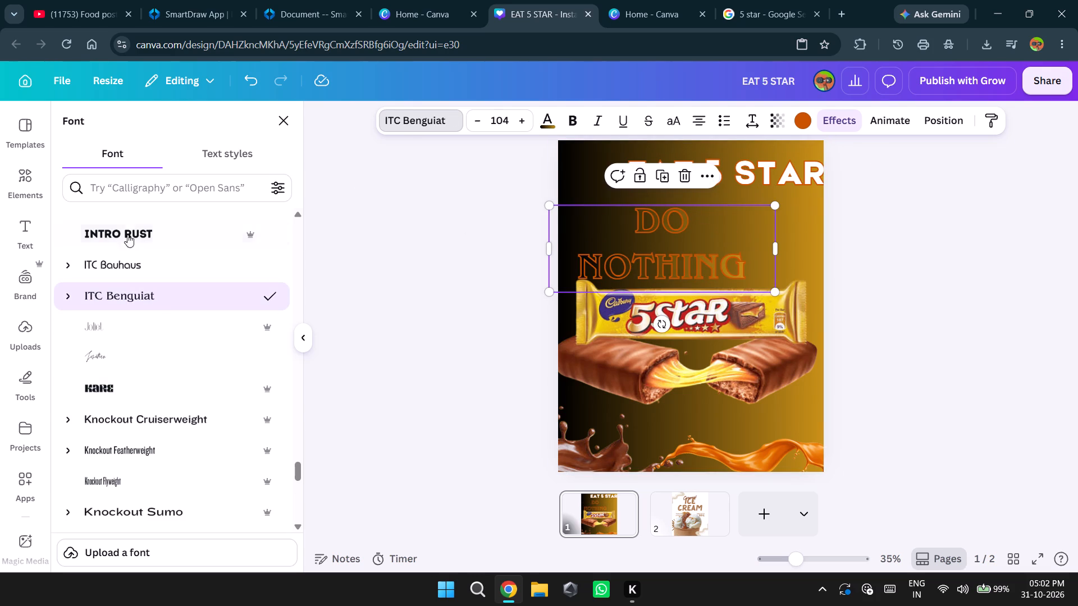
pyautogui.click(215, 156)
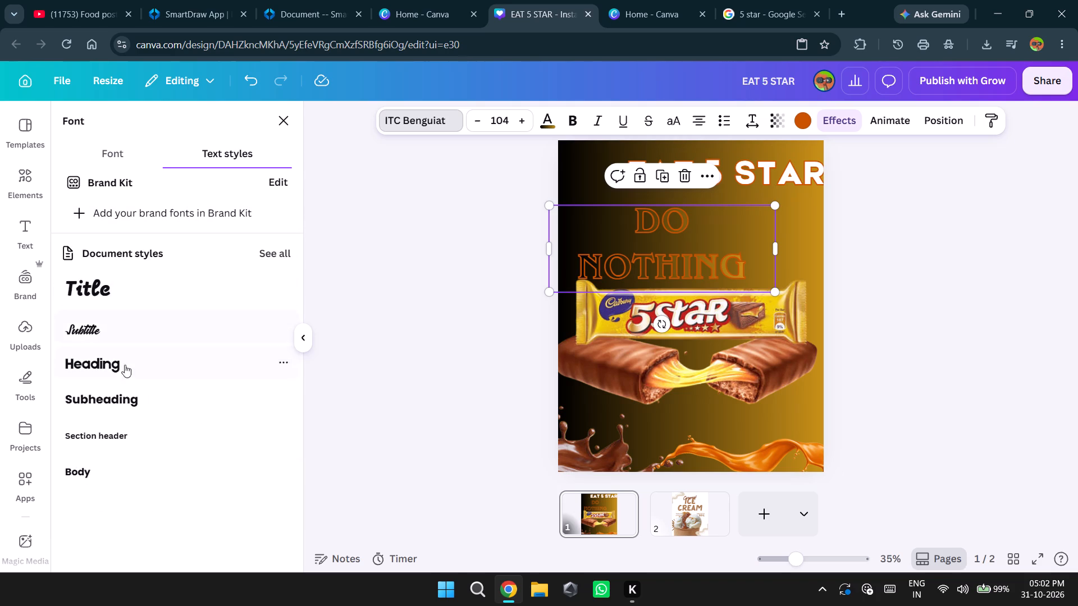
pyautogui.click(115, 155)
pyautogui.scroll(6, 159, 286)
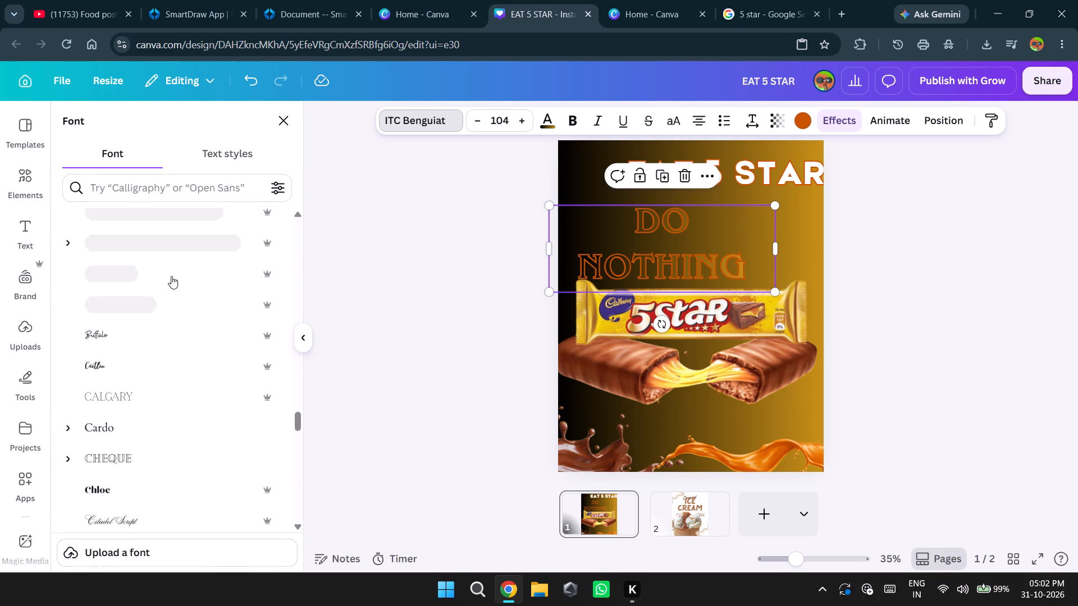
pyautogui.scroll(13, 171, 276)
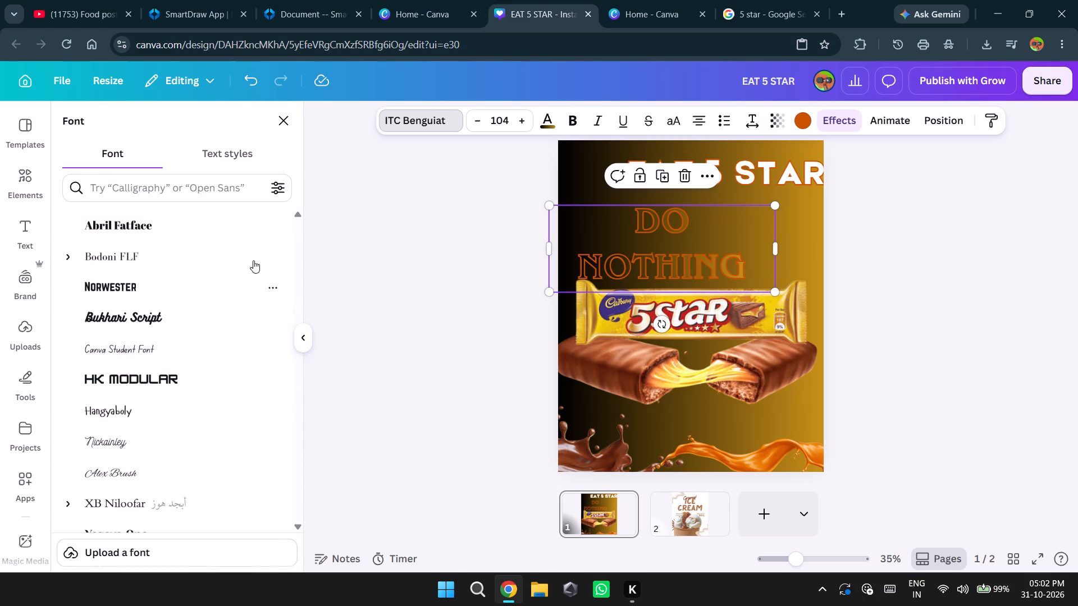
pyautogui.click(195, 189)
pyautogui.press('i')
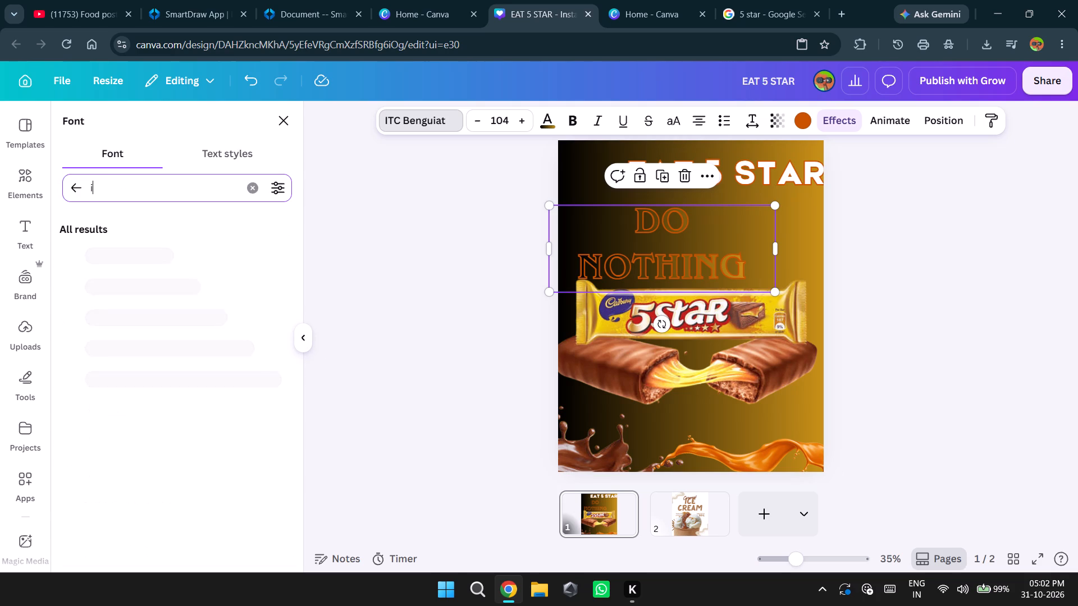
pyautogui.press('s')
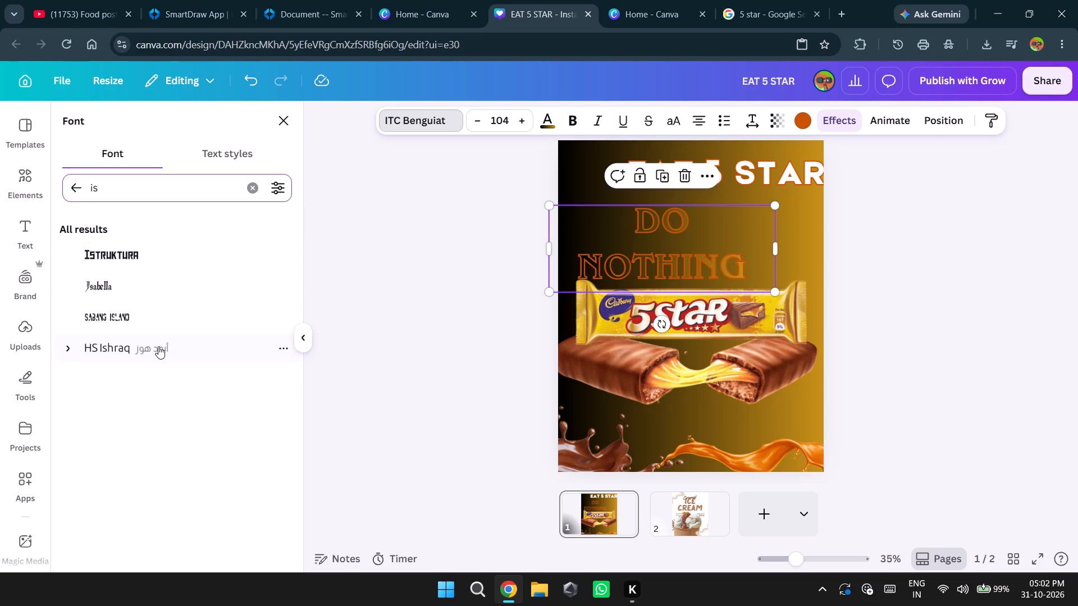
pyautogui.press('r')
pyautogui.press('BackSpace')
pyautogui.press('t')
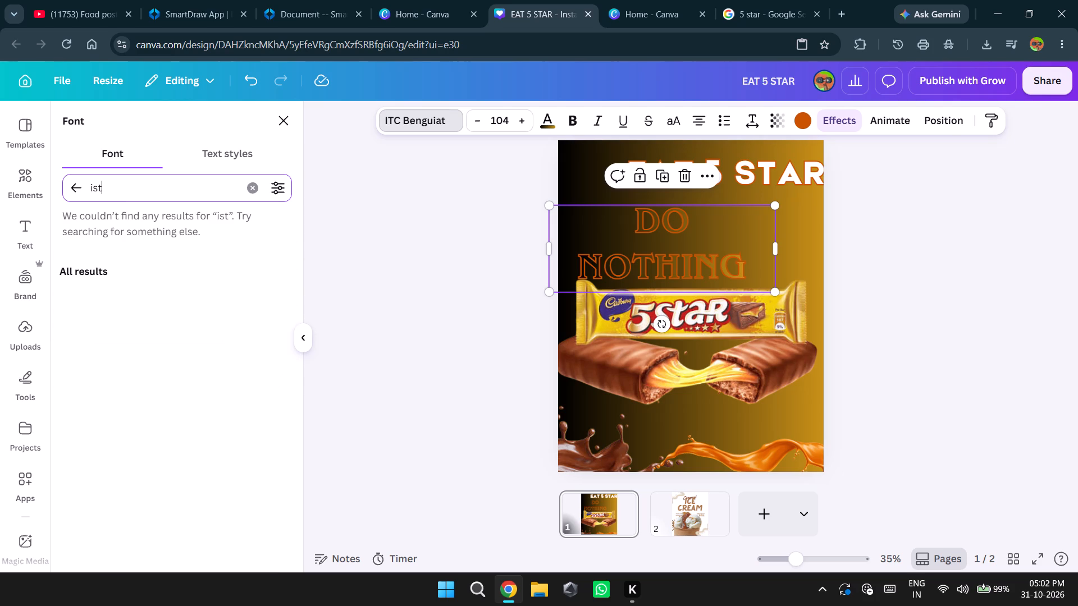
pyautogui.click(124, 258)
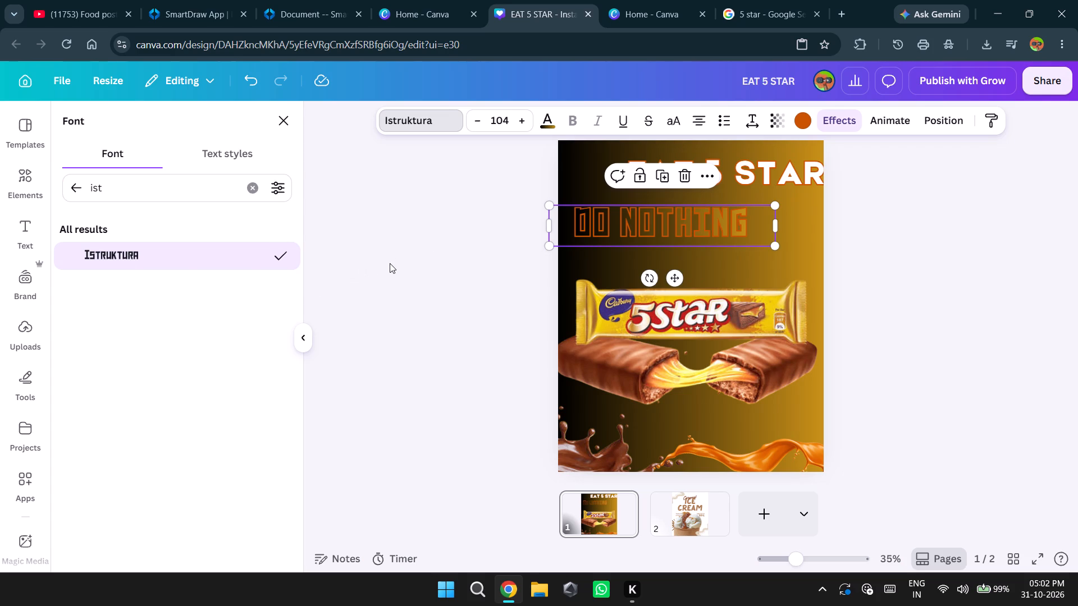
# Search the fonts for "et" and set the "DO NOTHING" text to Etna Sans Serif, matching the "EAT 5 STAR" text.
pyautogui.click(747, 175)
pyautogui.click(778, 174)
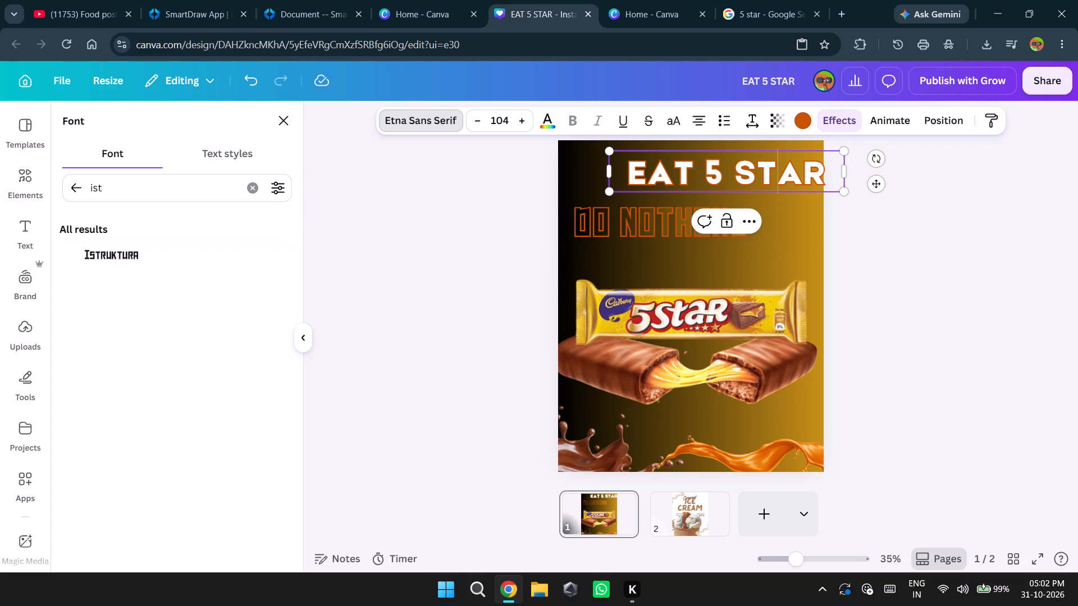
pyautogui.click(608, 221)
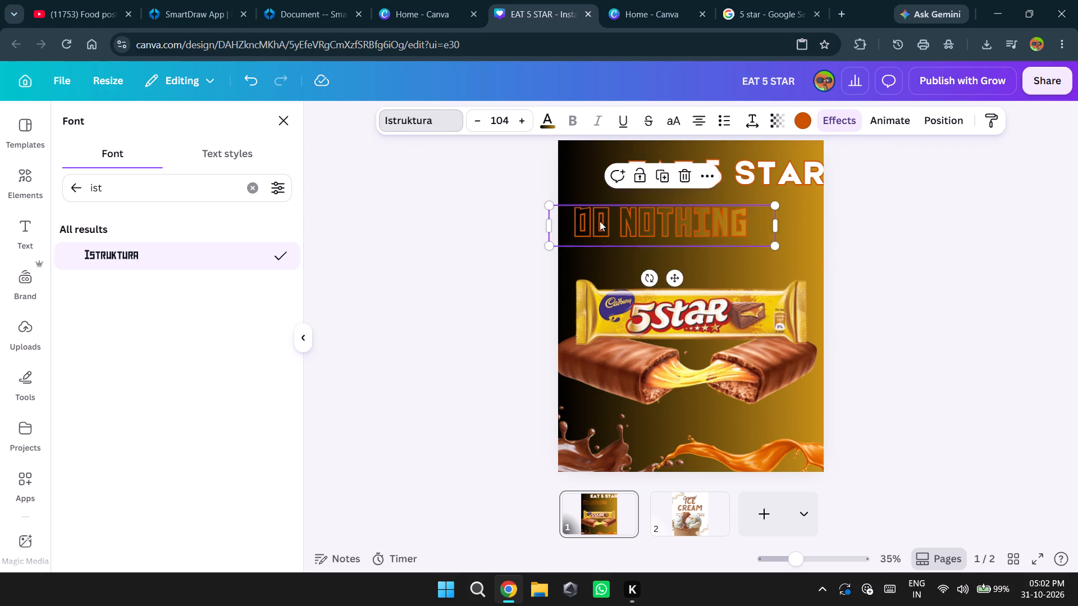
pyautogui.click(162, 198)
pyautogui.press('BackSpace')
pyautogui.press('BackSpace')
pyautogui.press('BackSpace')
pyautogui.press('t')
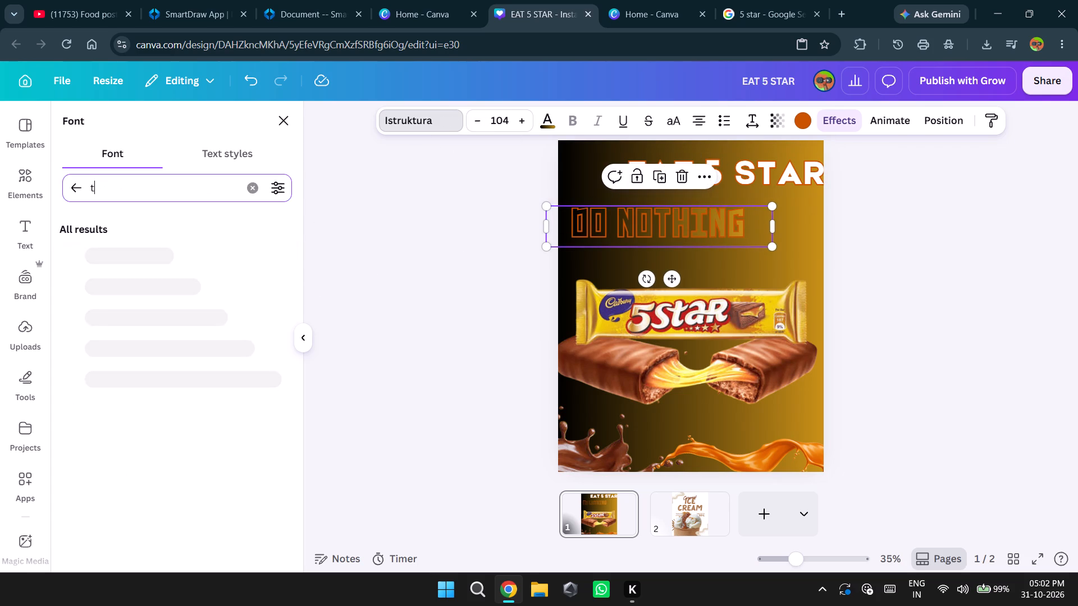
pyautogui.press('BackSpace')
pyautogui.write('itna')
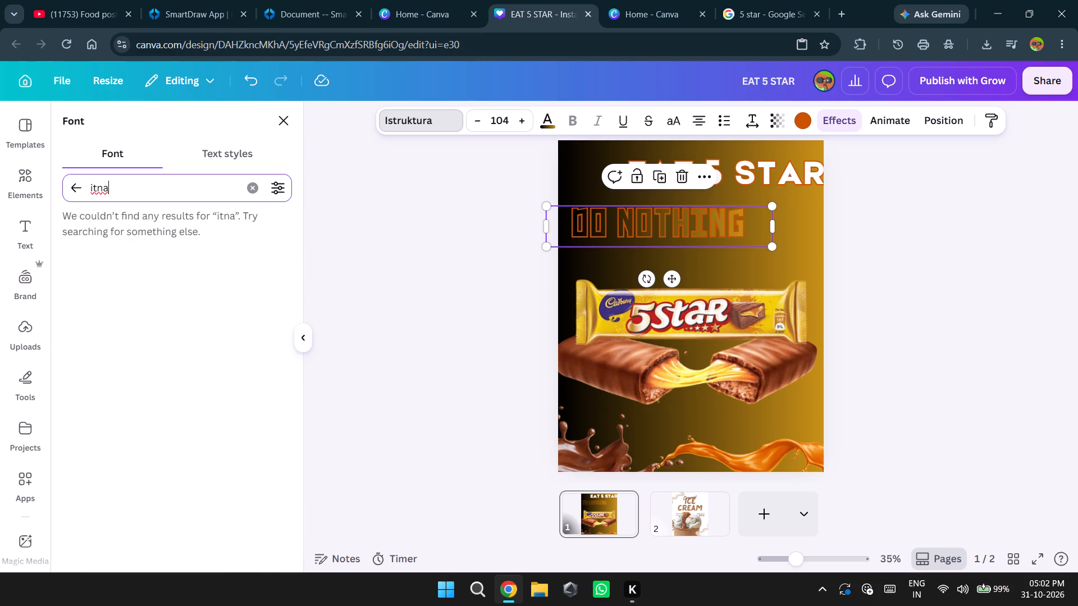
pyautogui.press('BackSpace')
pyautogui.press('BackSpace')
pyautogui.press('BackSpace')
pyautogui.press('BackSpace')
pyautogui.write('et')
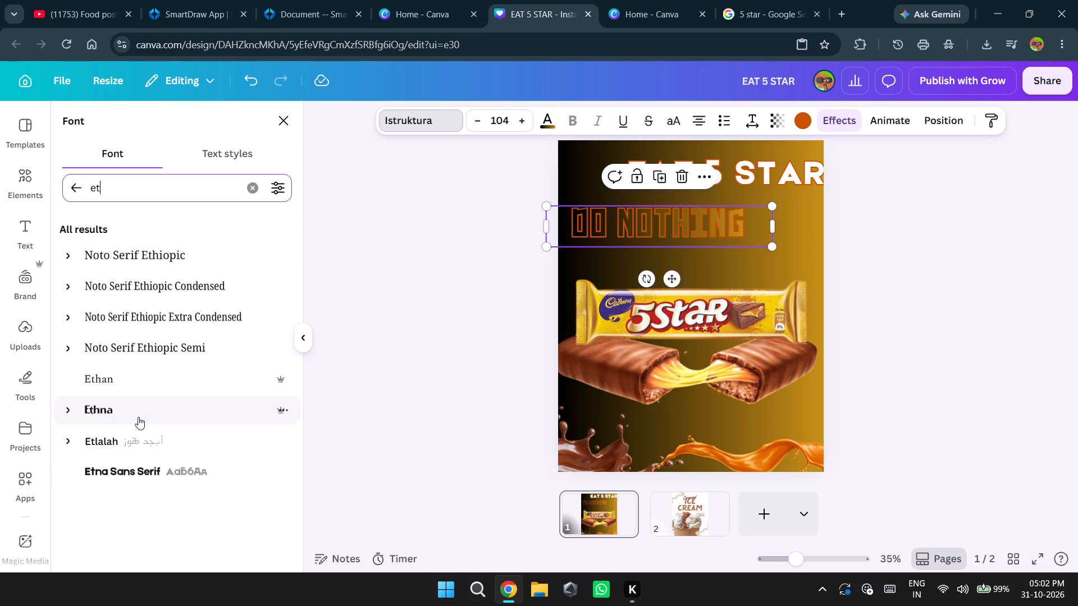
pyautogui.click(146, 471)
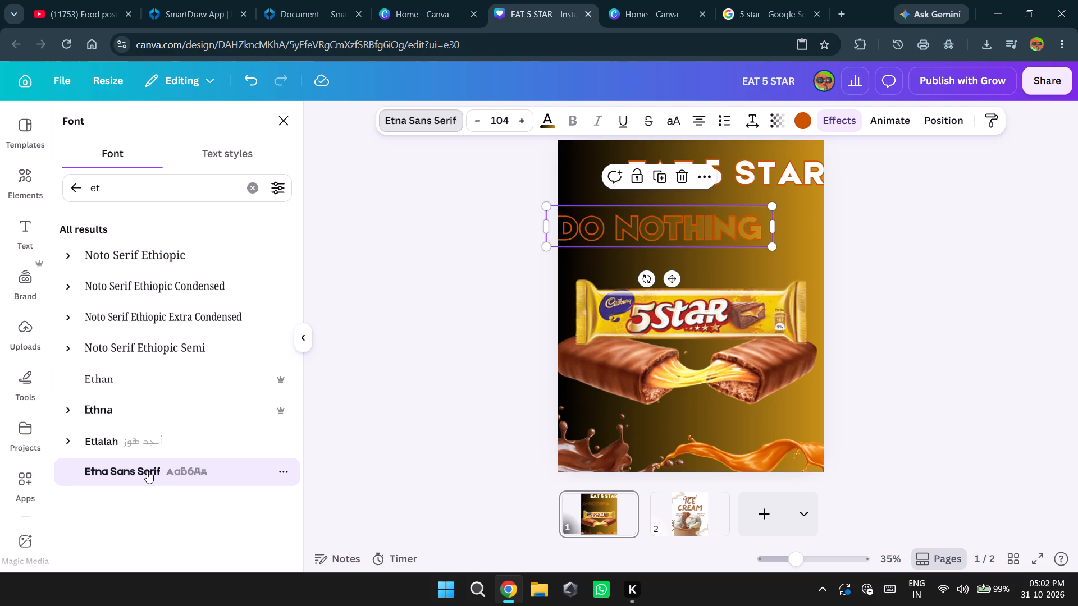
pyautogui.click(147, 471)
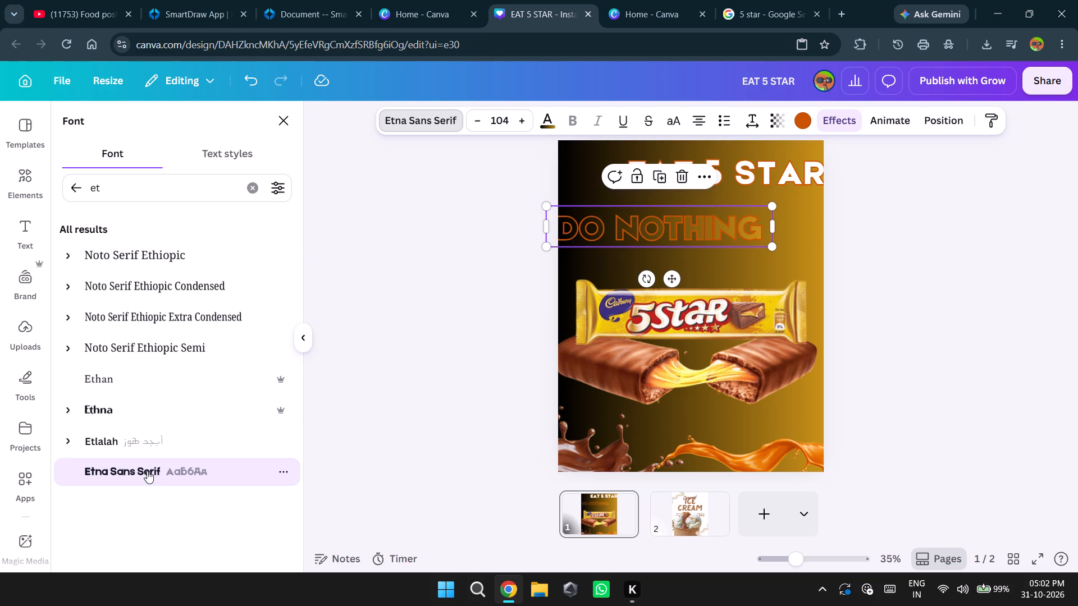
pyautogui.click(147, 471)
pyautogui.click(390, 357)
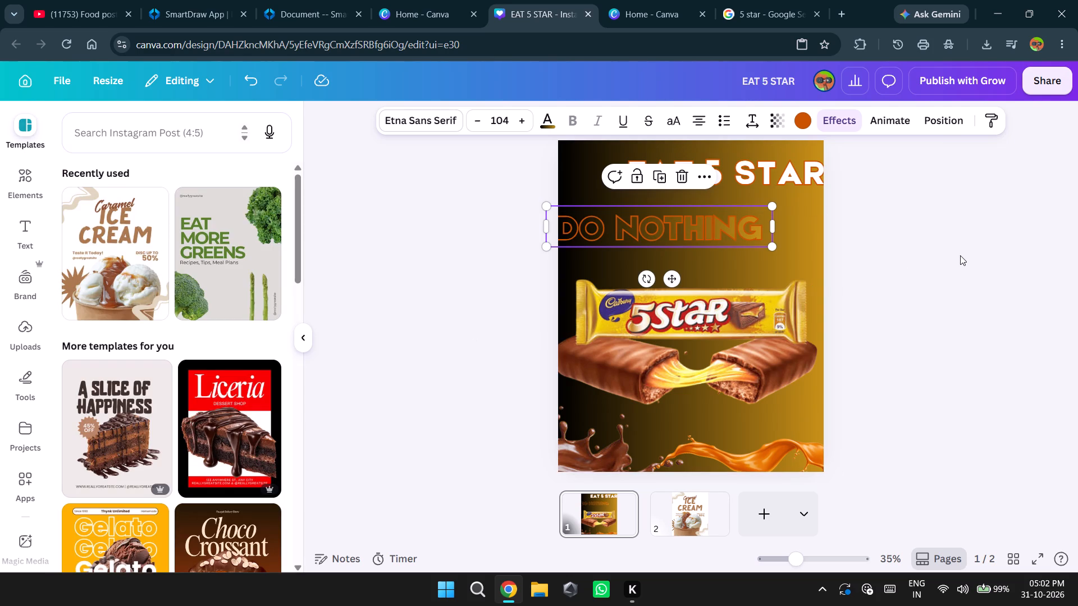
pyautogui.click(963, 255)
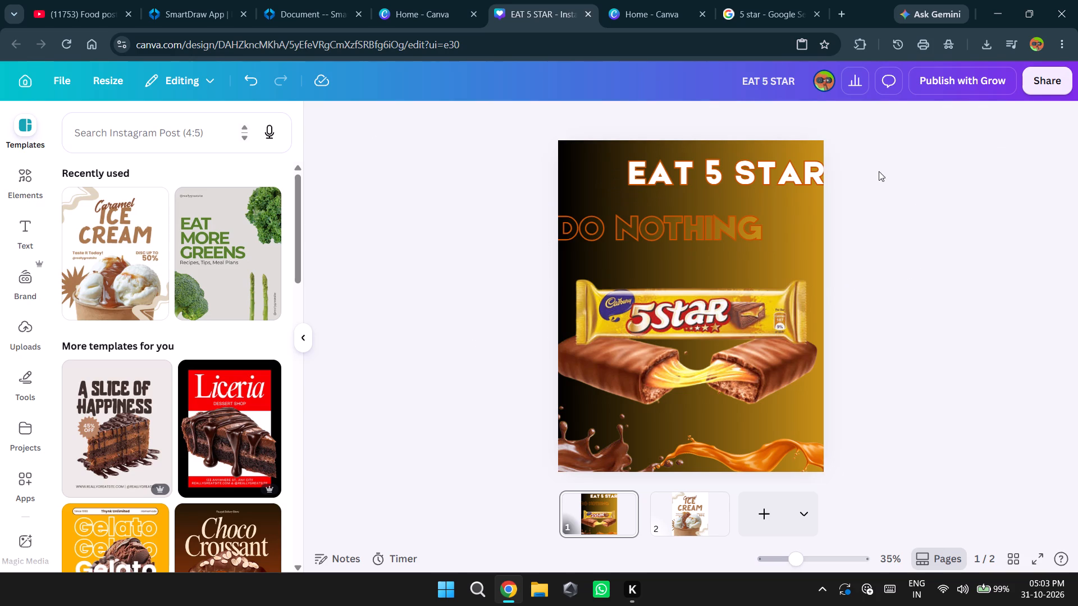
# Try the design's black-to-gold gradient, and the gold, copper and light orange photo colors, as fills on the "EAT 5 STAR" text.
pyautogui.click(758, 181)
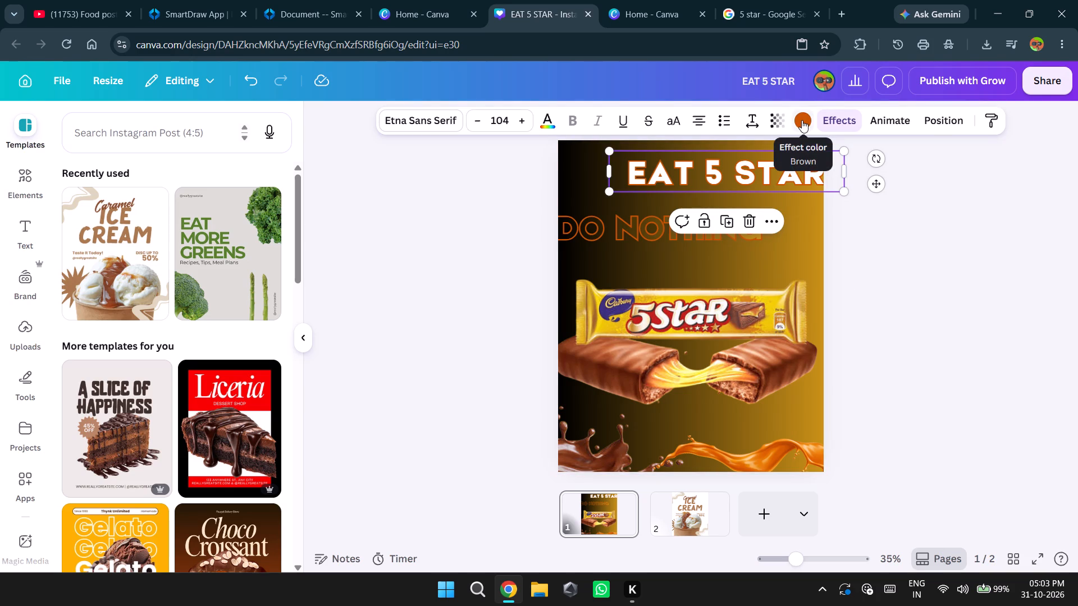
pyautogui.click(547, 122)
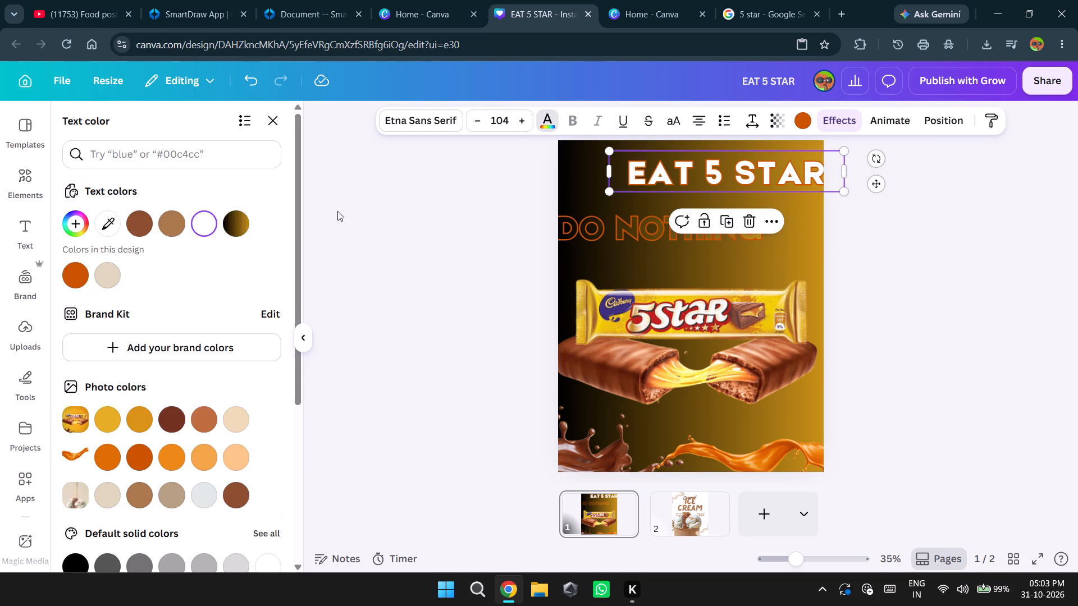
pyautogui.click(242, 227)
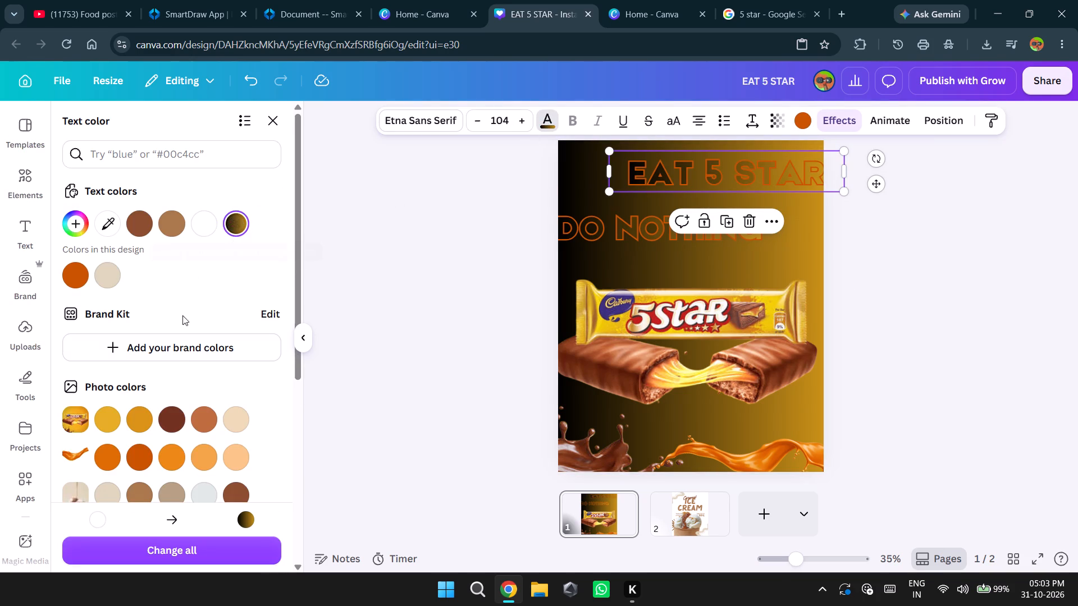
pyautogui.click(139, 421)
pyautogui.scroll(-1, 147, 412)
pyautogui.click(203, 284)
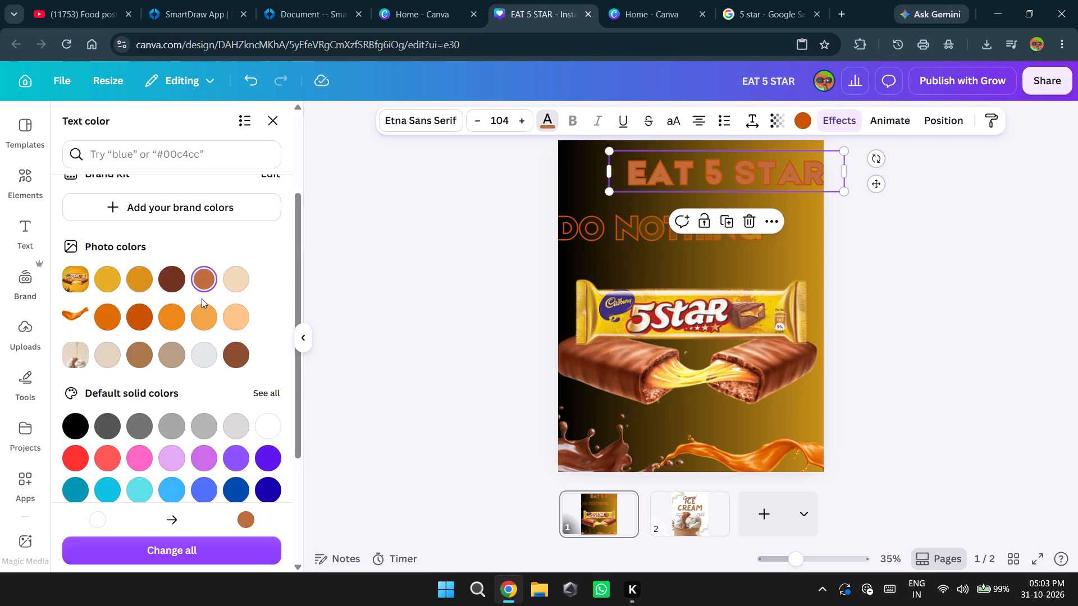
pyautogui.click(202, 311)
# Try several default metallic and warm gradients on the "EAT 5 STAR" text, and fill it with the vertical gold-to-black gradient.
pyautogui.scroll(-2, 199, 341)
pyautogui.click(266, 385)
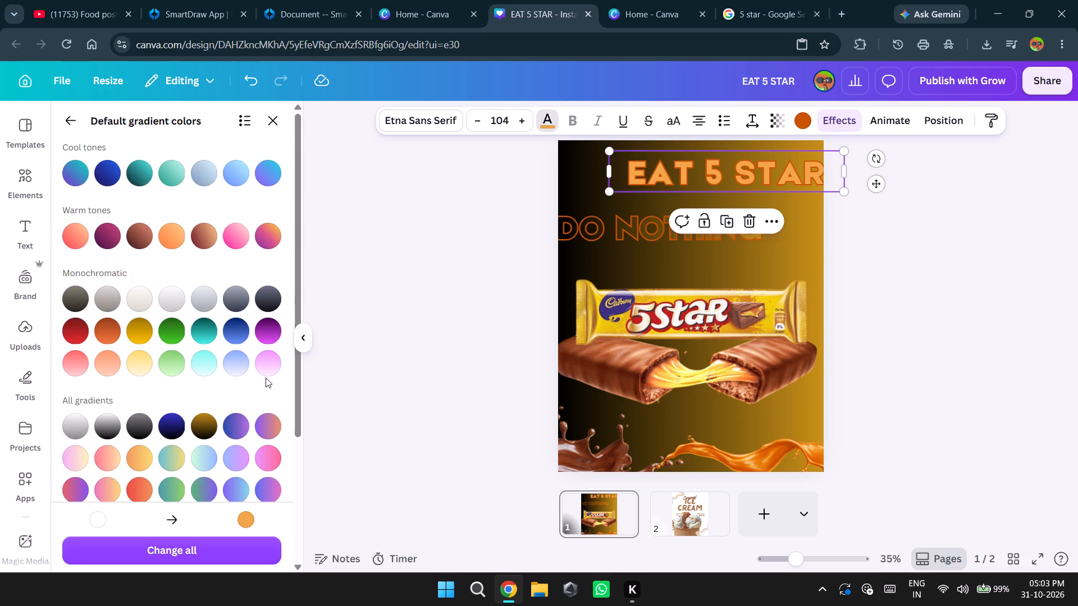
pyautogui.click(208, 427)
pyautogui.scroll(-3, 207, 423)
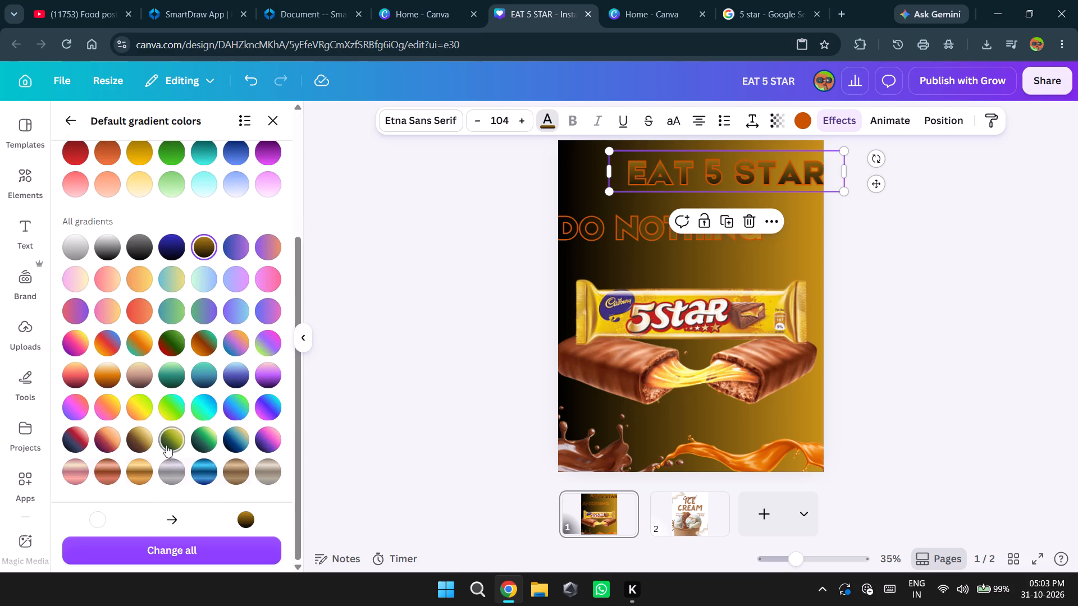
pyautogui.click(222, 474)
pyautogui.click(236, 469)
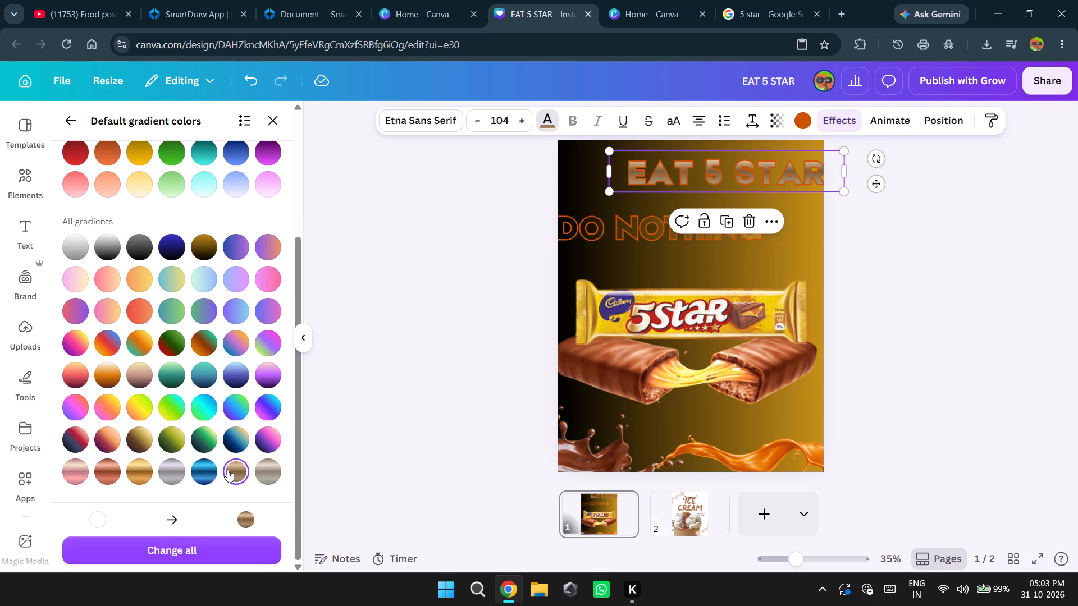
pyautogui.click(143, 474)
pyautogui.click(115, 439)
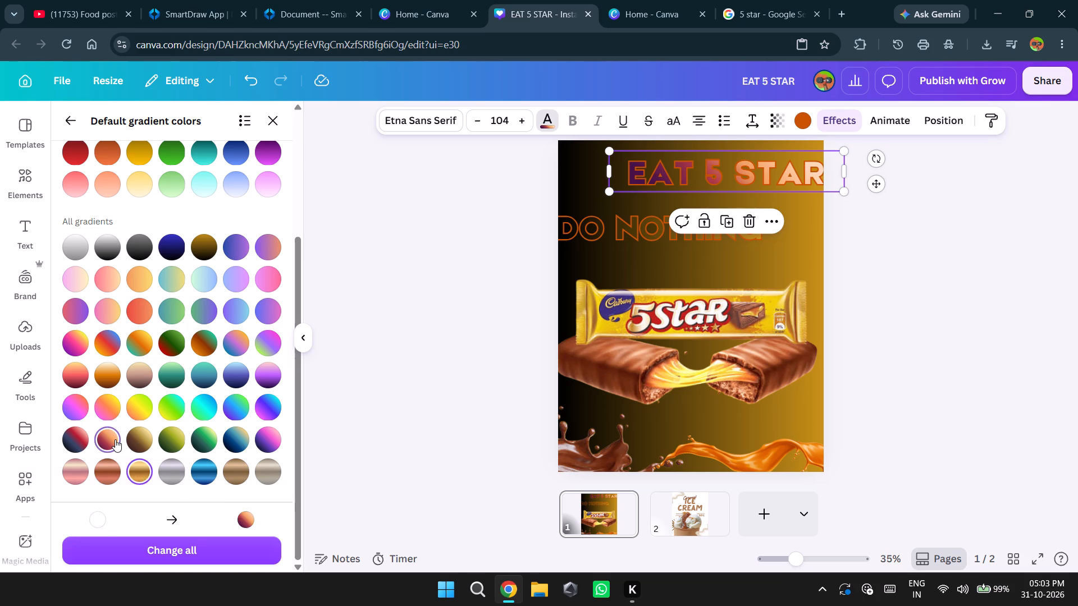
pyautogui.click(116, 471)
pyautogui.click(205, 349)
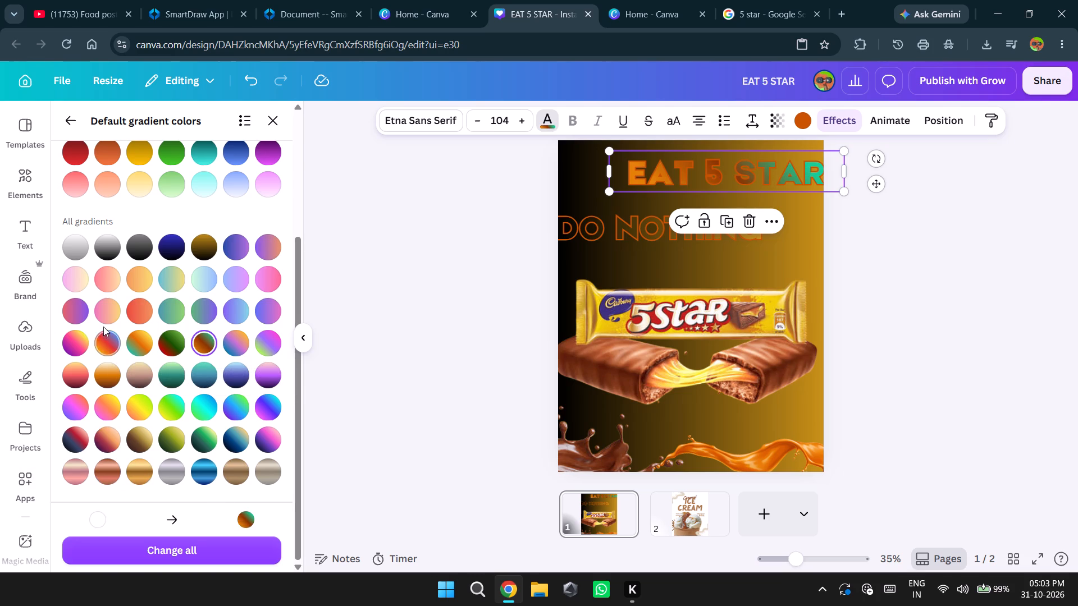
pyautogui.click(193, 252)
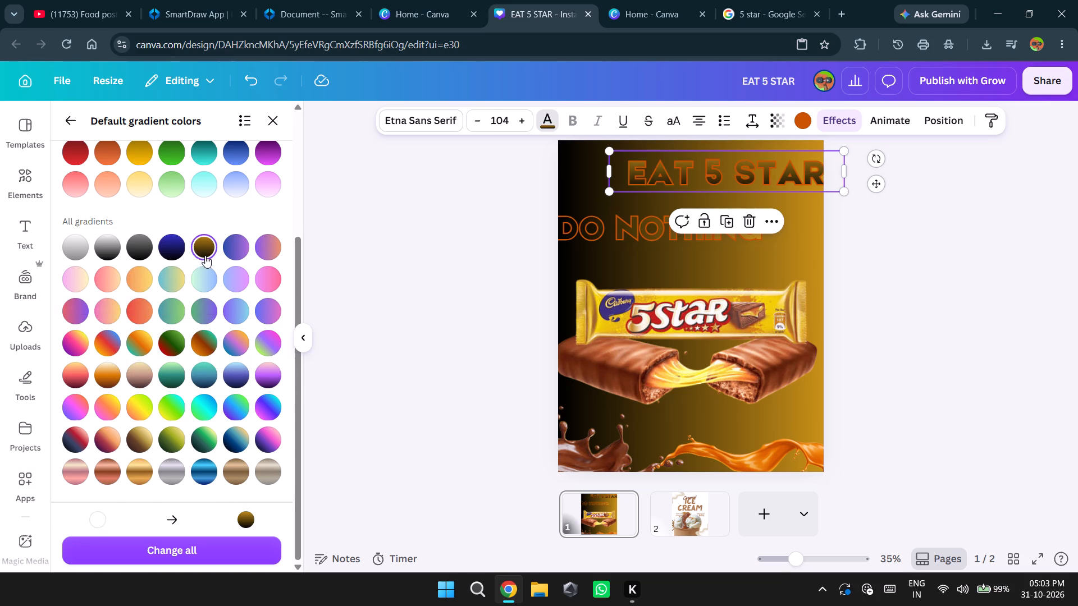
pyautogui.scroll(3, 199, 280)
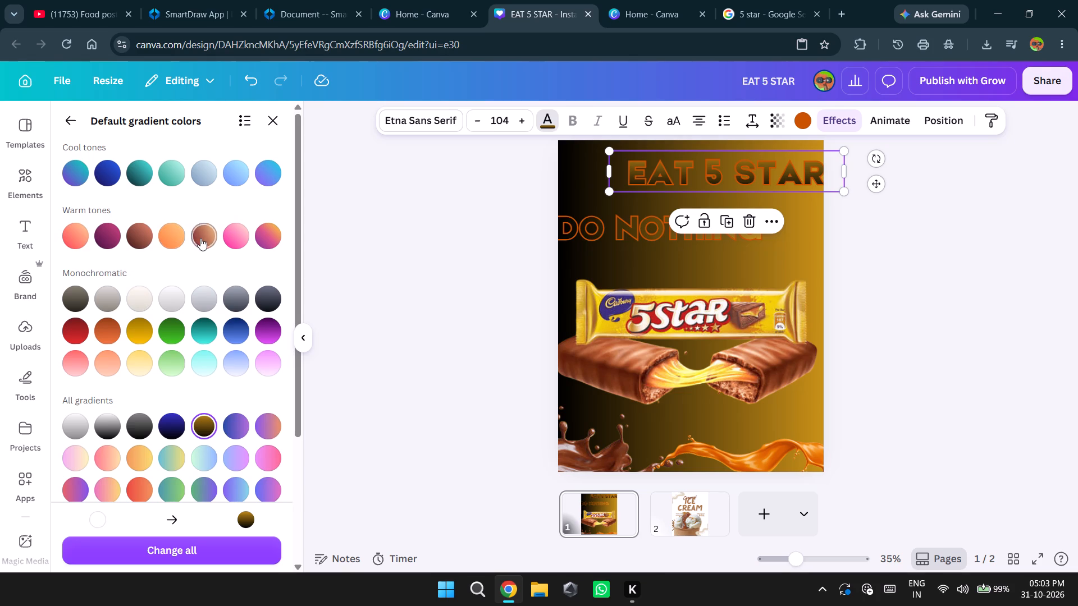
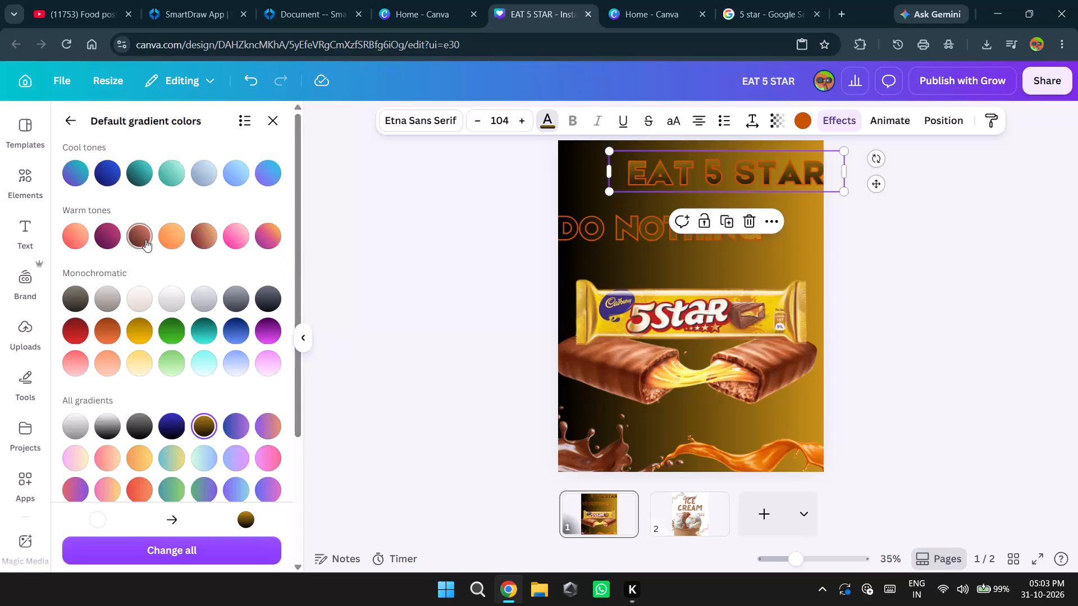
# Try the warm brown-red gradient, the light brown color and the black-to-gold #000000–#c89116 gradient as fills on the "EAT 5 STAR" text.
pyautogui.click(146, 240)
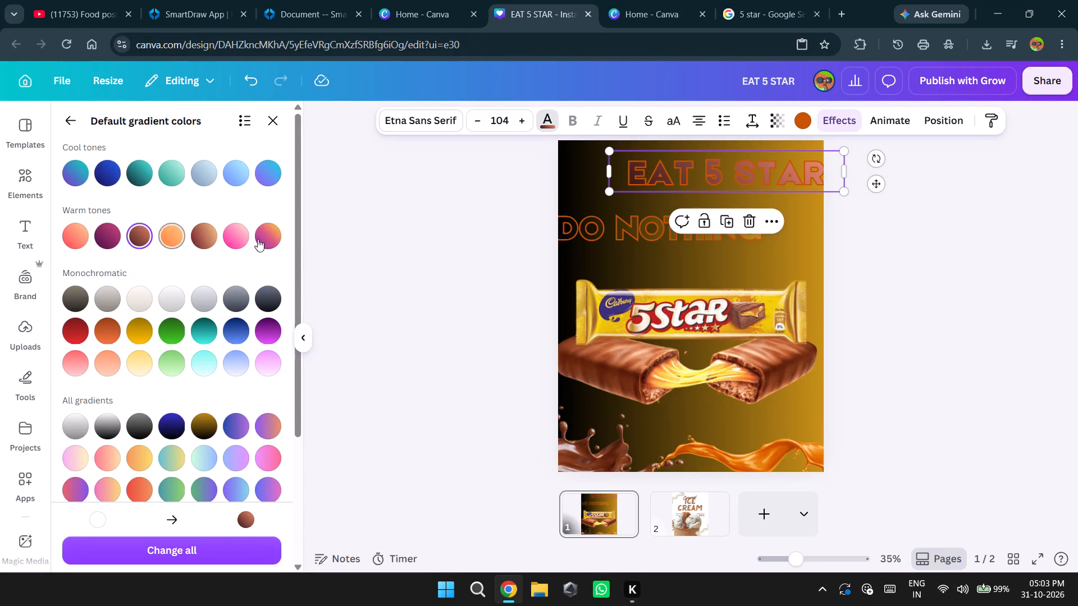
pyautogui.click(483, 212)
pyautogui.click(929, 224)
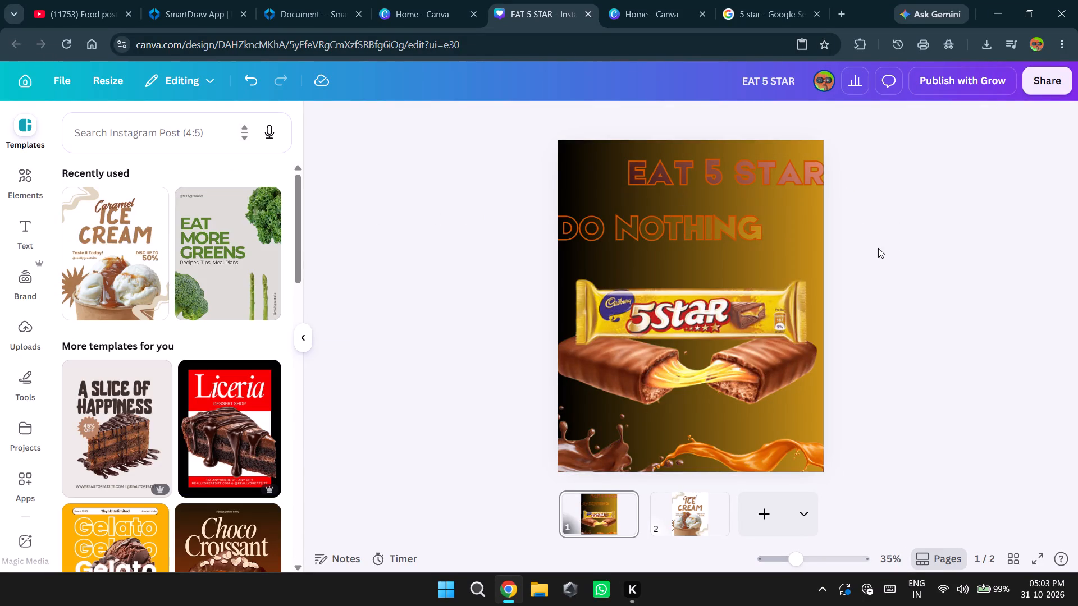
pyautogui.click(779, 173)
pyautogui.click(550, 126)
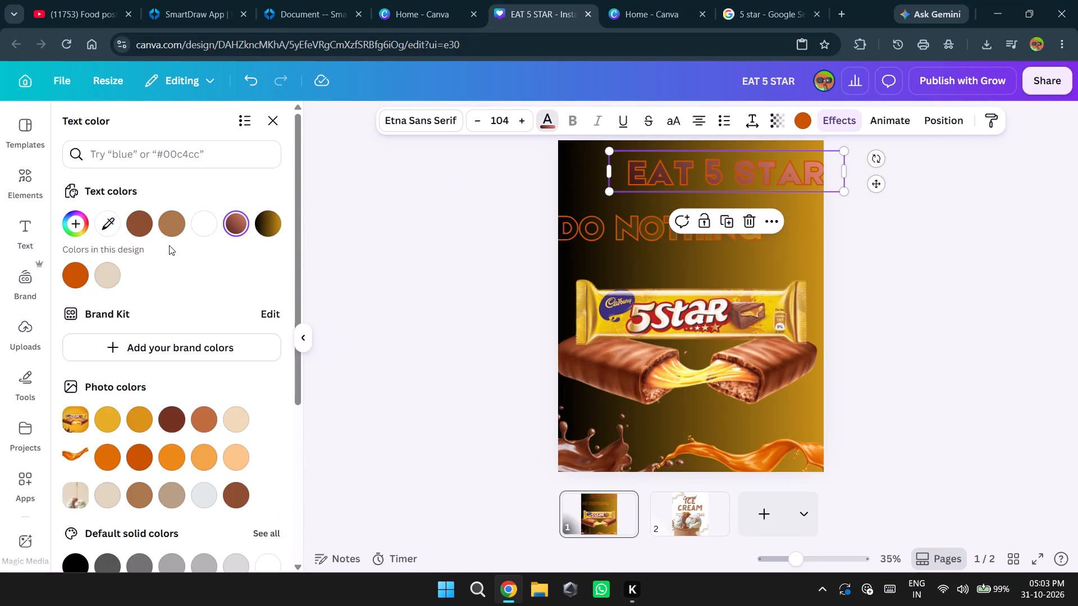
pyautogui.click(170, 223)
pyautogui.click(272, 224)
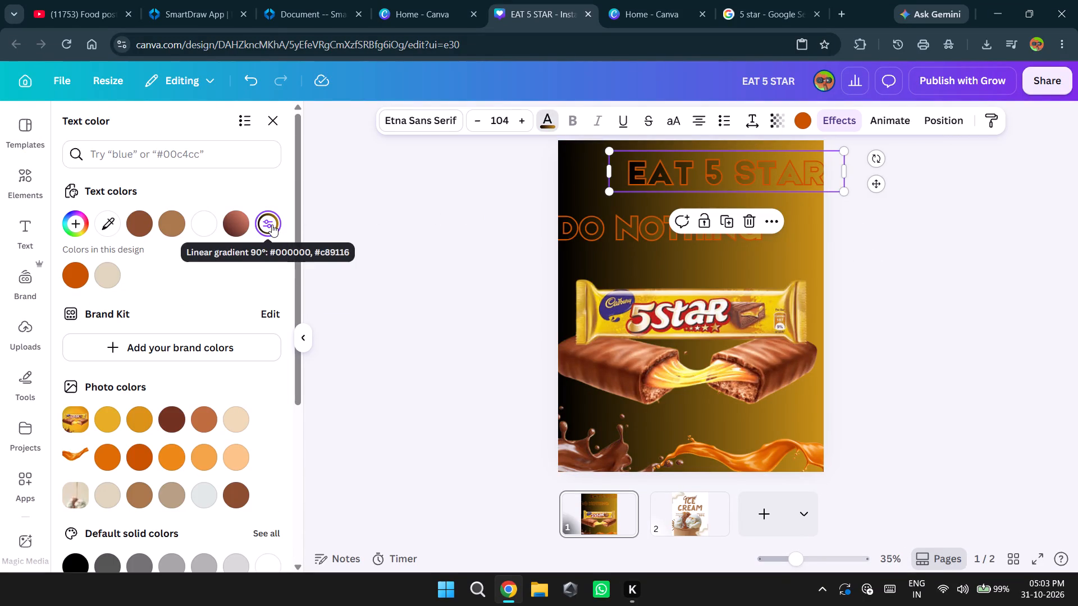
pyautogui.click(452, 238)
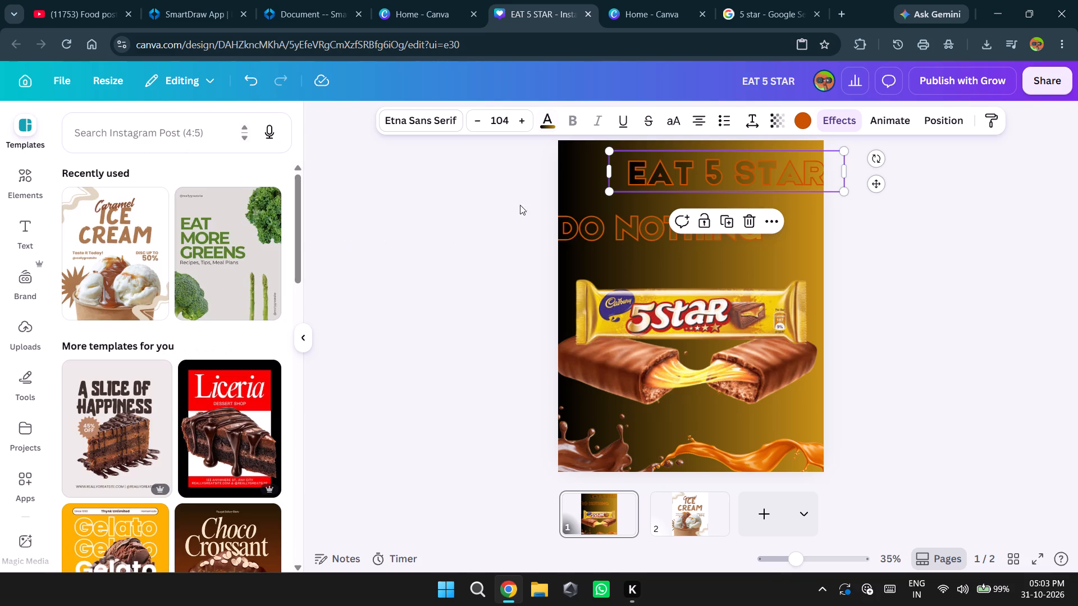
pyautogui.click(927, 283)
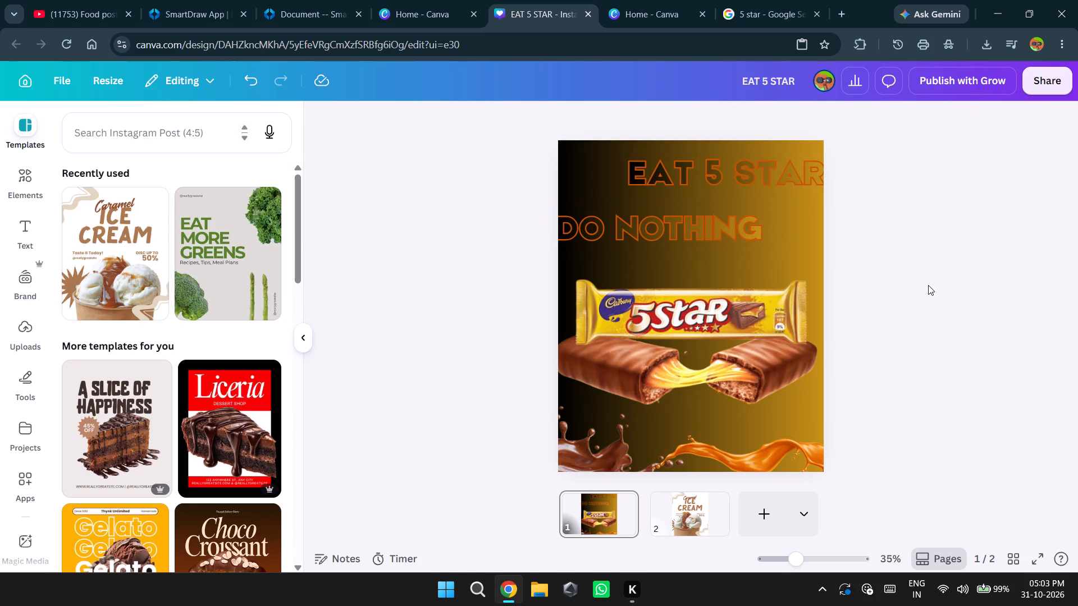
# Try the light orange and dark orange photo colors on the "EAT 5 STAR" text, and fill it with the bright orange one.
pyautogui.click(721, 168)
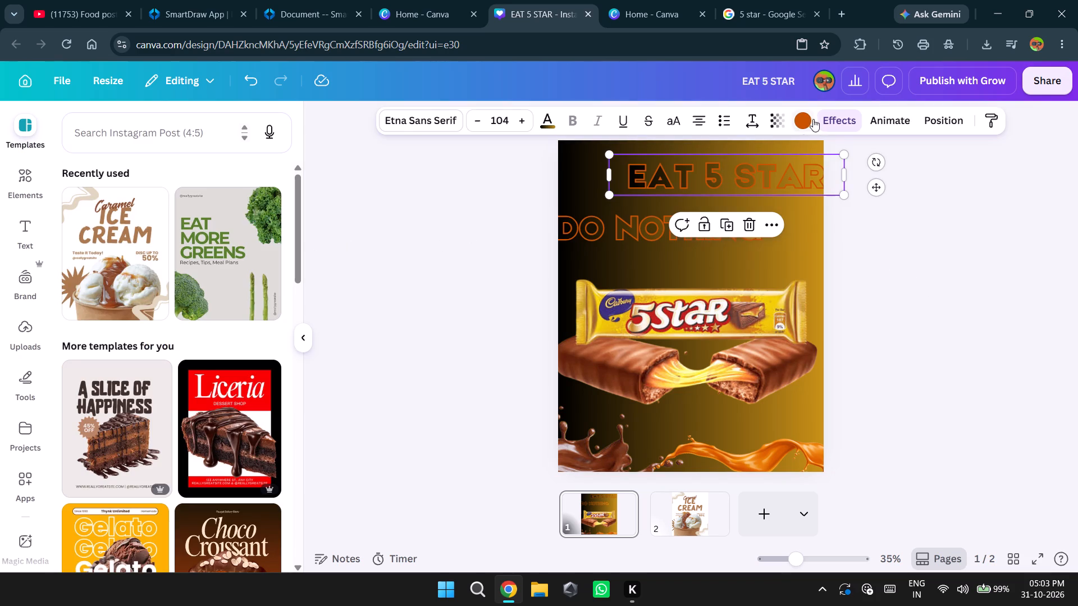
pyautogui.click(556, 121)
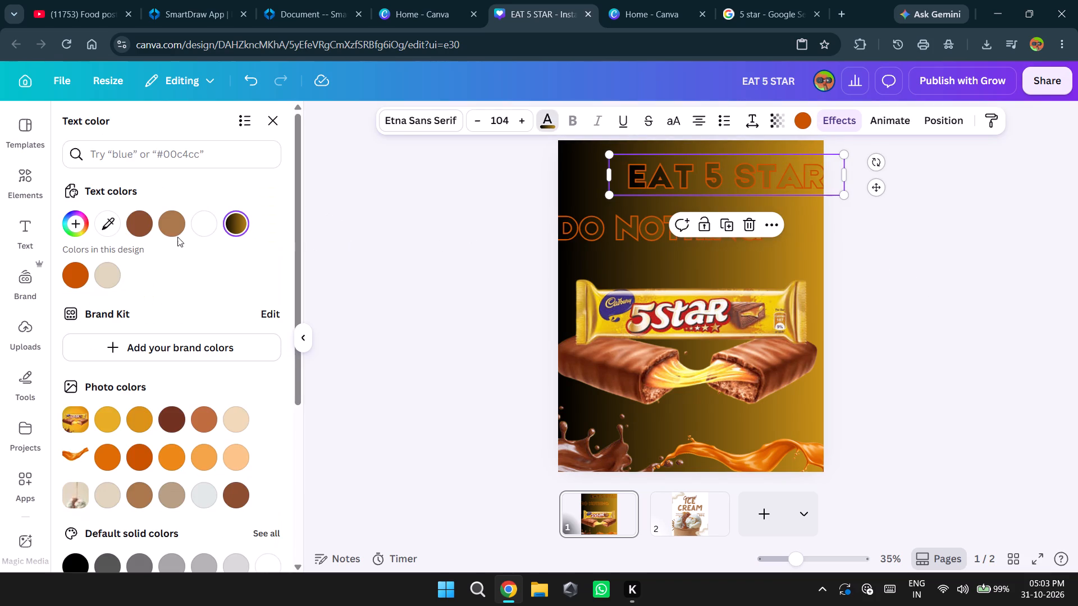
pyautogui.scroll(-2, 227, 444)
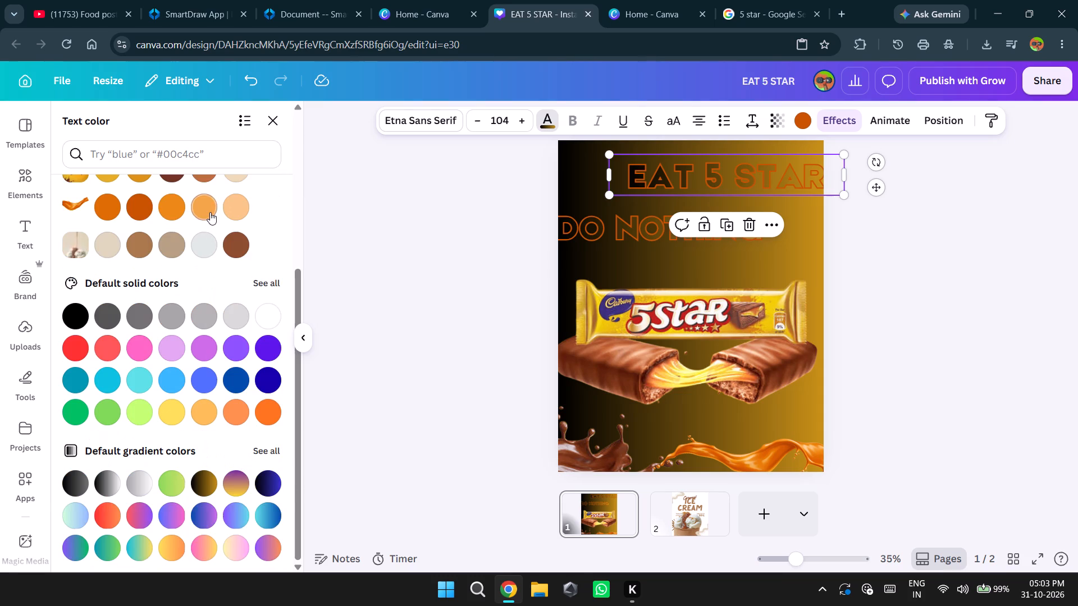
pyautogui.click(210, 212)
pyautogui.click(146, 209)
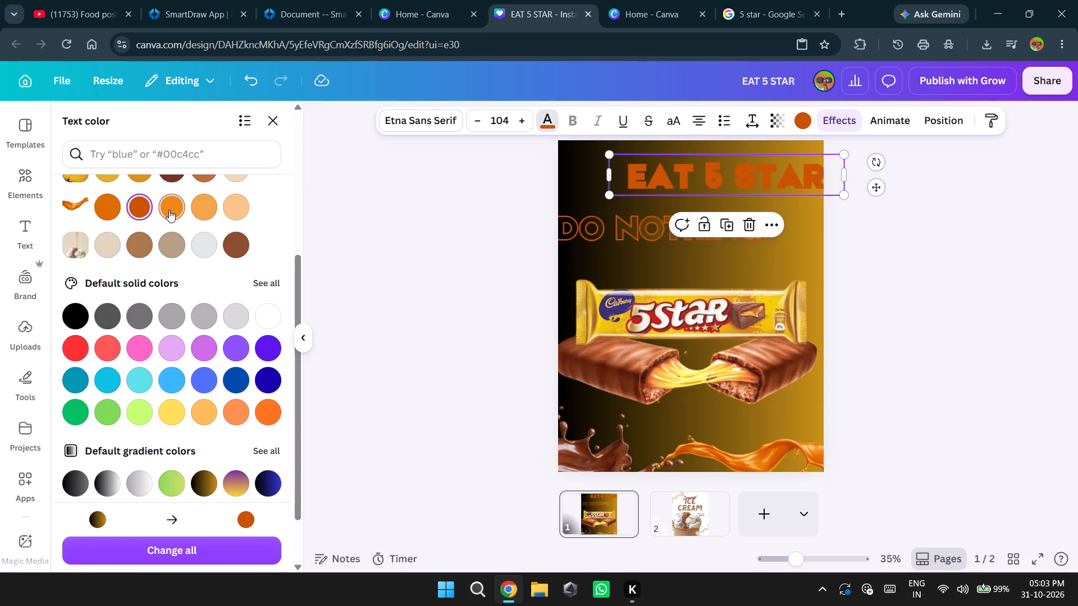
pyautogui.click(169, 210)
# Fill the "DO NOTHING" text with the same bright orange as the "EAT 5 STAR" text.
pyautogui.click(607, 224)
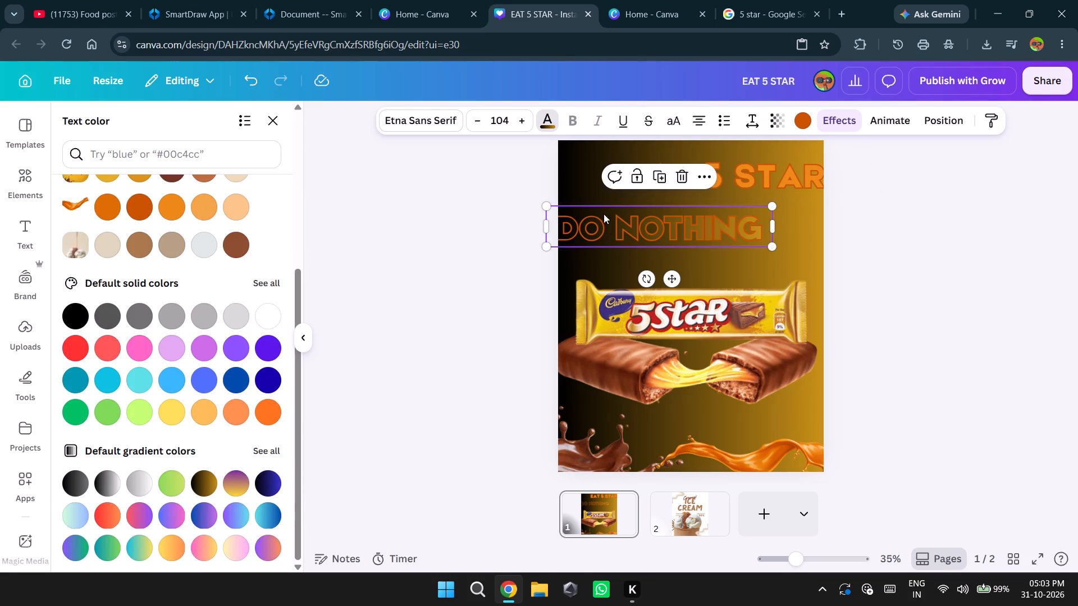
pyautogui.click(549, 114)
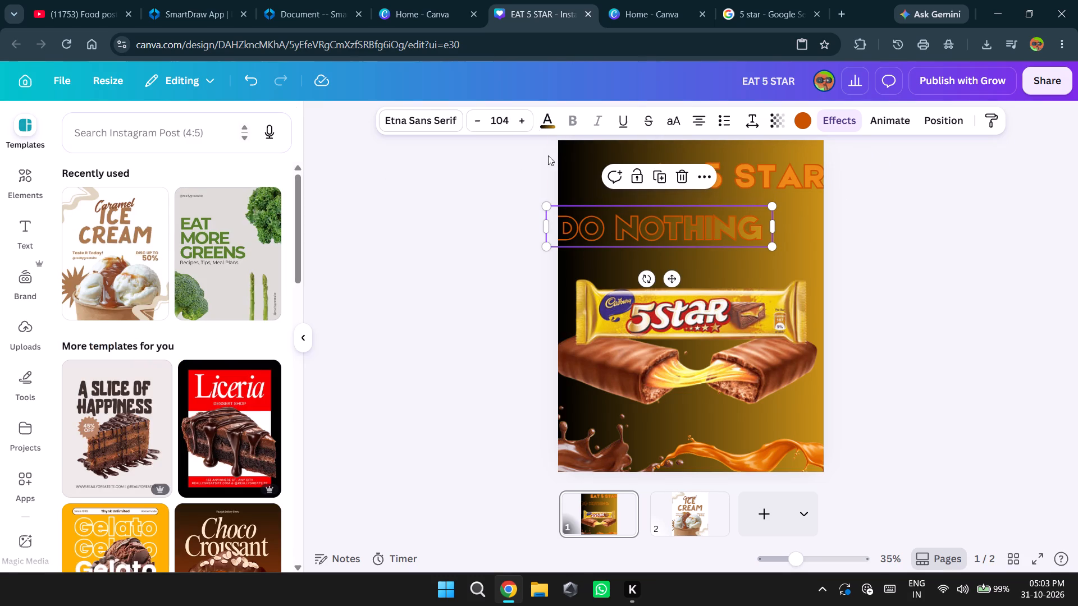
pyautogui.click(552, 123)
pyautogui.click(220, 223)
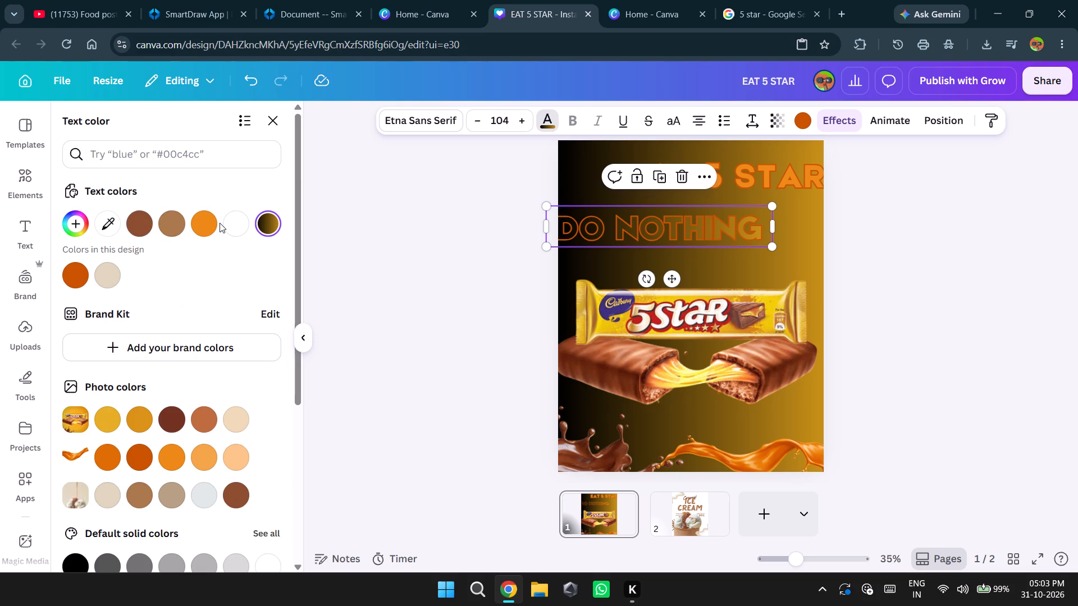
pyautogui.click(207, 224)
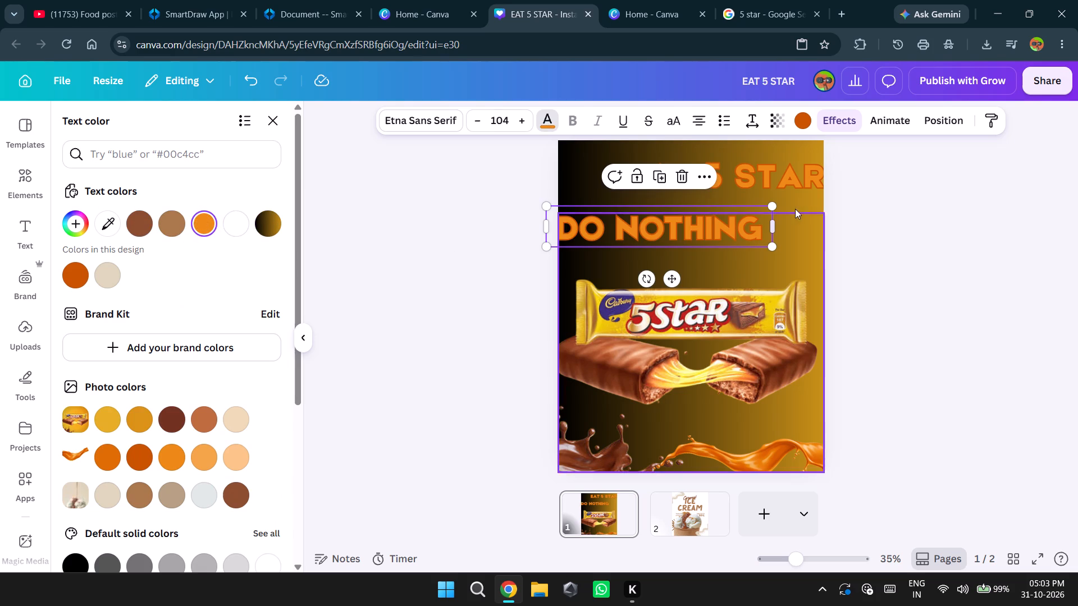
pyautogui.click(889, 223)
pyautogui.click(883, 228)
# Shrink the "DO NOTHING" text to size 101 so it clears the poster's left edge, and enlarge it slightly toward the right.
pyautogui.click(709, 181)
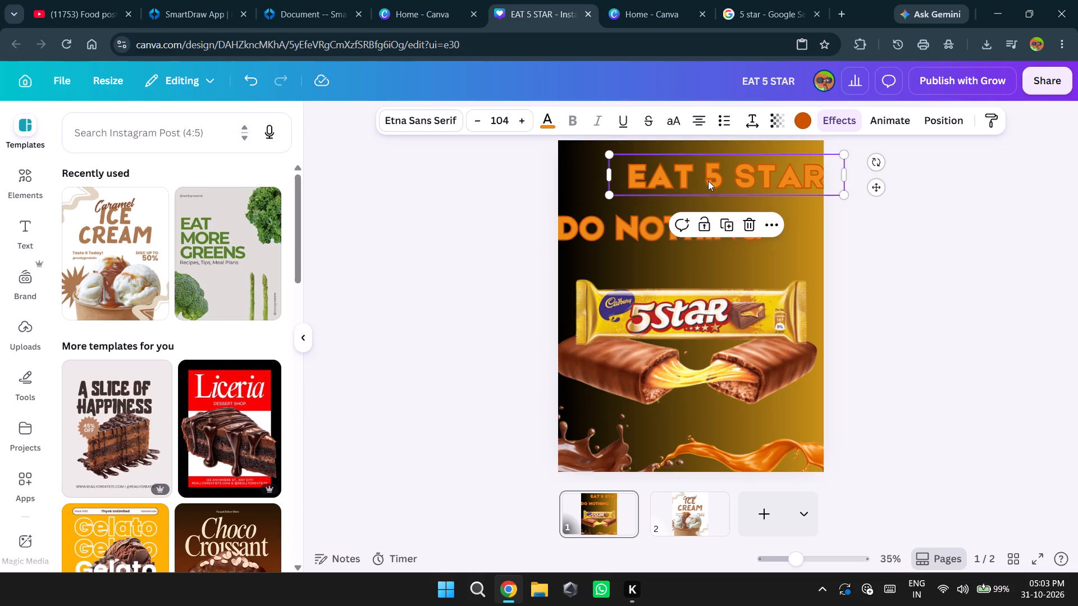
pyautogui.click(640, 226)
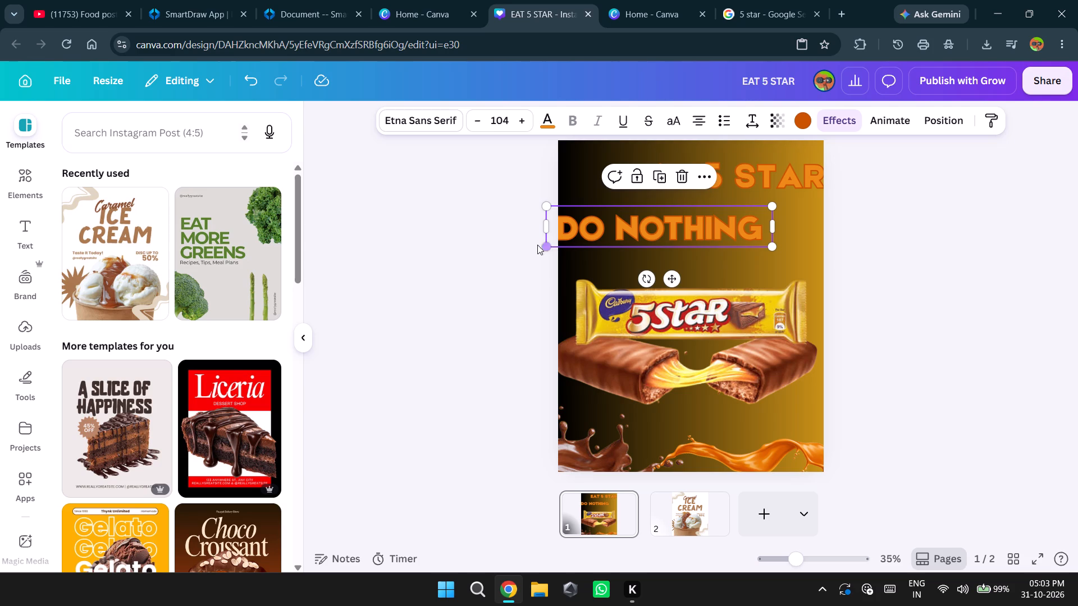
pyautogui.moveTo(541, 245); pyautogui.dragTo(546, 243)
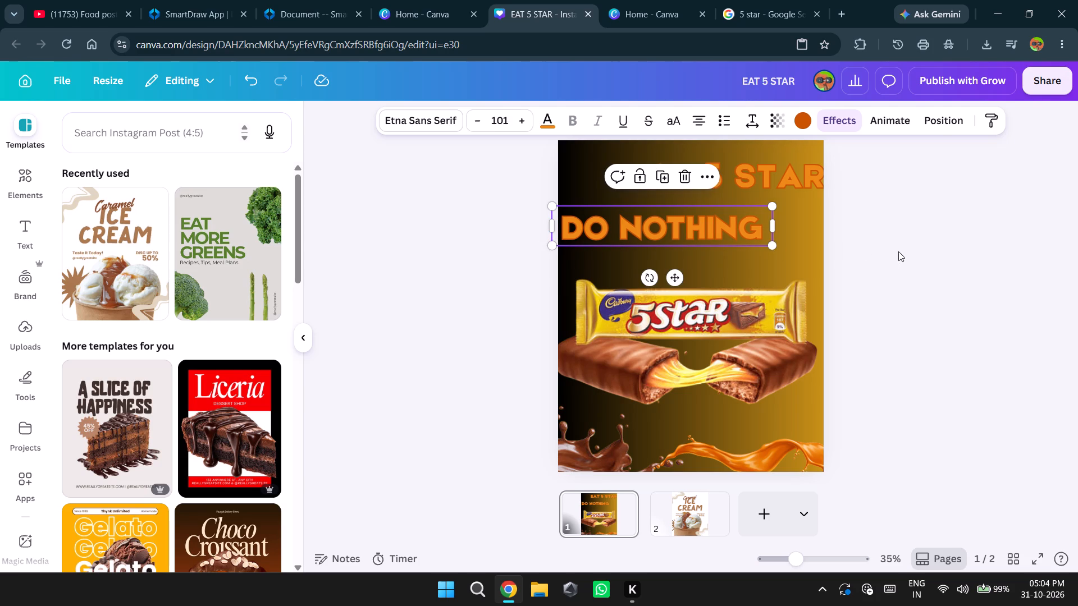
pyautogui.click(898, 251)
pyautogui.click(694, 212)
pyautogui.moveTo(775, 244); pyautogui.dragTo(787, 264)
pyautogui.click(917, 264)
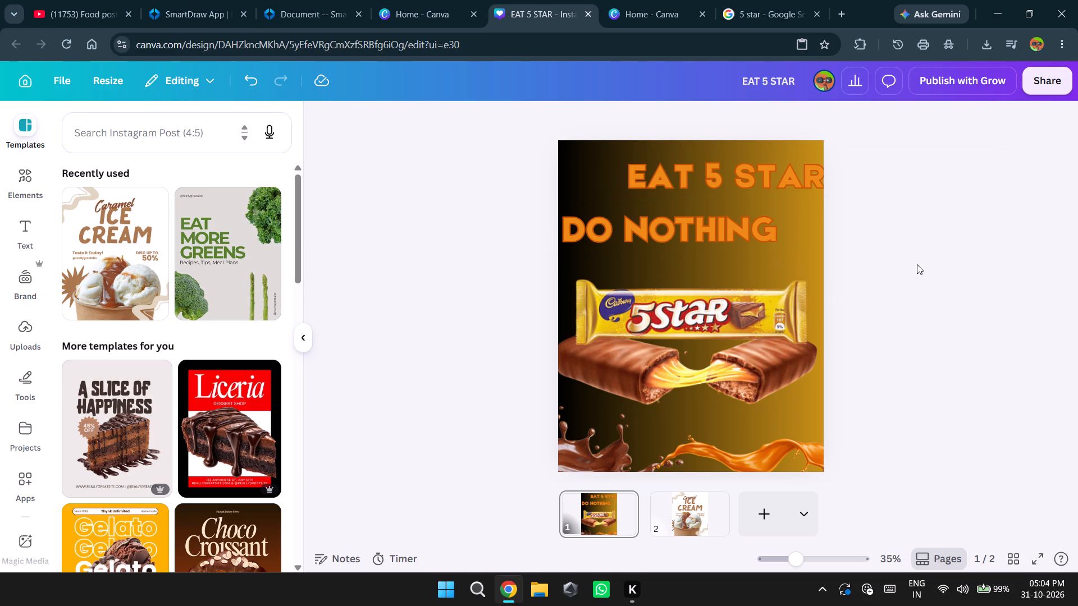
# Move the orange caramel splash further right, partly off the poster's bottom-right corner.
pyautogui.moveTo(769, 453); pyautogui.dragTo(778, 451)
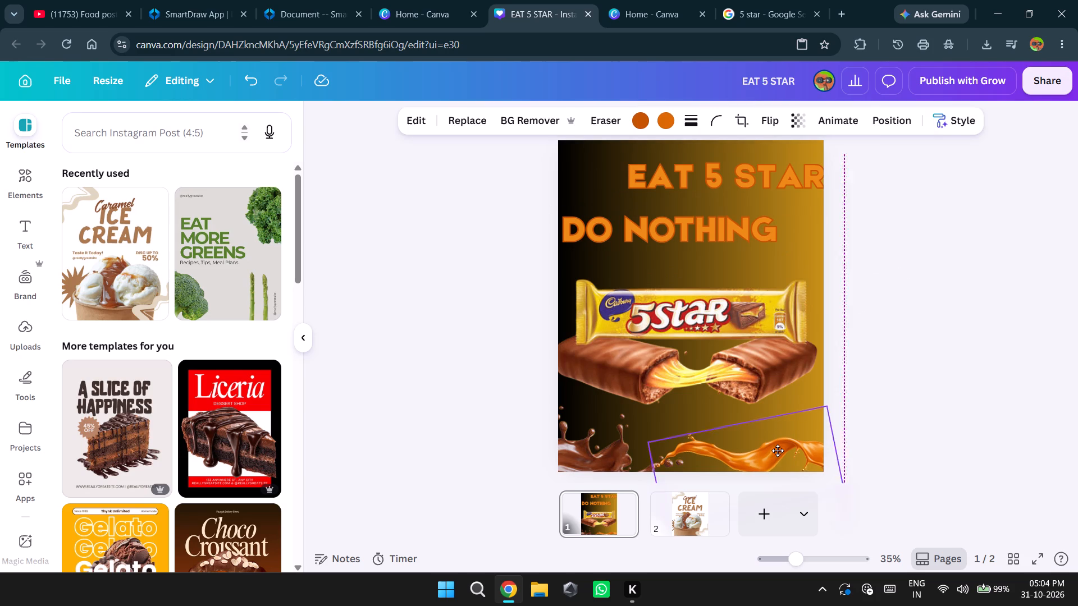
pyautogui.moveTo(778, 451); pyautogui.dragTo(810, 456)
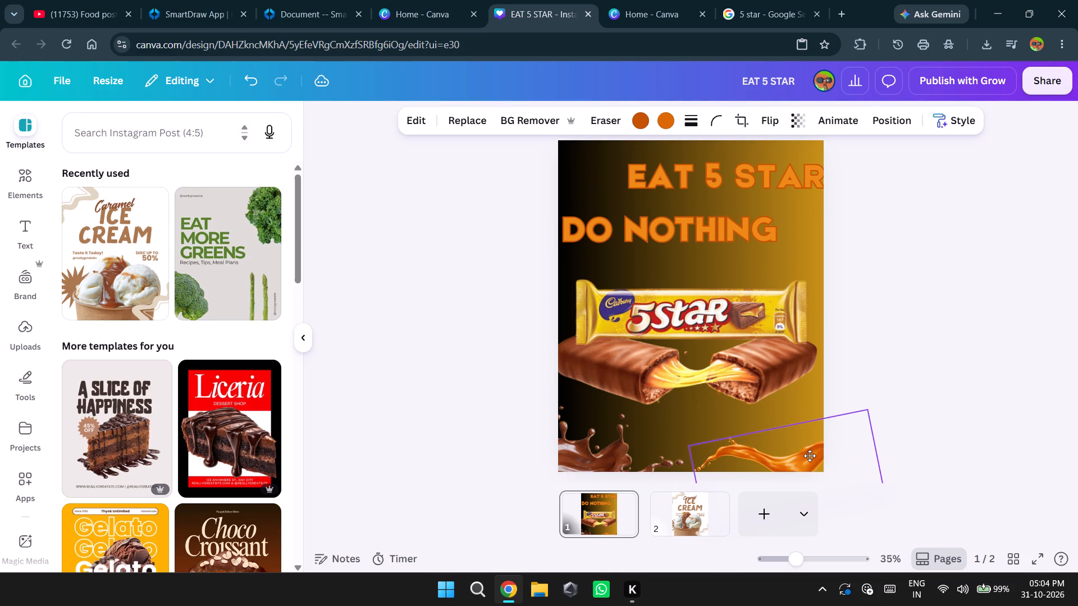
pyautogui.moveTo(810, 456); pyautogui.dragTo(809, 456)
pyautogui.click(947, 409)
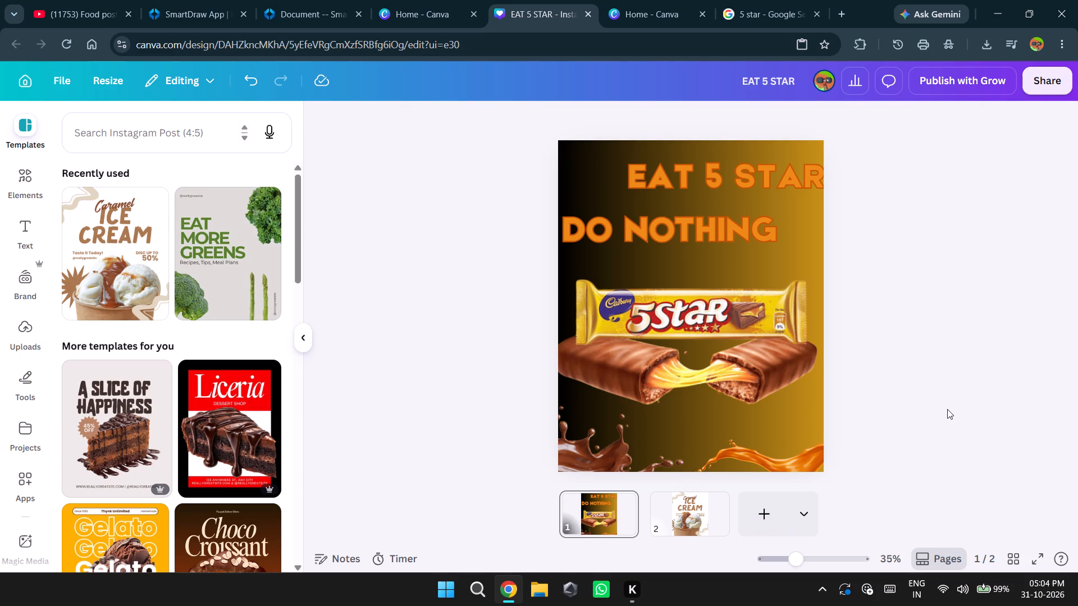
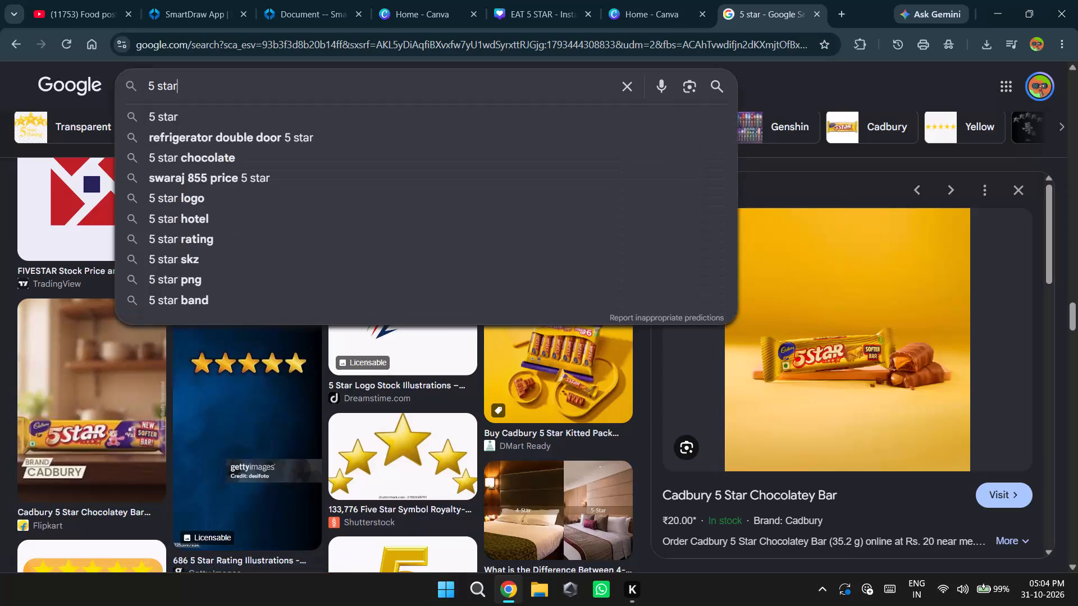
# Search Google Images for "5 star posters" and look through the results for poster references.
pyautogui.press('space')
pyautogui.write('posters')
pyautogui.press('Return')
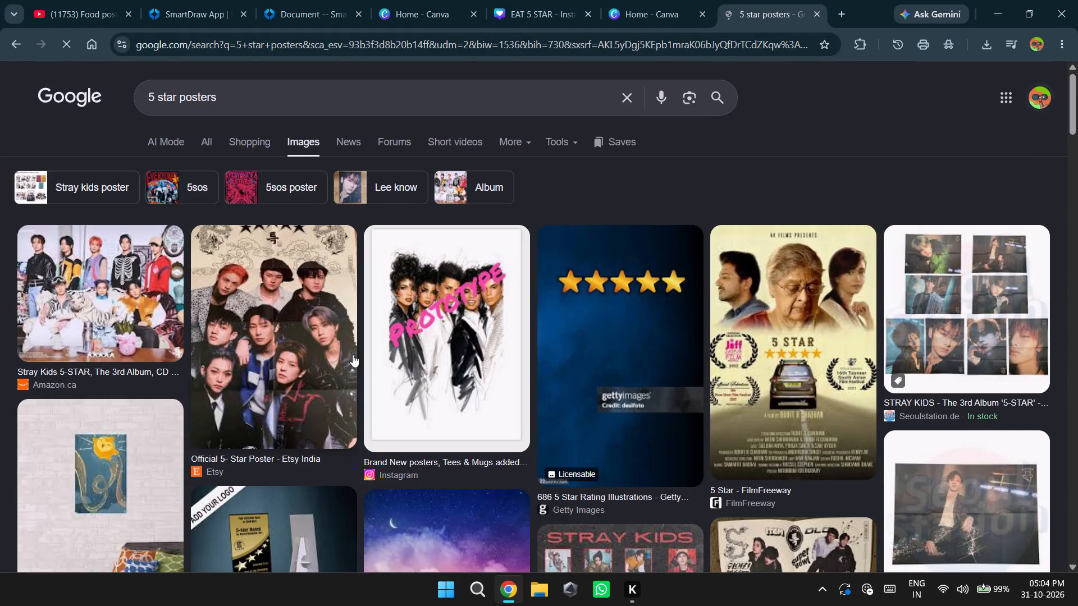
pyautogui.scroll(-5, 359, 348)
pyautogui.click(298, 65)
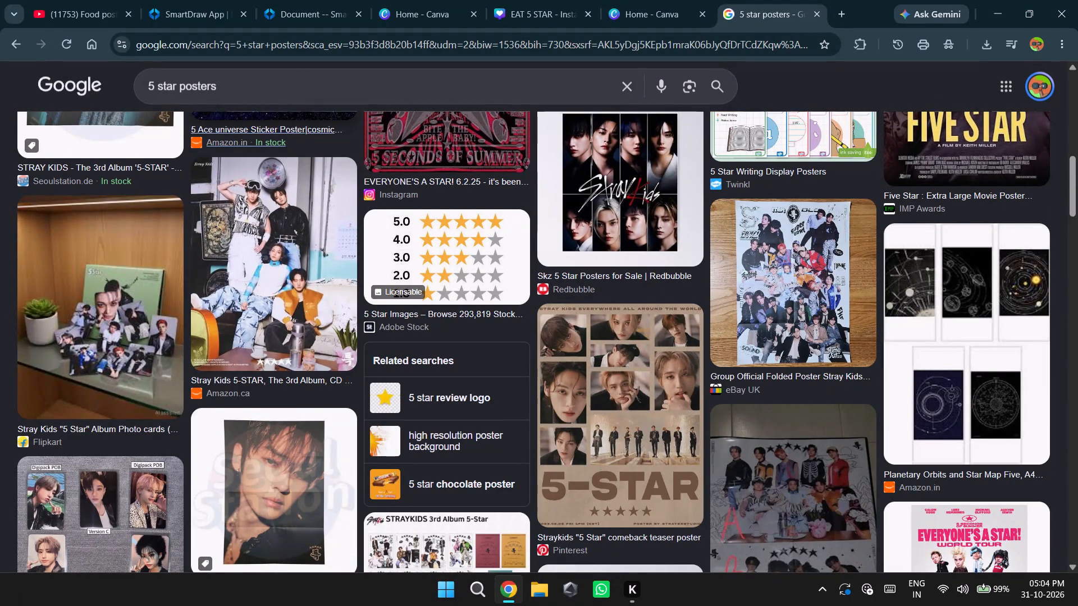
# Refine the image search to "5 star chocolate posters" and examine the chocolate ad results for design ideas.
pyautogui.click(177, 89)
pyautogui.press('space')
pyautogui.write('chco')
pyautogui.press('BackSpace')
pyautogui.press('BackSpace')
pyautogui.write('ocolate')
pyautogui.press('space')
pyautogui.press('Return')
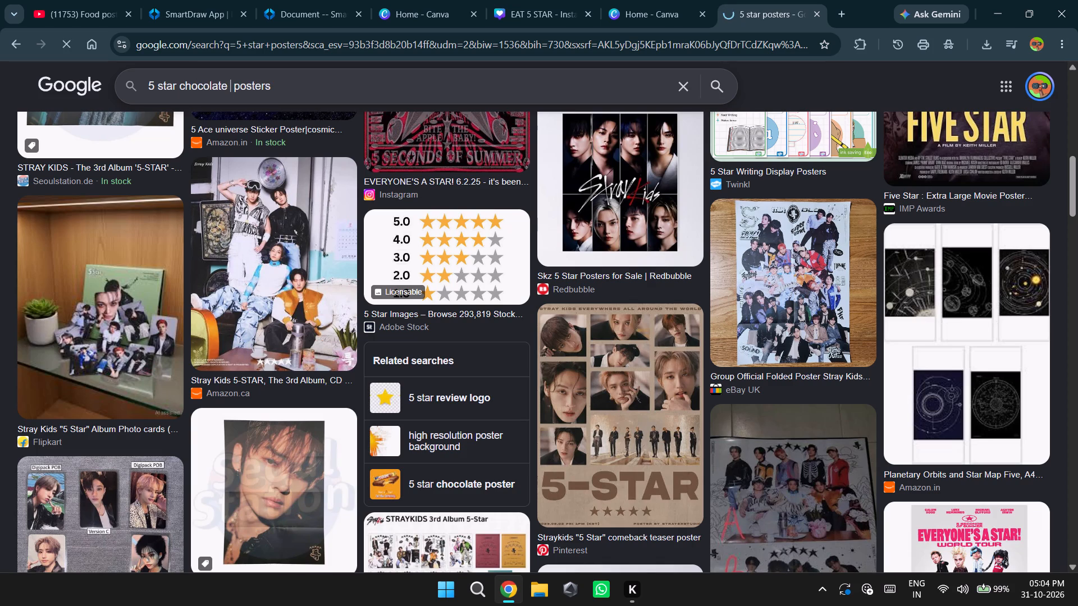
pyautogui.scroll(-1, 279, 270)
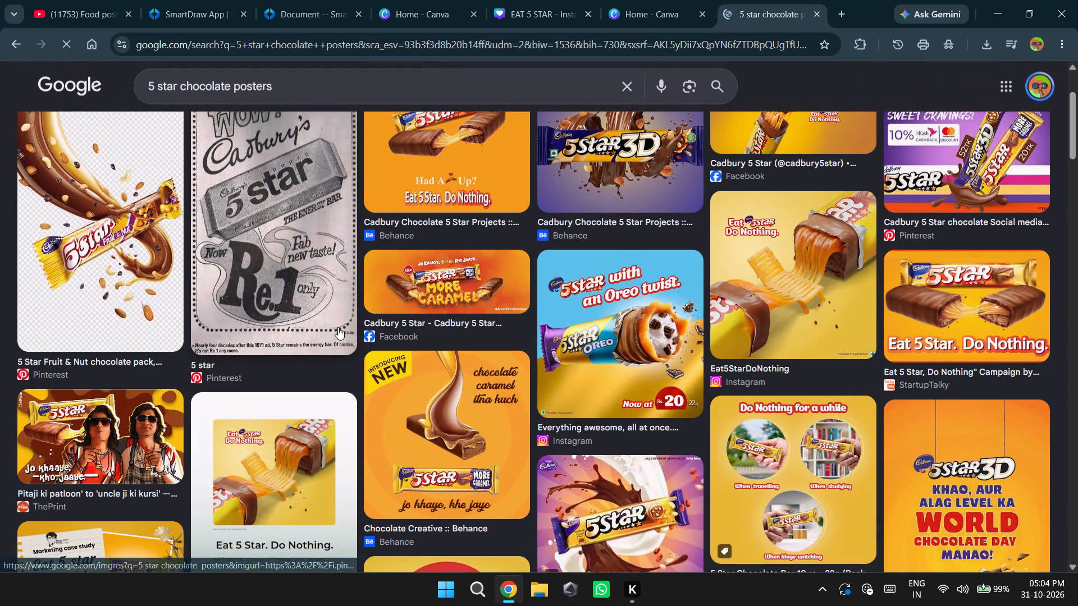
pyautogui.scroll(1, 338, 327)
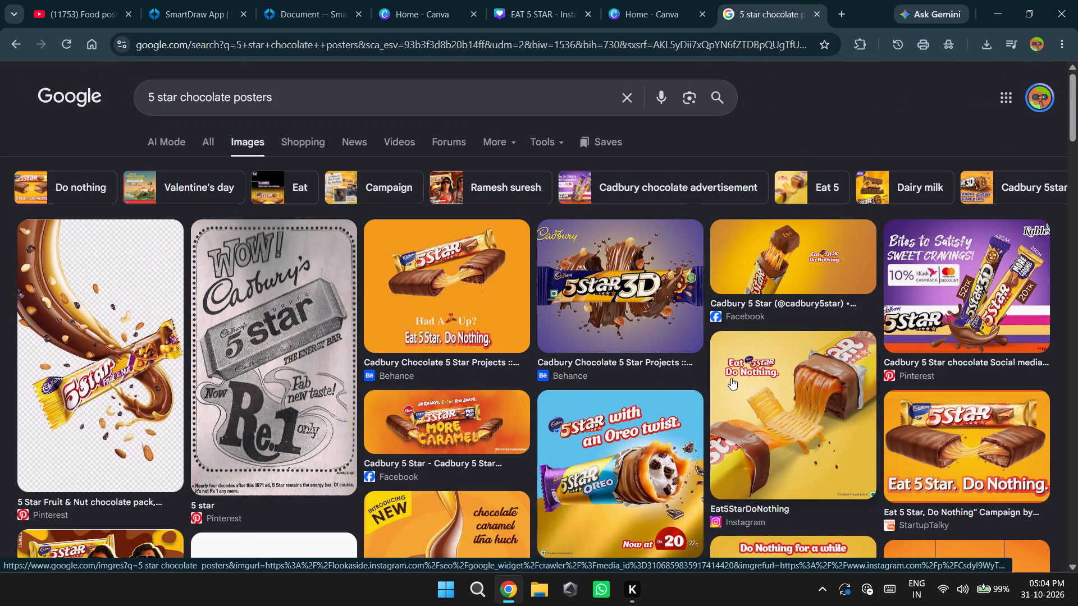
pyautogui.scroll(-1, 731, 378)
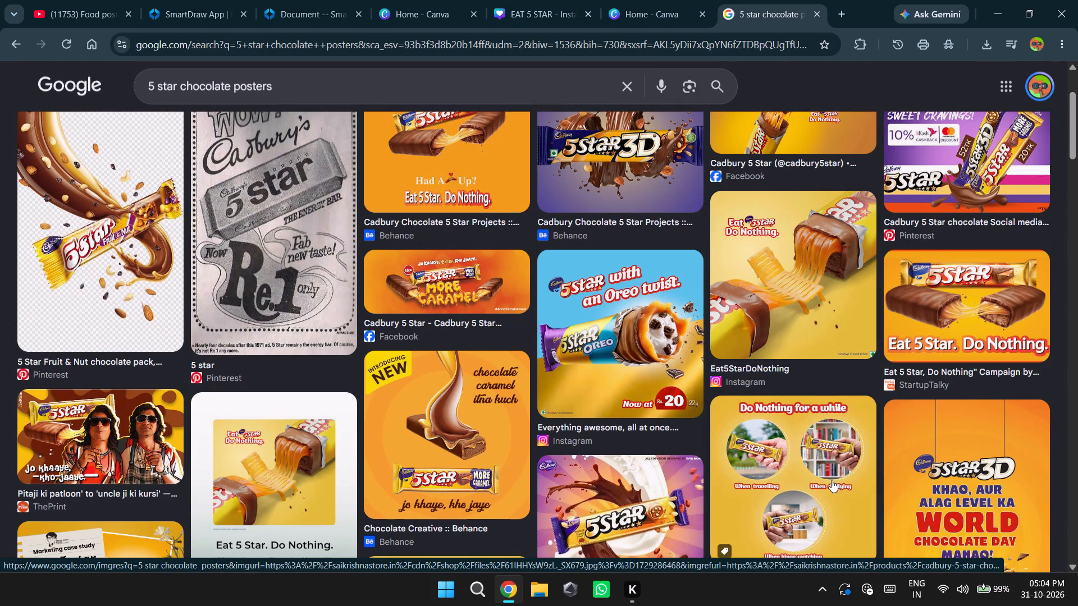
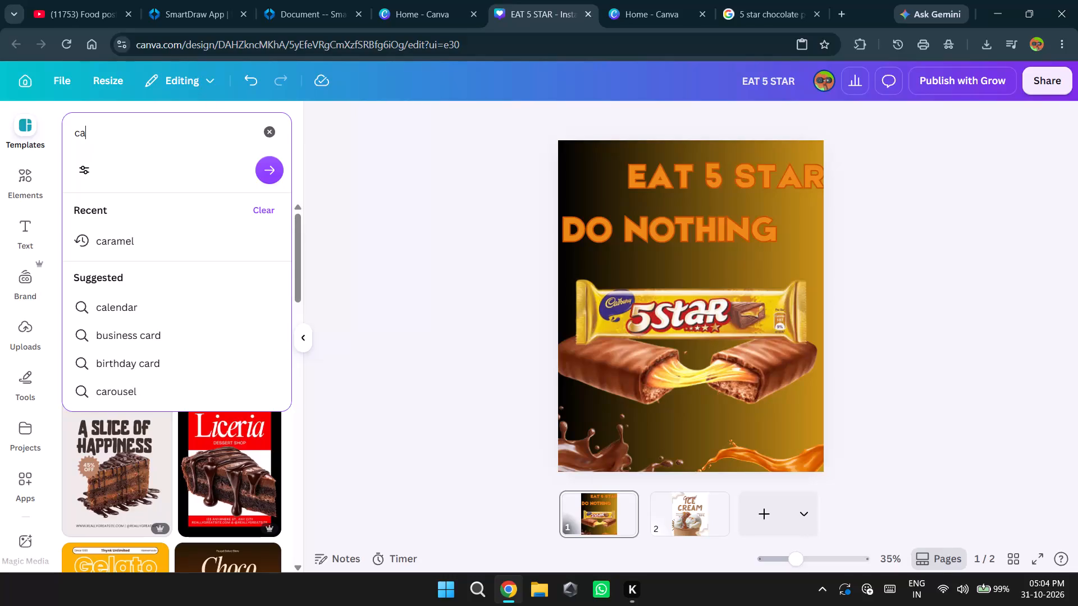
# Search the design templates for "cadbarey".
pyautogui.write('dbare')
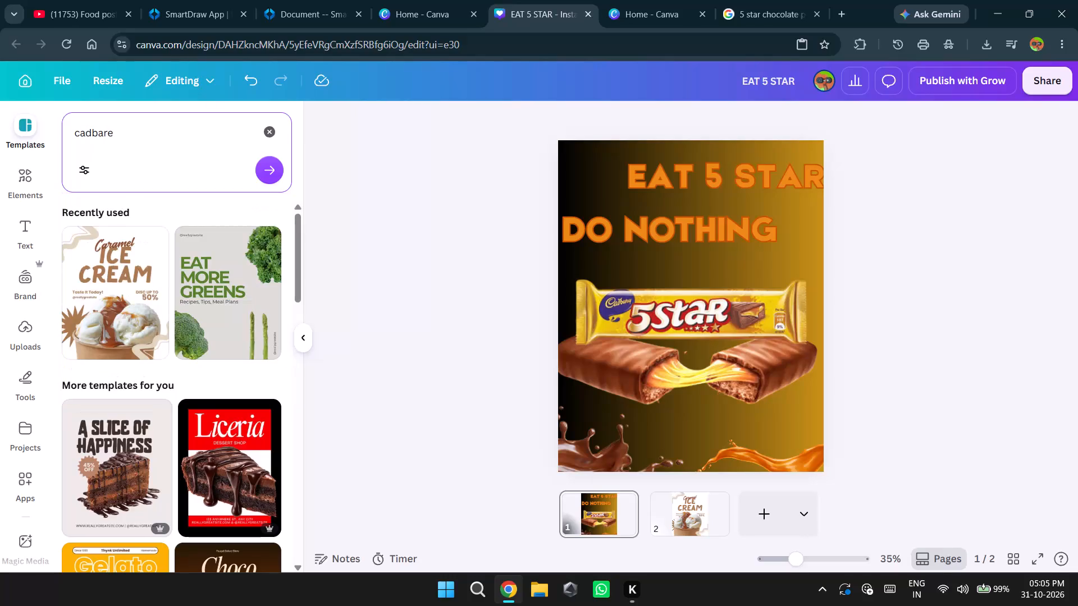
pyautogui.press('y')
pyautogui.click(270, 171)
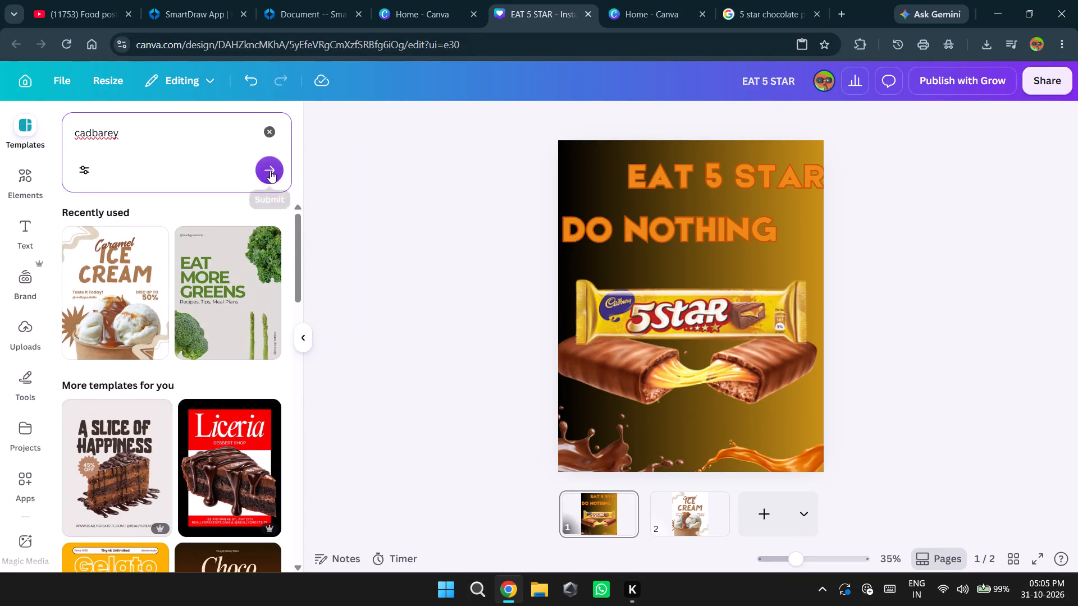
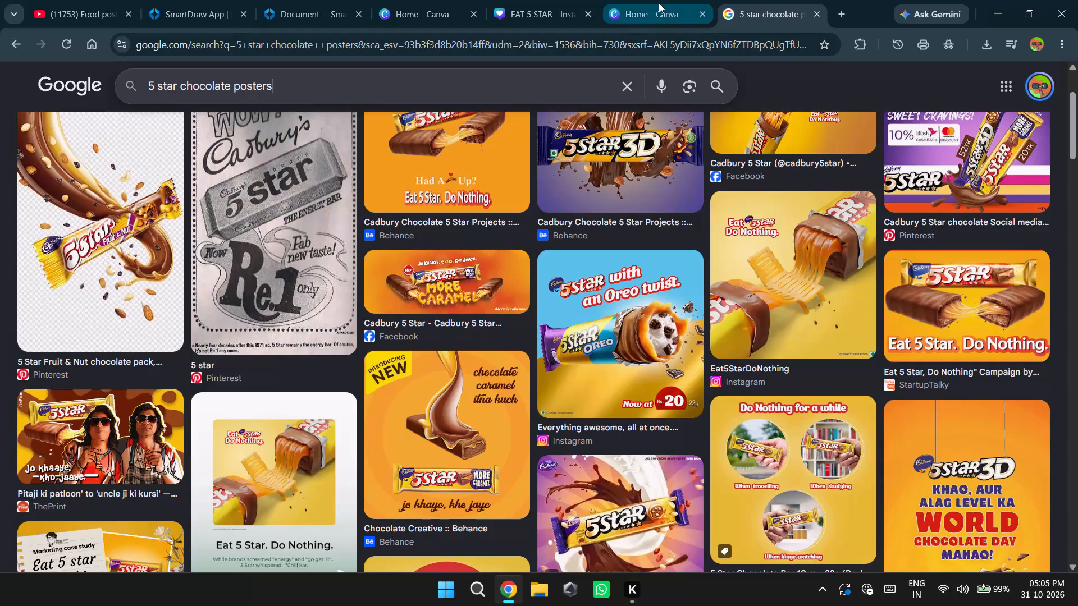
# Switch to the EAT 5 STAR design in Canva and search its templates for "cadbury".
pyautogui.click(553, 3)
pyautogui.click(151, 126)
pyautogui.press('BackSpace')
pyautogui.press('BackSpace')
pyautogui.press('BackSpace')
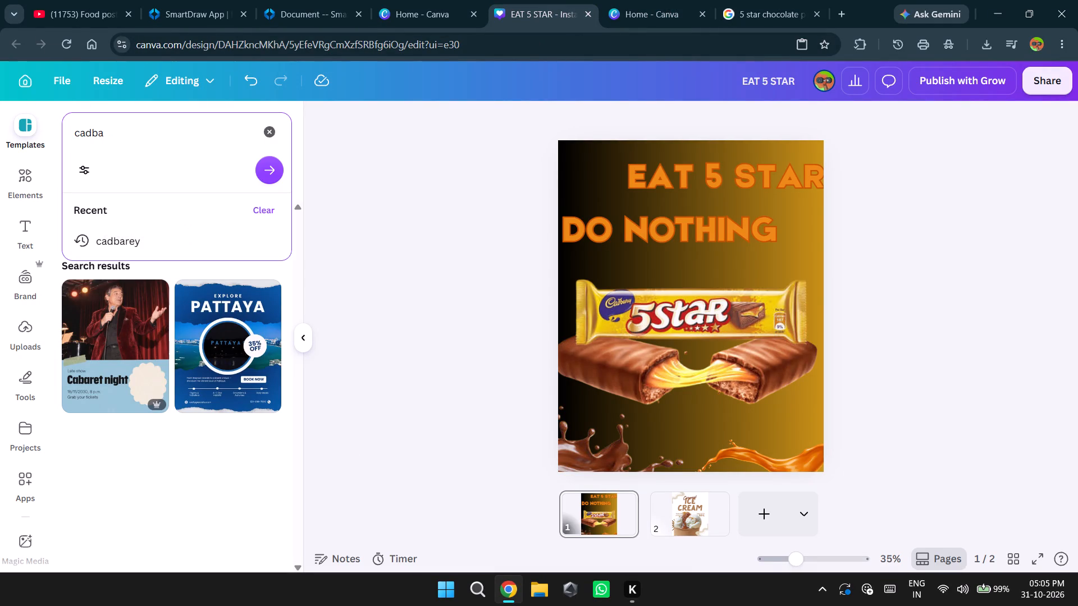
pyautogui.press('BackSpace')
pyautogui.press('BackSpace')
pyautogui.write('bury')
pyautogui.press('Return')
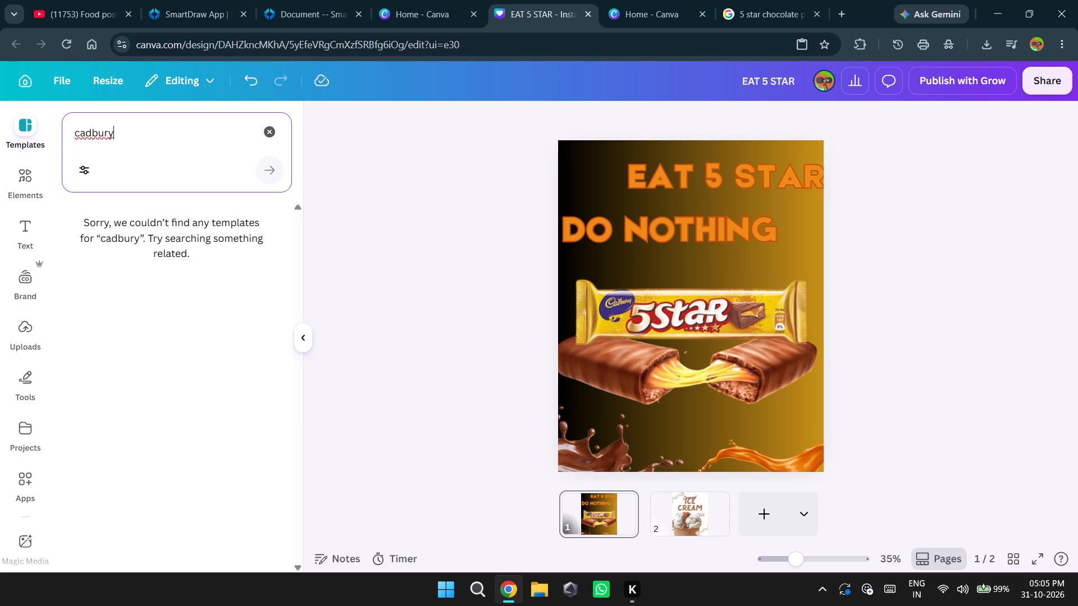
# Switch to the Google image results for 5 star chocolate posters and look over the first reference posters.
pyautogui.click(793, 5)
pyautogui.click(753, 12)
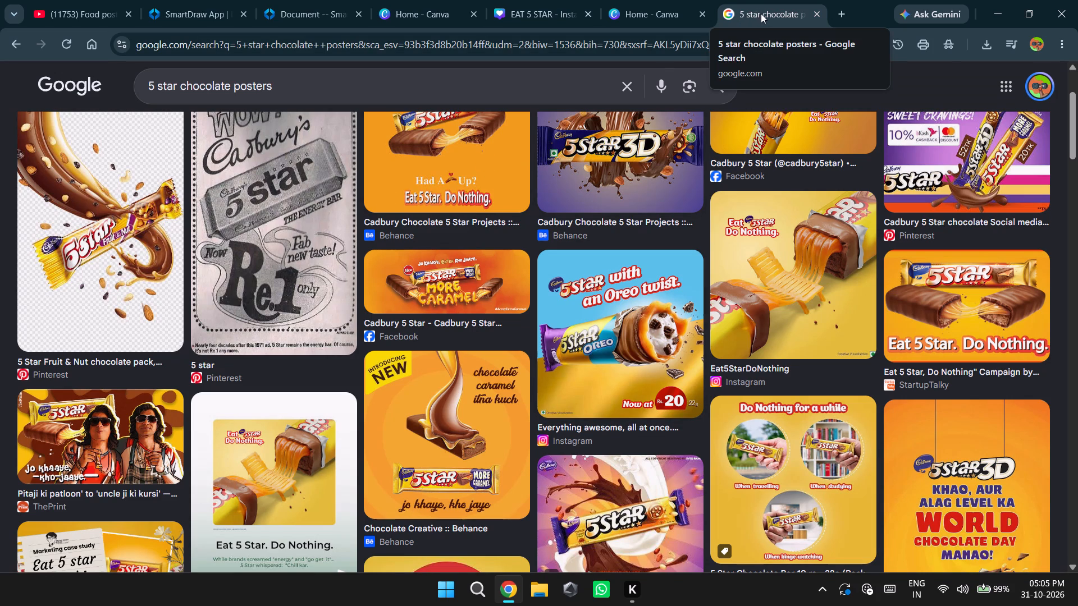
pyautogui.scroll(2, 589, 310)
pyautogui.click(497, 103)
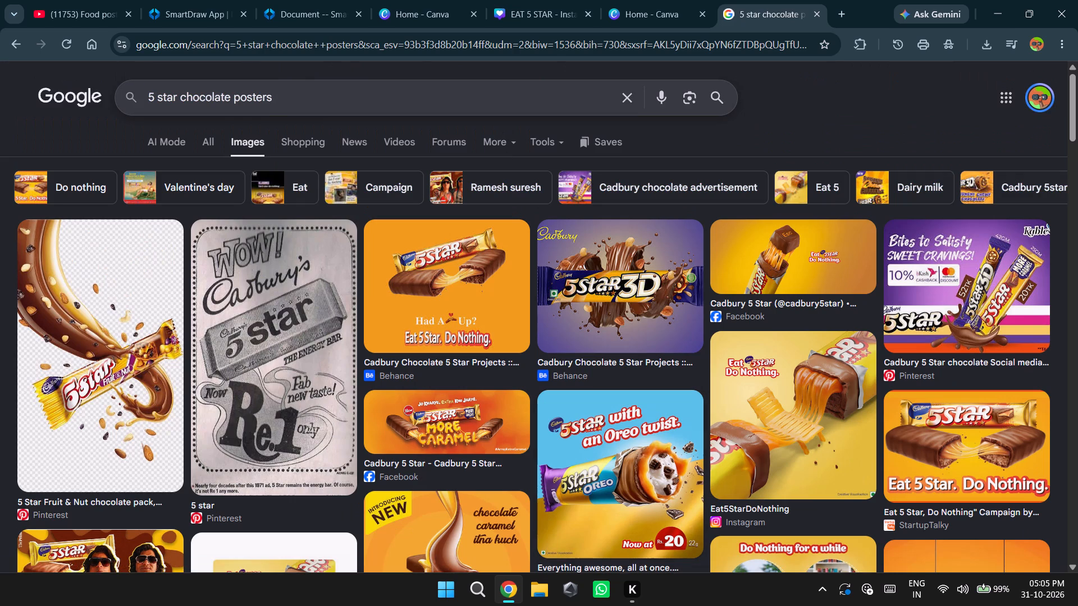
# Return to the EAT 5 STAR design in Canva and show all suggested "cadbury" graphics from the elements library.
pyautogui.click(504, 15)
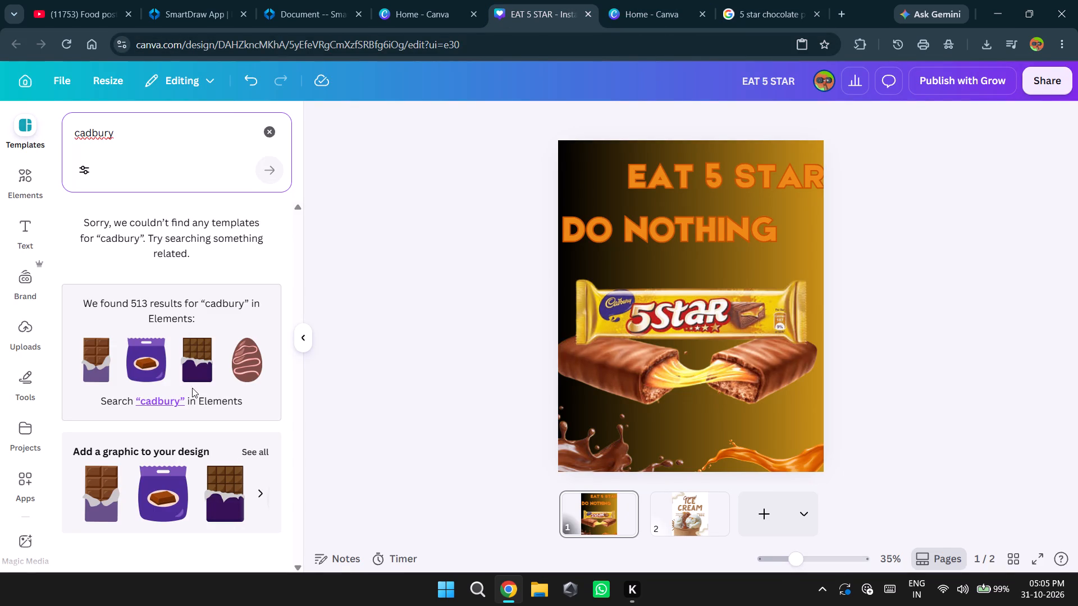
pyautogui.scroll(-3, 160, 397)
pyautogui.click(259, 453)
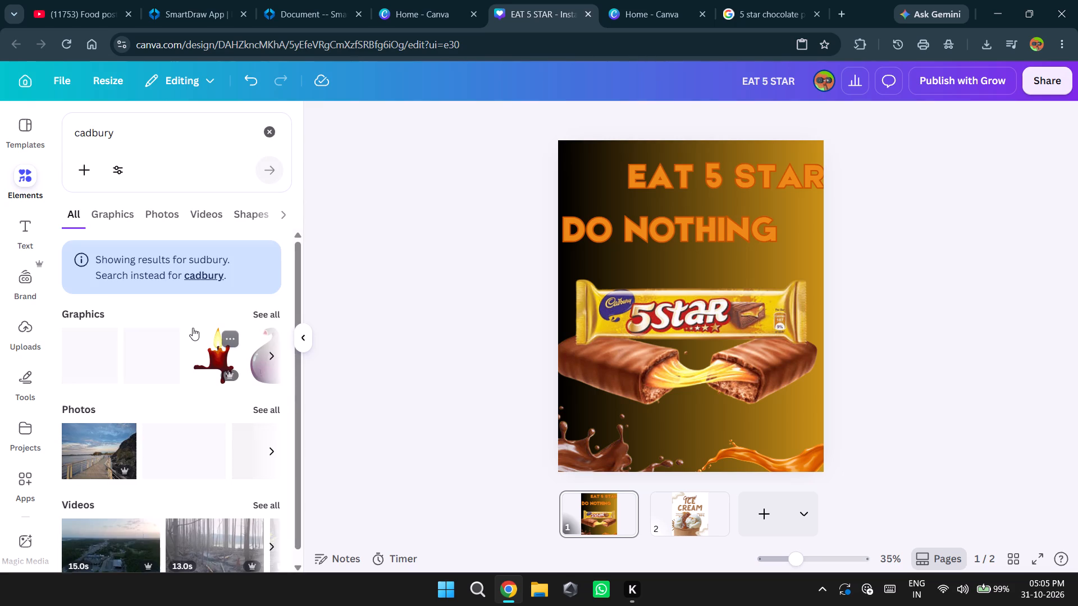
# Open the "cadbury" search term in the elements library for editing.
pyautogui.click(150, 129)
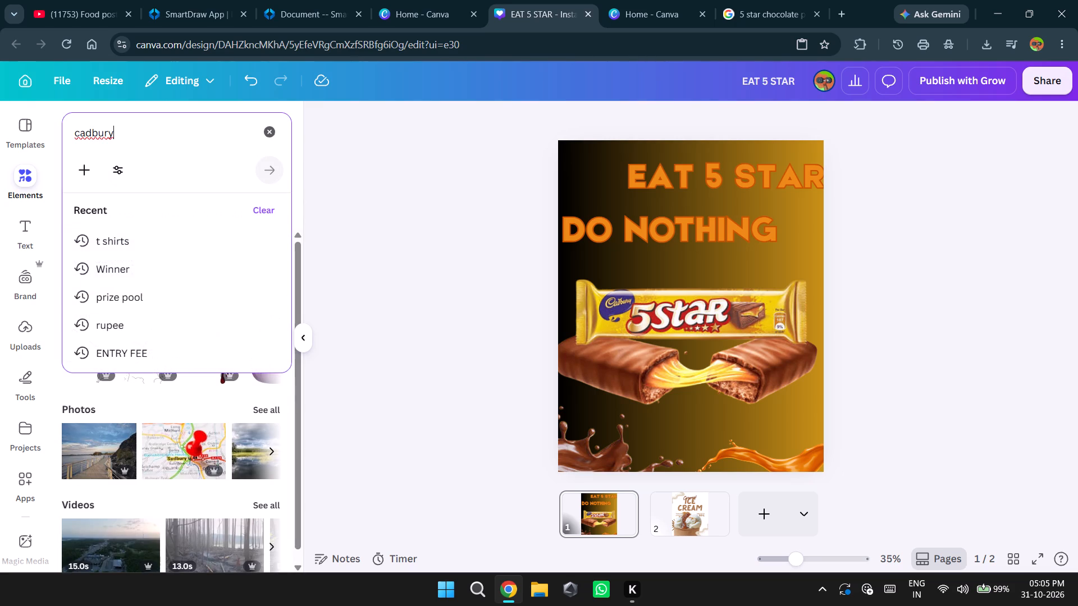
# Search the elements library for exactly "cadbury" instead of the suggested "sudbury".
pyautogui.click(261, 175)
pyautogui.click(342, 236)
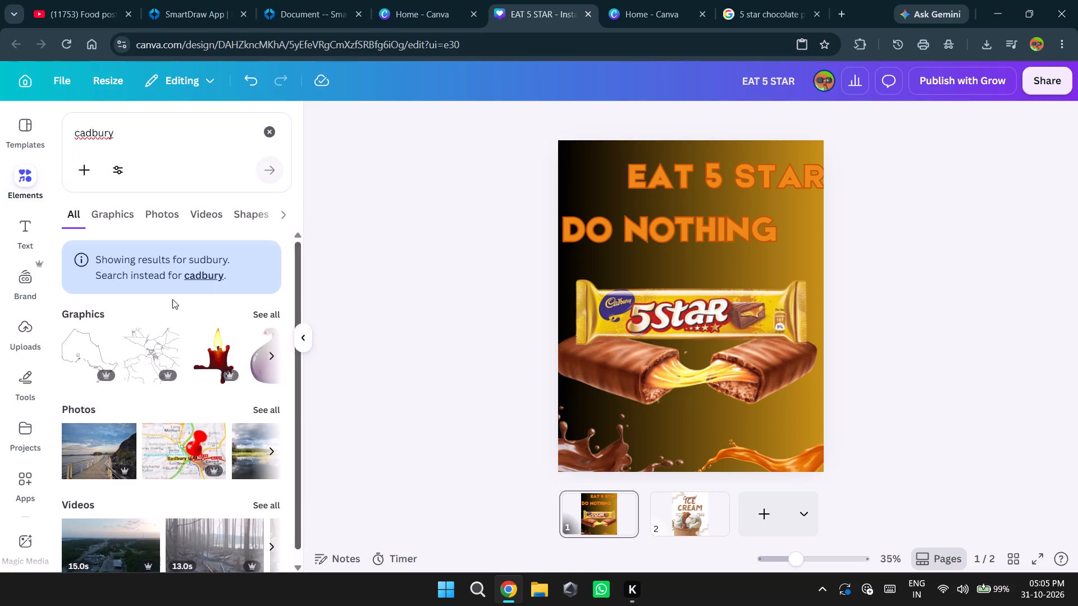
pyautogui.scroll(-7, 163, 345)
pyautogui.scroll(3, 185, 450)
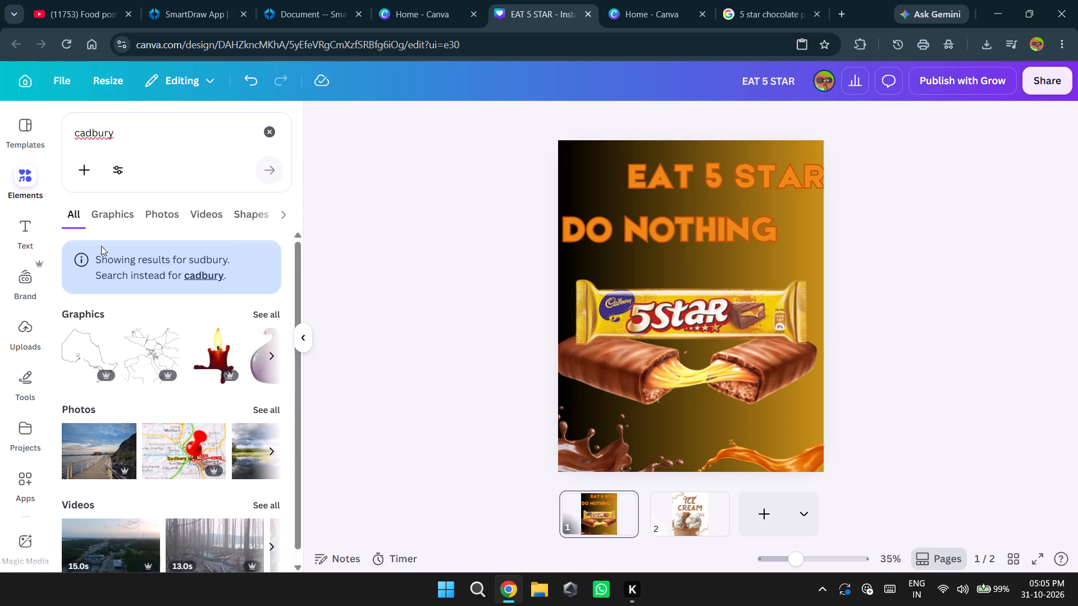
pyautogui.click(210, 277)
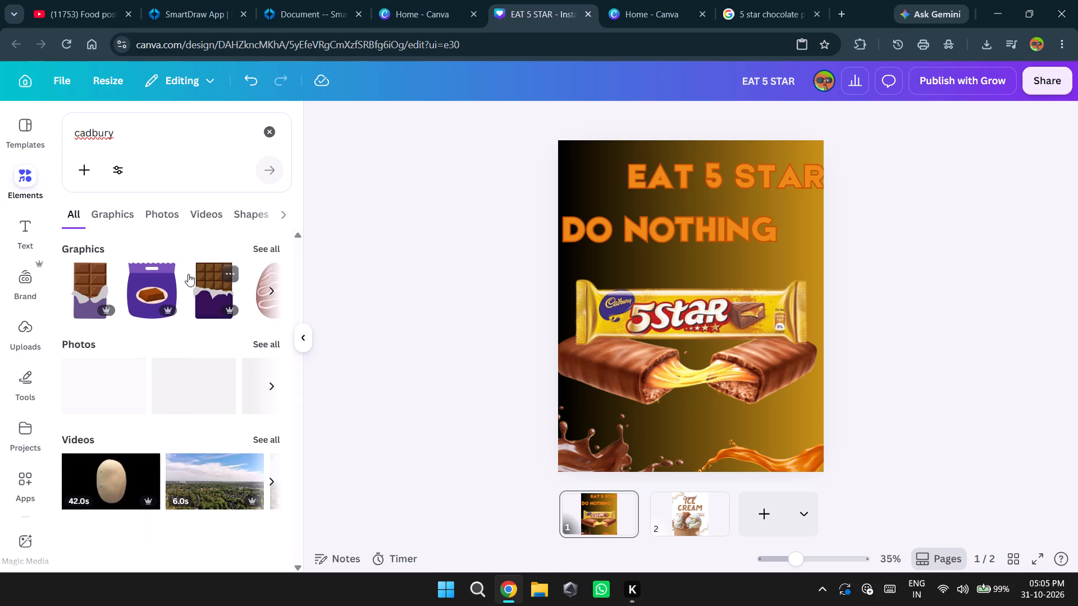
# Show all "cadbury" graphics in the elements library and look through them for a suitable chocolate graphic.
pyautogui.click(275, 287)
pyautogui.click(271, 247)
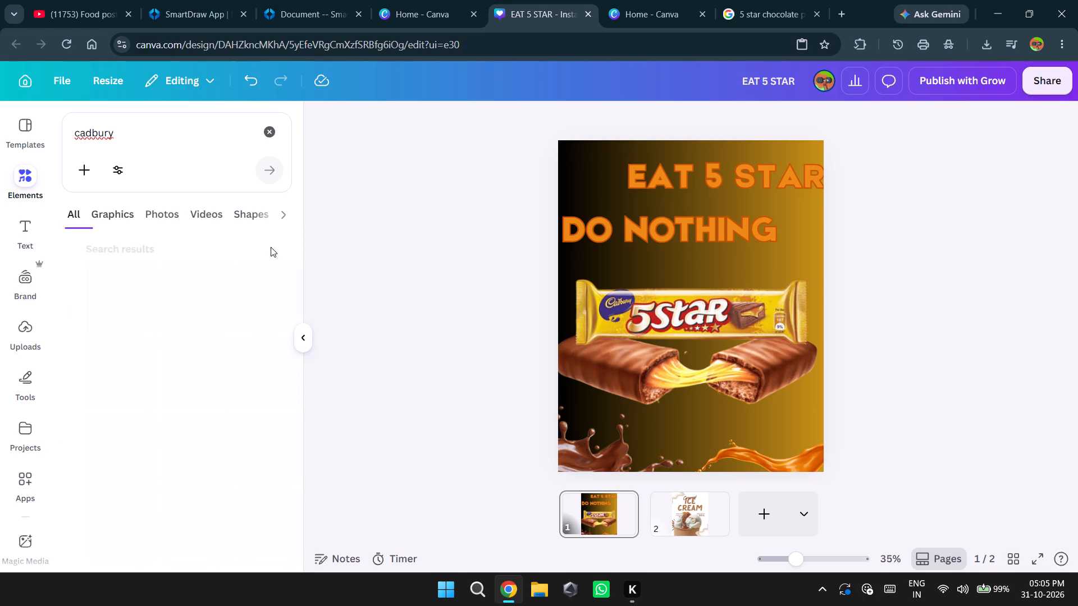
pyautogui.scroll(-4, 208, 372)
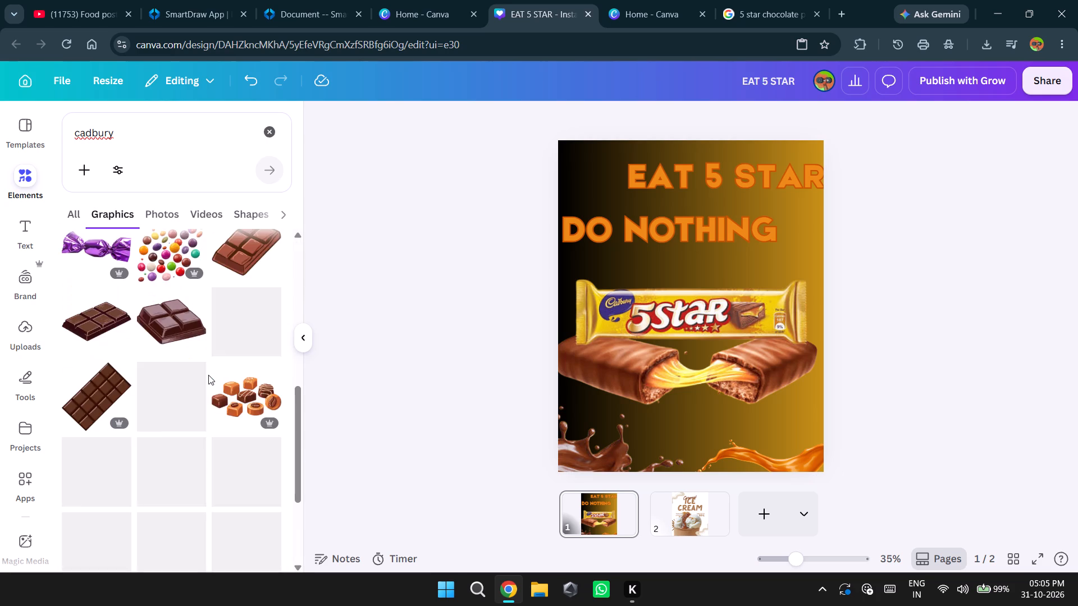
pyautogui.scroll(-10, 208, 375)
pyautogui.scroll(2, 208, 374)
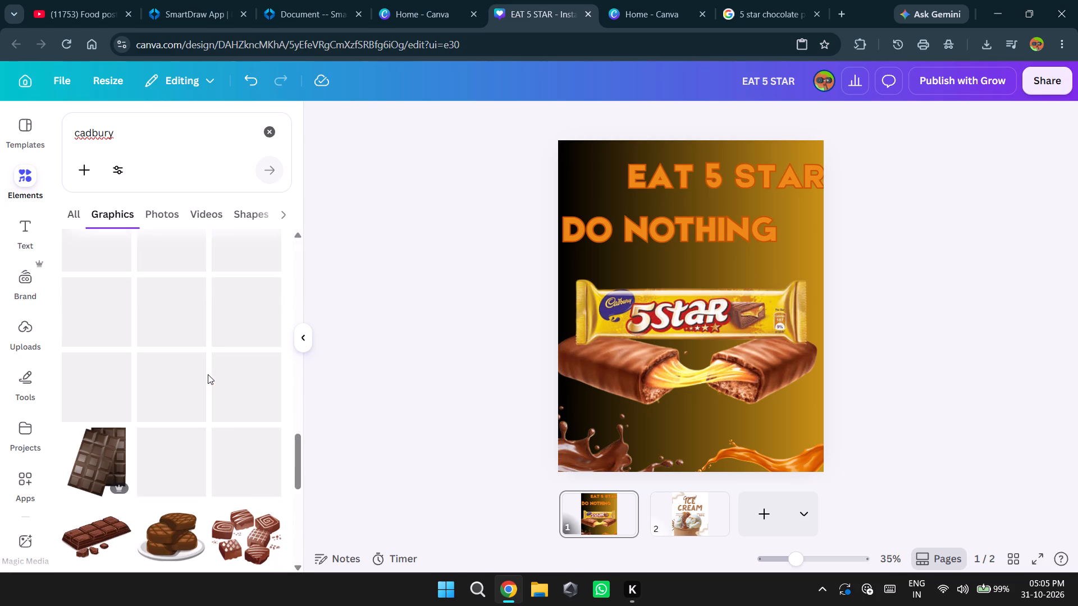
pyautogui.scroll(3, 208, 374)
pyautogui.scroll(-8, 208, 374)
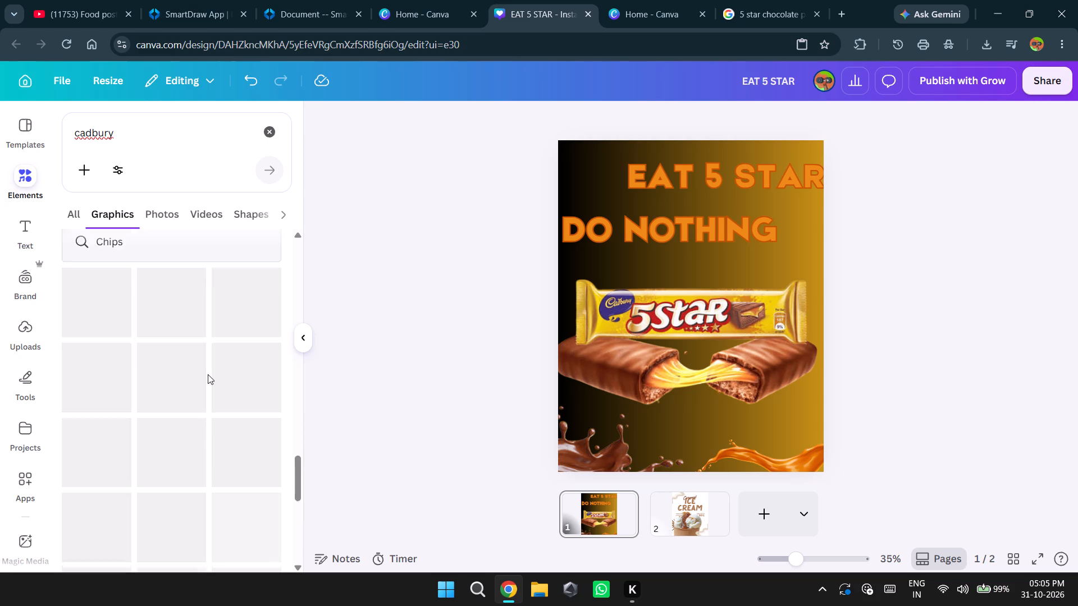
pyautogui.scroll(-2, 208, 374)
# Switch the "cadbury" element results to photos and look through them for a suitable picture.
pyautogui.click(150, 212)
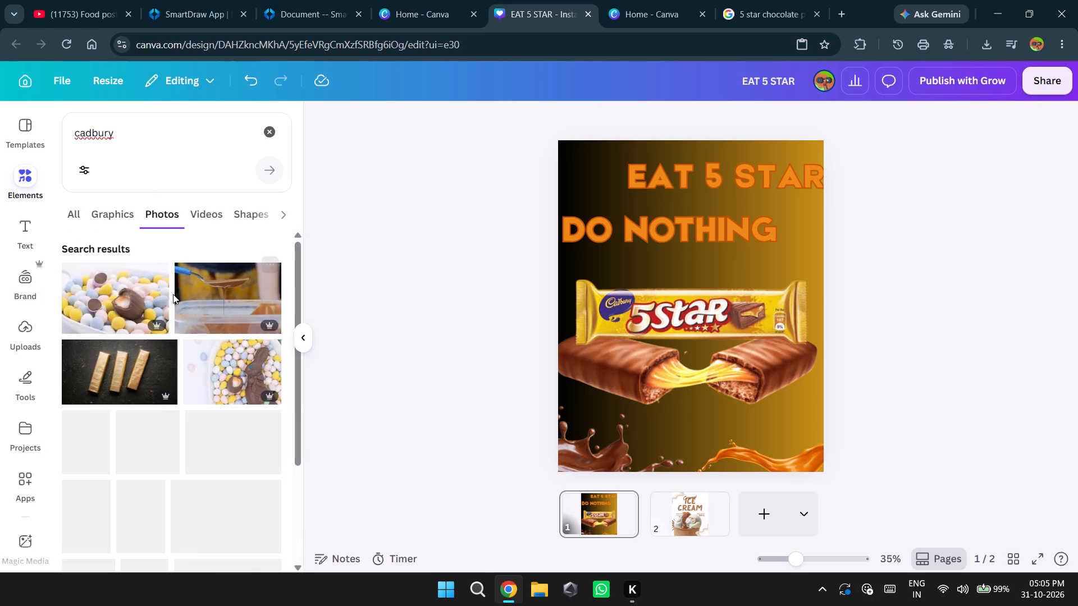
pyautogui.scroll(-6, 171, 297)
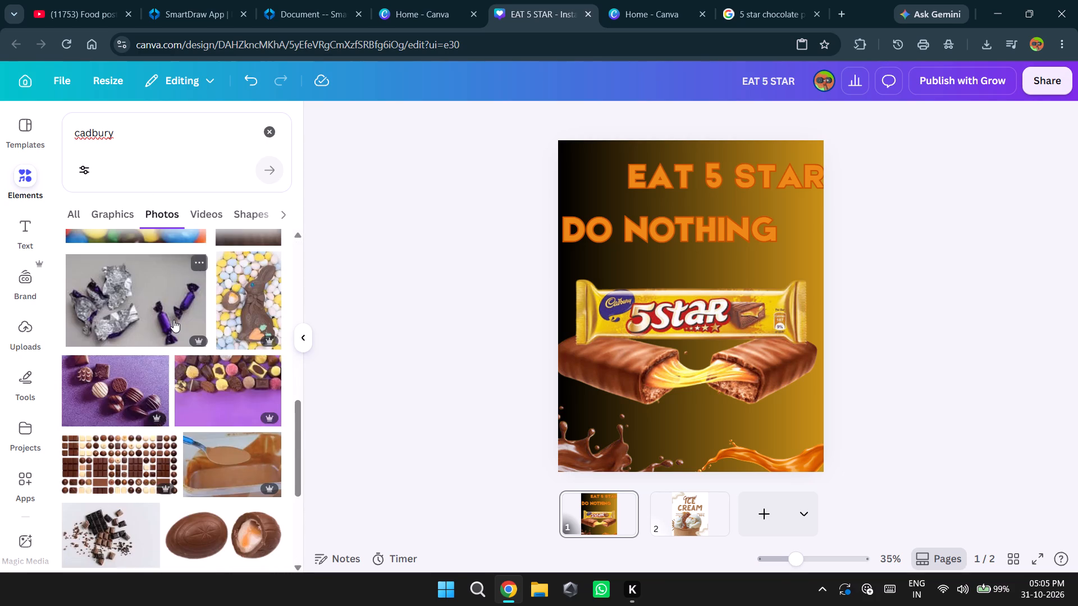
pyautogui.scroll(-6, 173, 320)
# Open the "cadbury" search term in the elements library for editing.
pyautogui.click(127, 134)
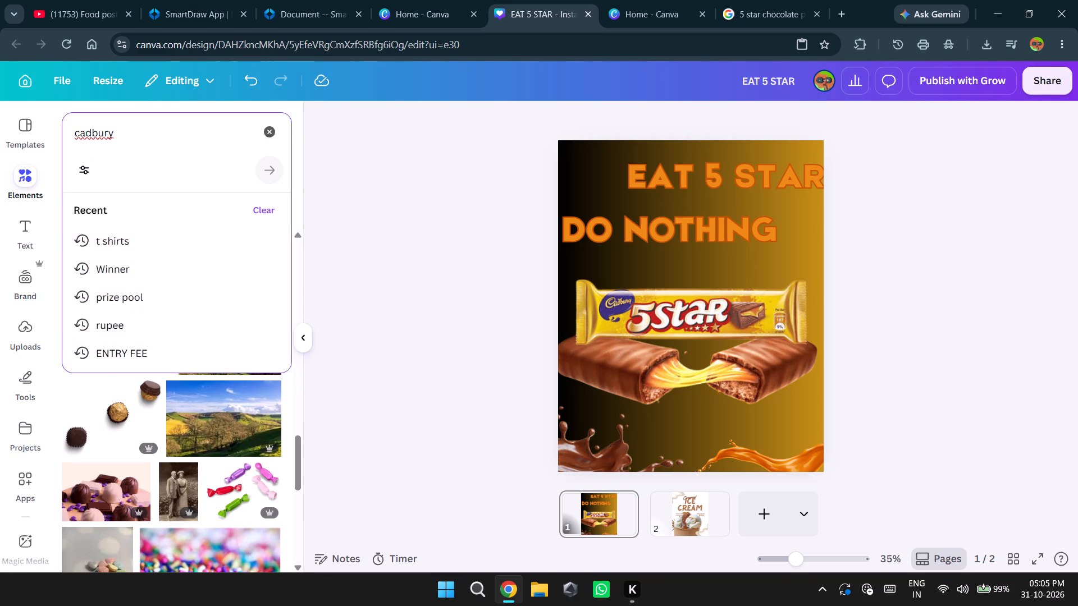
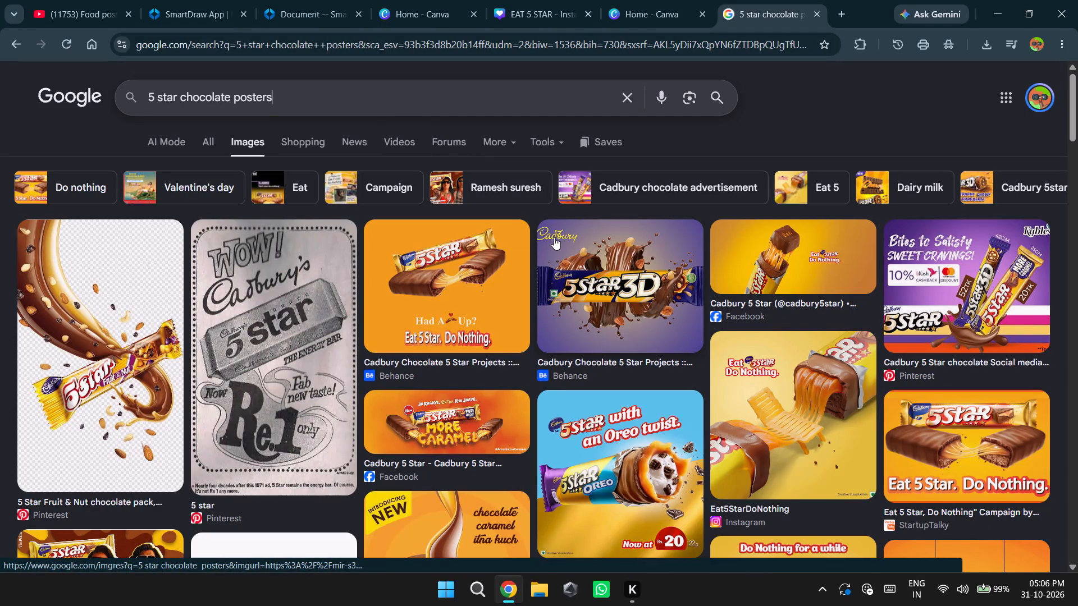
# Return to the EAT 5 STAR design in Canva.
pyautogui.click(529, 11)
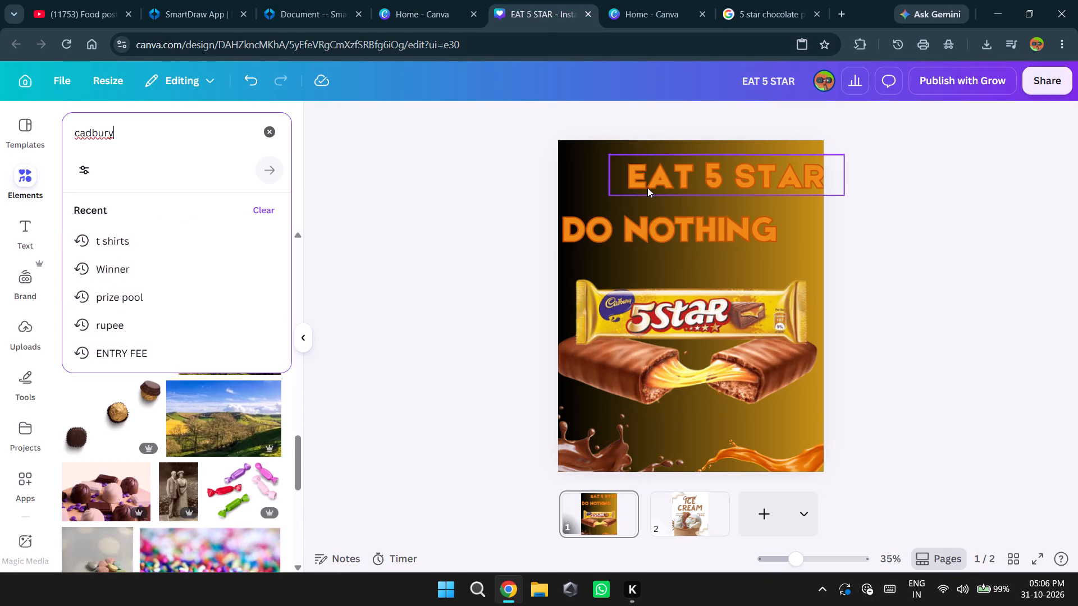
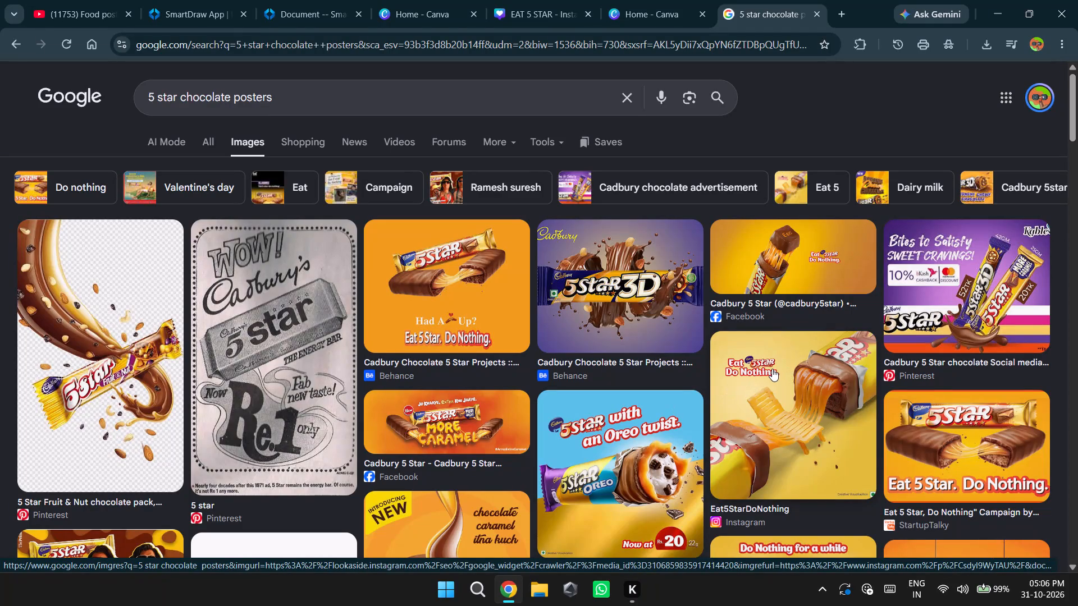
# Browse further through the Google image results for 5 star chocolate posters to examine more reference designs.
pyautogui.scroll(-1, 771, 369)
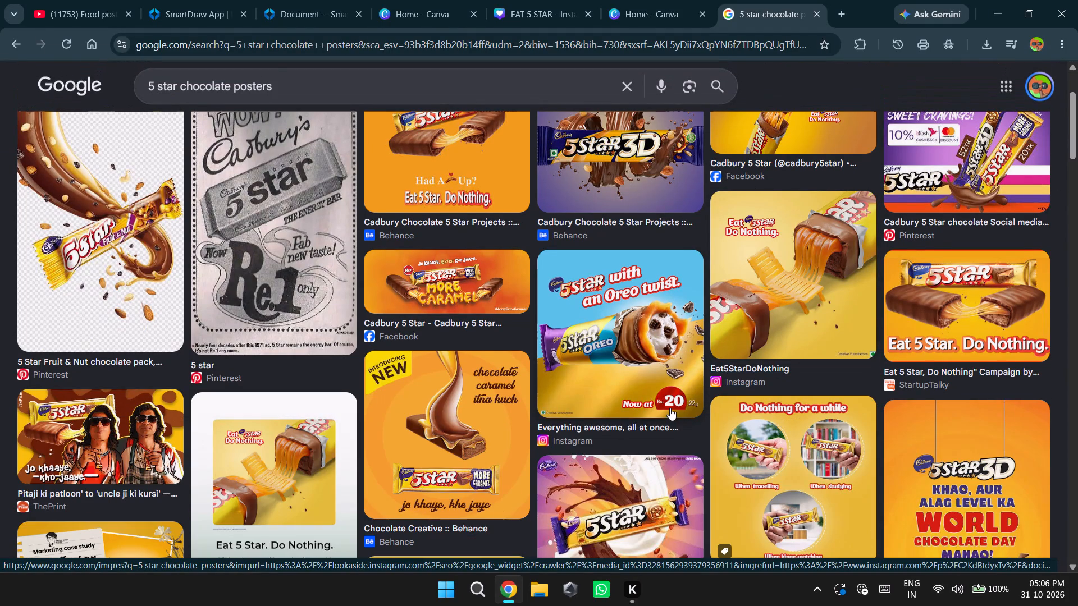
pyautogui.scroll(-1, 670, 408)
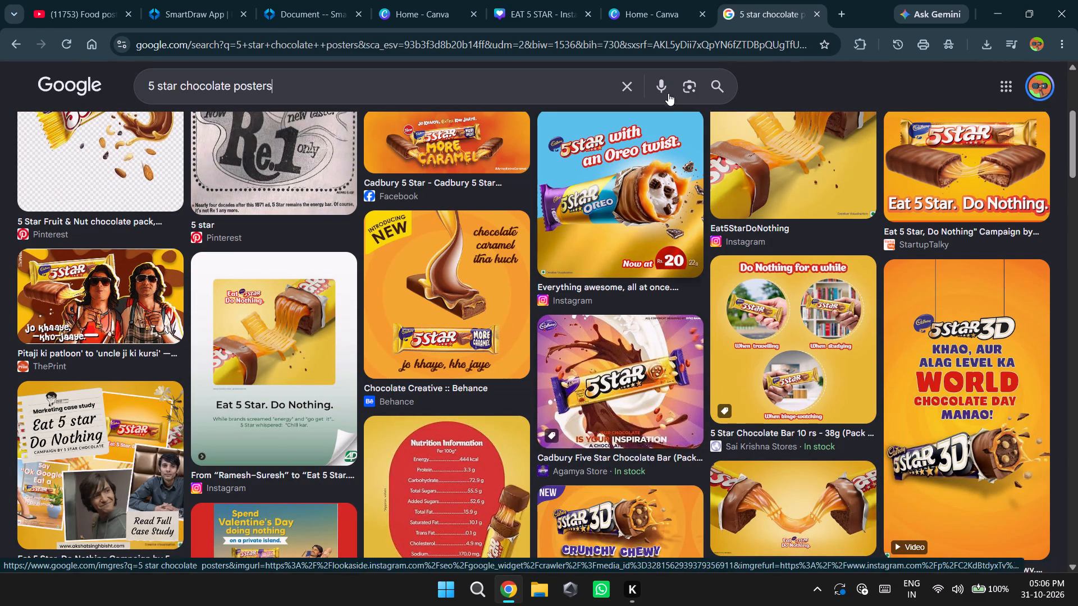
# Return to the EAT 5 STAR design in Canva and recolour both headline lines, EAT 5 STAR and DO NOTHING, to white.
pyautogui.click(532, 7)
pyautogui.click(688, 178)
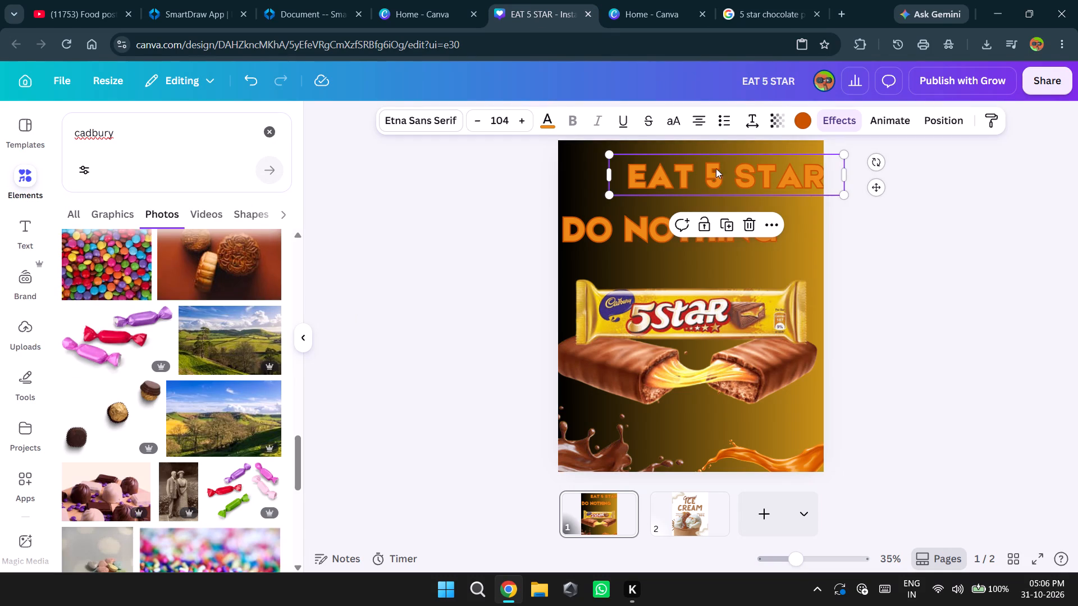
pyautogui.click(551, 121)
pyautogui.click(237, 228)
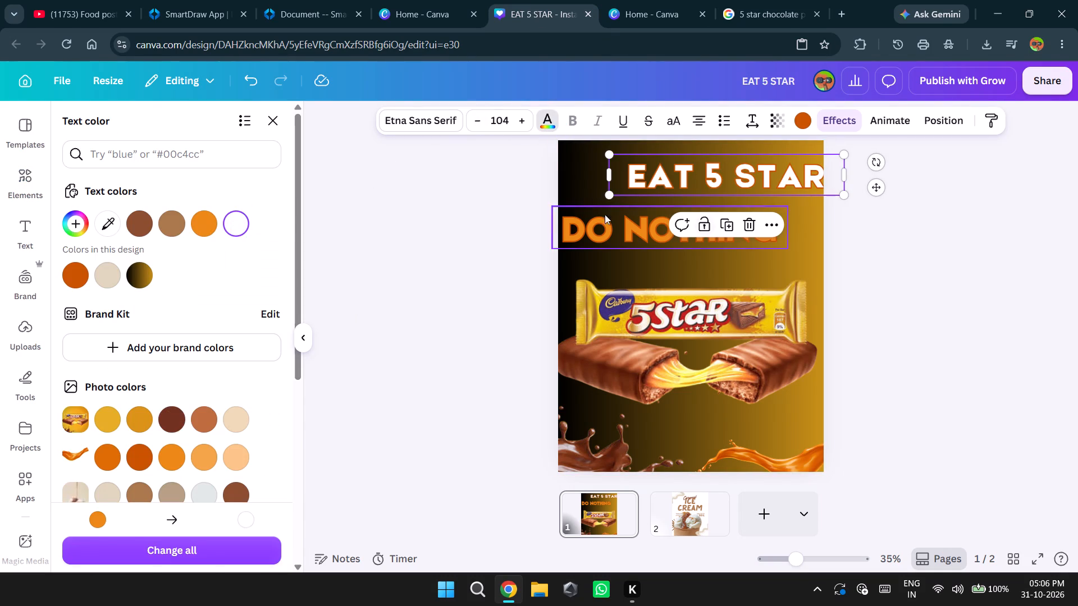
pyautogui.click(597, 216)
pyautogui.click(547, 119)
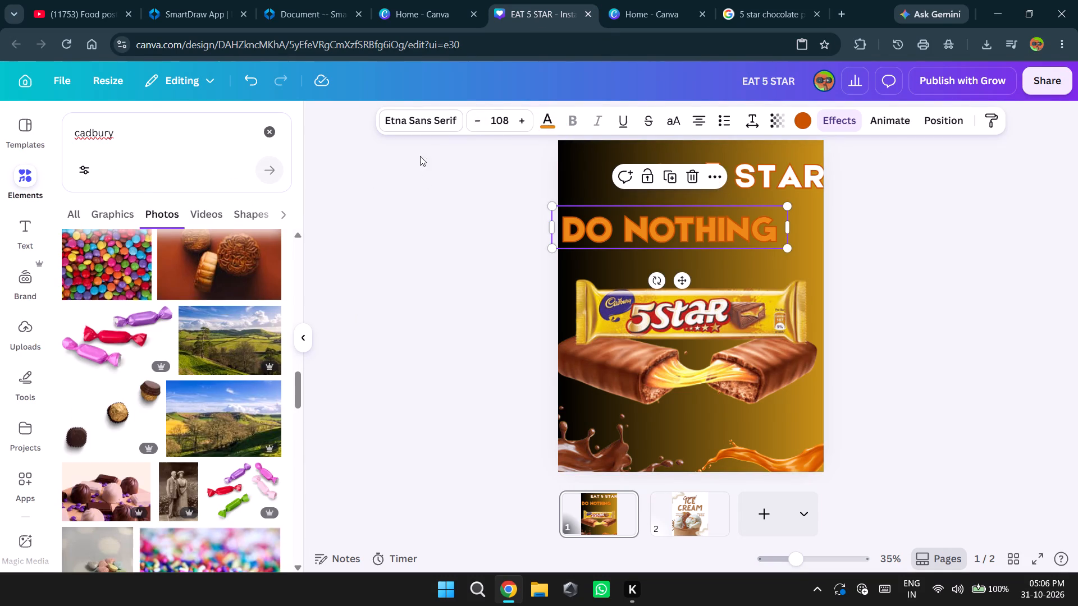
pyautogui.click(551, 122)
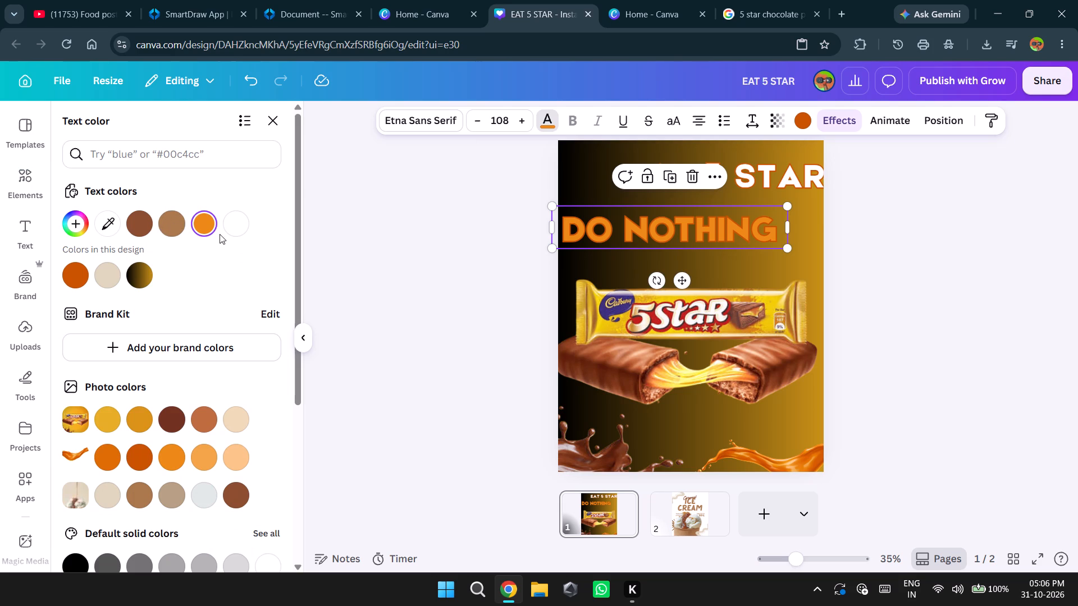
pyautogui.click(250, 223)
pyautogui.click(240, 227)
pyautogui.click(928, 247)
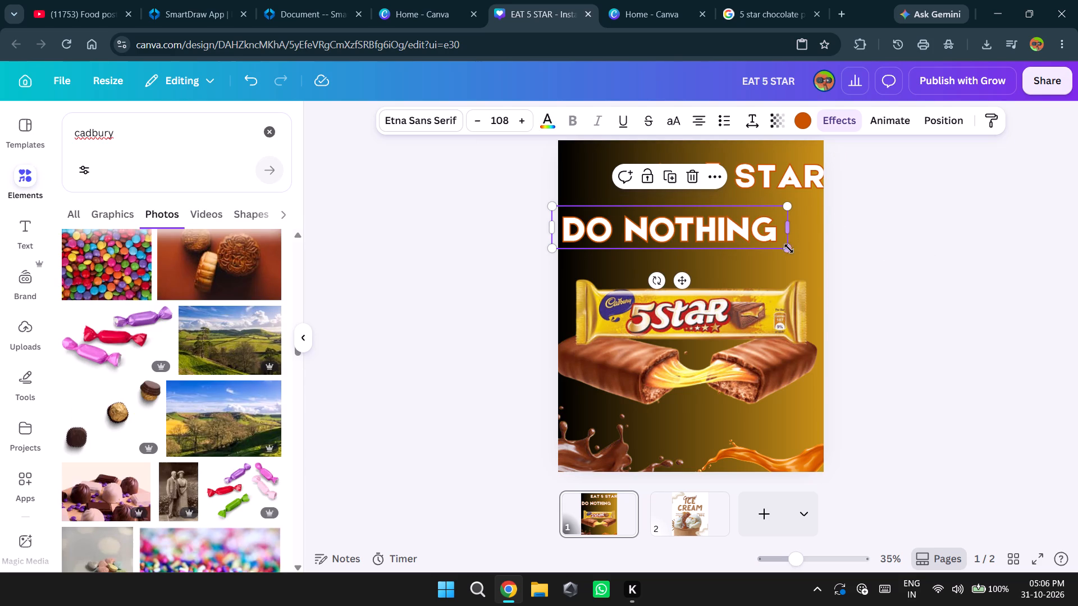
# Shrink the DO NOTHING line to about font size 98.5 and the EAT 5 STAR line to about 98.
pyautogui.moveTo(788, 250); pyautogui.dragTo(768, 240)
pyautogui.click(771, 176)
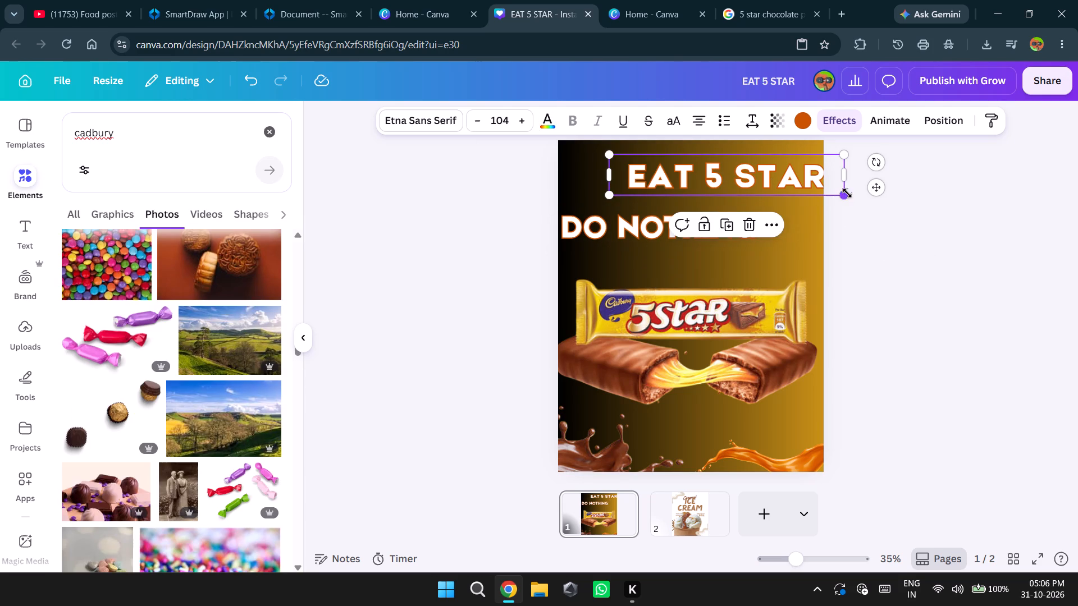
pyautogui.moveTo(847, 193); pyautogui.dragTo(828, 189)
pyautogui.click(648, 226)
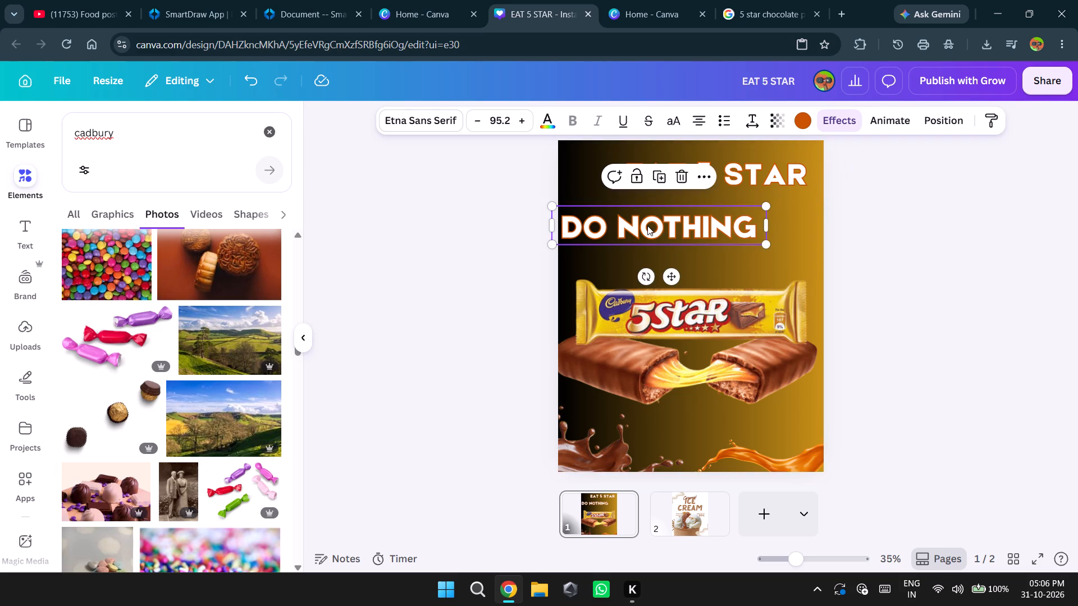
pyautogui.click(754, 182)
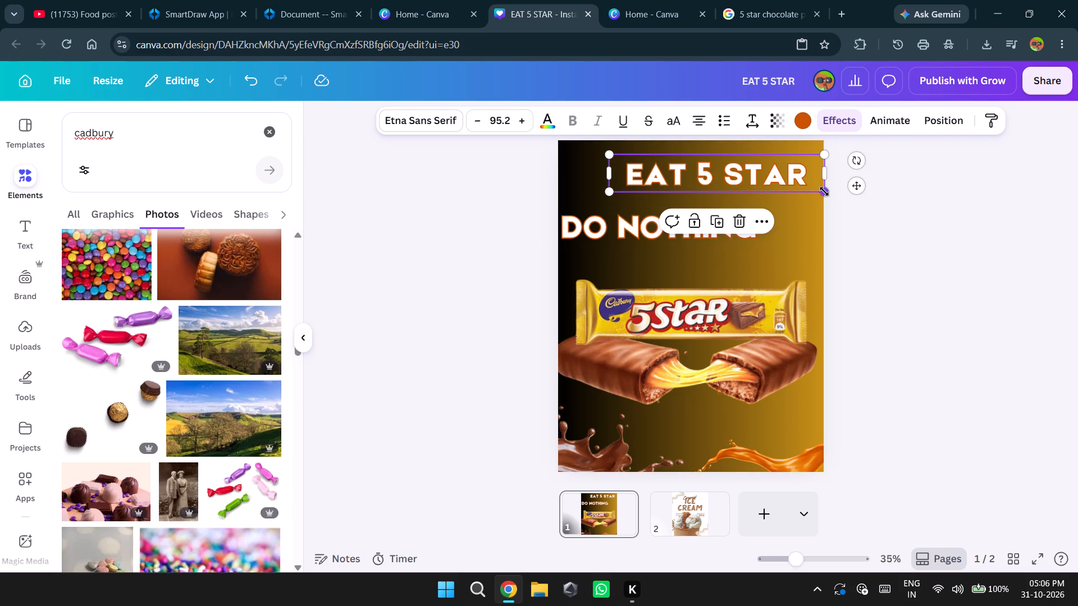
pyautogui.moveTo(824, 191); pyautogui.dragTo(832, 190)
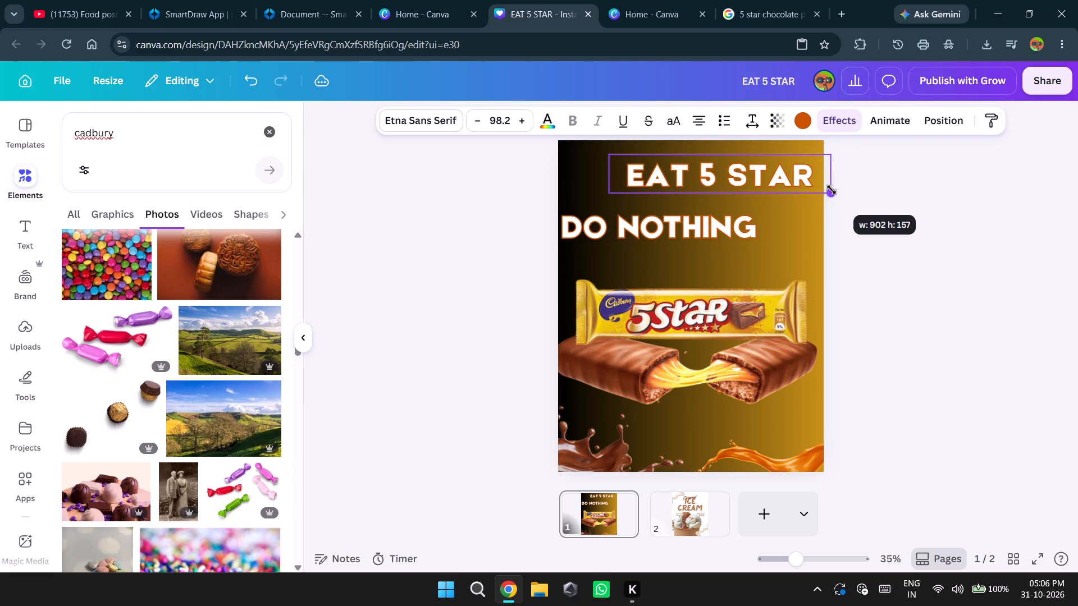
pyautogui.moveTo(832, 190); pyautogui.dragTo(829, 191)
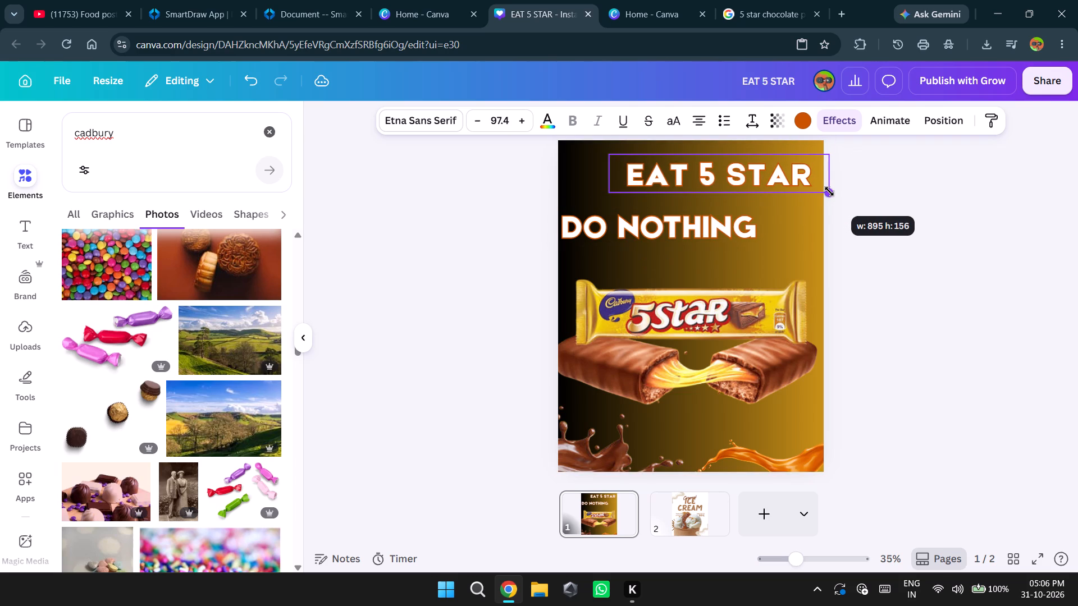
pyautogui.moveTo(829, 191); pyautogui.dragTo(830, 191)
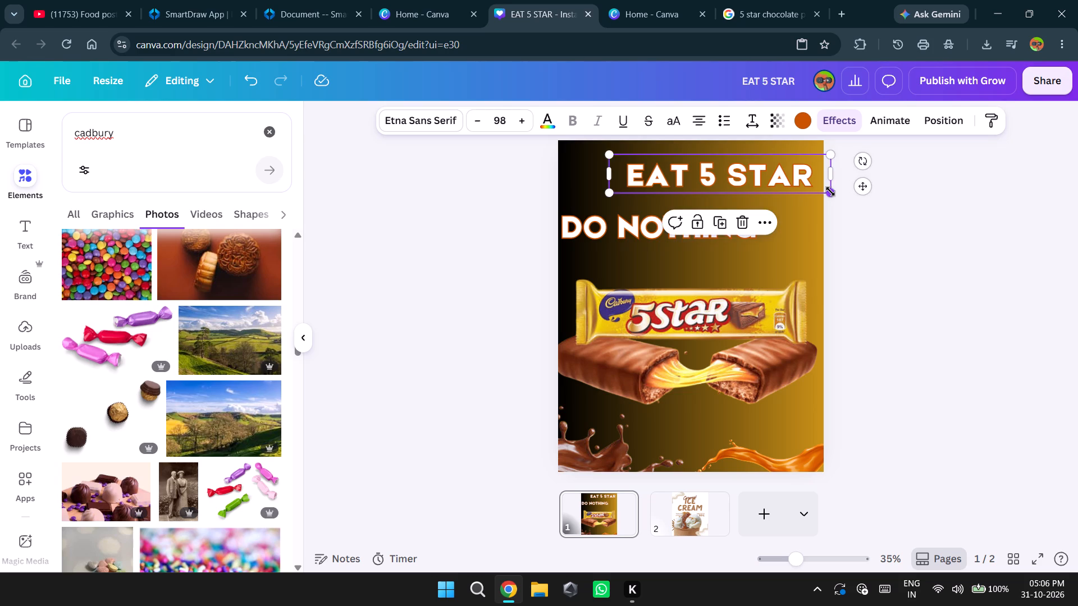
pyautogui.click(884, 257)
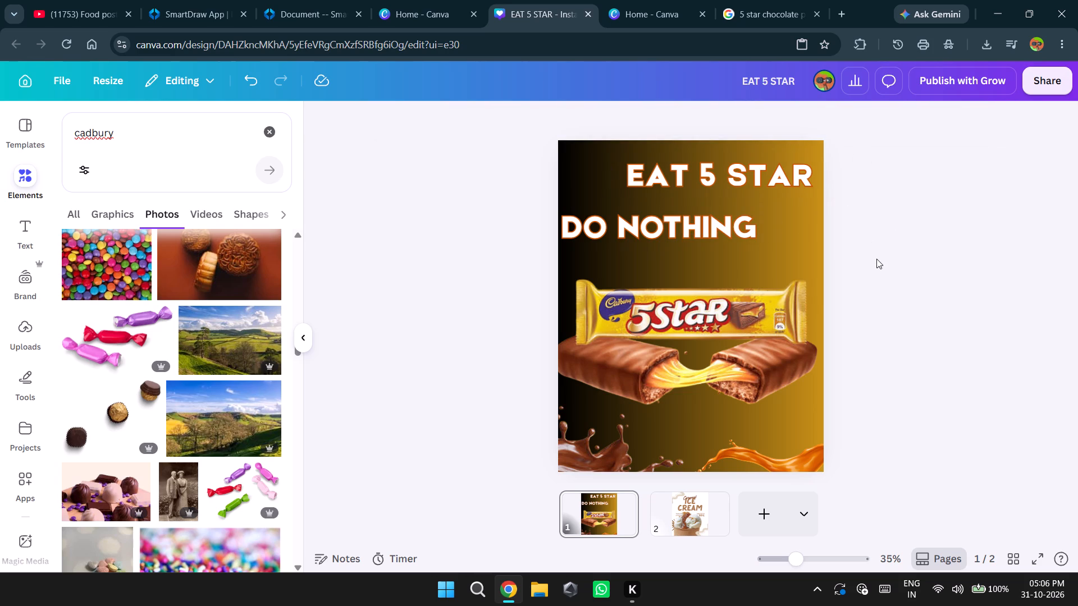
# Move the EAT 5 STAR and DO NOTHING lines into a tight stack, roughly centred above the chocolate bar.
pyautogui.moveTo(692, 178); pyautogui.dragTo(675, 185)
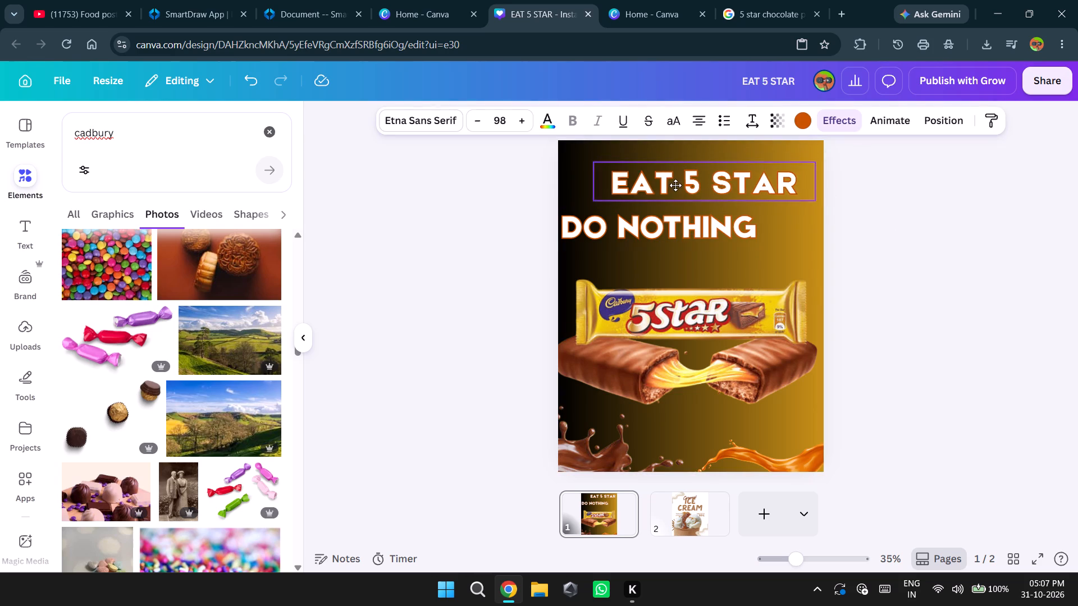
pyautogui.moveTo(675, 185); pyautogui.dragTo(668, 191)
pyautogui.moveTo(619, 224); pyautogui.dragTo(658, 215)
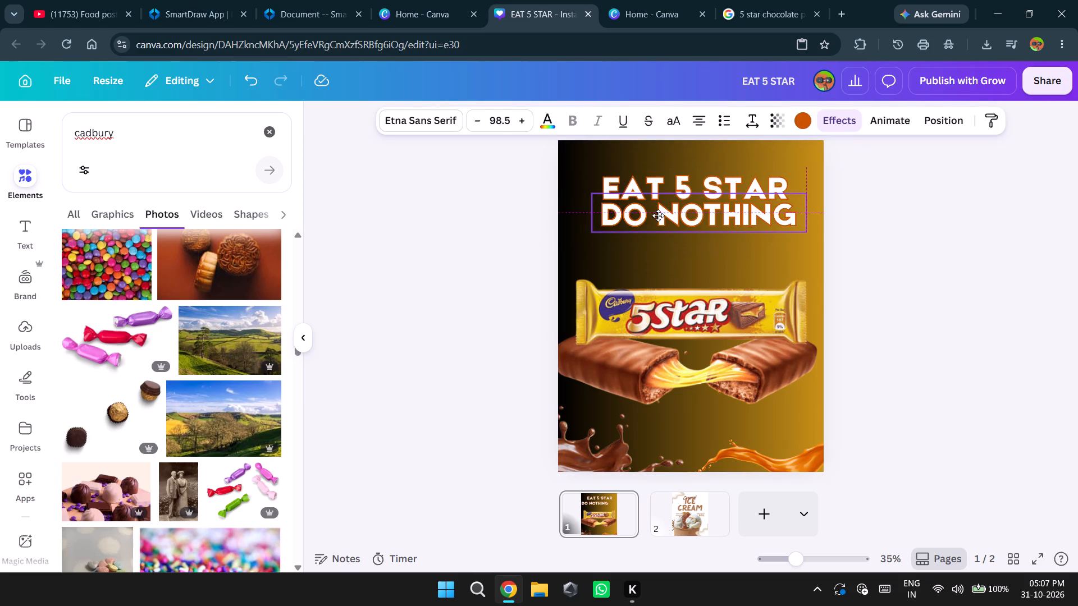
pyautogui.moveTo(658, 215); pyautogui.dragTo(652, 214)
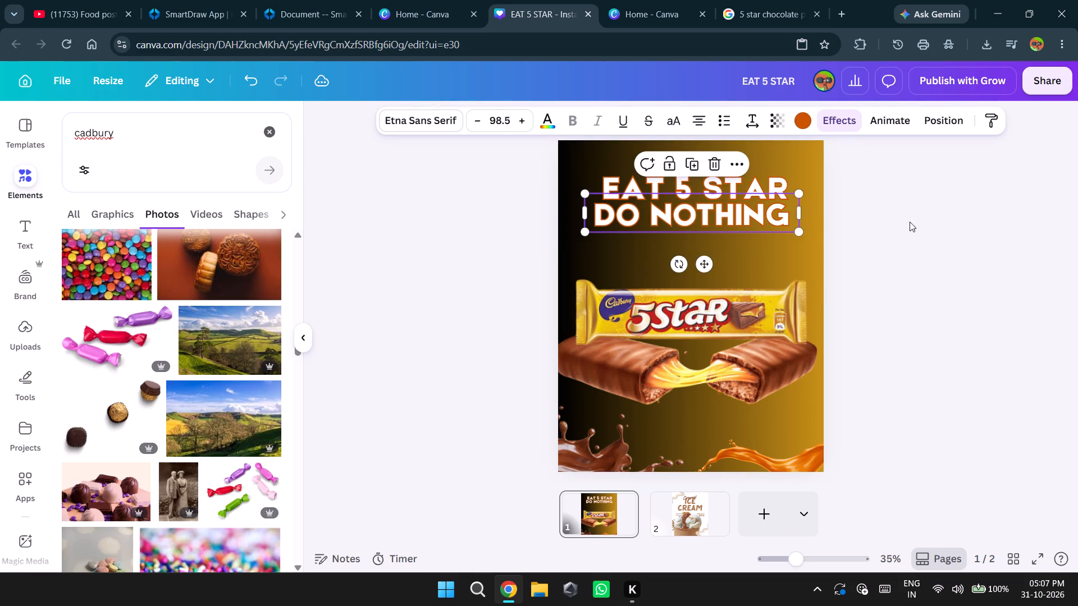
pyautogui.click(914, 223)
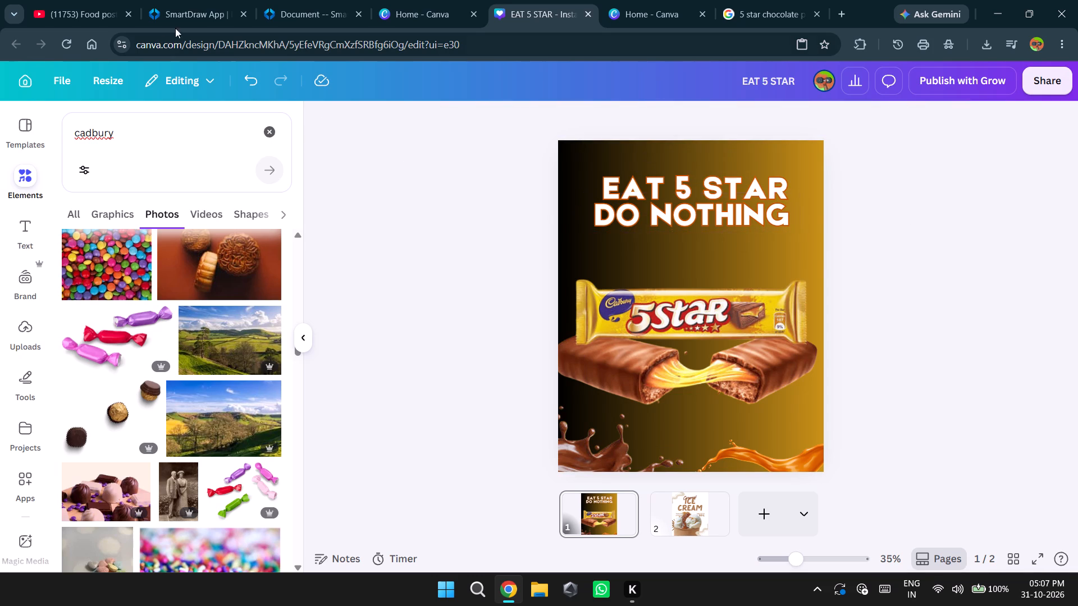
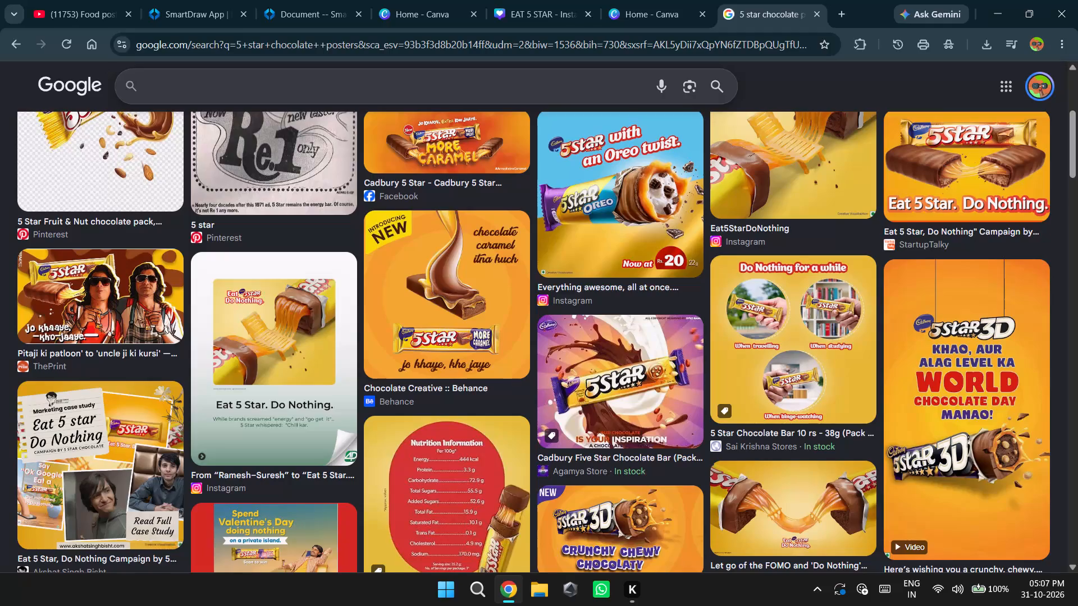
# Search Google Images for cadbury and narrow the results to logo images.
pyautogui.press('c')
pyautogui.write('adbury')
pyautogui.press('Return')
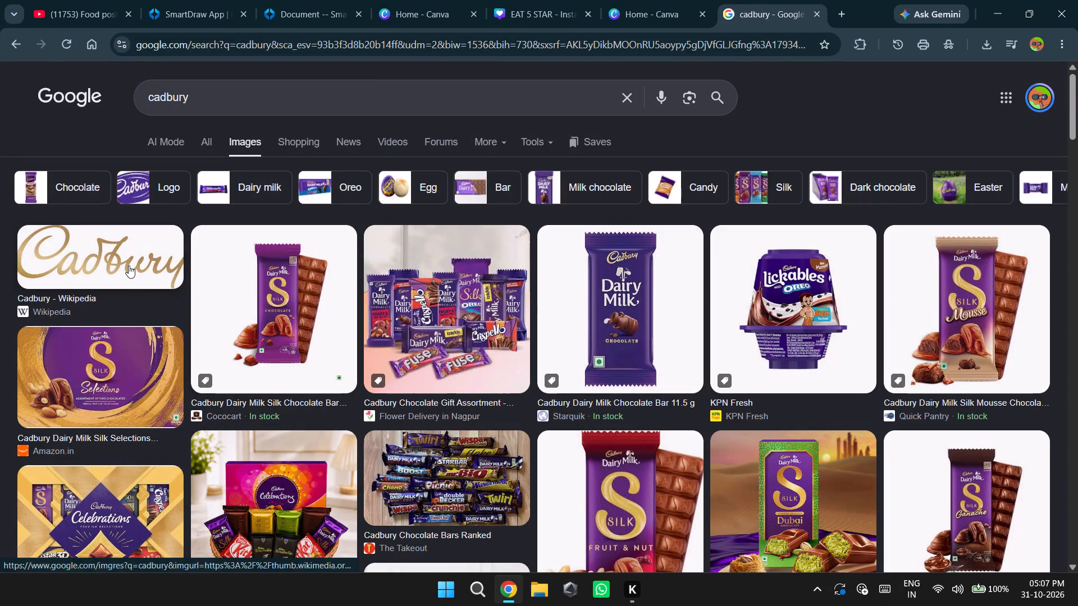
pyautogui.scroll(-2, 483, 418)
pyautogui.scroll(2, 466, 408)
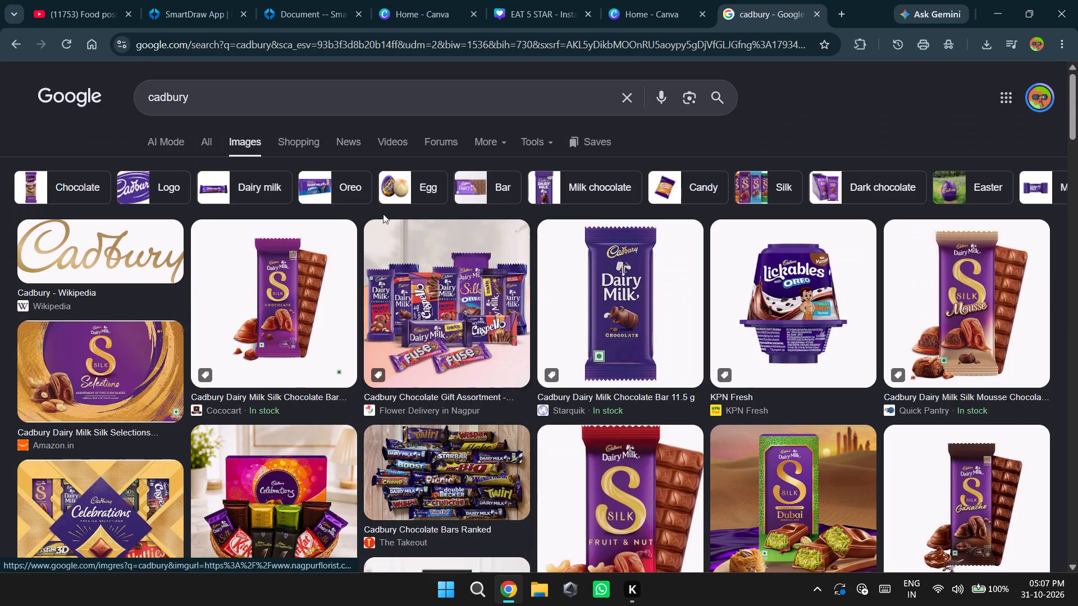
pyautogui.click(130, 189)
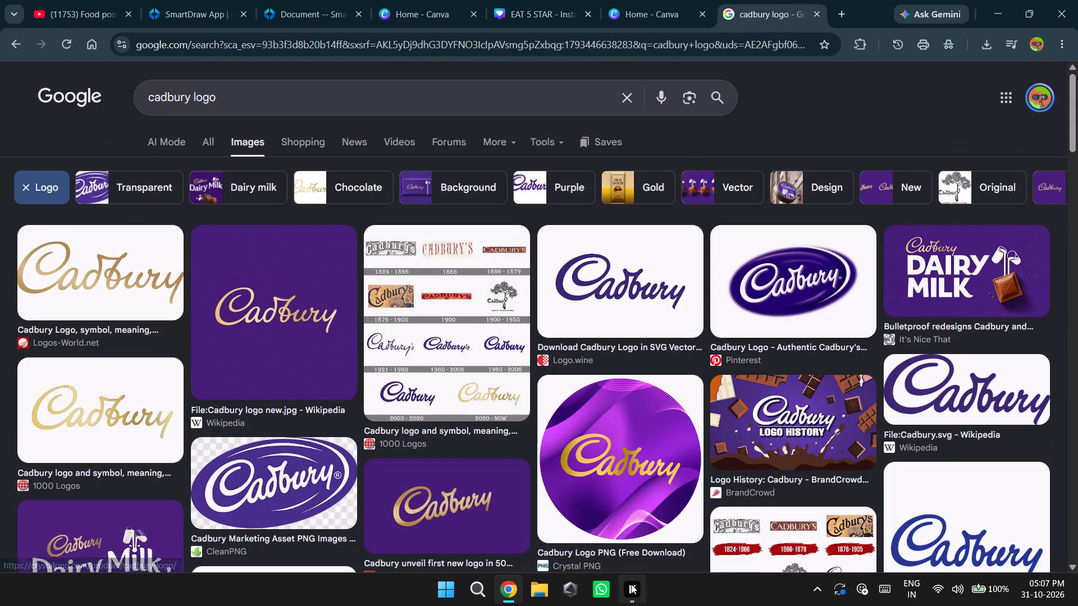
pyautogui.click(543, 11)
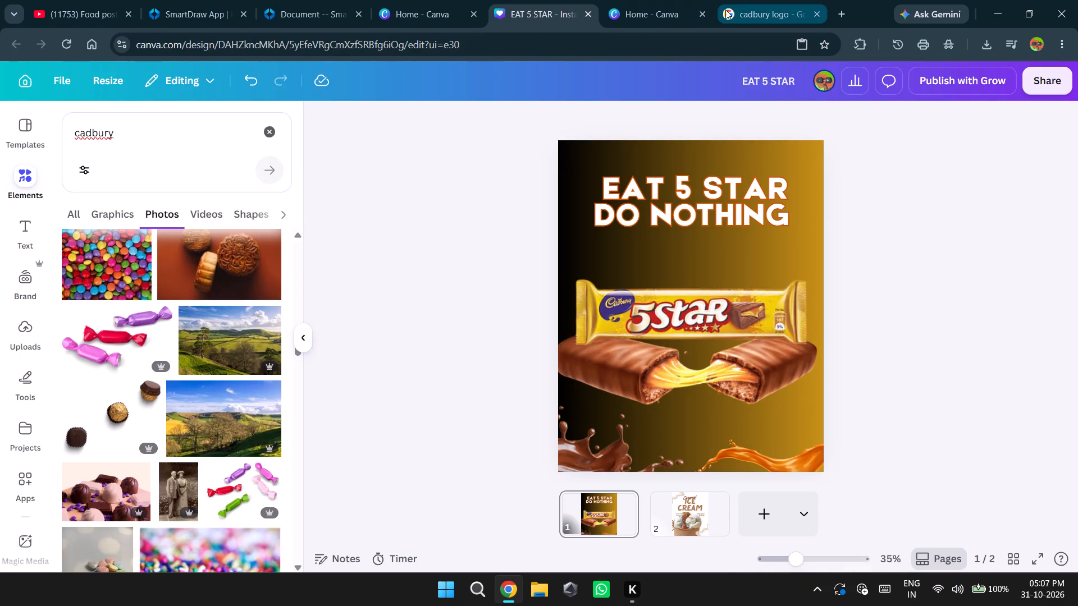
pyautogui.click(775, 8)
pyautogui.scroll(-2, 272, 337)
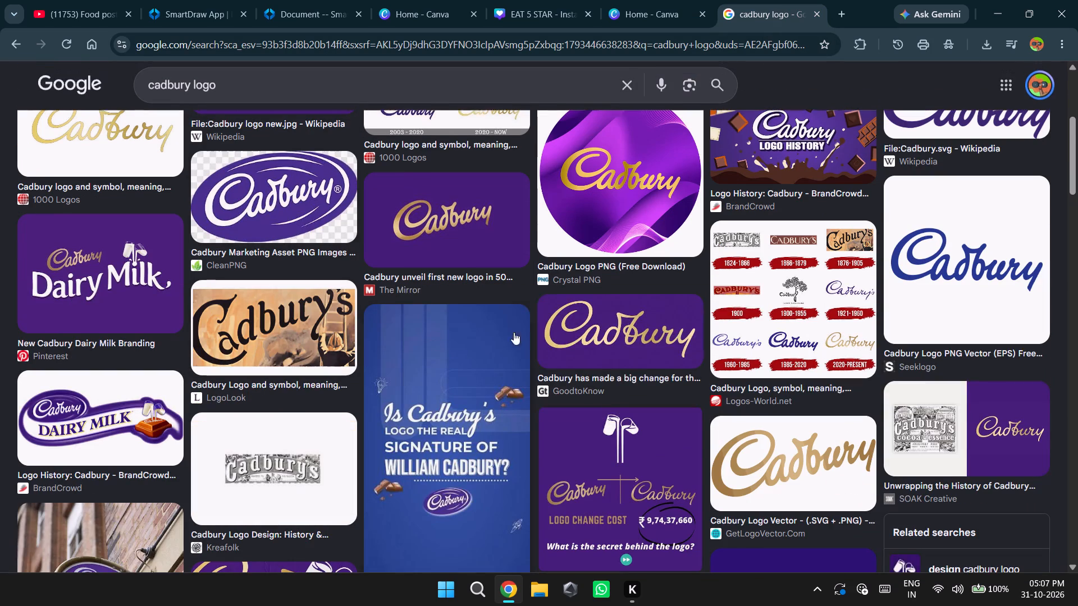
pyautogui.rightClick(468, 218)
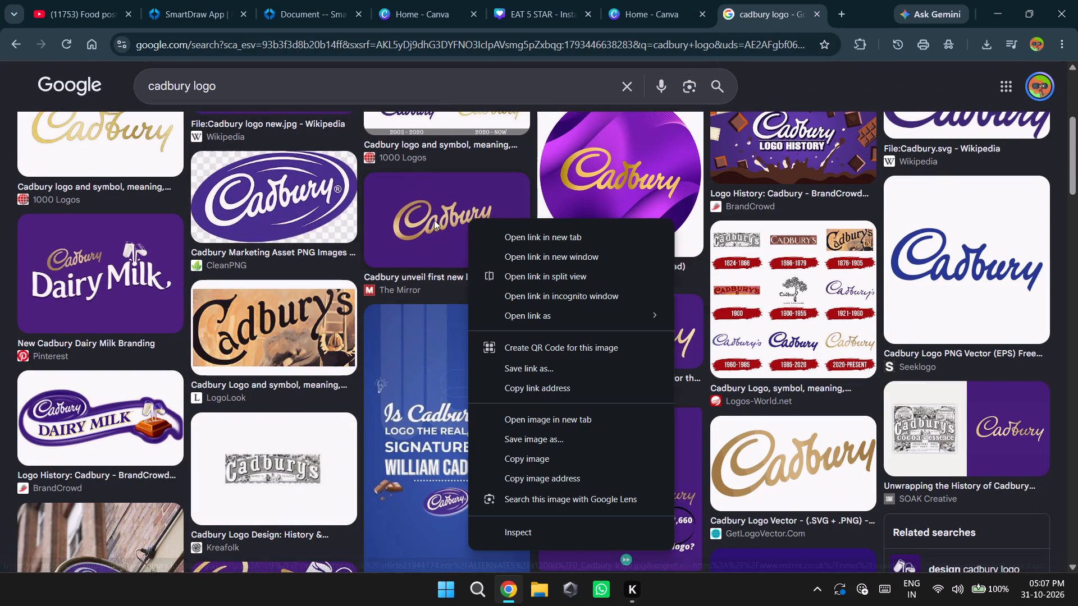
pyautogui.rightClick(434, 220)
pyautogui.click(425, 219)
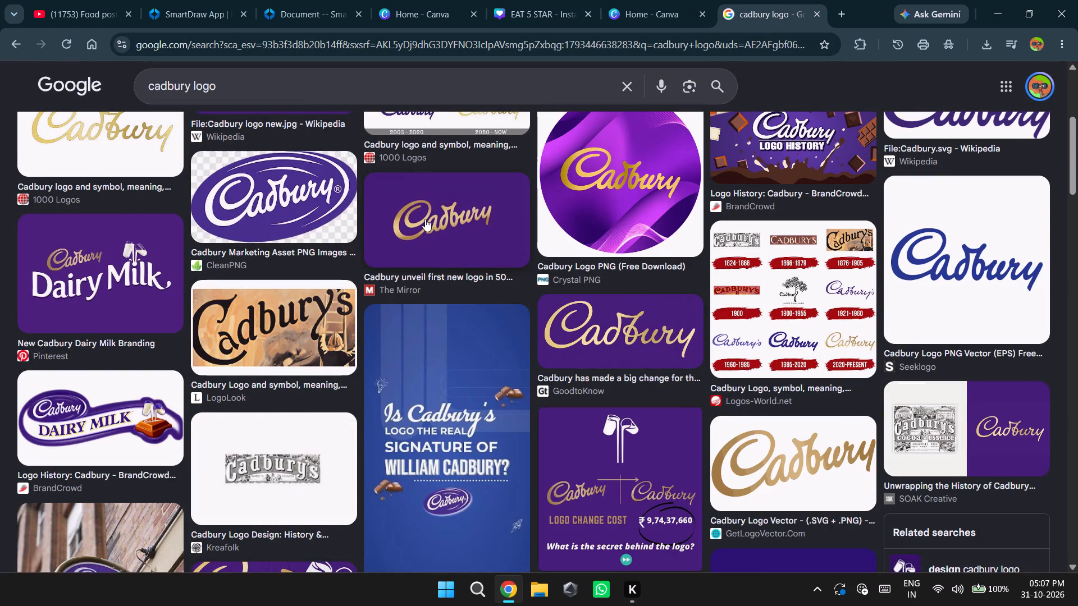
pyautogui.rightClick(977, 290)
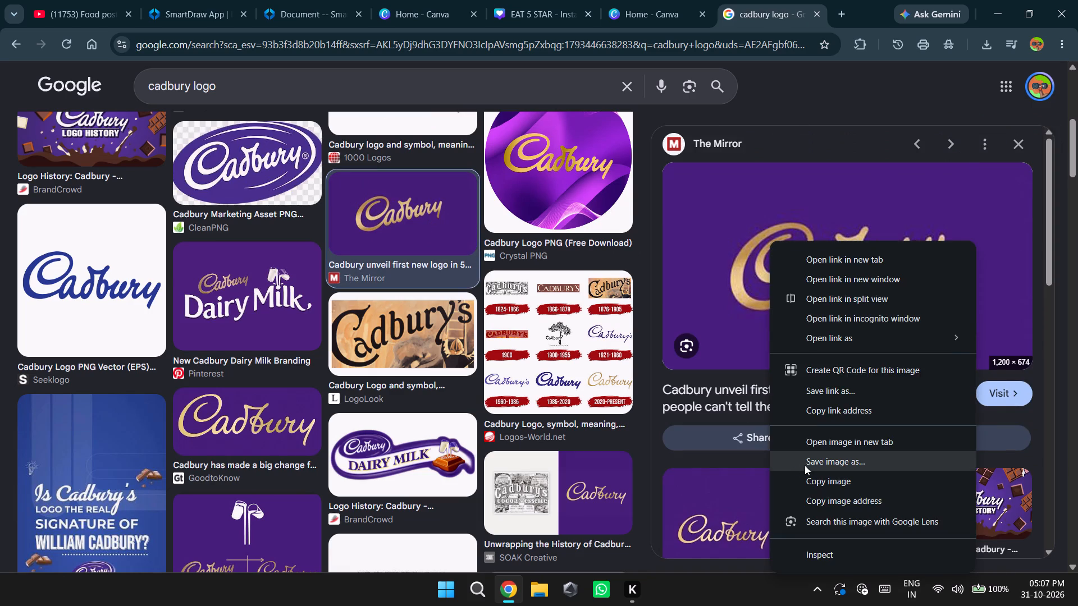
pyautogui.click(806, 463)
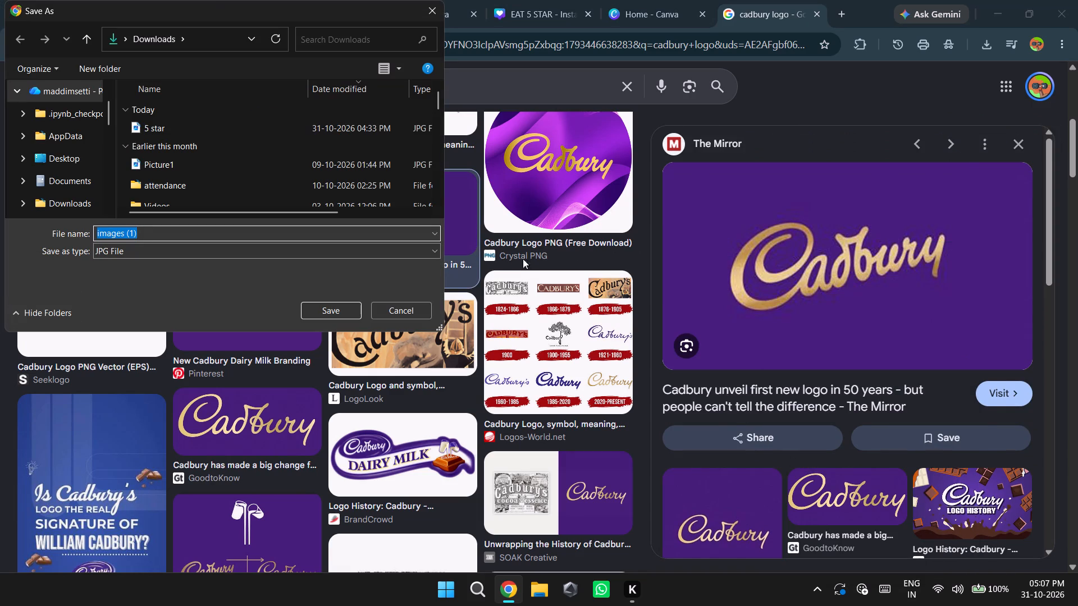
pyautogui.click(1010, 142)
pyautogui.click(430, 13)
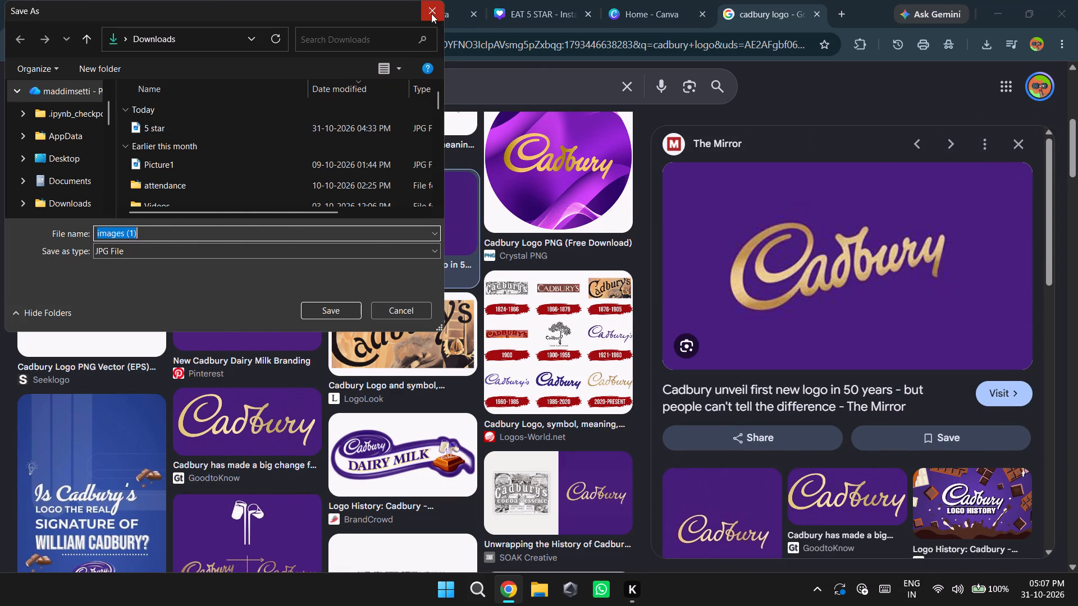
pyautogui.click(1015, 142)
# Browse the Cadbury logo results and save The Mirror's gold-on-purple logo image under the file name cadbury.
pyautogui.scroll(-1, 864, 270)
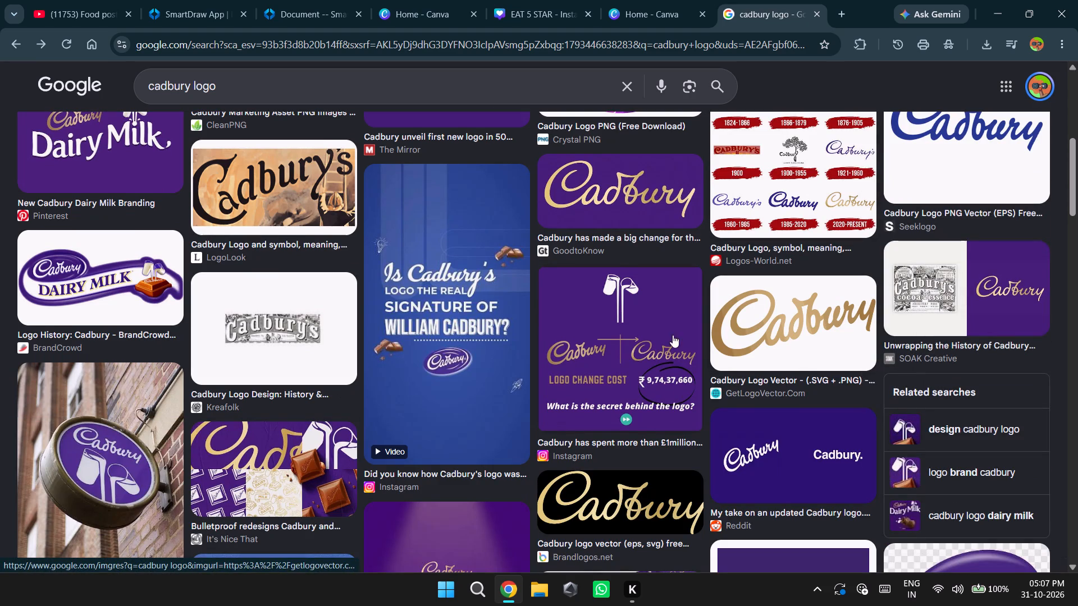
pyautogui.scroll(-1, 785, 350)
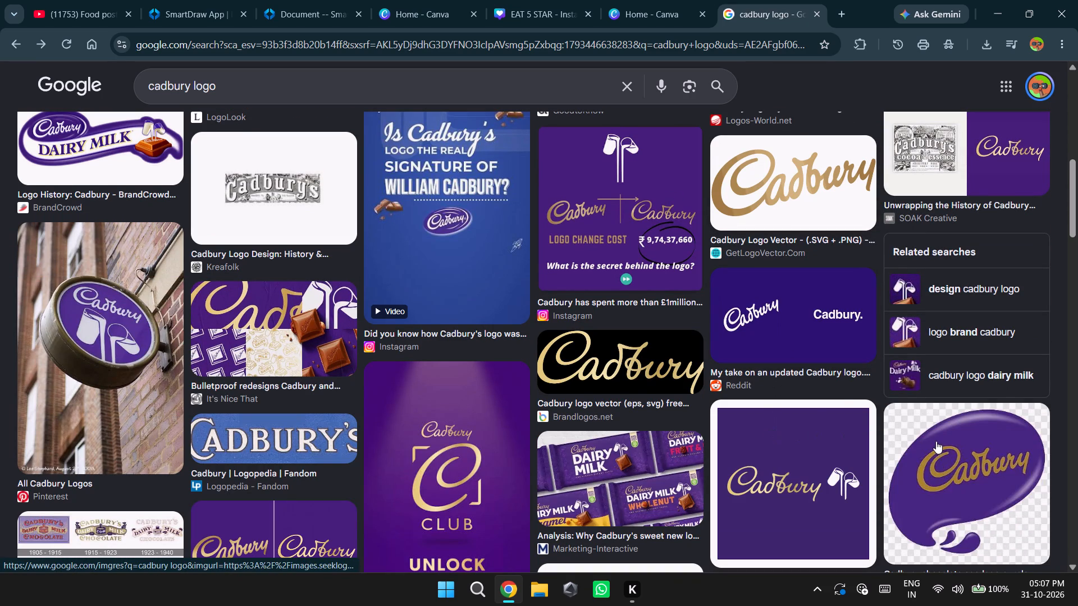
pyautogui.rightClick(953, 454)
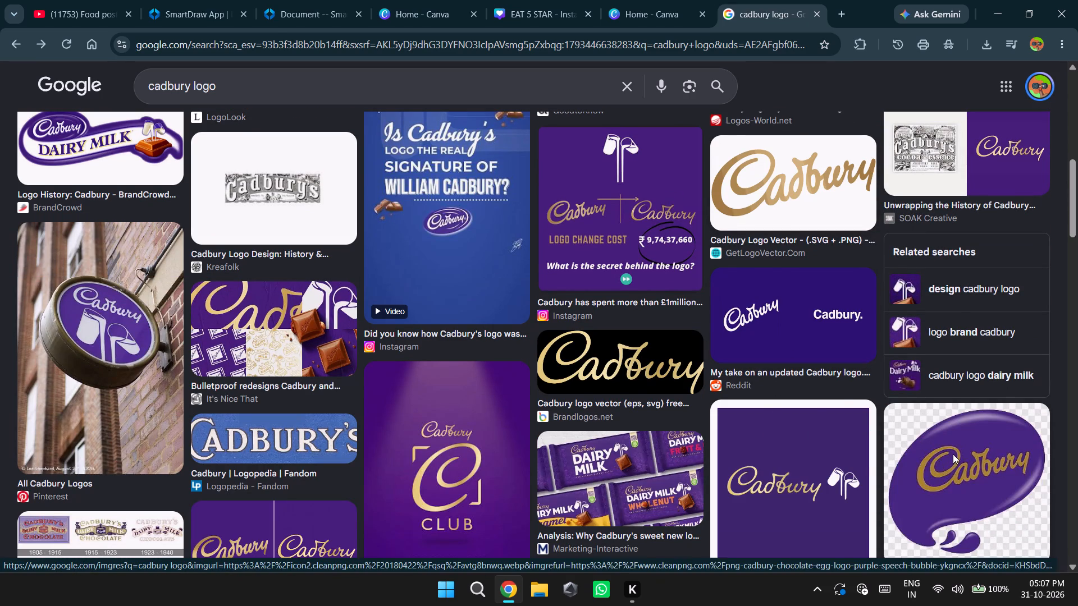
pyautogui.scroll(-2, 419, 444)
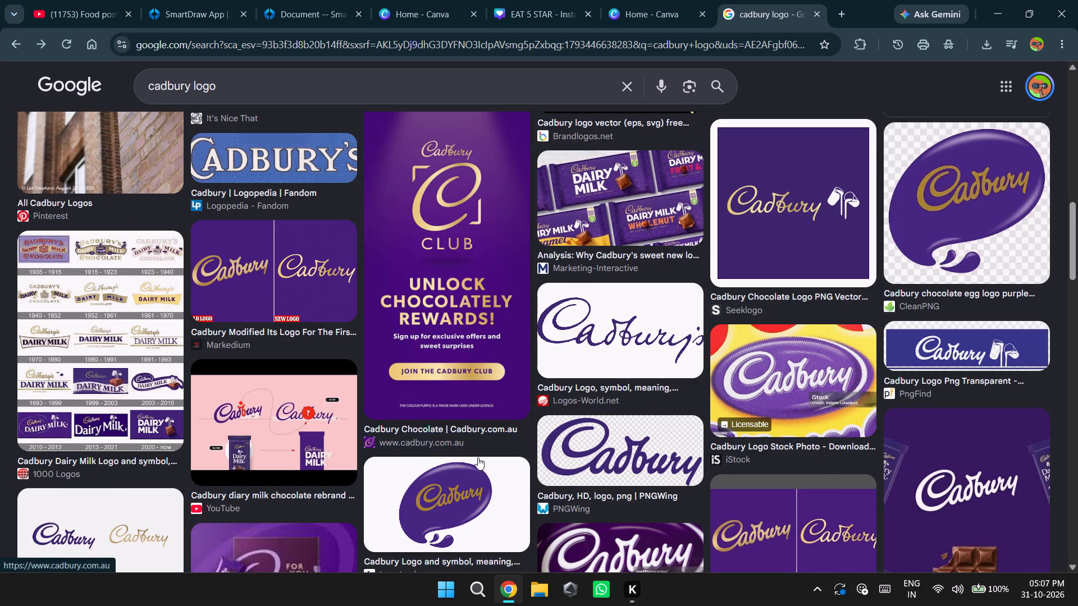
pyautogui.scroll(-1, 478, 457)
pyautogui.scroll(4, 478, 457)
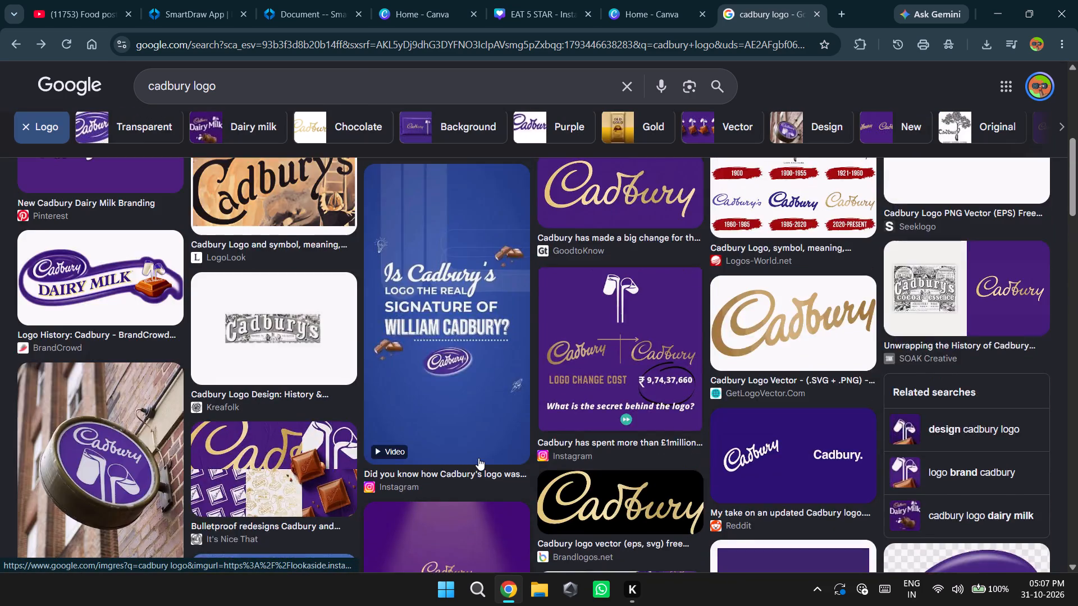
pyautogui.scroll(3, 478, 458)
pyautogui.rightClick(469, 509)
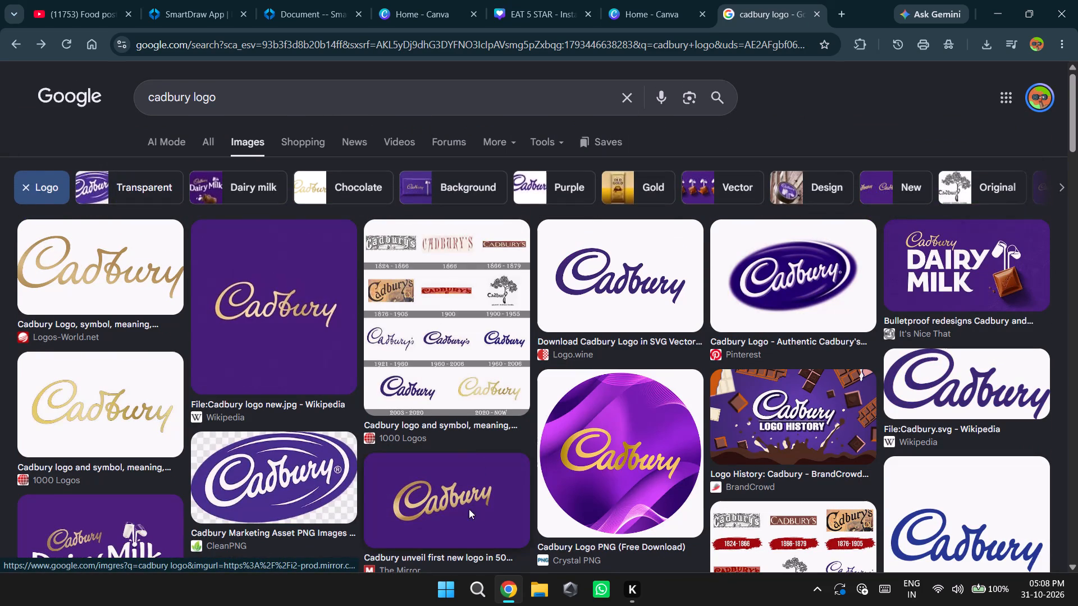
pyautogui.click(549, 401)
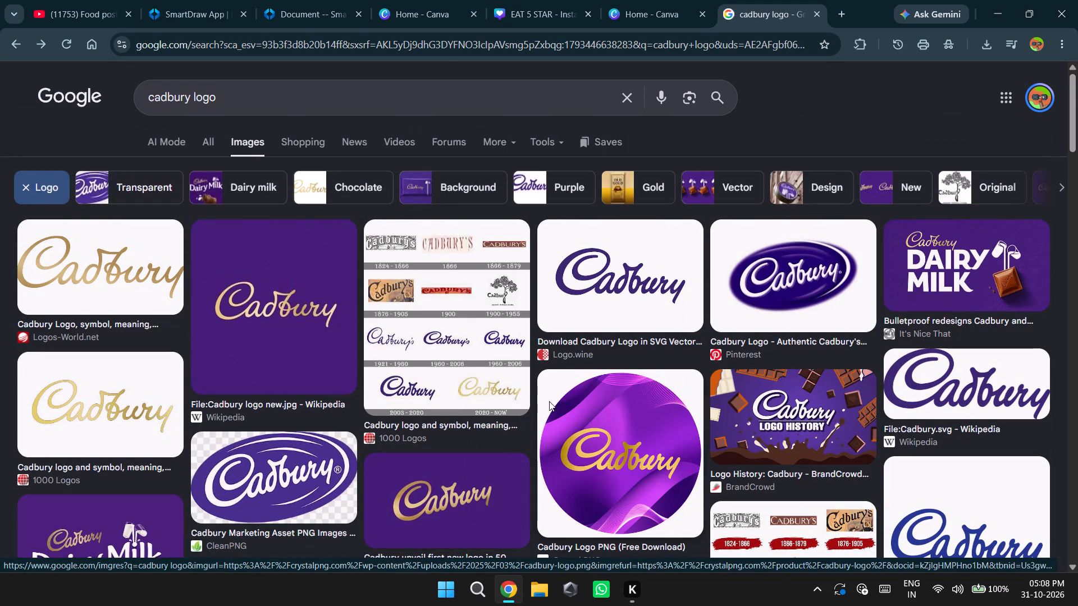
pyautogui.write('cadbury')
pyautogui.press('Return')
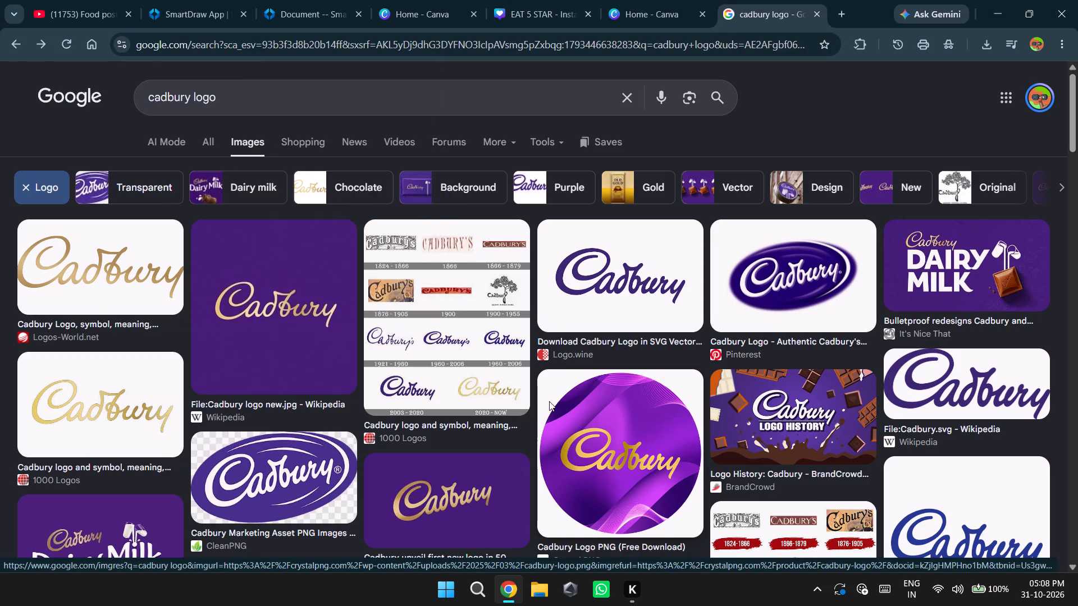
# Switch to the EAT 5 STAR design in Canva, upload the cadbury image from Downloads, and clear the uploads search filter.
pyautogui.click(546, 8)
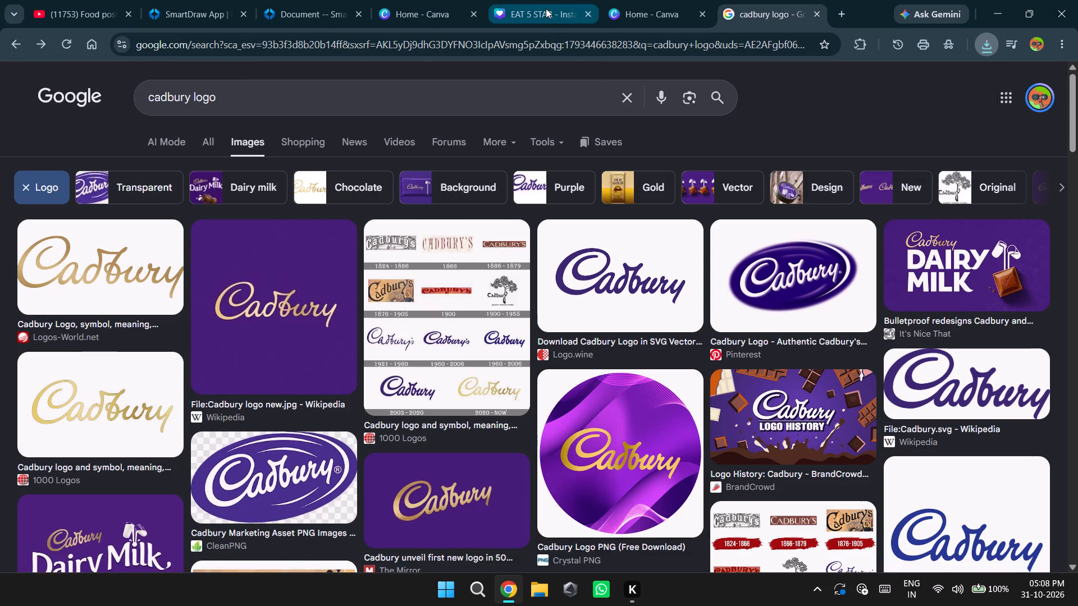
pyautogui.click(271, 135)
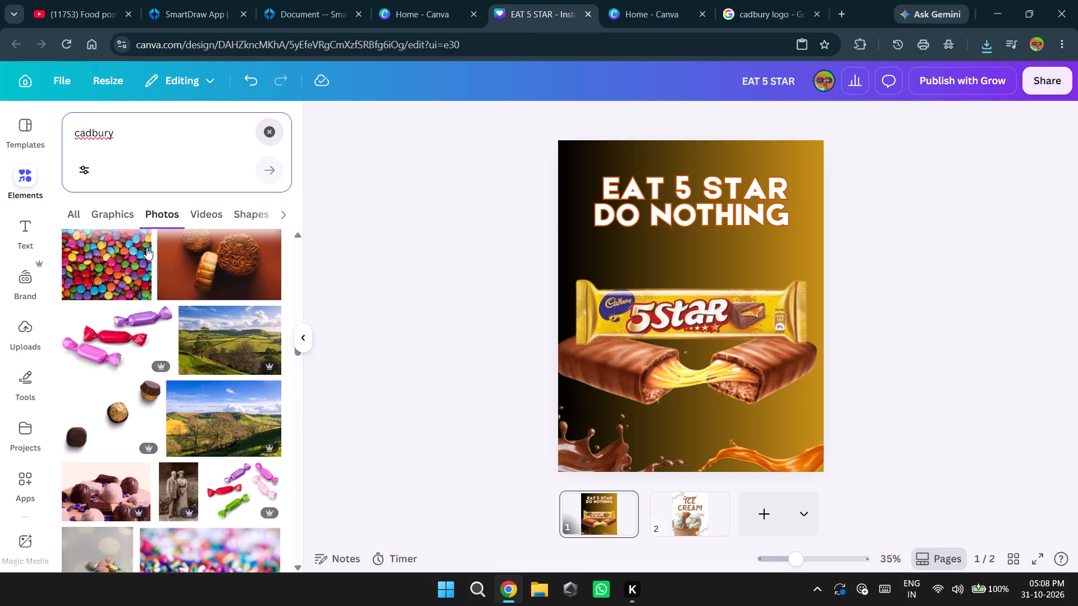
pyautogui.click(32, 342)
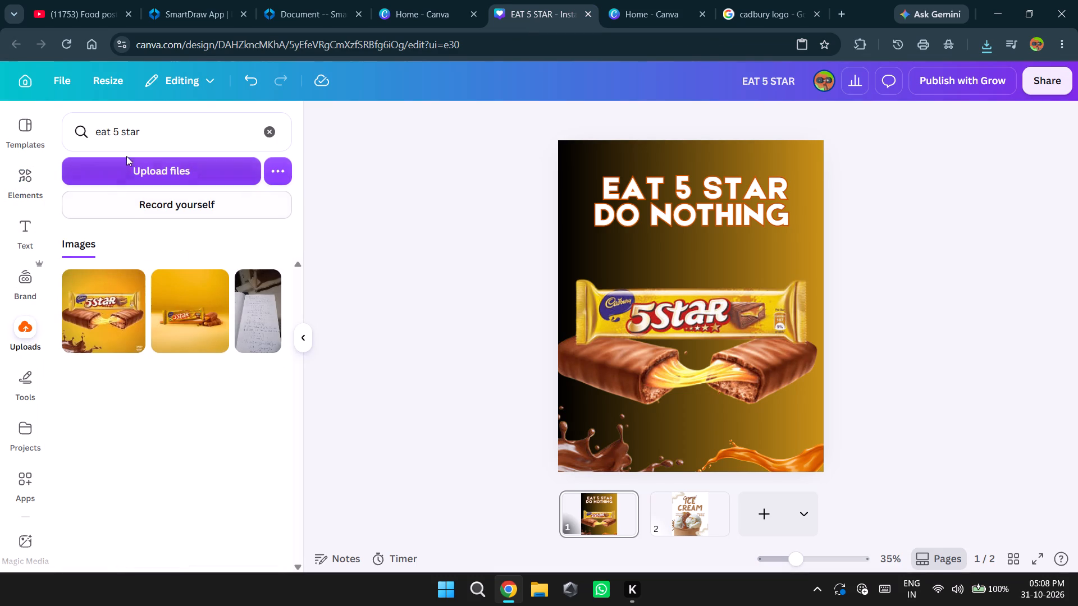
pyautogui.click(128, 164)
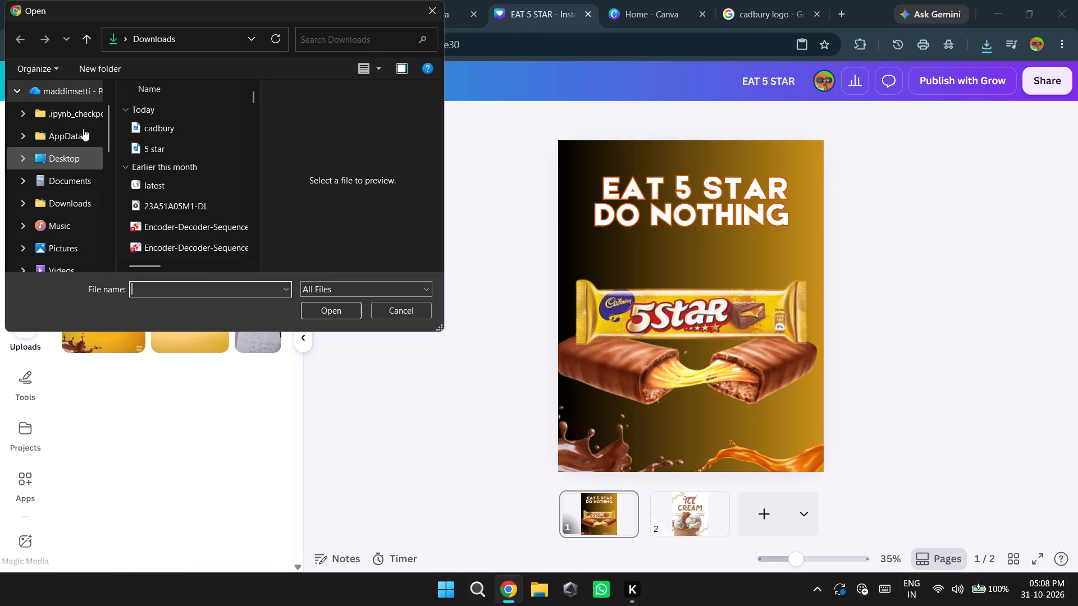
pyautogui.scroll(-1, 75, 218)
pyautogui.click(67, 264)
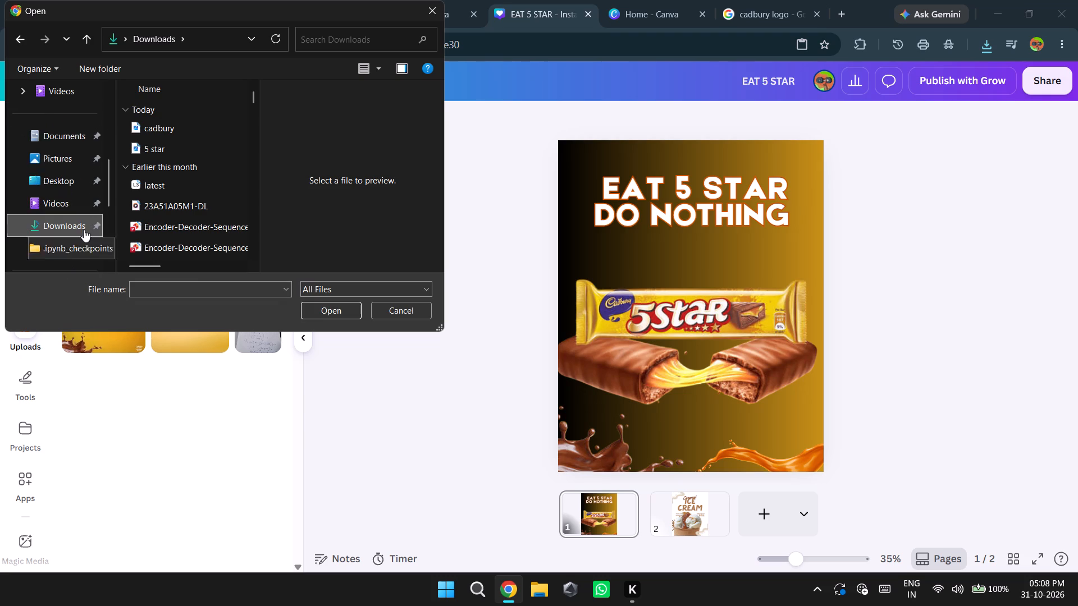
pyautogui.doubleClick(161, 130)
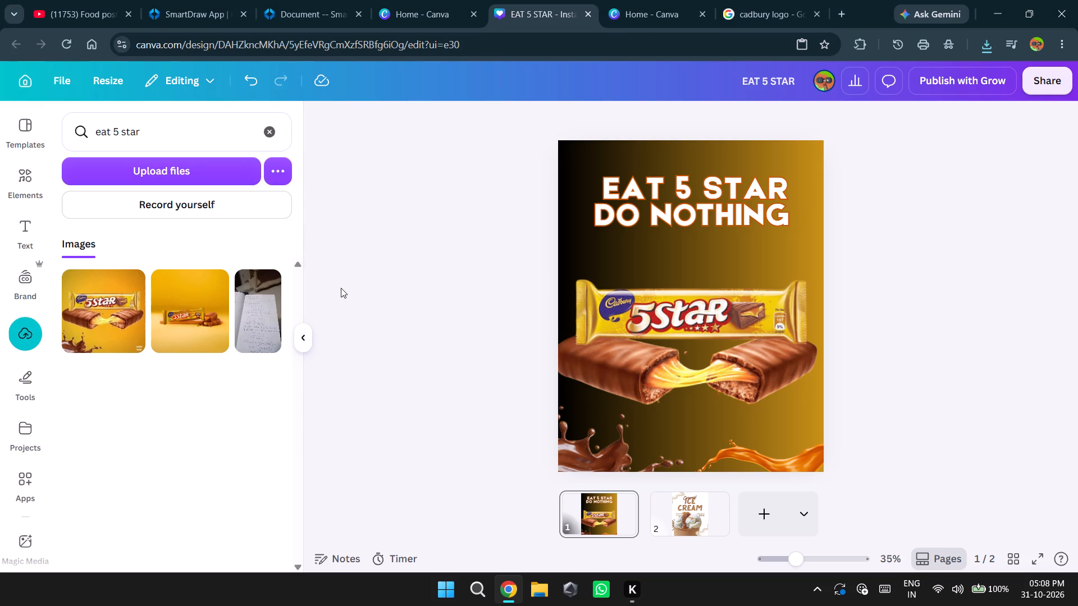
pyautogui.click(97, 382)
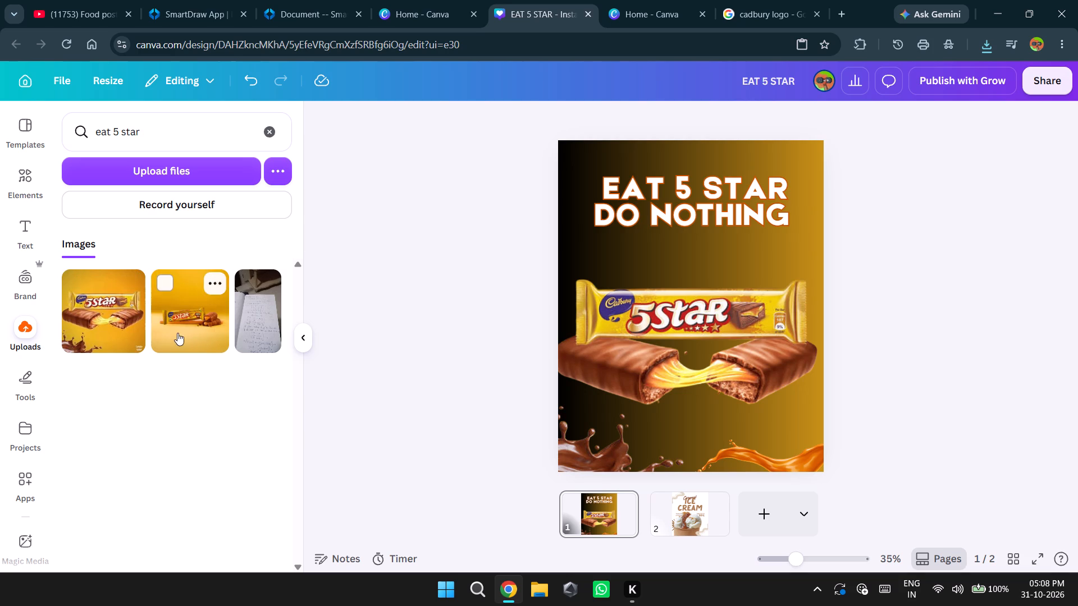
pyautogui.click(270, 127)
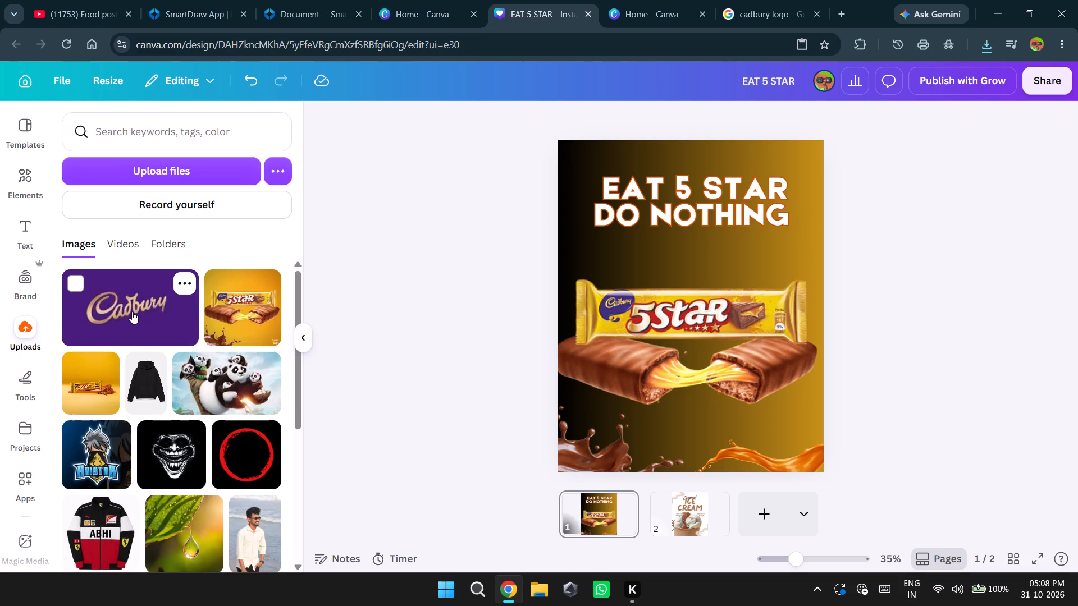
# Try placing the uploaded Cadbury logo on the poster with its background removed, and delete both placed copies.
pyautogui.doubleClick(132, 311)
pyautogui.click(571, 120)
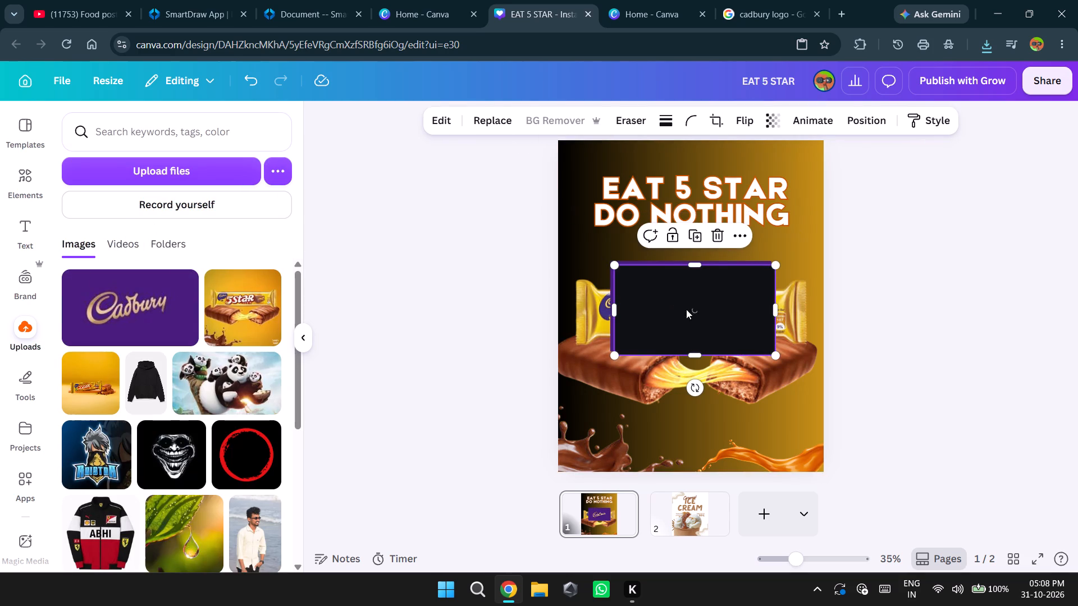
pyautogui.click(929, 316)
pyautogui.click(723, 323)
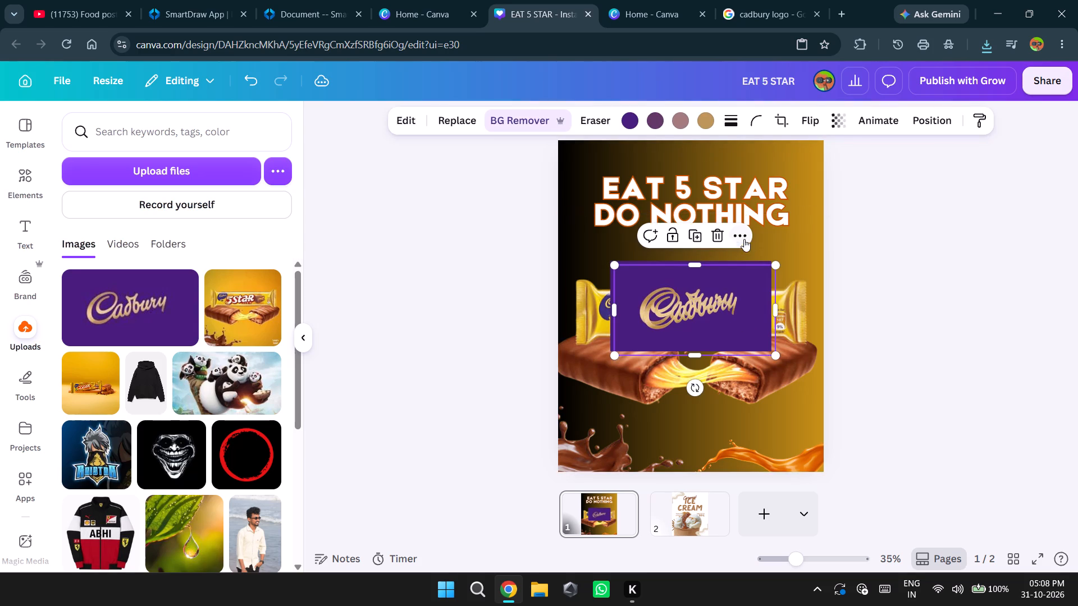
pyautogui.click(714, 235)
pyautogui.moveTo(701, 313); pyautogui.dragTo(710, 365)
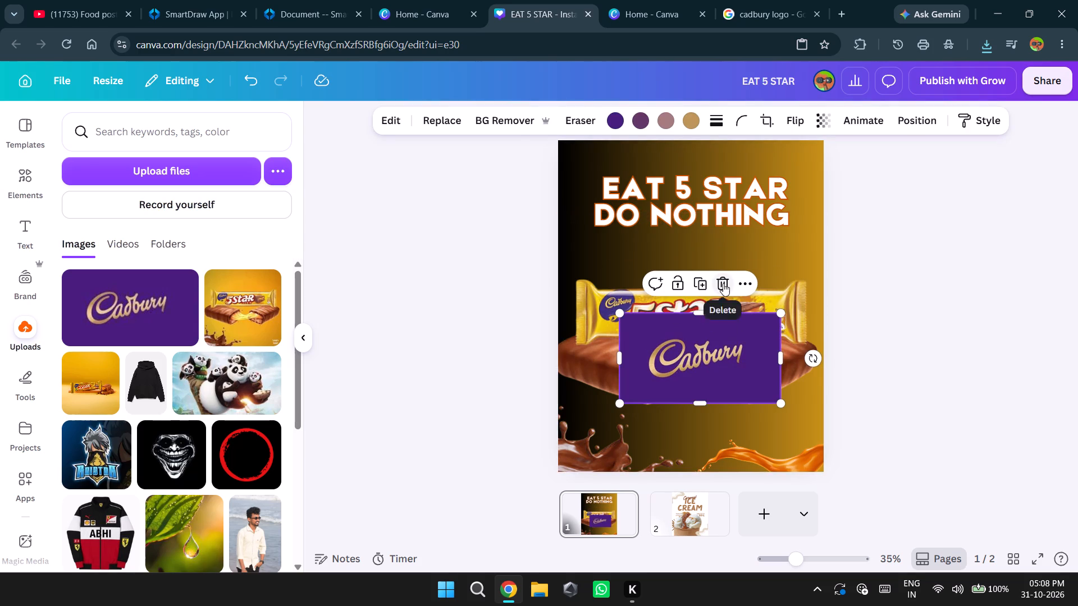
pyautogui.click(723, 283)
# Add the uploaded Cadbury logo to the poster, remove its background, and move it to the poster's upper-left corner.
pyautogui.click(126, 309)
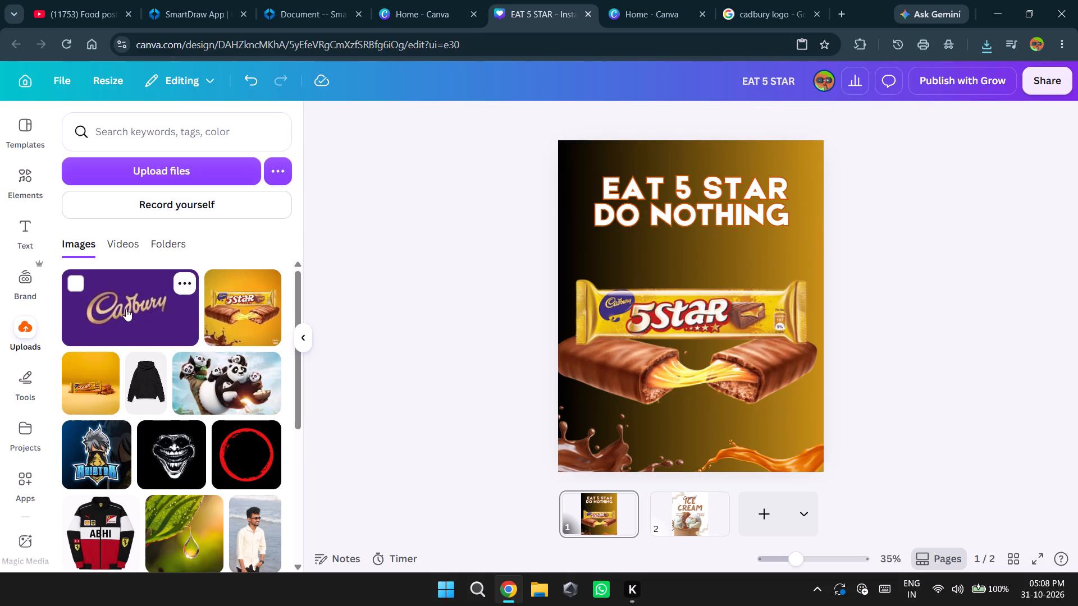
pyautogui.click(519, 123)
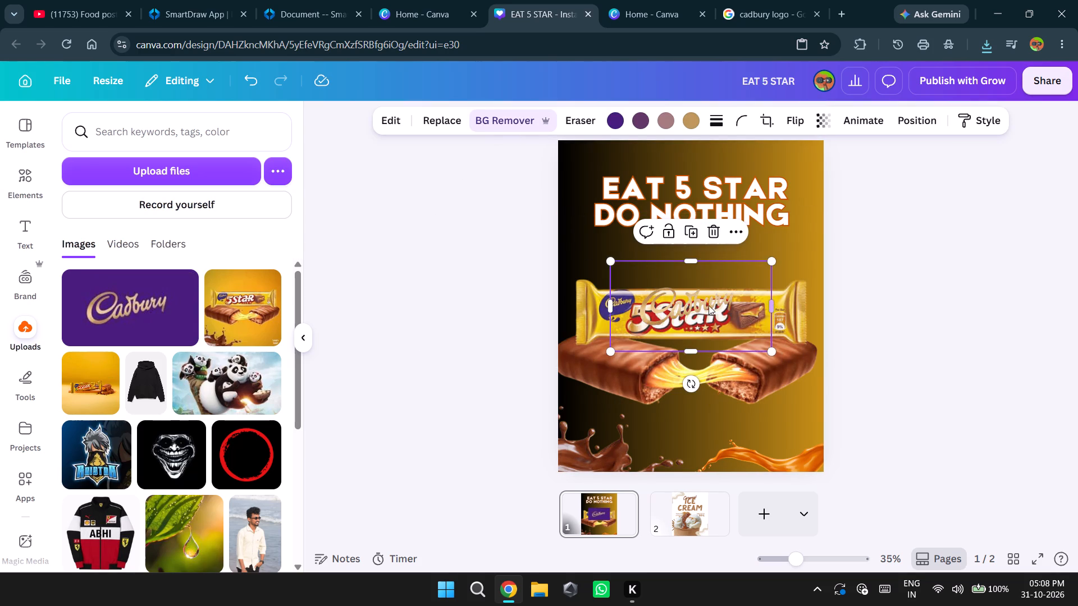
pyautogui.moveTo(698, 303); pyautogui.dragTo(673, 166)
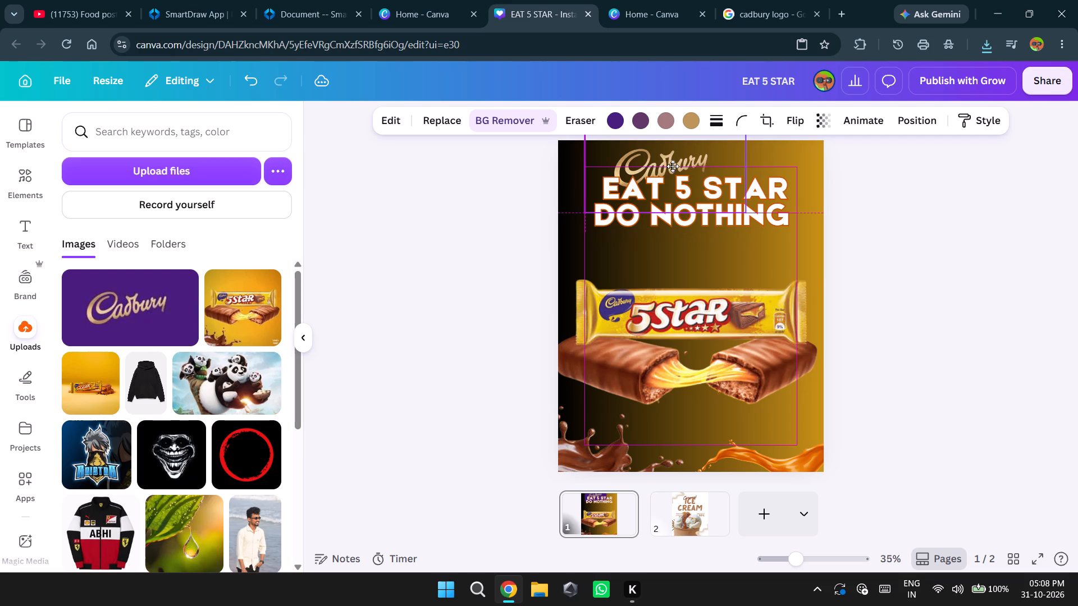
pyautogui.moveTo(673, 166); pyautogui.dragTo(627, 175)
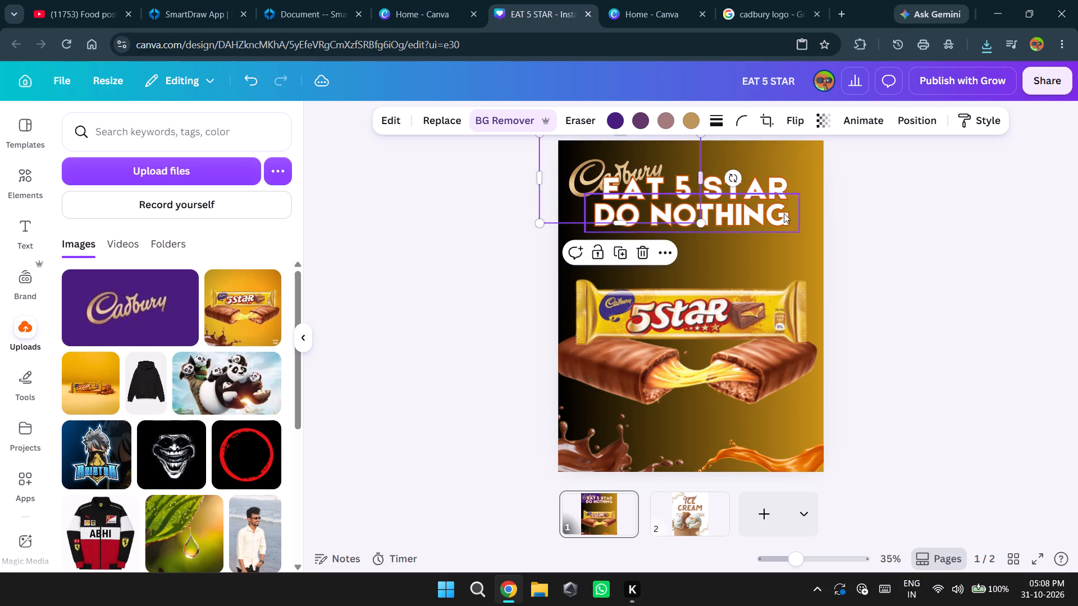
pyautogui.click(904, 215)
# Open the text effects for the EAT 5 STAR headline line and look through the available styles.
pyautogui.click(751, 191)
pyautogui.click(749, 180)
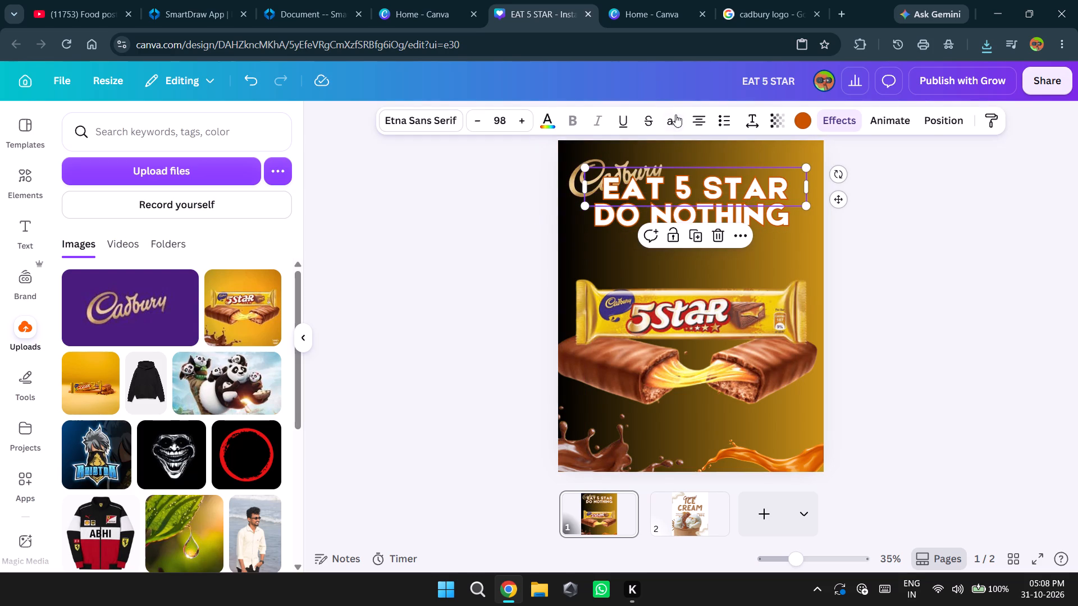
pyautogui.click(884, 120)
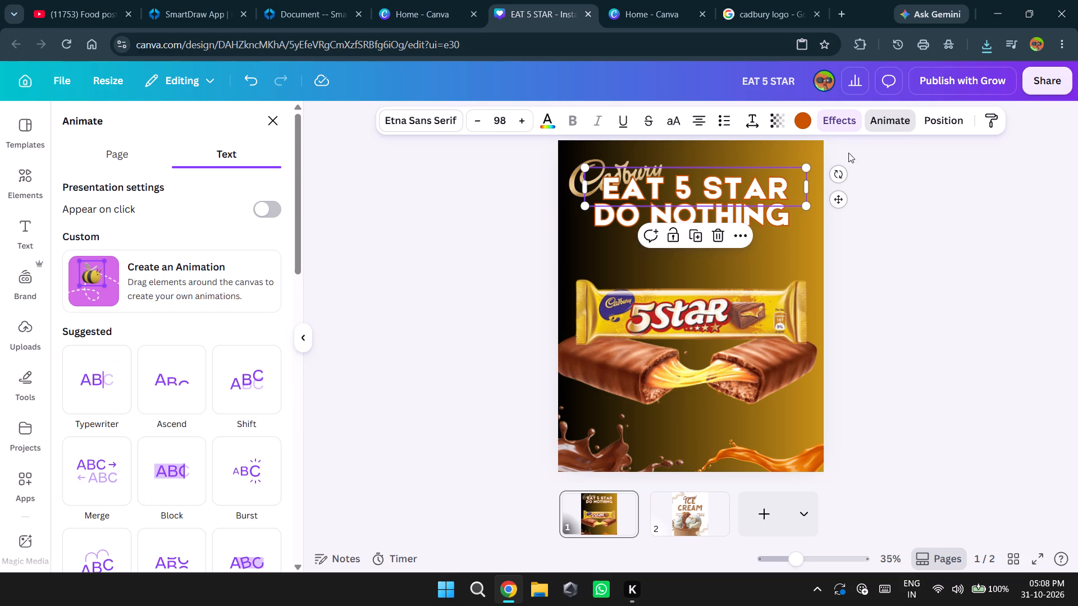
pyautogui.click(843, 116)
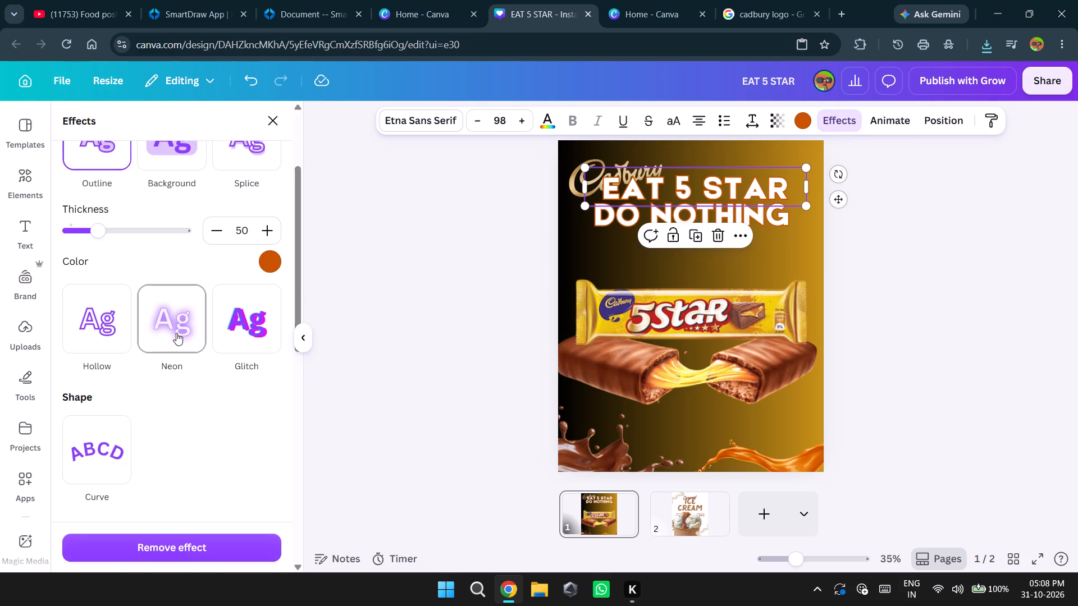
pyautogui.scroll(2, 177, 333)
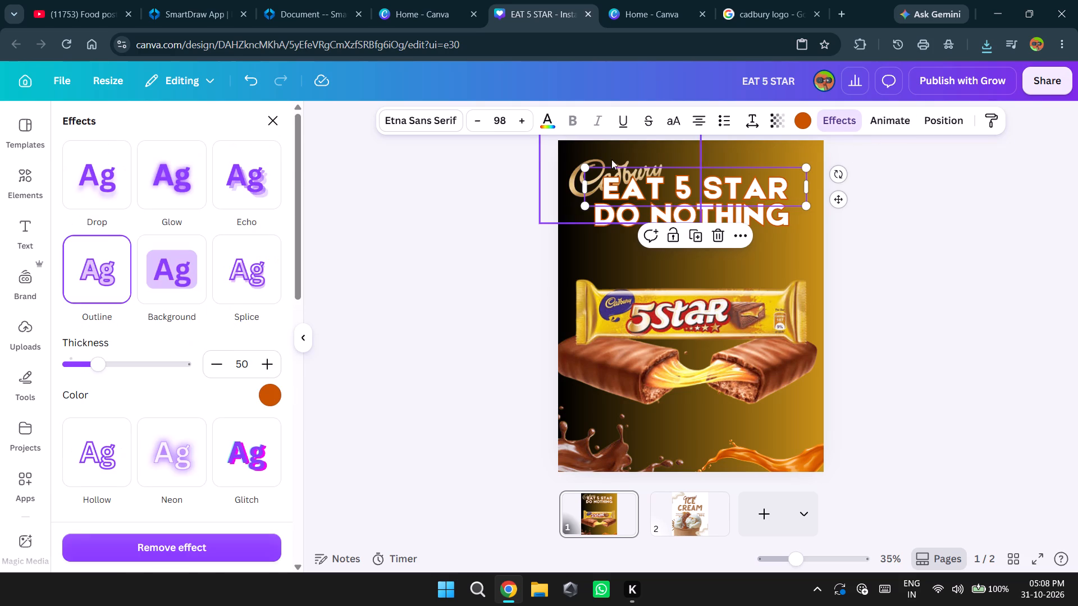
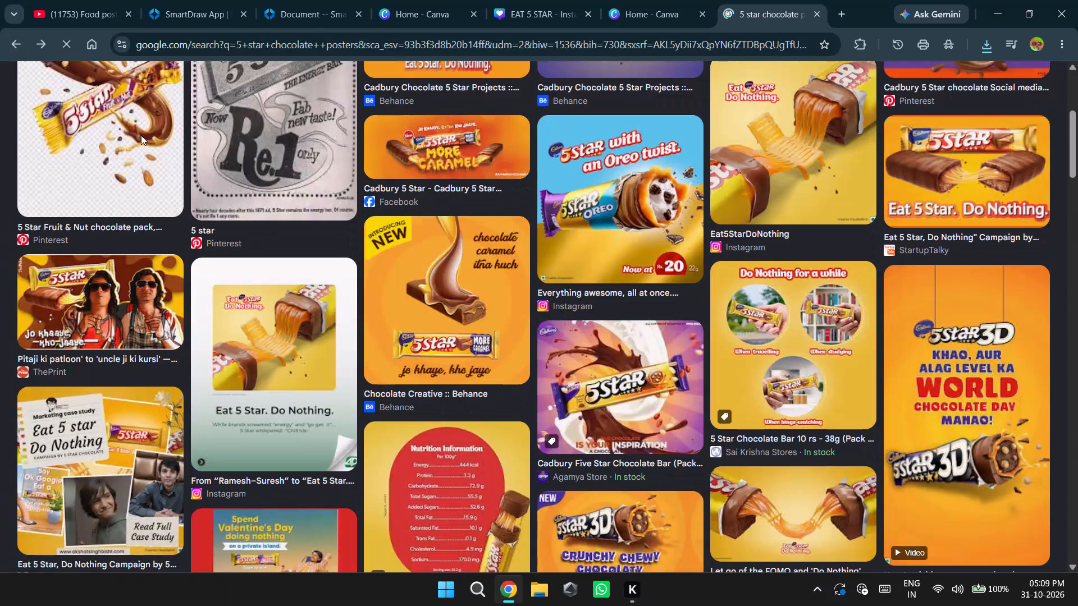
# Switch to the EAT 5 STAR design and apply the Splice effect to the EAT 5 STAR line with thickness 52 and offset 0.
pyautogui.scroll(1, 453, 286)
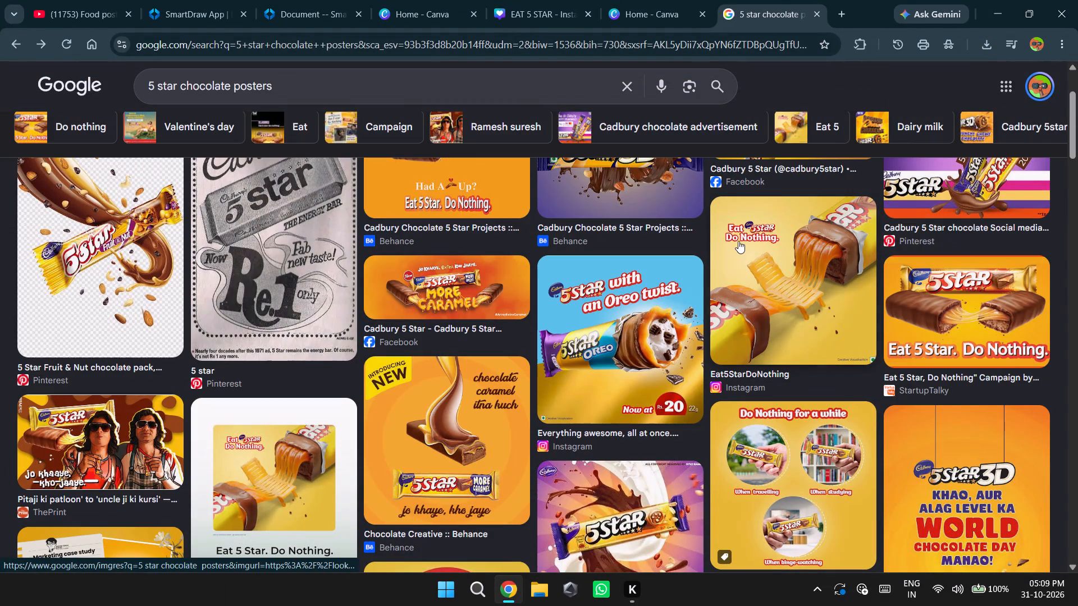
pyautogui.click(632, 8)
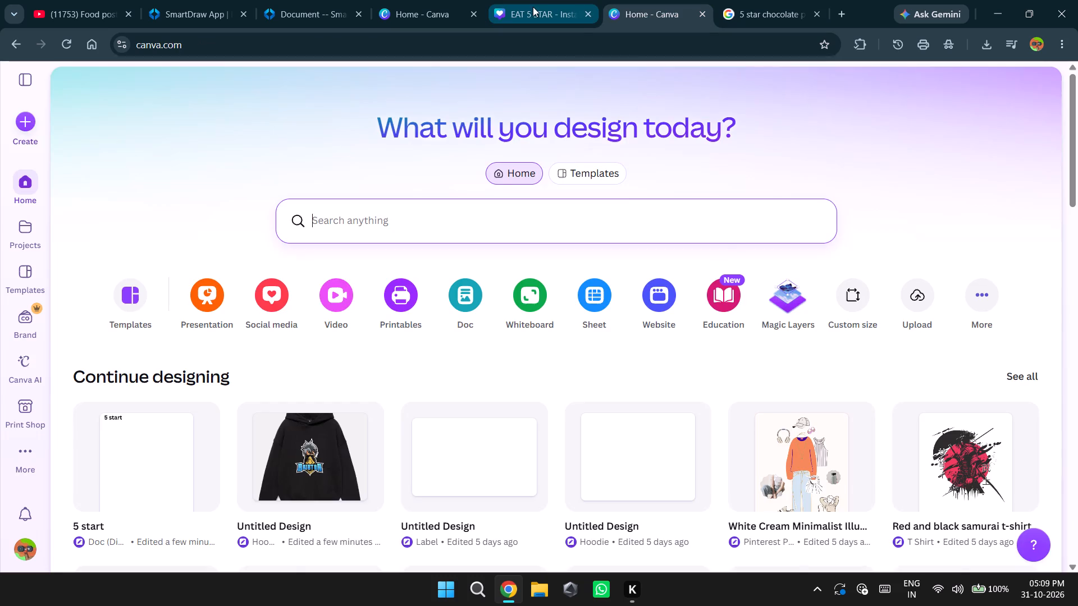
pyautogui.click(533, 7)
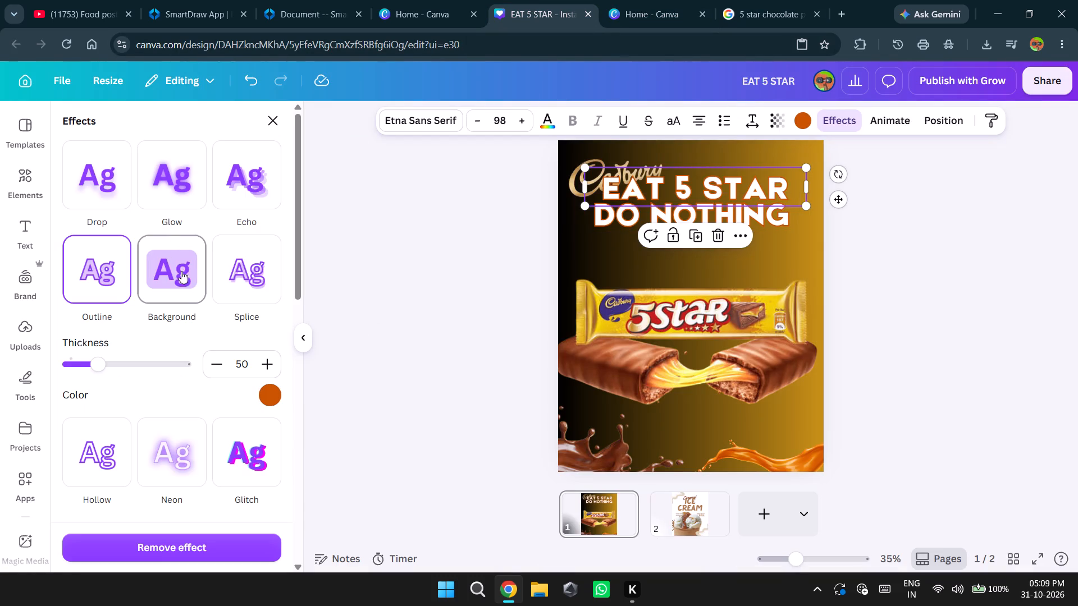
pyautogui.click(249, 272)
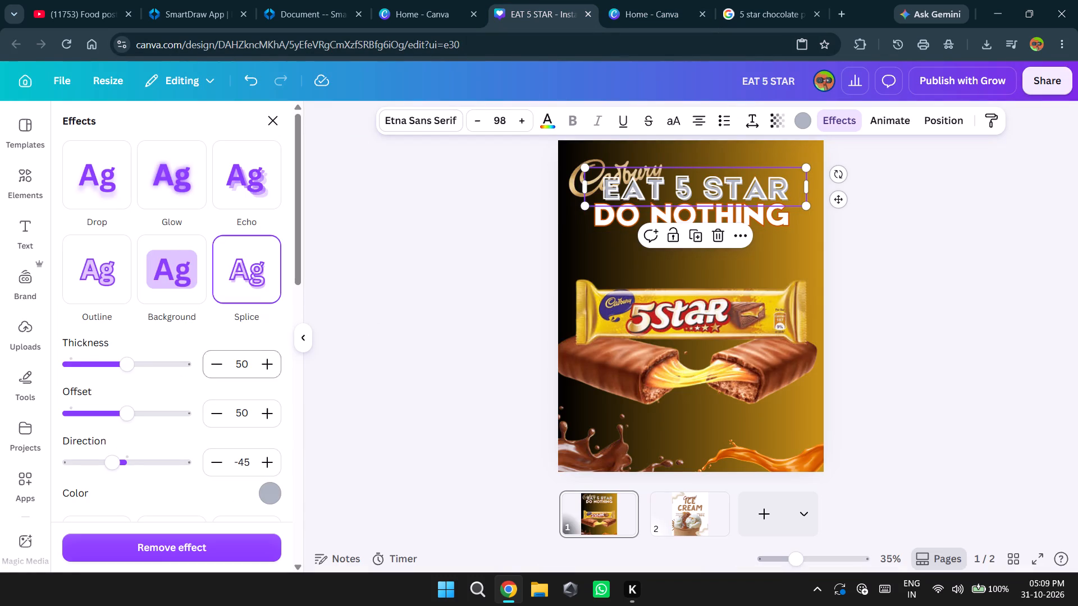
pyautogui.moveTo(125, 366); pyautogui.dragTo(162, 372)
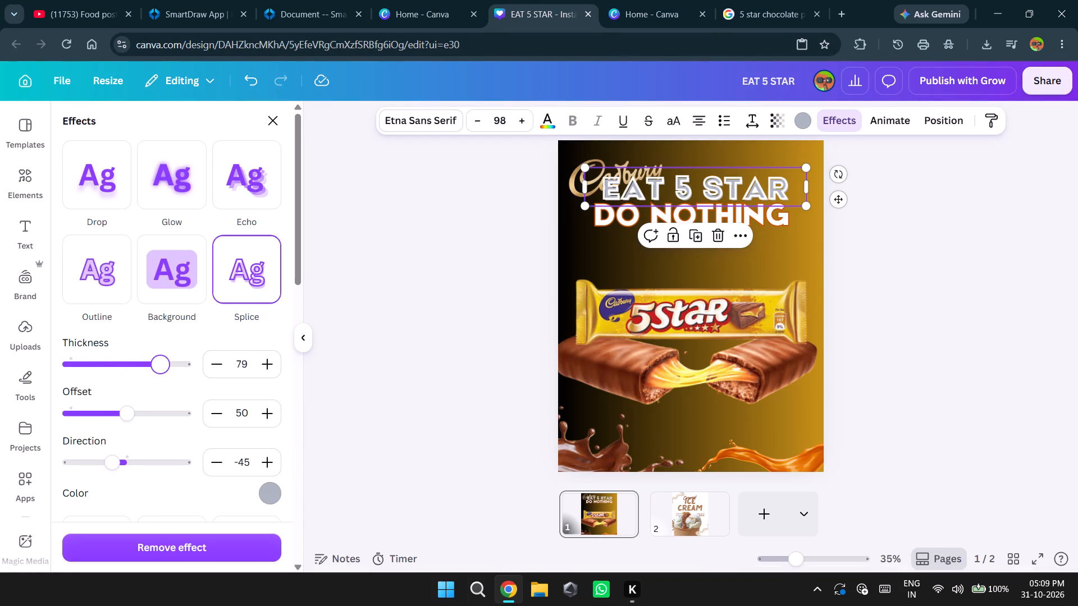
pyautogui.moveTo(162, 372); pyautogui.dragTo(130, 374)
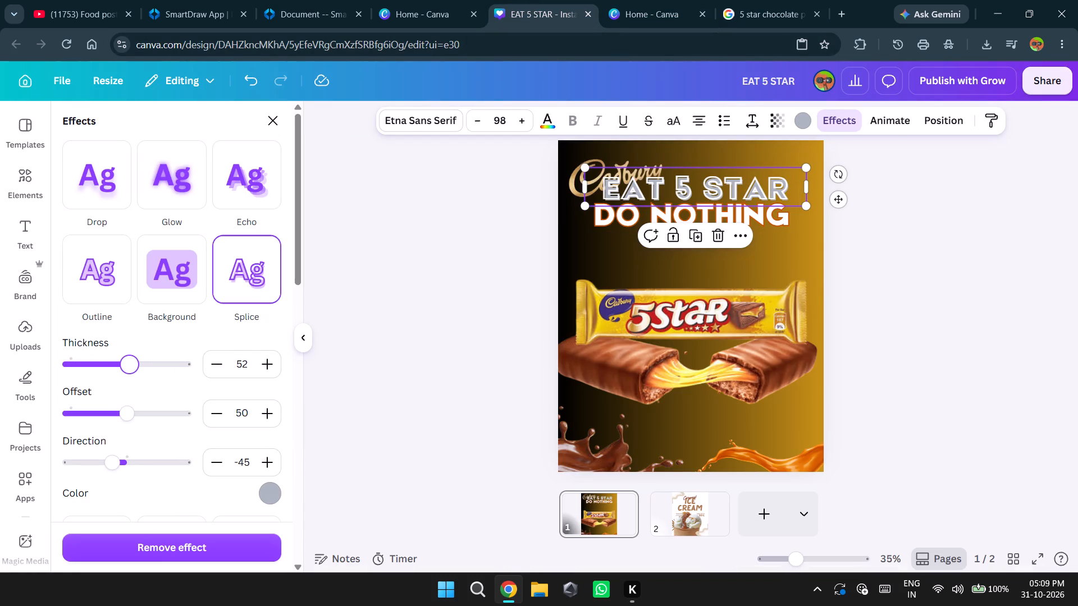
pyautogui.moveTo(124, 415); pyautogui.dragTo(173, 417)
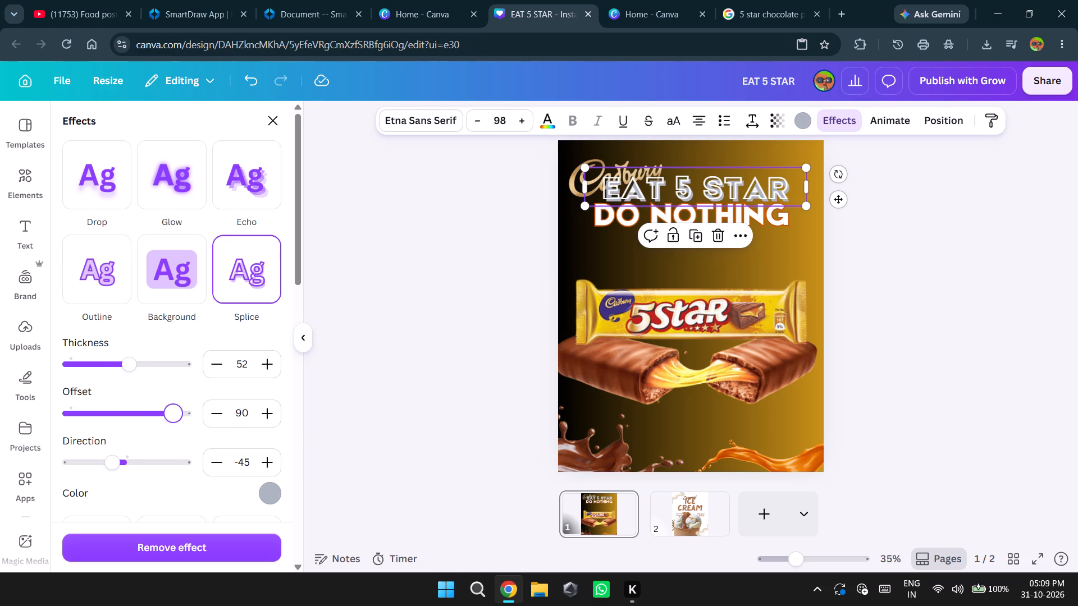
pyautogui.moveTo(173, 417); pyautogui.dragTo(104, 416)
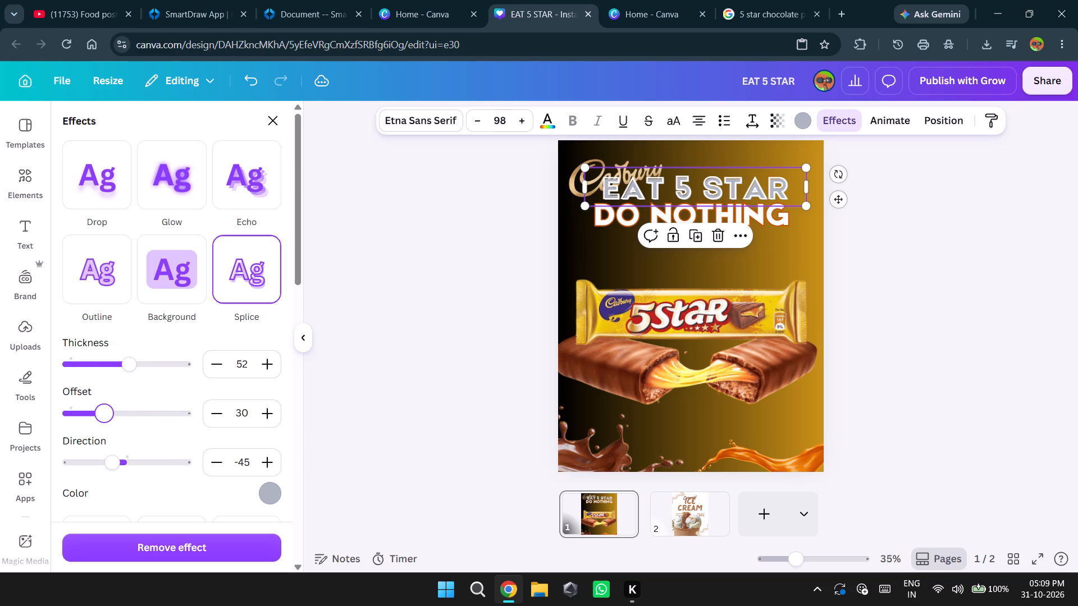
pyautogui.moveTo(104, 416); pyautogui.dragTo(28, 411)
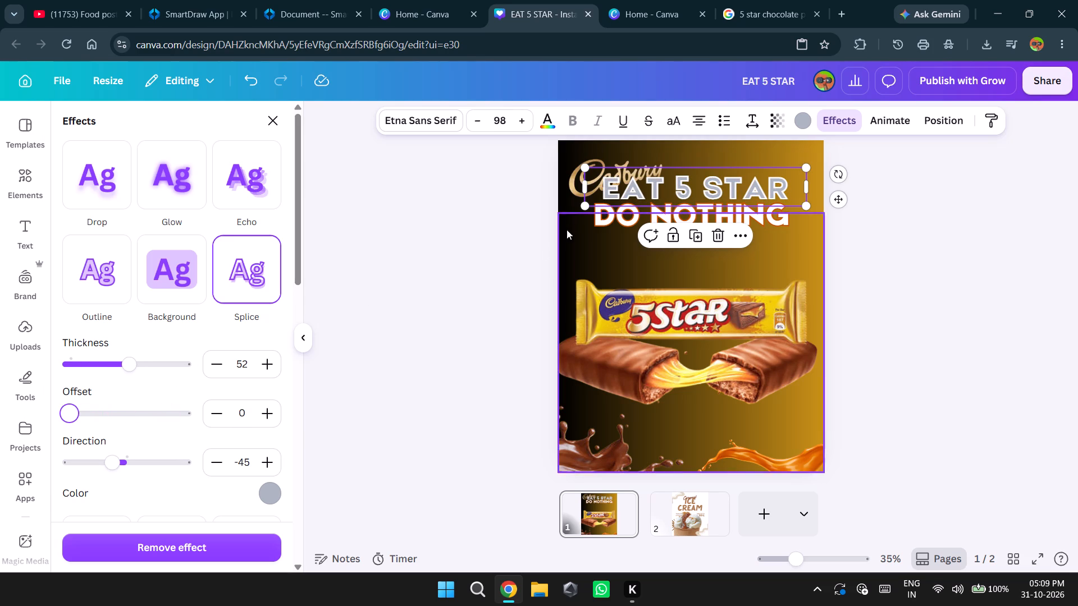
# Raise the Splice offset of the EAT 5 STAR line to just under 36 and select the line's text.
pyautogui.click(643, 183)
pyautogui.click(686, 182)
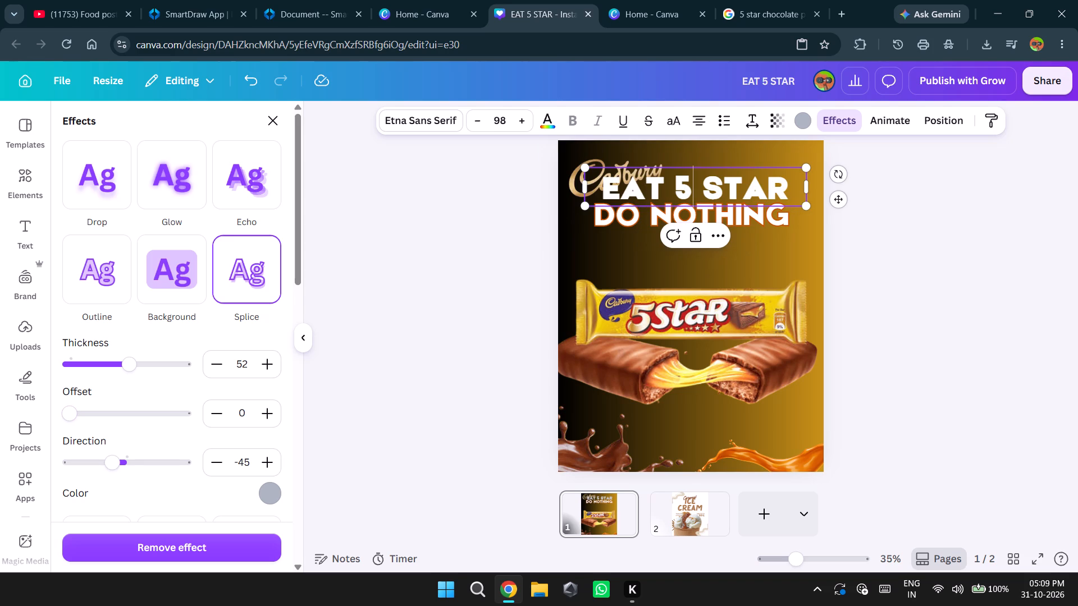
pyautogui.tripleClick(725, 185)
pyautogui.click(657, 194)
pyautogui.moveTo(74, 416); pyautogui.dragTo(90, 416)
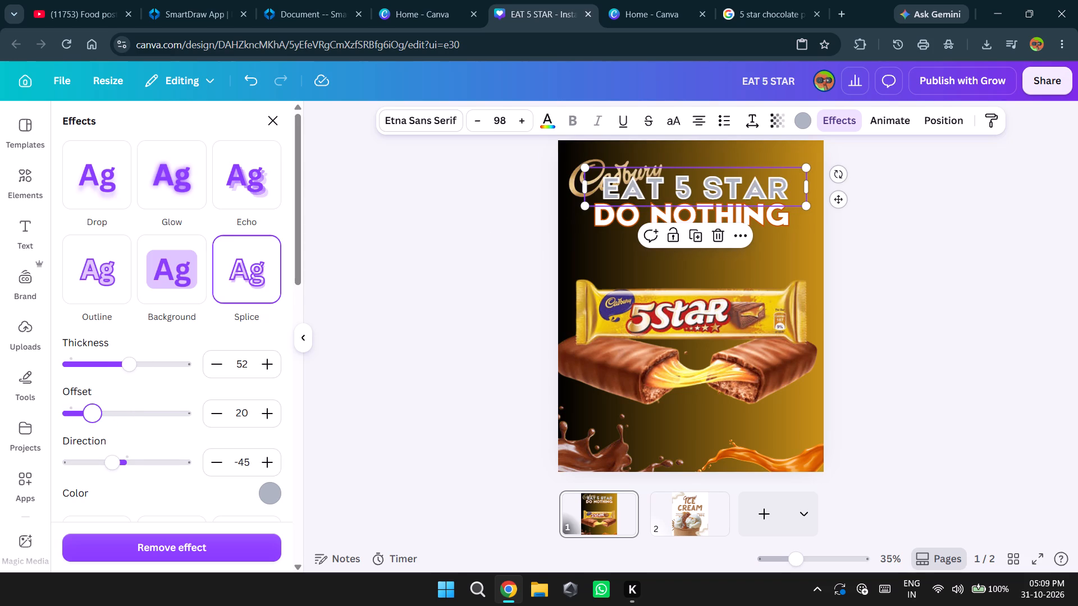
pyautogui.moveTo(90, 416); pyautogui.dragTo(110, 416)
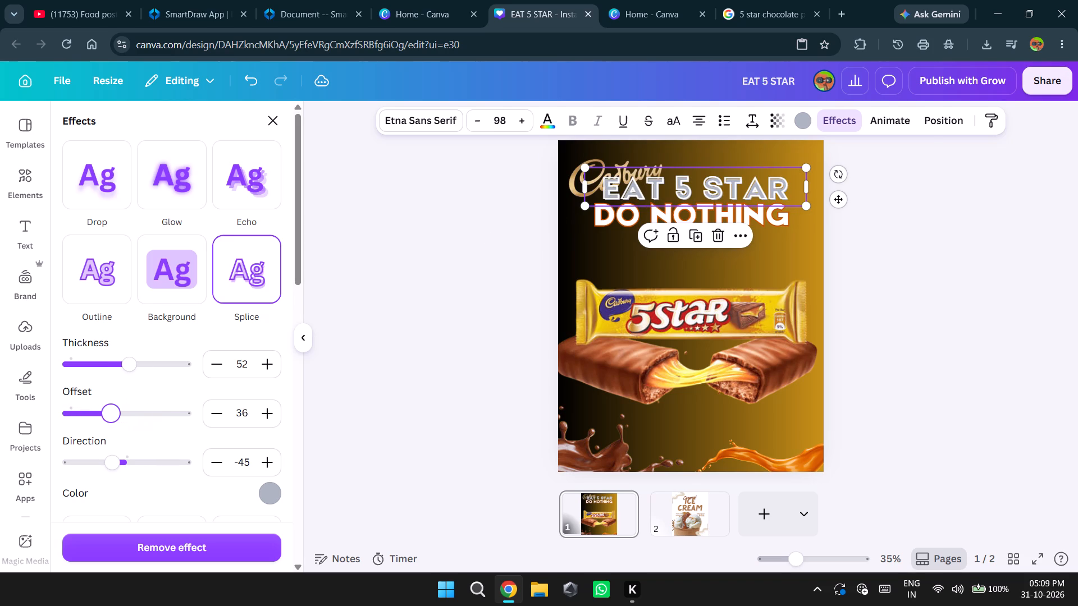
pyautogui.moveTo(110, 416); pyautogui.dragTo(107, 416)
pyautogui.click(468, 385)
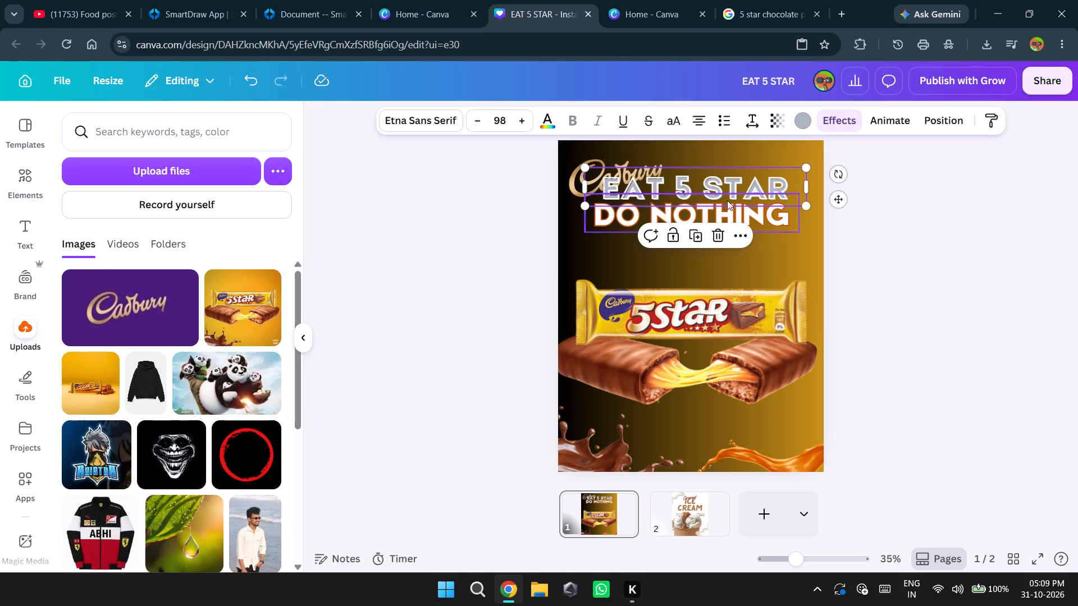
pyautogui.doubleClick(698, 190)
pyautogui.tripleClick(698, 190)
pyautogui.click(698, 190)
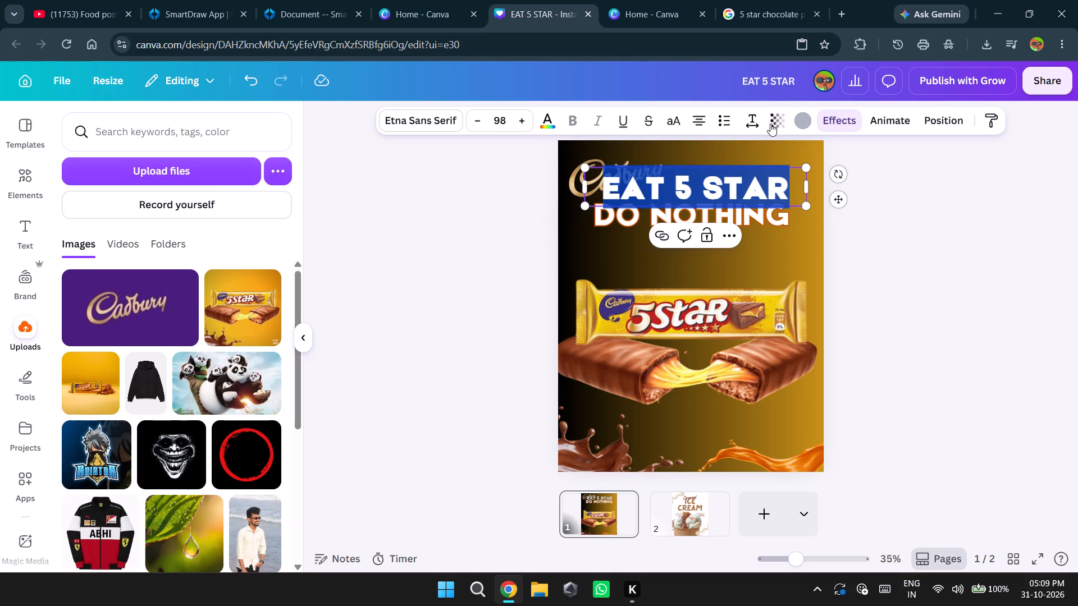
# Change the Splice effect color of the EAT 5 STAR line to the bright red in the default solid colors.
pyautogui.click(807, 118)
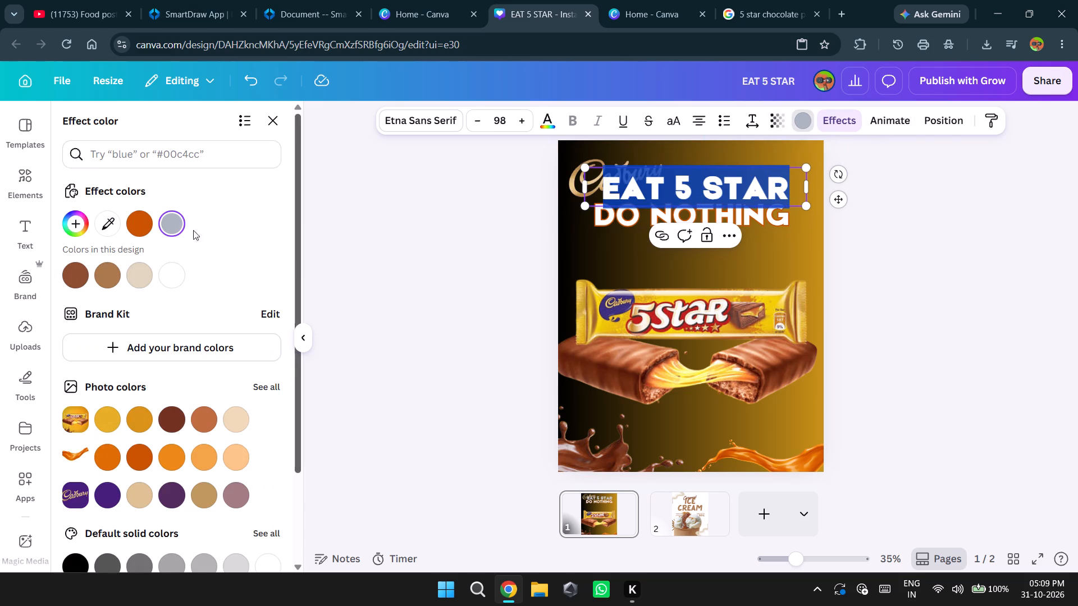
pyautogui.scroll(-3, 218, 429)
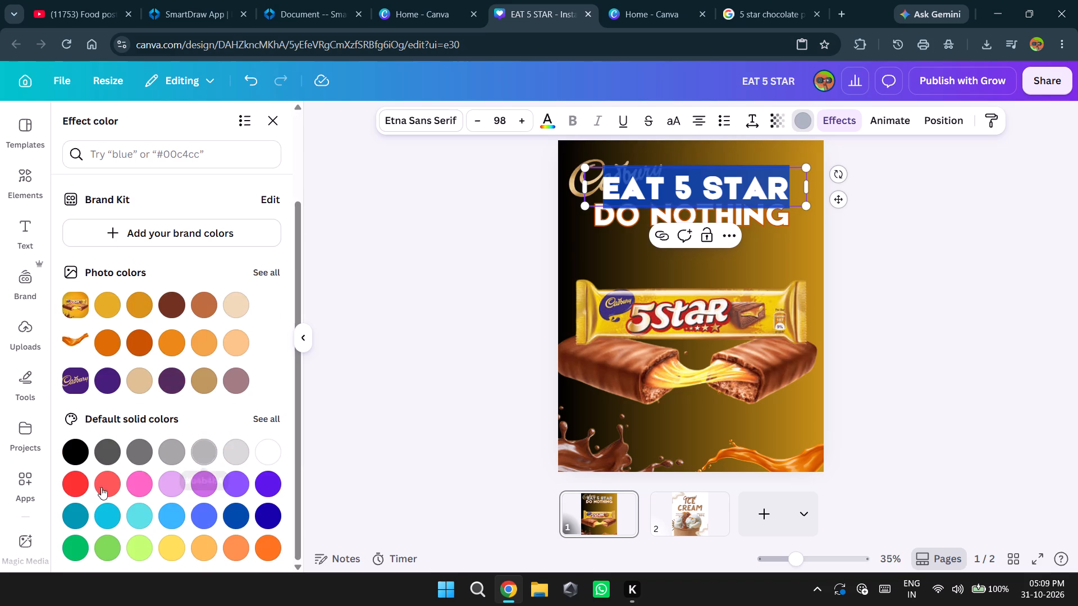
pyautogui.click(72, 488)
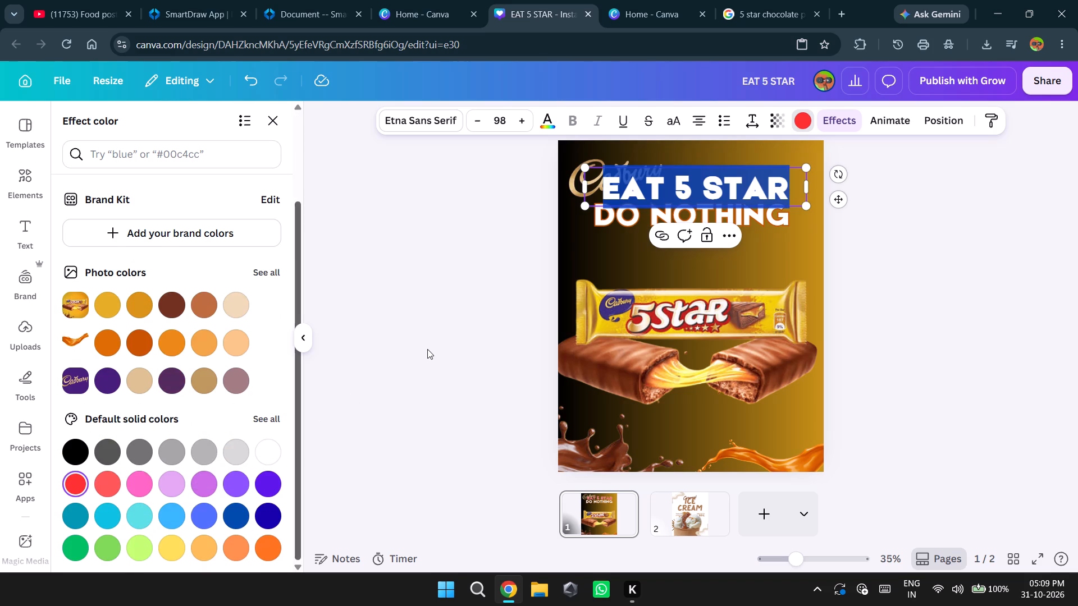
pyautogui.click(427, 349)
pyautogui.click(427, 349)
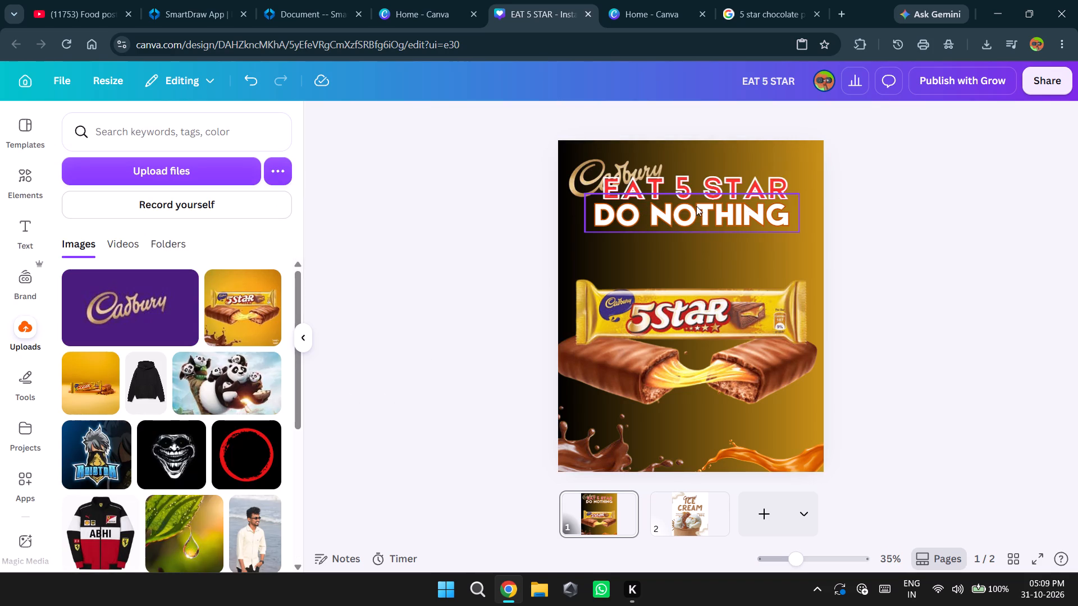
# Move the EAT 5 STAR and DO NOTHING lines slightly down and to the right, keeping them stacked below the Cadbury logo.
pyautogui.moveTo(714, 186); pyautogui.dragTo(719, 190)
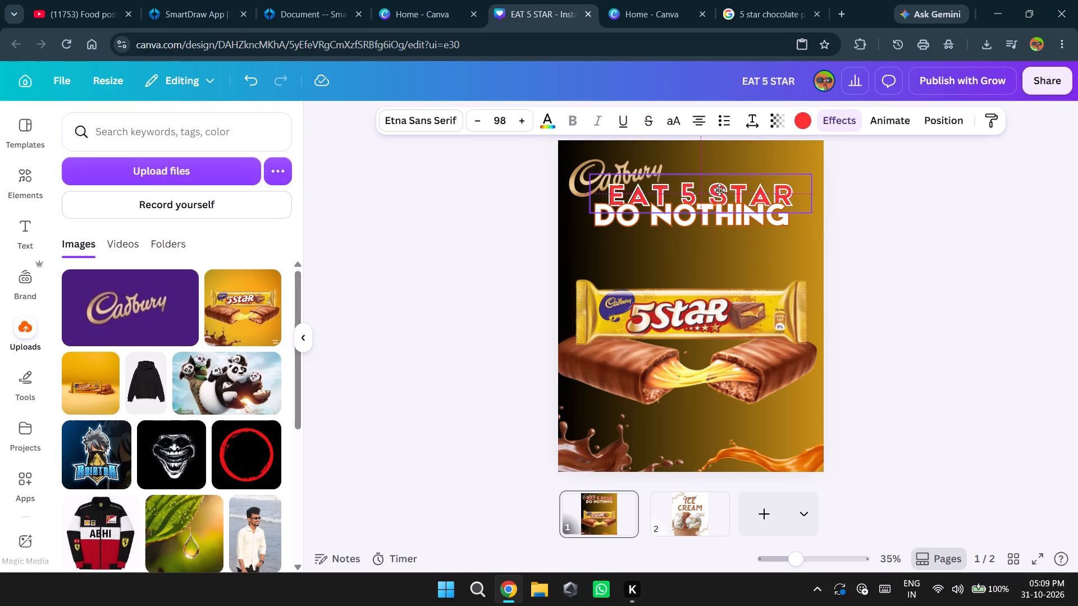
pyautogui.moveTo(719, 190); pyautogui.dragTo(720, 192)
pyautogui.moveTo(688, 217); pyautogui.dragTo(693, 225)
pyautogui.click(693, 225)
pyautogui.click(917, 226)
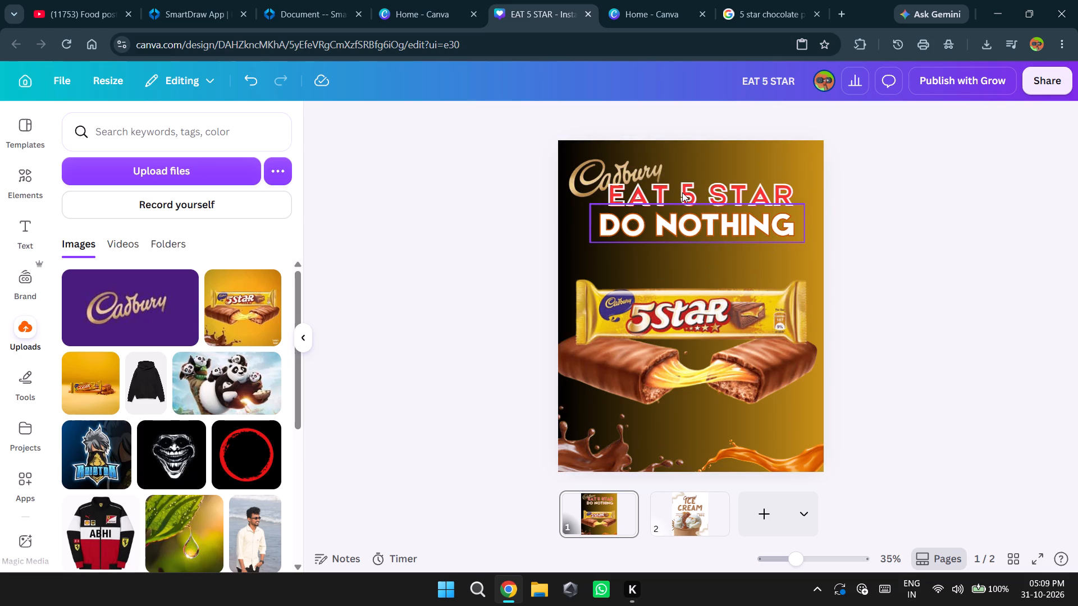
# Switch to the 5 star chocolate posters image search and save the Eat5StarDoNothing Instagram poster as "name 5star" in Downloads.
pyautogui.click(776, 0)
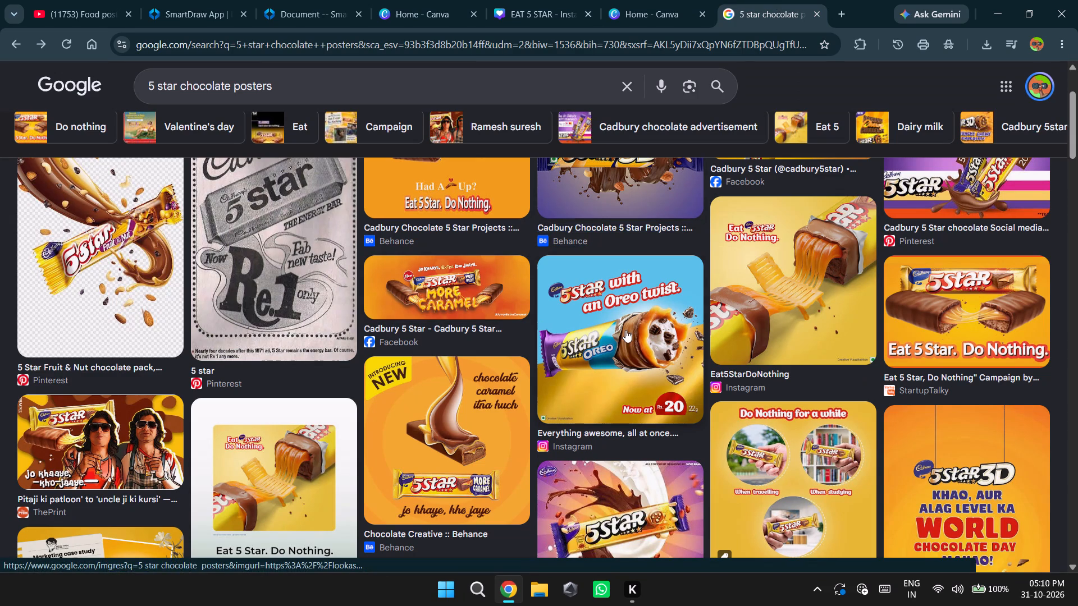
pyautogui.click(815, 262)
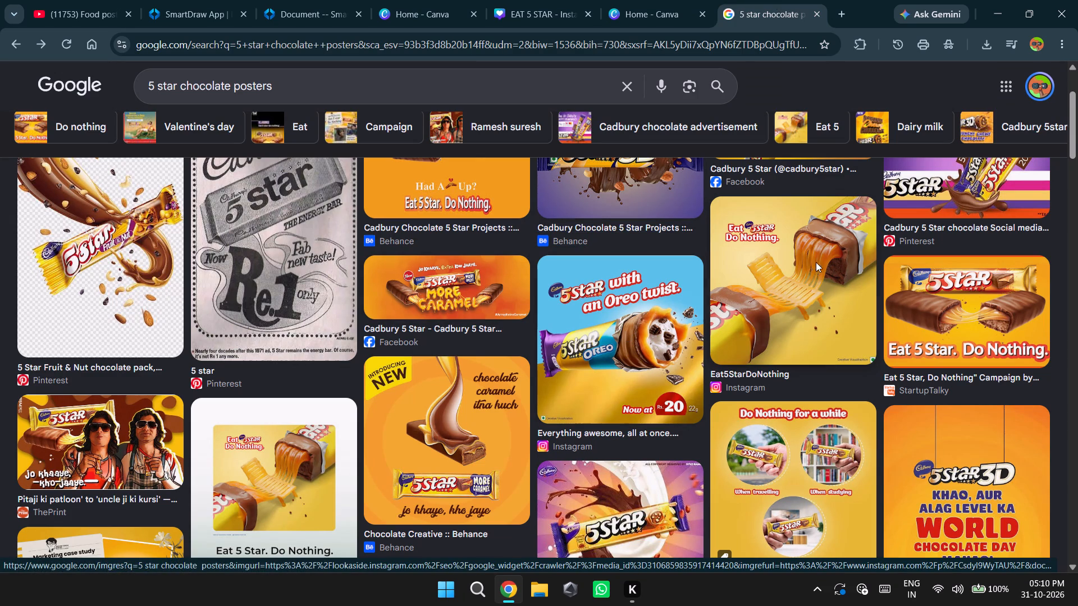
pyautogui.rightClick(792, 217)
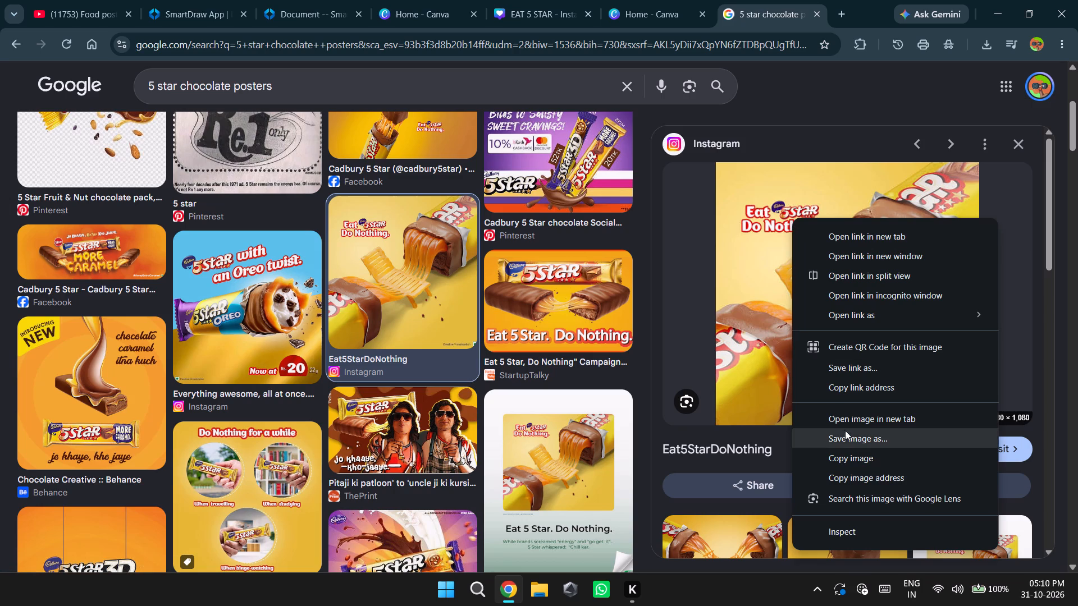
pyautogui.click(848, 436)
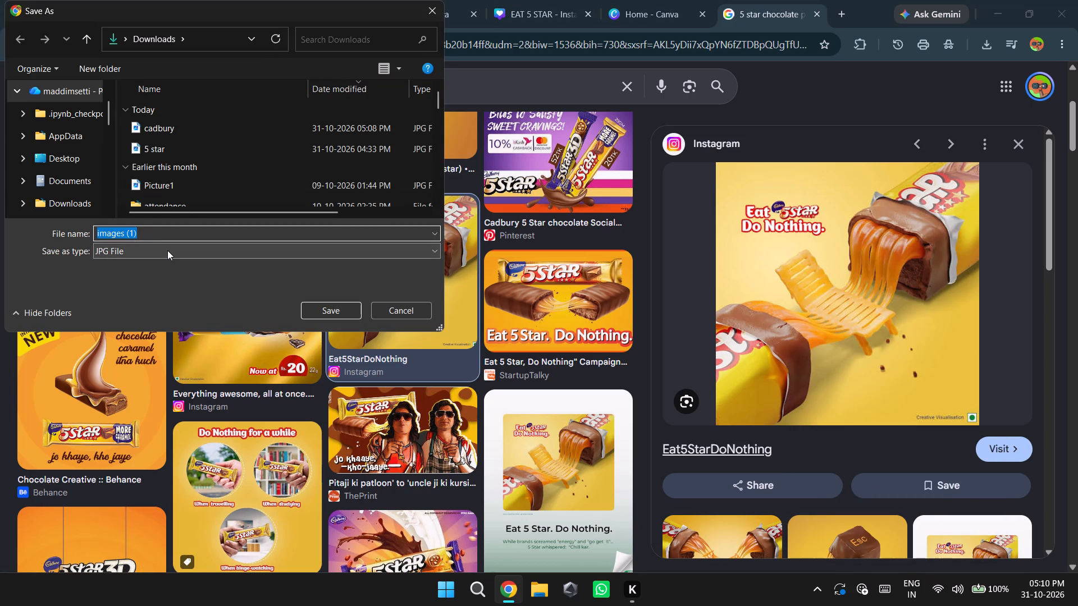
pyautogui.press('BackSpace')
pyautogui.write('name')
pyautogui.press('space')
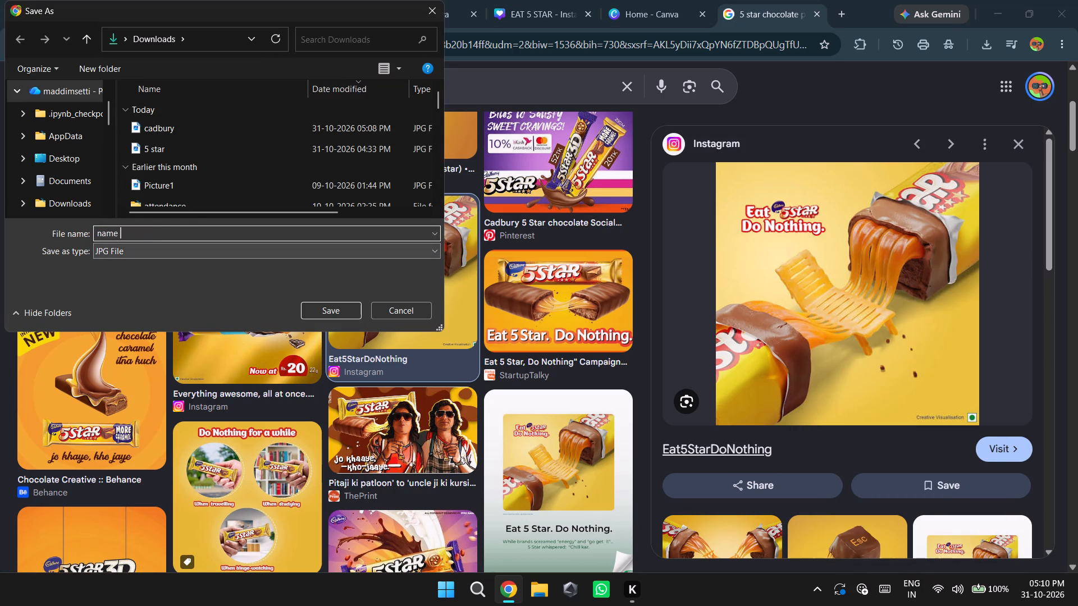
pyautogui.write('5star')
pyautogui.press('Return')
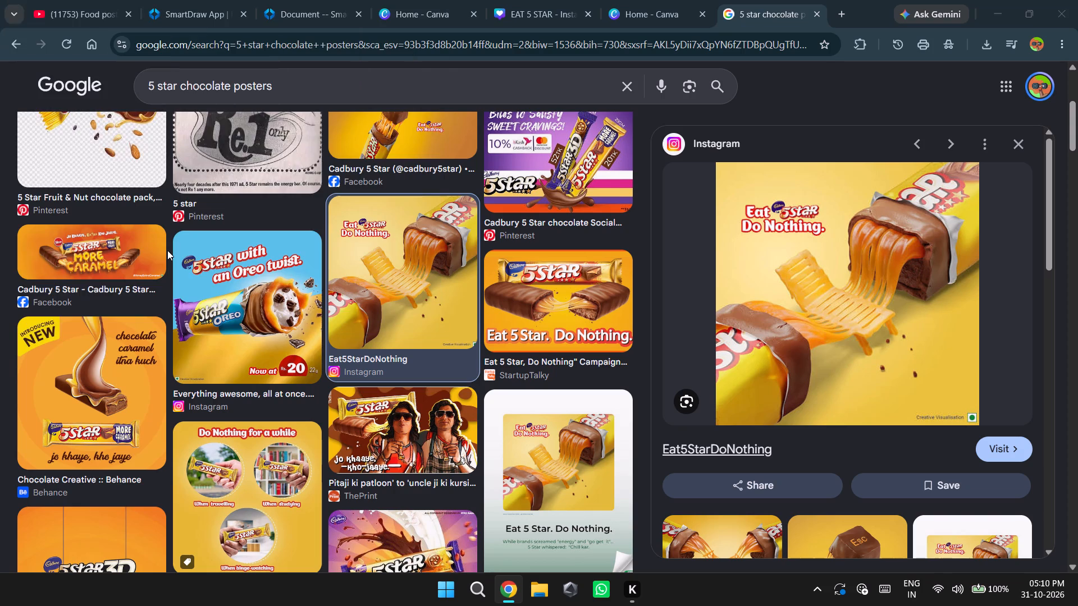
# Return to the EAT 5 STAR design and upload the downloaded "Eat 5Star Do Nothing" poster image from Downloads.
pyautogui.click(546, 11)
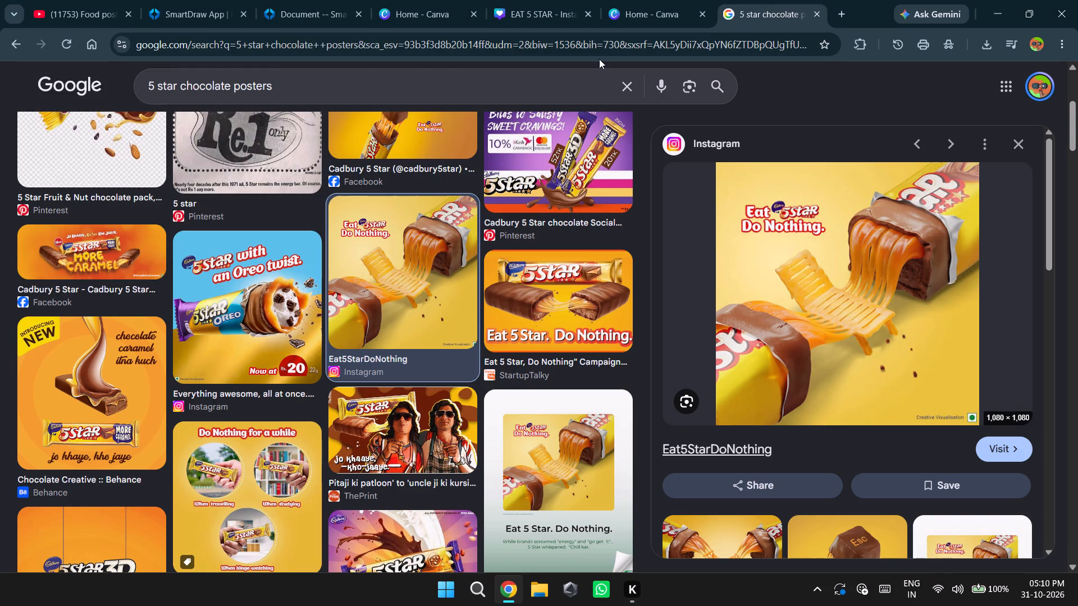
pyautogui.click(555, 11)
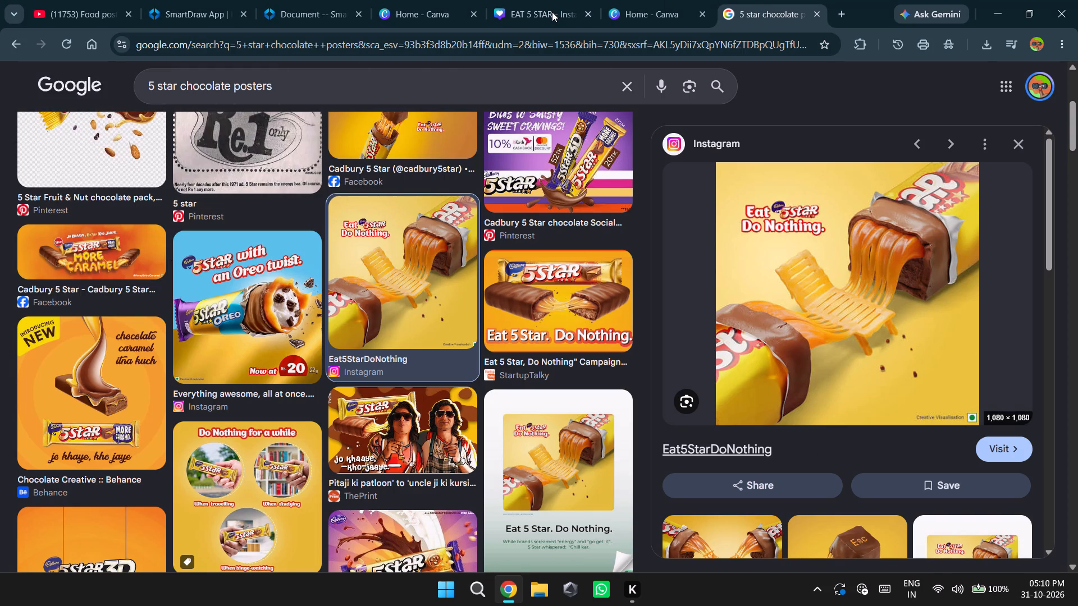
pyautogui.click(552, 12)
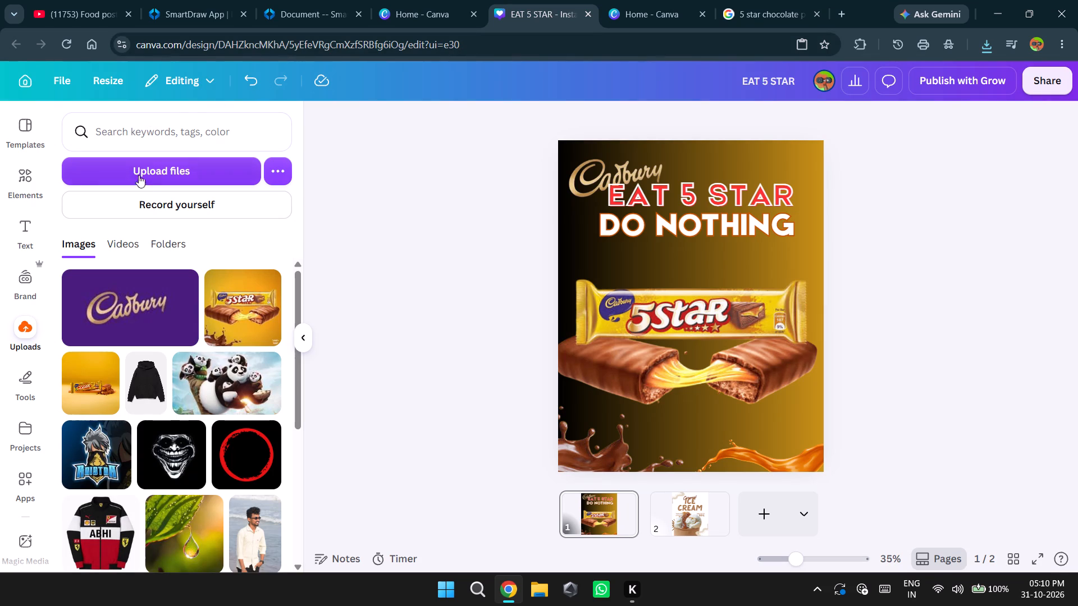
pyautogui.click(147, 172)
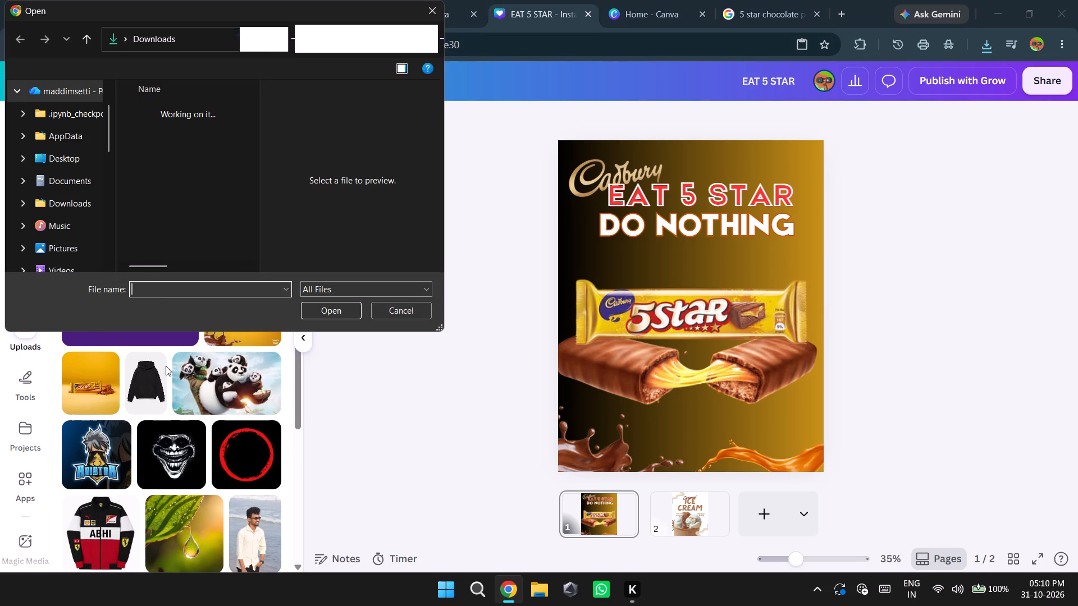
pyautogui.doubleClick(157, 132)
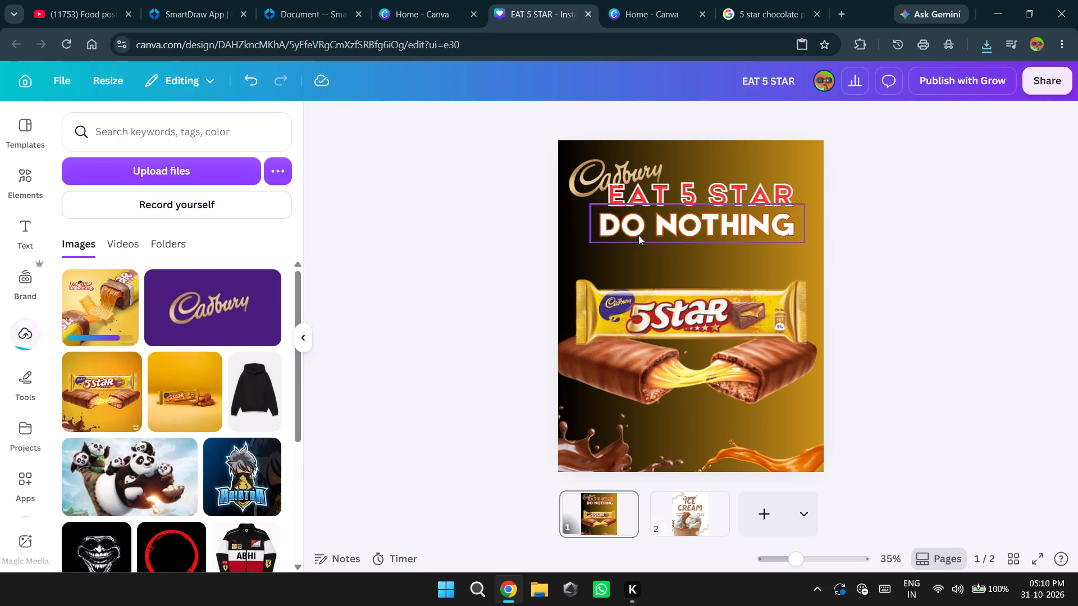
# Delete both headline lines, DO NOTHING and EAT 5 STAR, from the poster.
pyautogui.click(655, 217)
pyautogui.click(722, 176)
pyautogui.click(712, 201)
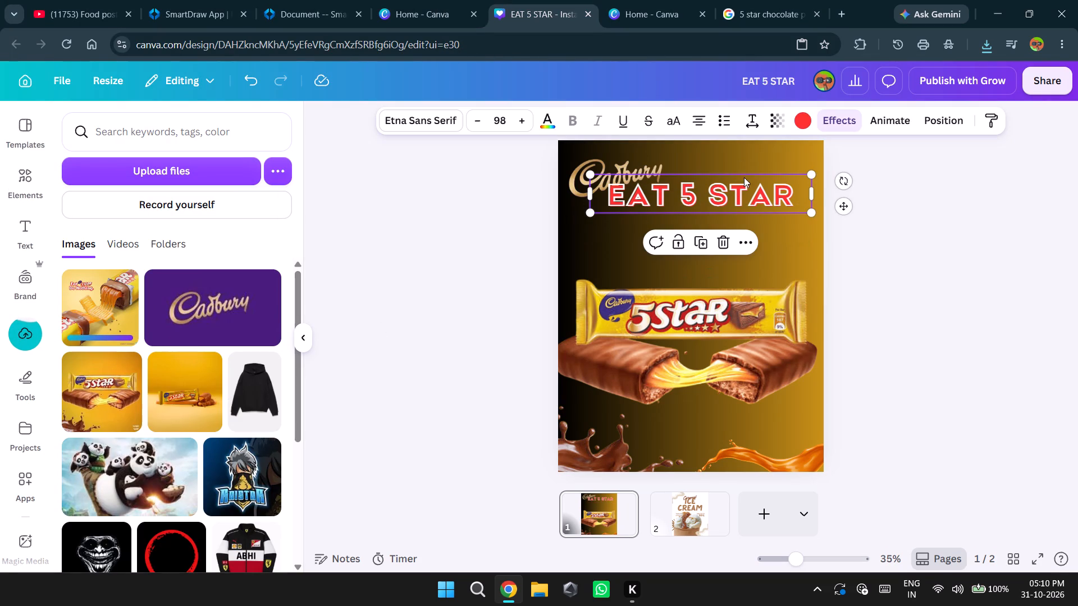
pyautogui.click(738, 188)
pyautogui.click(724, 190)
pyautogui.click(691, 197)
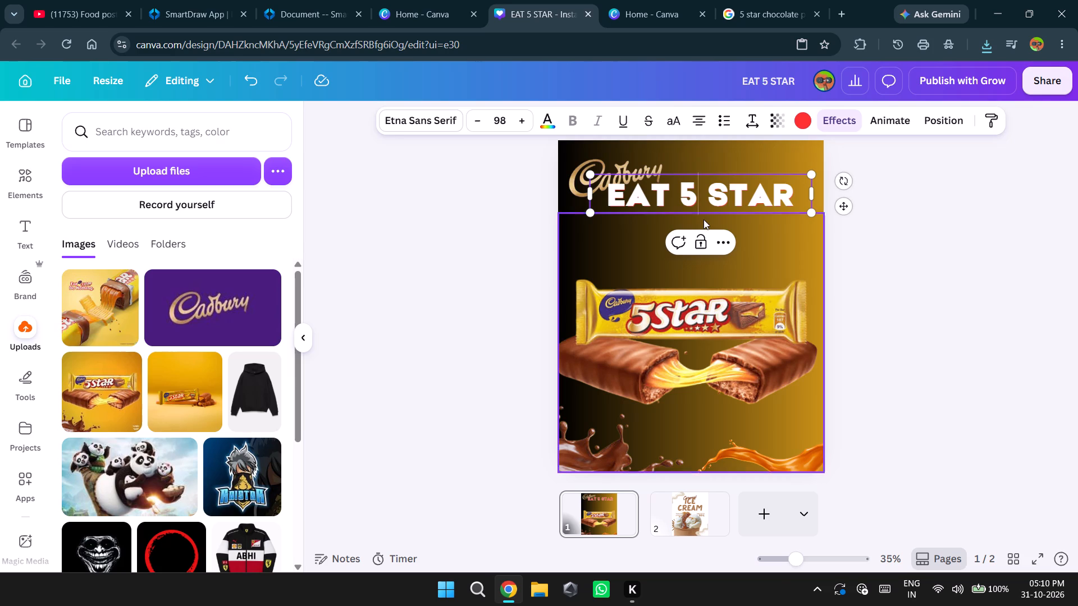
pyautogui.click(704, 219)
pyautogui.click(770, 198)
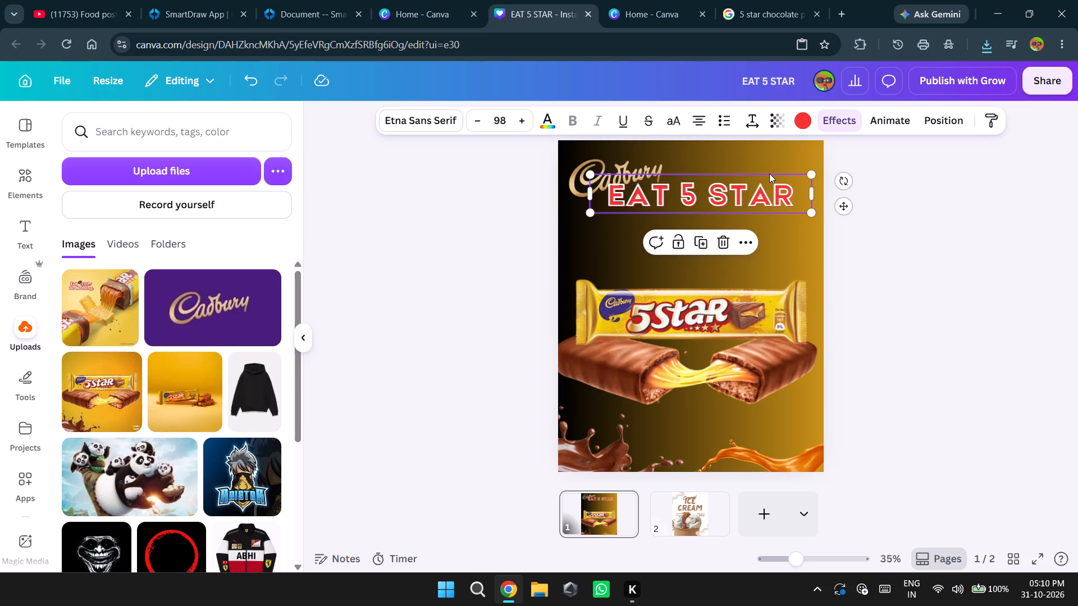
pyautogui.click(769, 173)
pyautogui.click(770, 171)
pyautogui.click(766, 175)
pyautogui.click(719, 191)
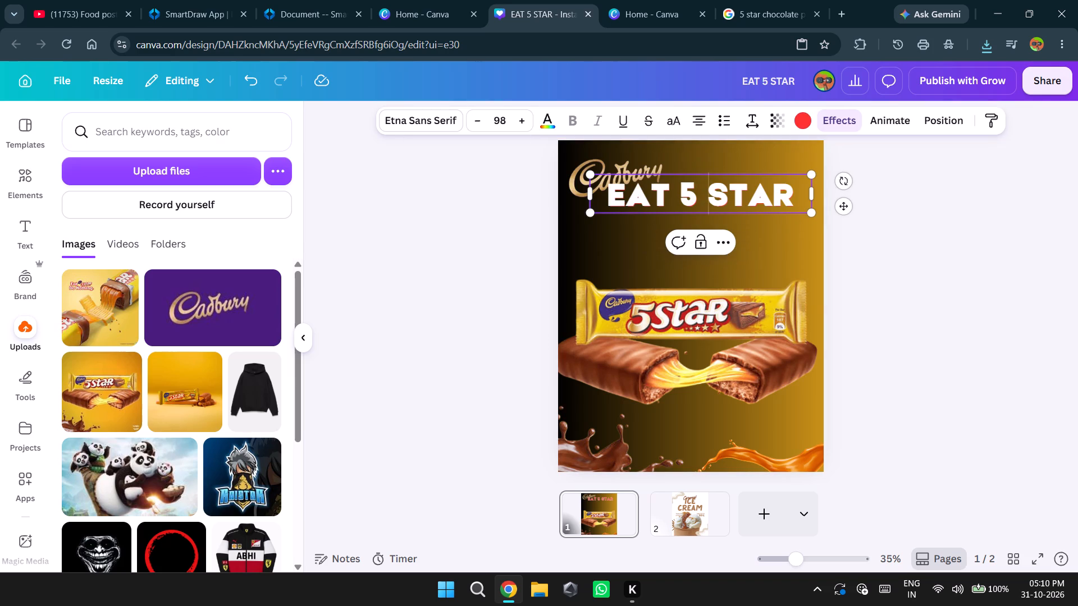
pyautogui.doubleClick(700, 182)
pyautogui.doubleClick(731, 193)
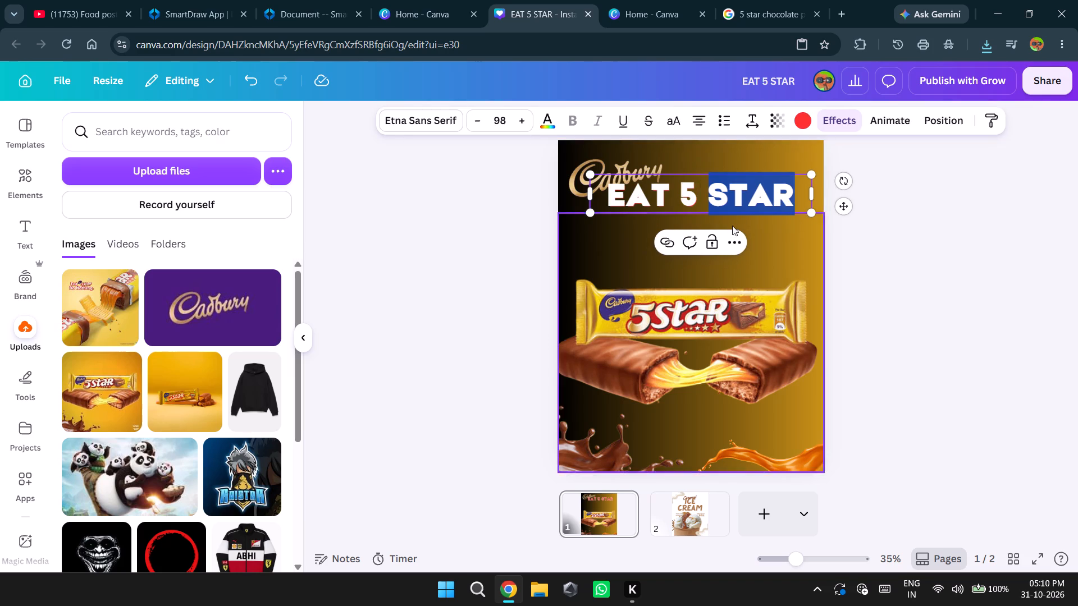
pyautogui.click(688, 194)
pyautogui.click(810, 177)
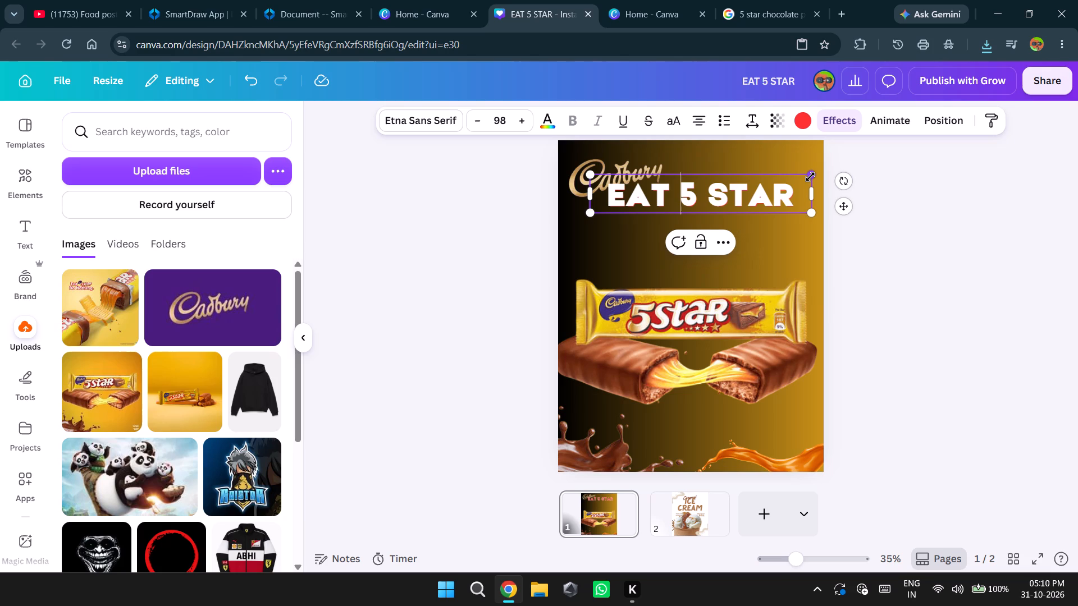
pyautogui.click(810, 177)
pyautogui.click(777, 177)
pyautogui.click(765, 173)
pyautogui.click(704, 195)
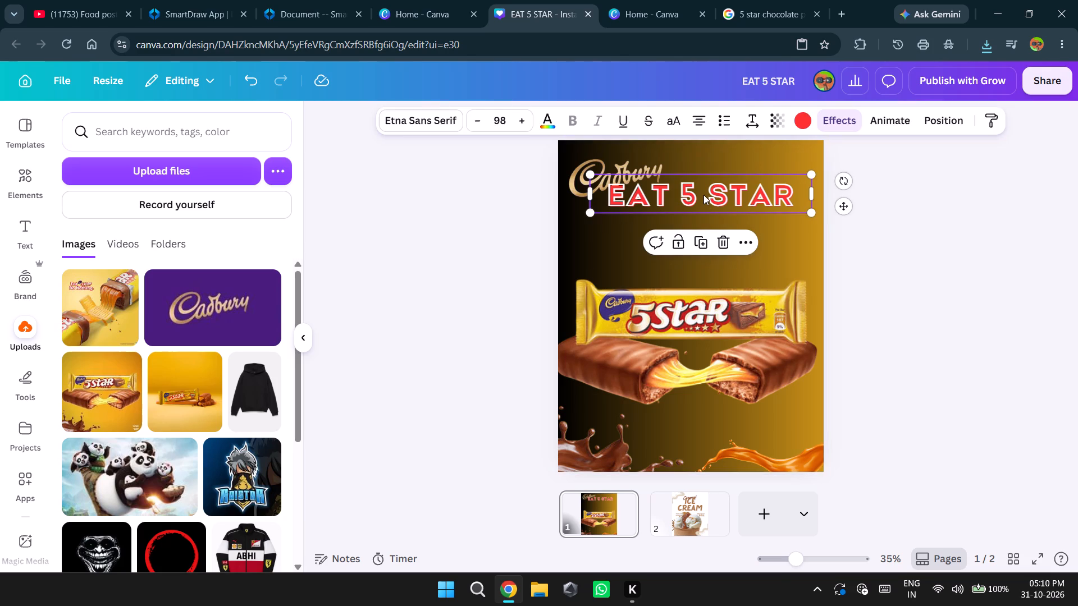
pyautogui.click(721, 235)
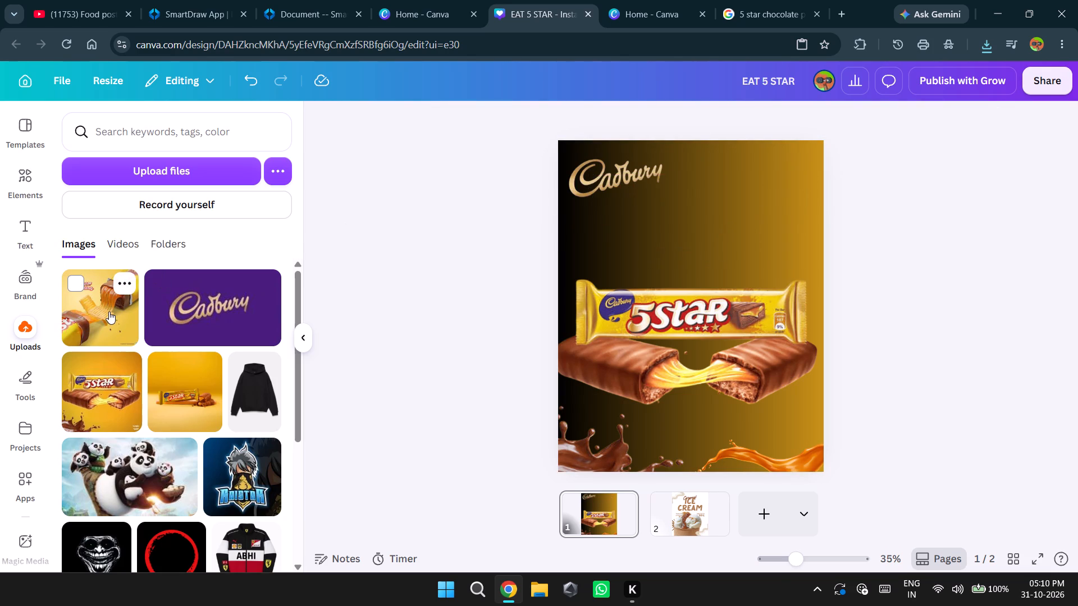
# Add the newly uploaded "Eat 5Star Do Nothing" image to the poster.
pyautogui.doubleClick(109, 311)
pyautogui.click(678, 268)
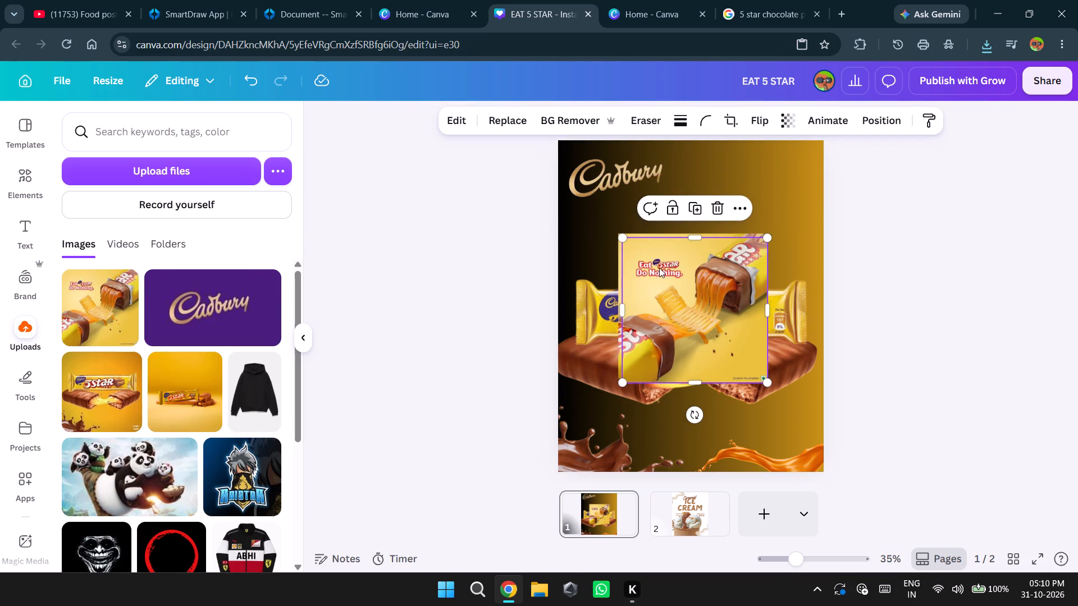
# Crop the placed "Eat 5Star Do Nothing" image by slightly enlarging the picture inside its frame.
pyautogui.doubleClick(654, 268)
pyautogui.click(680, 336)
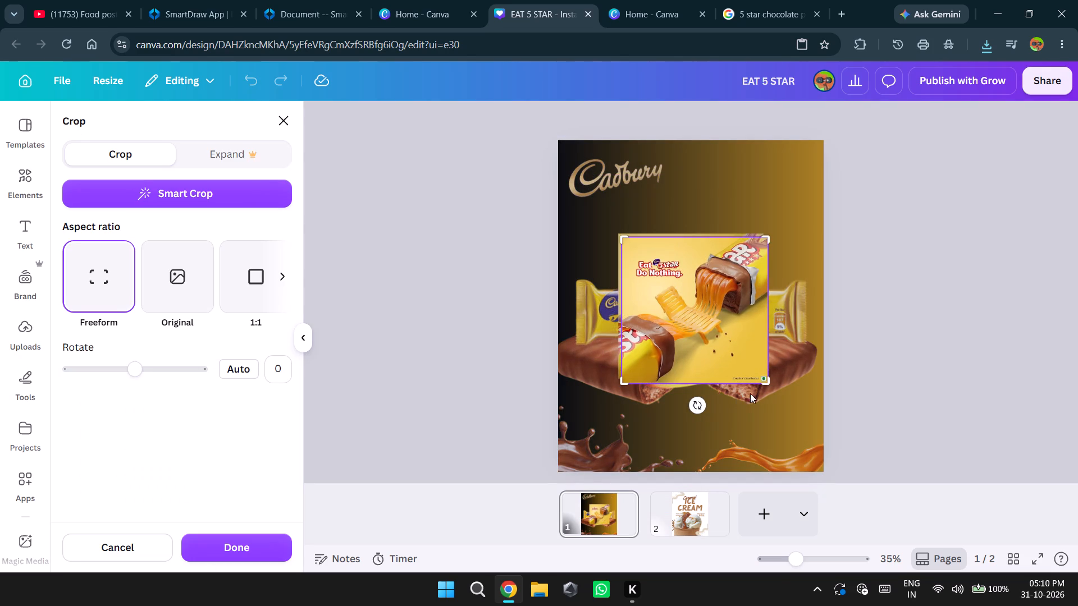
pyautogui.moveTo(769, 383); pyautogui.dragTo(721, 448)
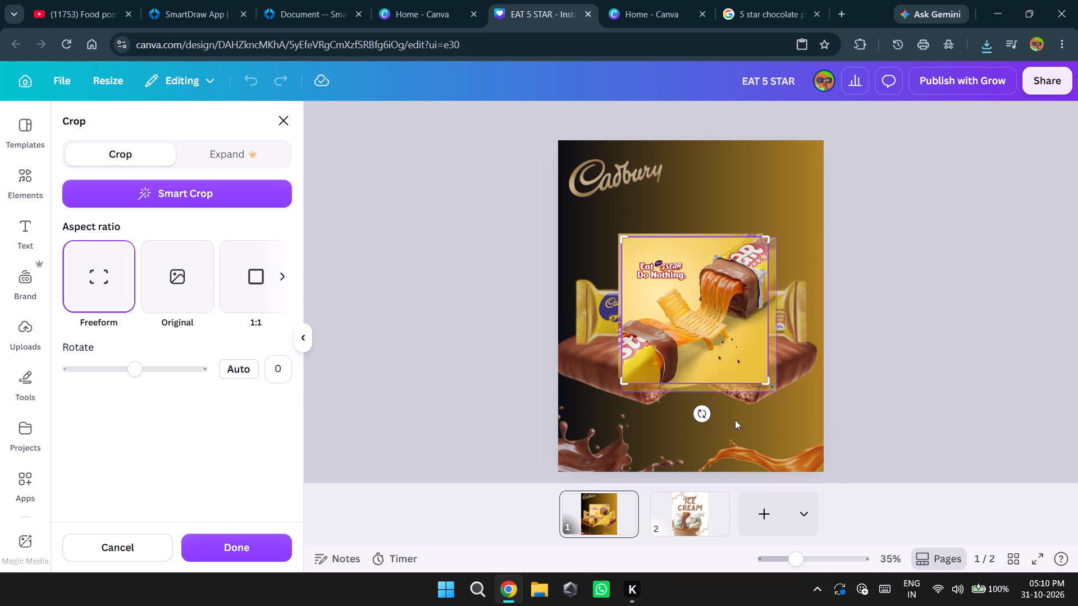
pyautogui.click(734, 339)
pyautogui.click(906, 337)
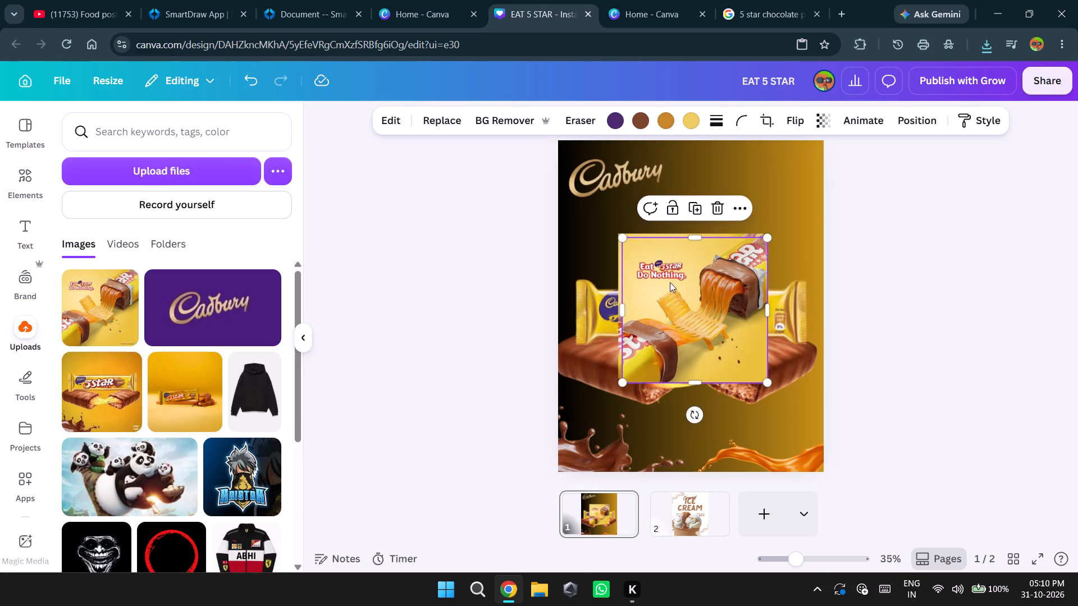
# Add a blank third page to the design and return to the 5 Star poster page.
pyautogui.moveTo(712, 322); pyautogui.dragTo(763, 520)
pyautogui.click(761, 519)
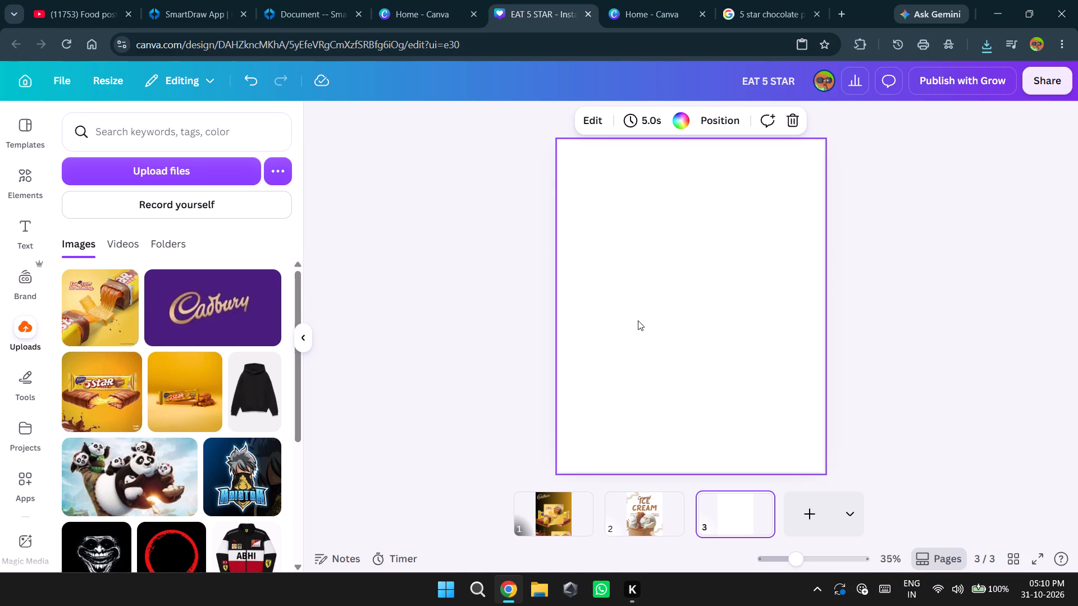
pyautogui.click(728, 509)
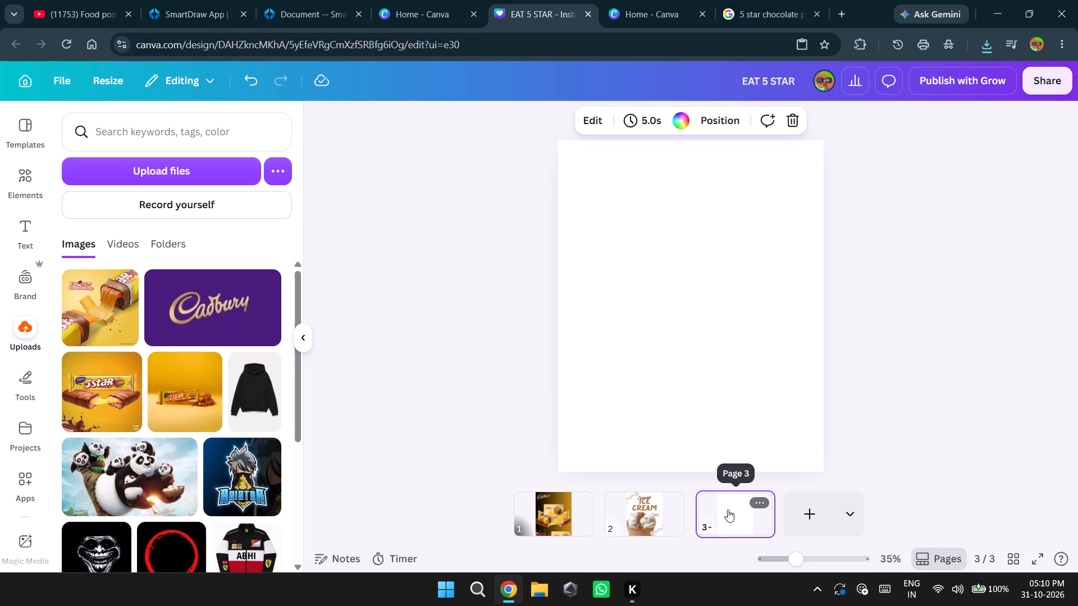
pyautogui.click(569, 513)
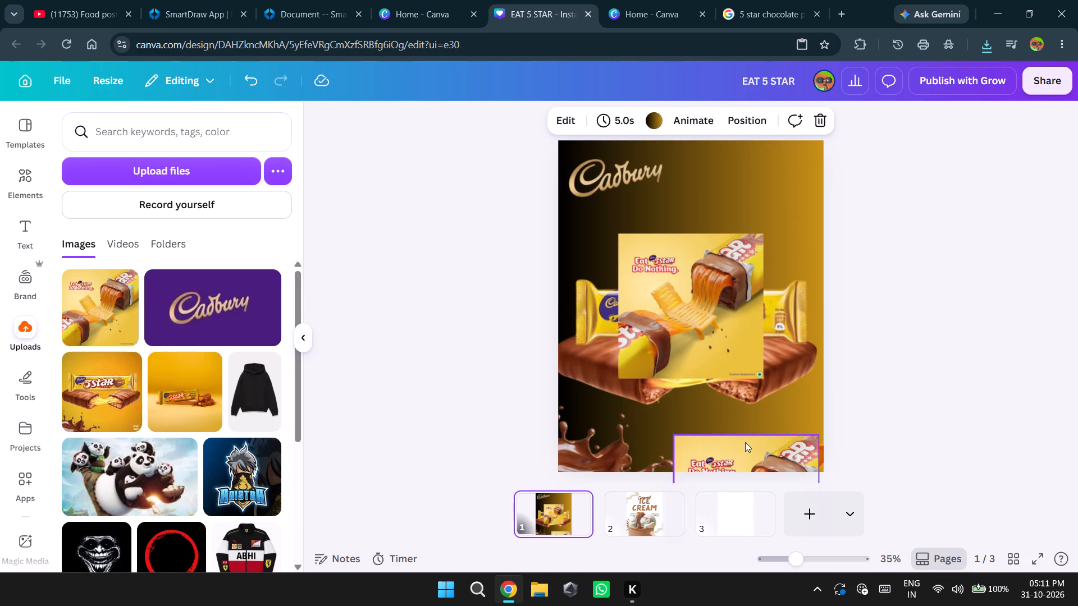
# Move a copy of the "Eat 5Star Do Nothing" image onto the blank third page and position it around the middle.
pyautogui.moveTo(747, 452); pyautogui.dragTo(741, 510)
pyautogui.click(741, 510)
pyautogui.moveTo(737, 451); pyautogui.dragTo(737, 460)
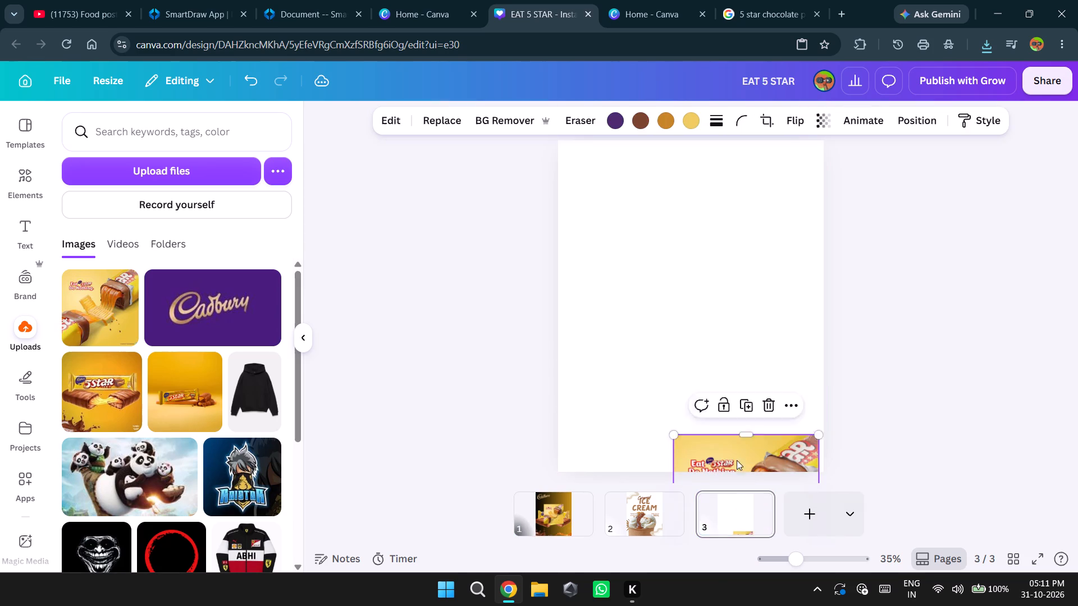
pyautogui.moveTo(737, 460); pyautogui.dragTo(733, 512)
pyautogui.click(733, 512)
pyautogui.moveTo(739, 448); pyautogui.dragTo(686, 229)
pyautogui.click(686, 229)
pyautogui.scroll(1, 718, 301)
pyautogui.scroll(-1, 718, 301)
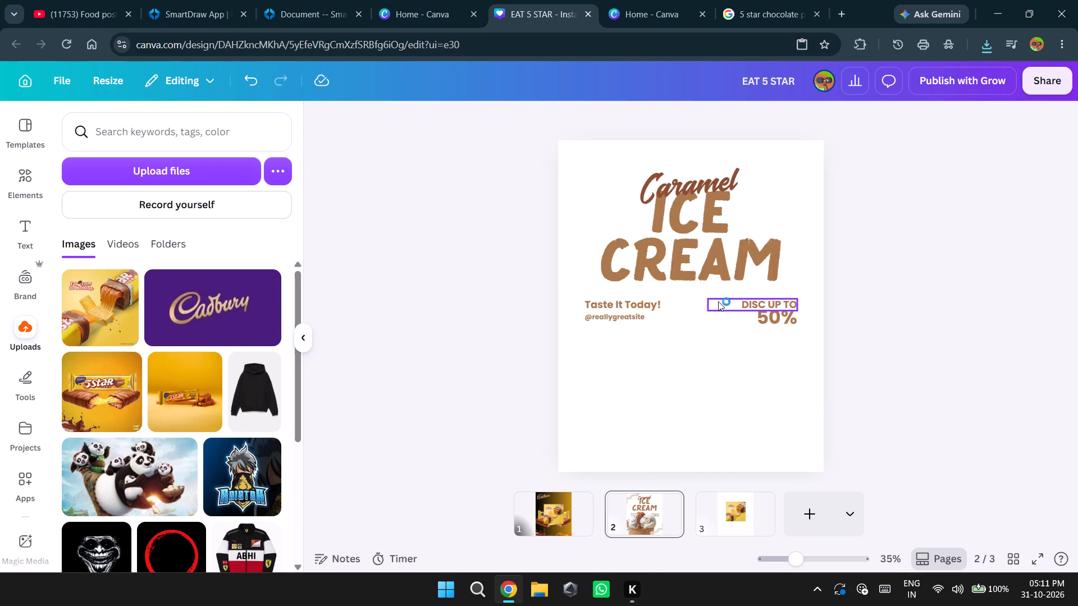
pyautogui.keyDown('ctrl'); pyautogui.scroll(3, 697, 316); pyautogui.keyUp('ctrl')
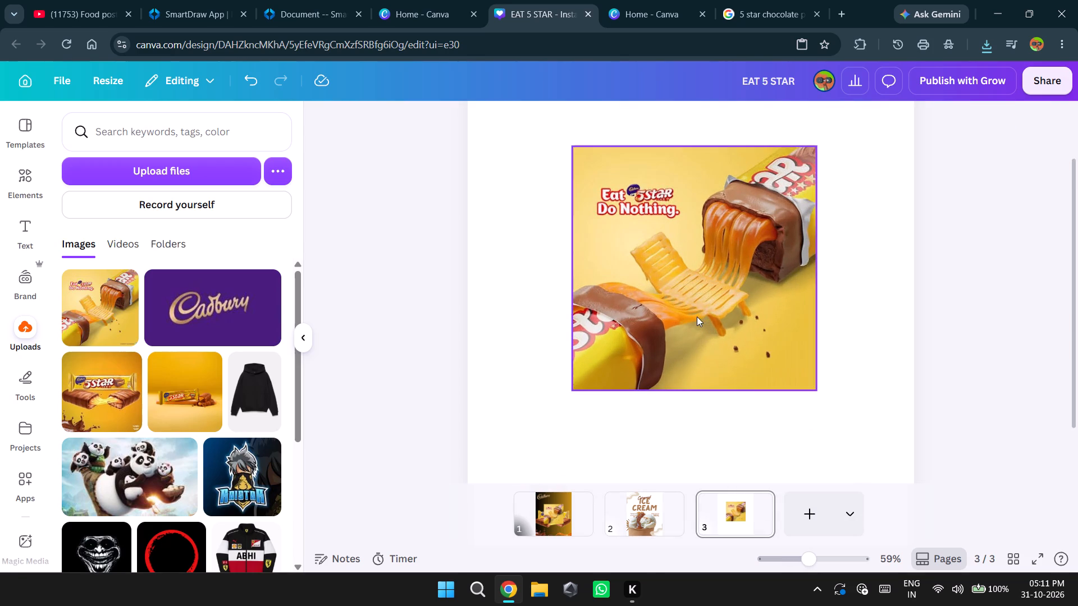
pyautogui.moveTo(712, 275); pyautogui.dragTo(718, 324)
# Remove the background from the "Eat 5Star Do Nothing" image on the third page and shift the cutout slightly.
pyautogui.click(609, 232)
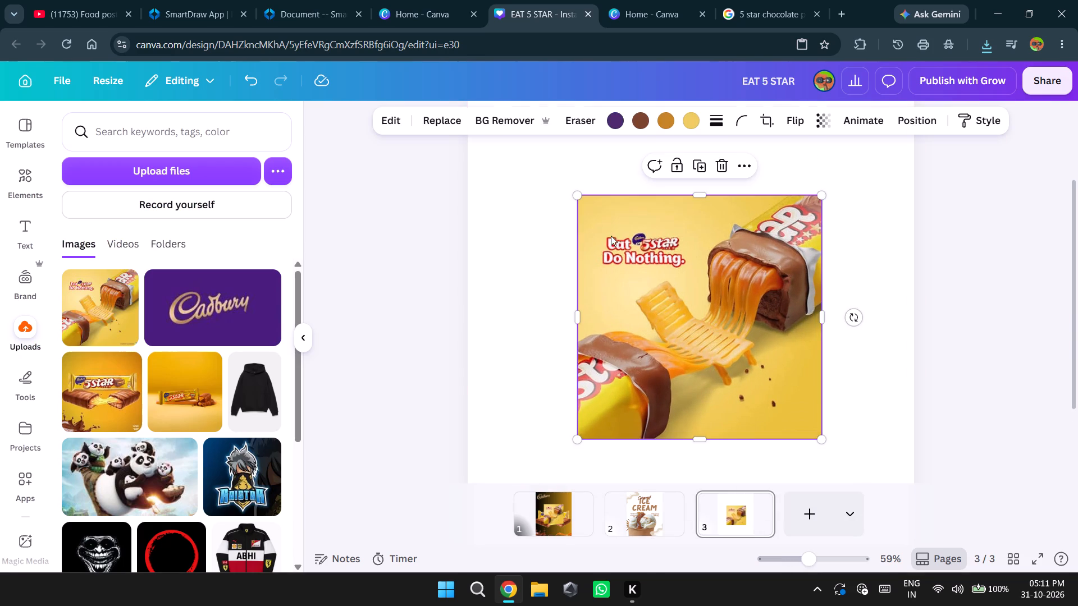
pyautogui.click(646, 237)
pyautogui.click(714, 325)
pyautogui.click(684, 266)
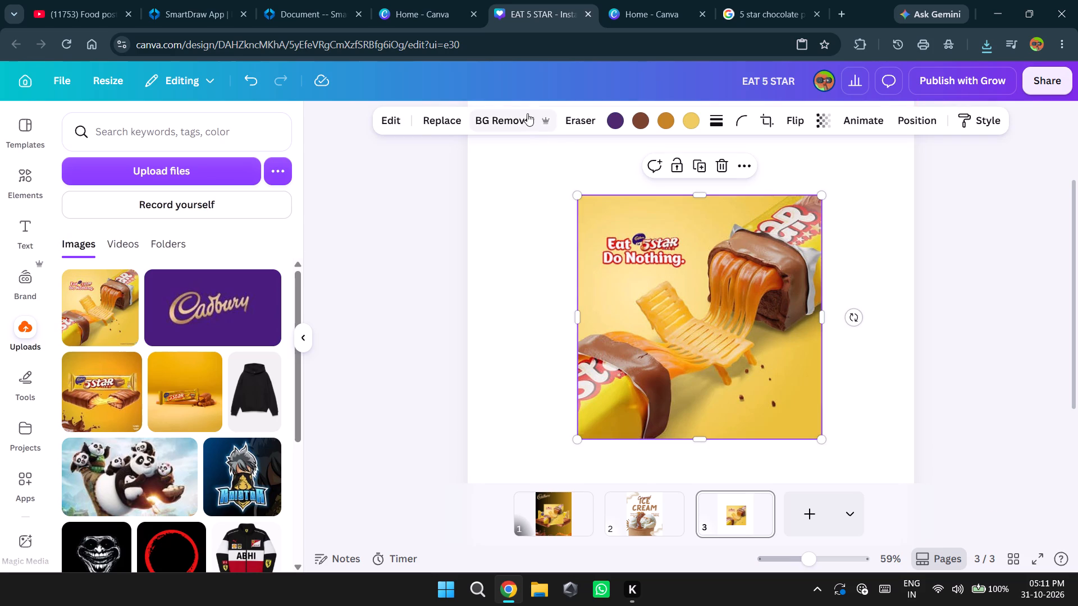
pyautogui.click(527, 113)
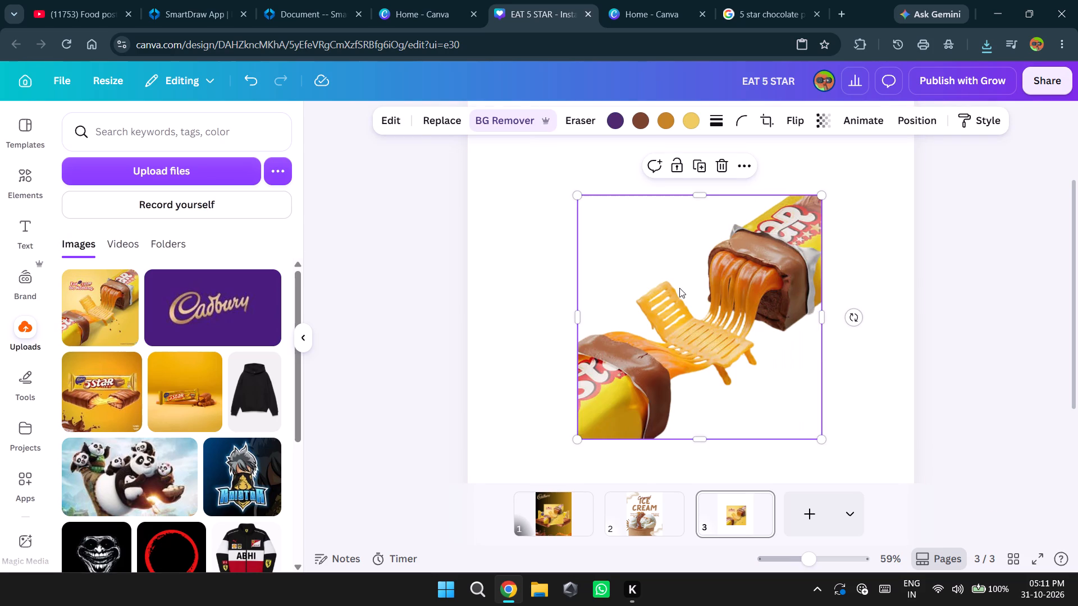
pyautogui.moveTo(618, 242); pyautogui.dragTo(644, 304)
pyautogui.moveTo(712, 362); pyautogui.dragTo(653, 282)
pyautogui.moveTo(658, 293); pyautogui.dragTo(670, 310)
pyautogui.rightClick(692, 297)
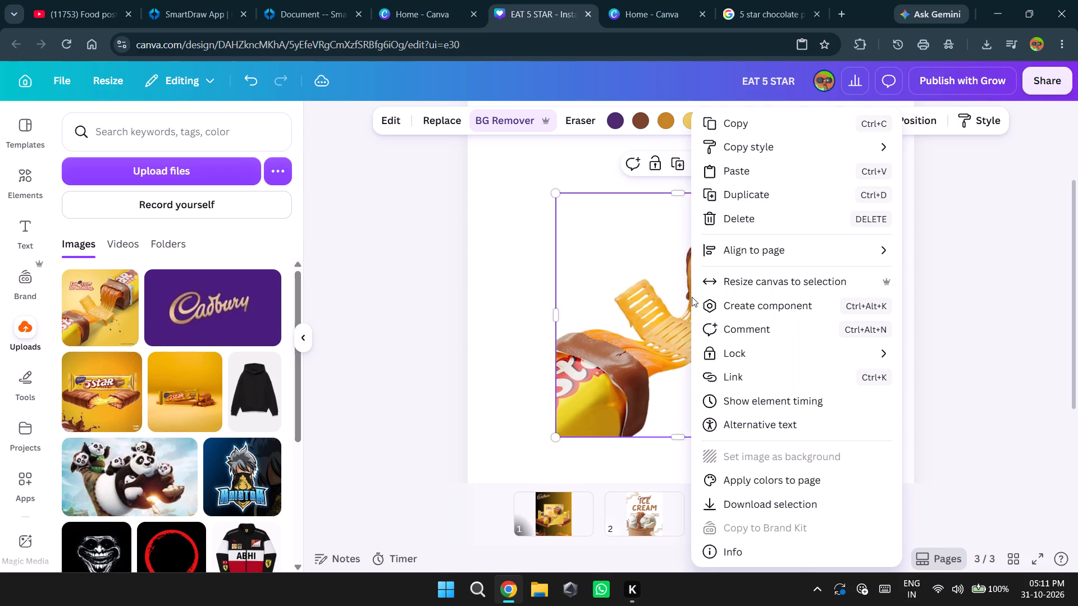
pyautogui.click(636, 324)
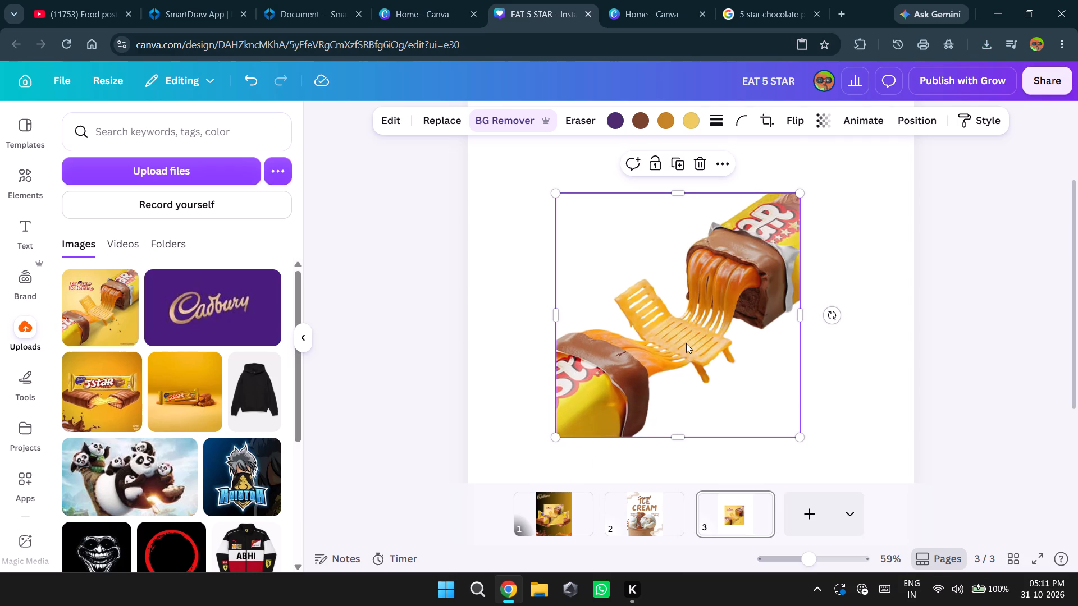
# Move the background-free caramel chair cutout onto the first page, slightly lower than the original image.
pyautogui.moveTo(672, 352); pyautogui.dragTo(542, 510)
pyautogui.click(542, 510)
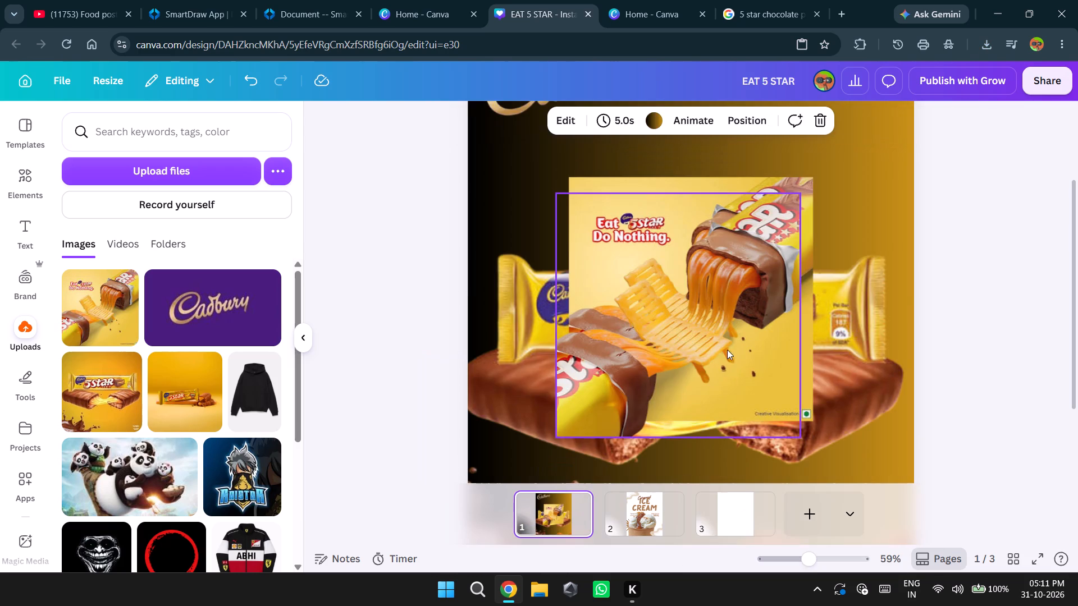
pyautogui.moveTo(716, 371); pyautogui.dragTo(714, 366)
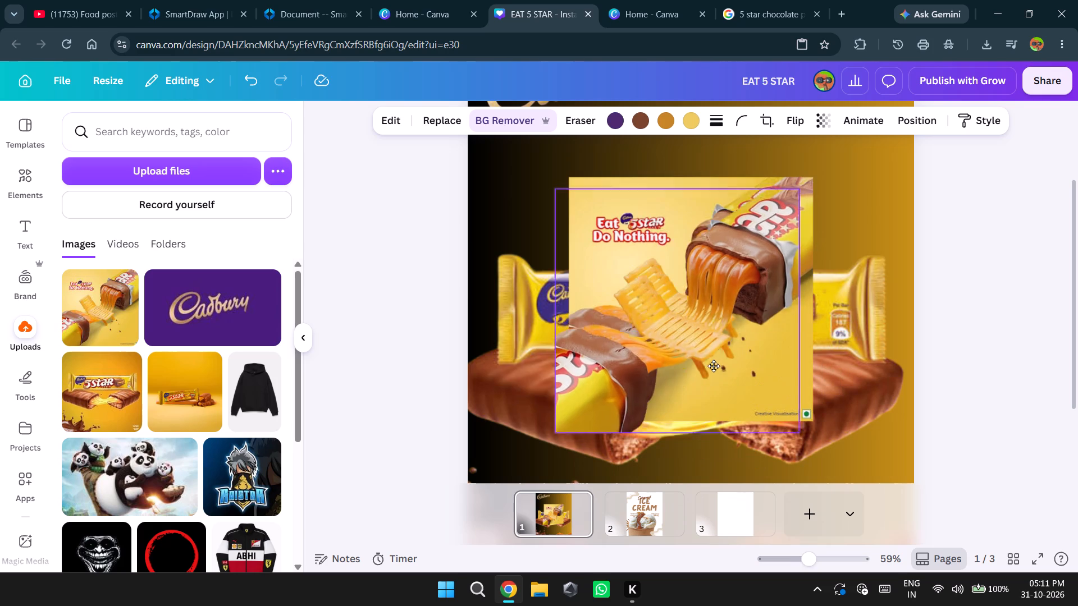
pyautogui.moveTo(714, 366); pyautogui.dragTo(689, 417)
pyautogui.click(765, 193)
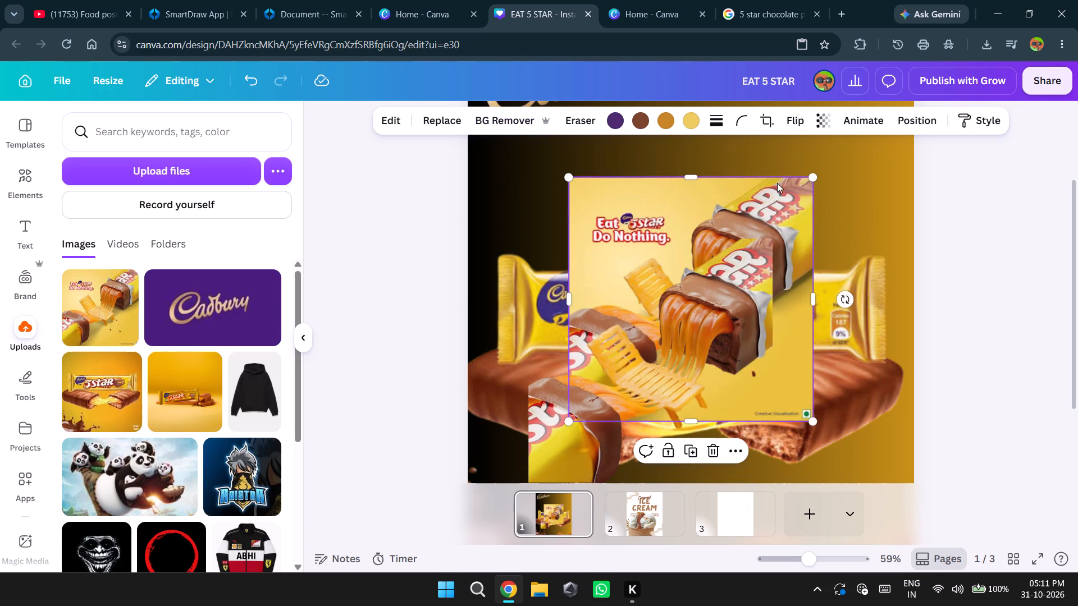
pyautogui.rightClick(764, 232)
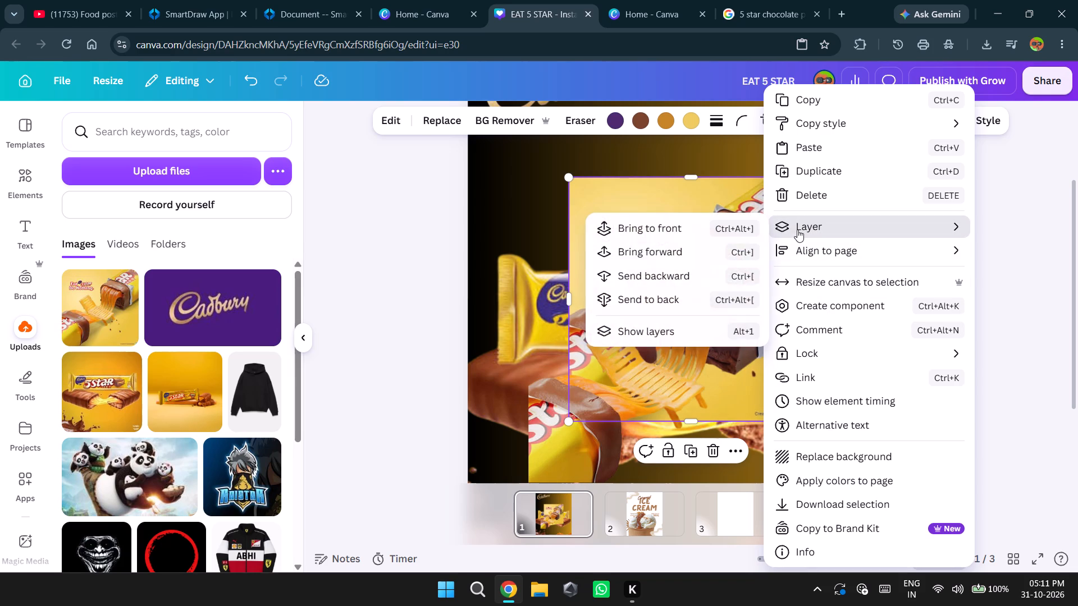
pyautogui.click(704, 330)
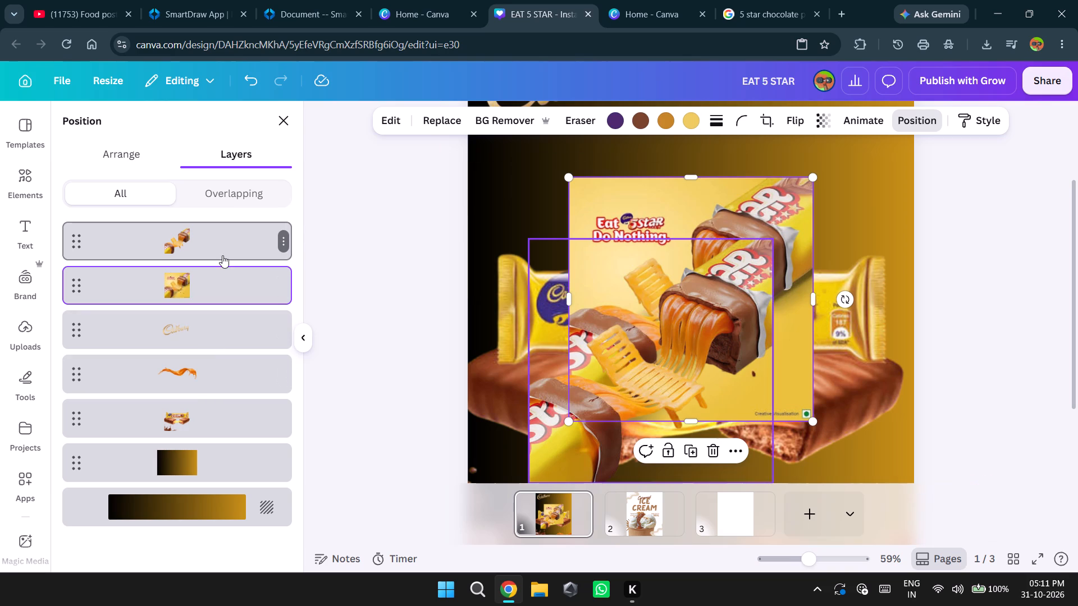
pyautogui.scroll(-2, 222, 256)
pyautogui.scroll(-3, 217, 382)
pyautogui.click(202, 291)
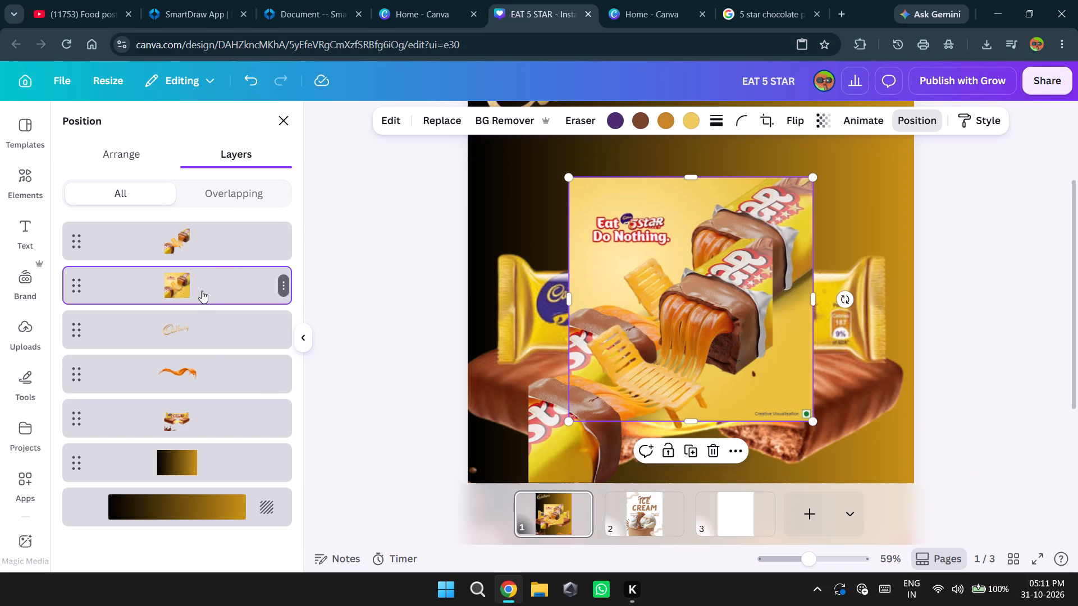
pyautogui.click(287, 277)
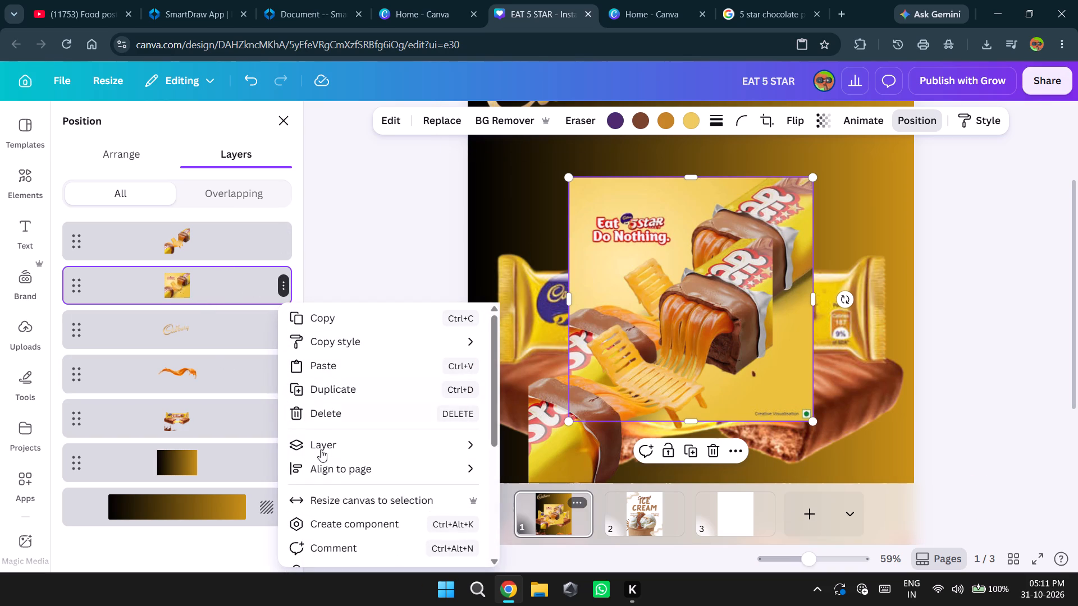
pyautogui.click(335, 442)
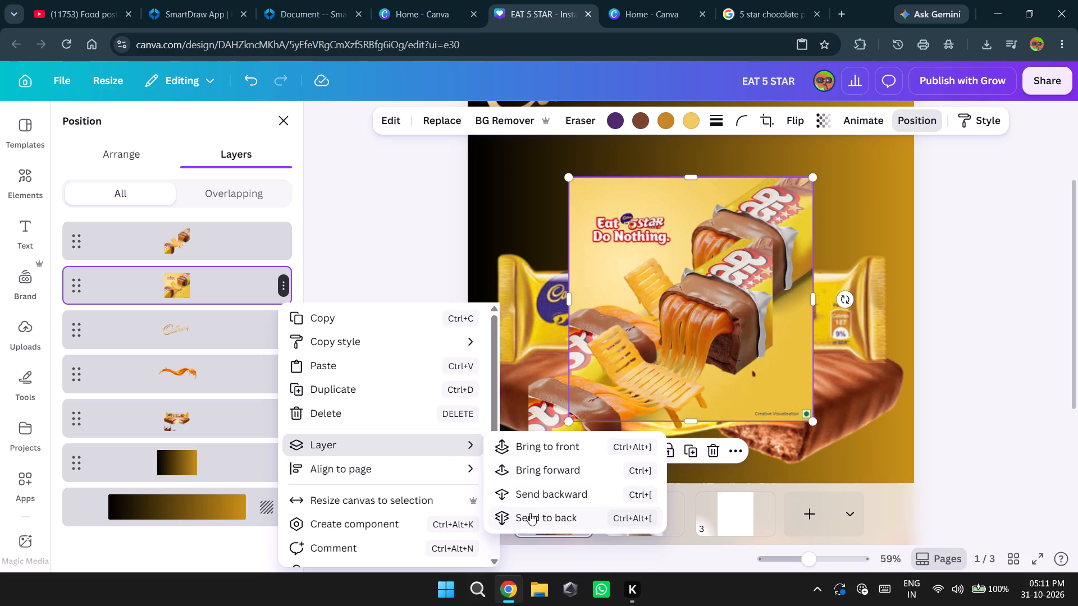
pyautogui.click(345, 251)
# Delete both the original "Eat 5Star Do Nothing" image and its background-free cutout from the poster.
pyautogui.click(762, 199)
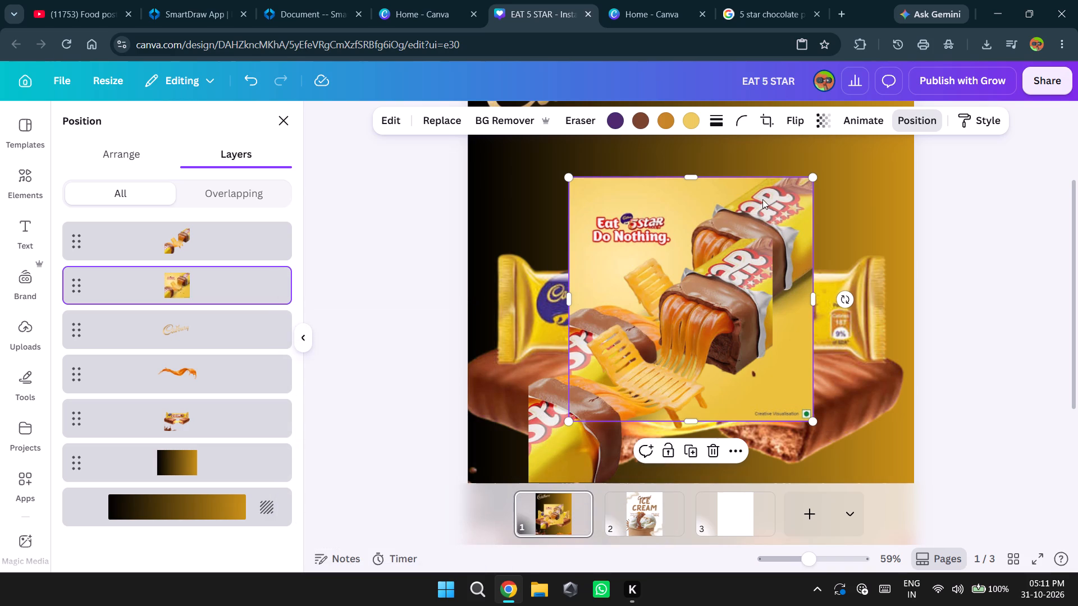
pyautogui.click(783, 215)
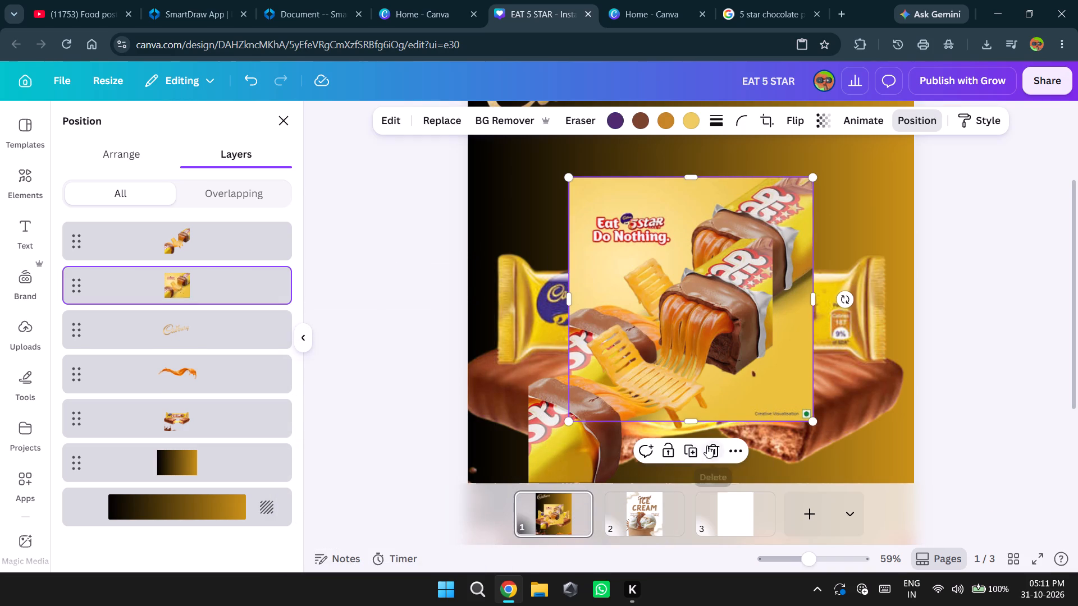
pyautogui.click(707, 446)
pyautogui.click(687, 355)
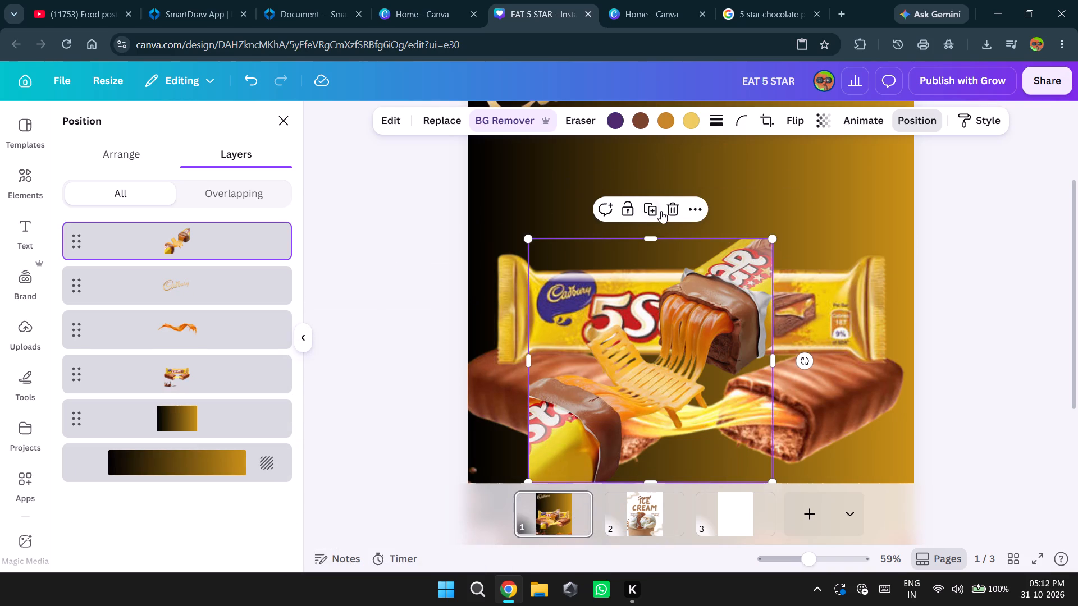
pyautogui.click(665, 212)
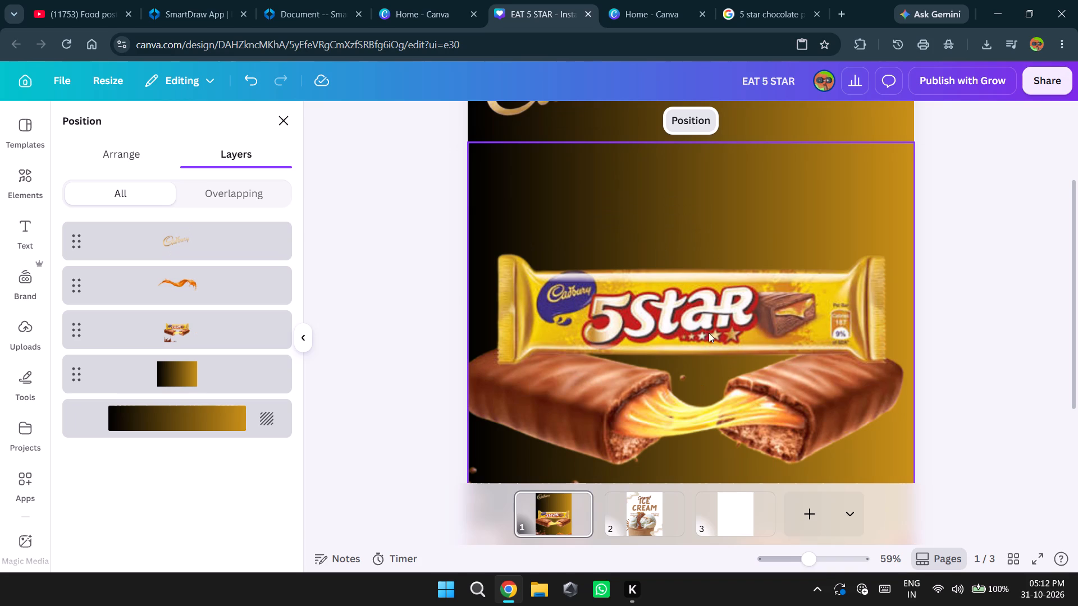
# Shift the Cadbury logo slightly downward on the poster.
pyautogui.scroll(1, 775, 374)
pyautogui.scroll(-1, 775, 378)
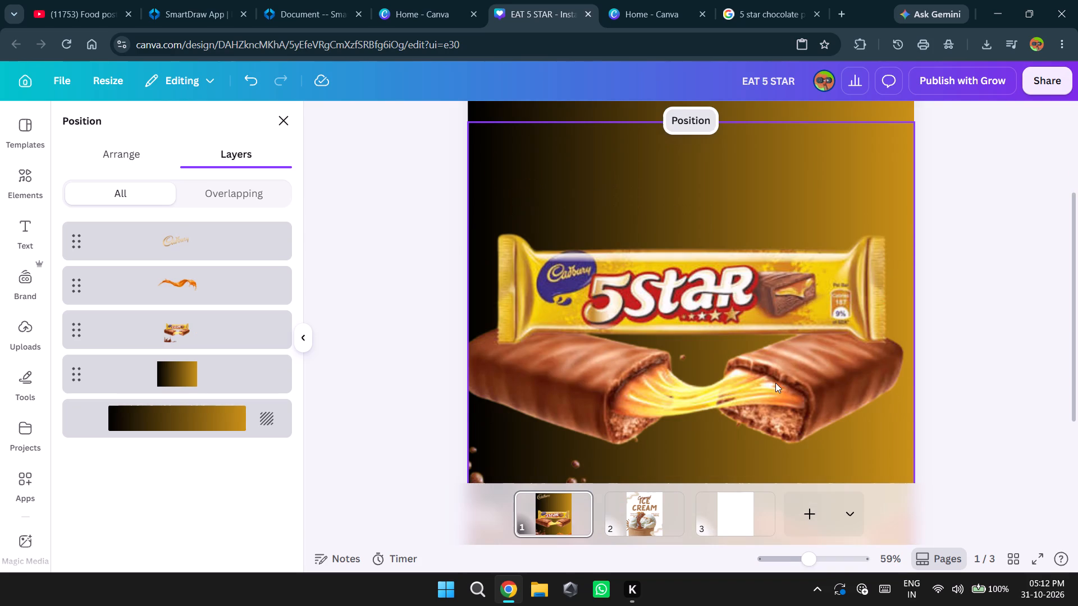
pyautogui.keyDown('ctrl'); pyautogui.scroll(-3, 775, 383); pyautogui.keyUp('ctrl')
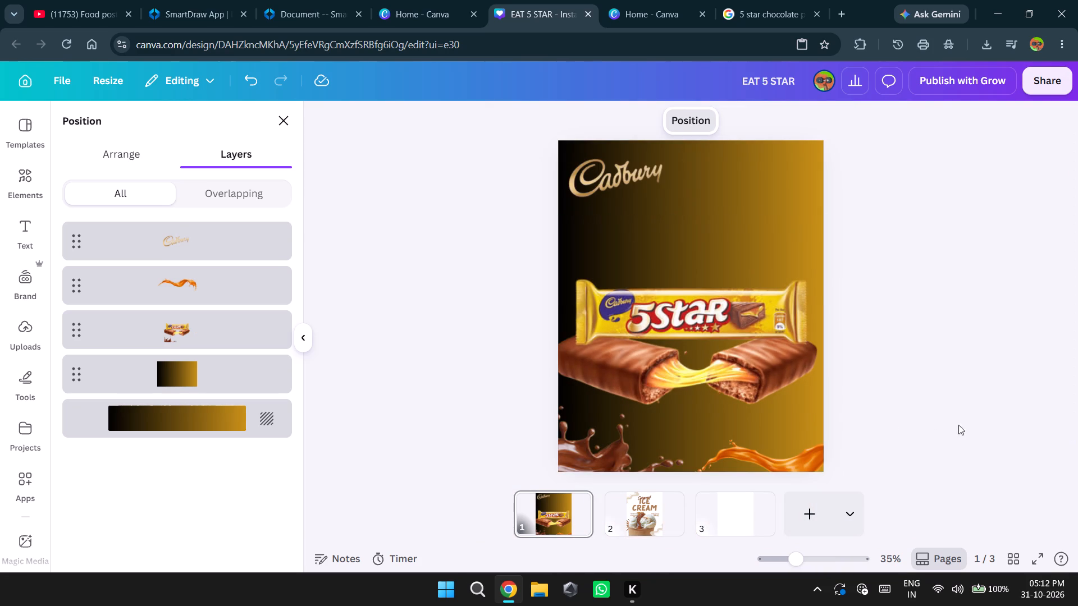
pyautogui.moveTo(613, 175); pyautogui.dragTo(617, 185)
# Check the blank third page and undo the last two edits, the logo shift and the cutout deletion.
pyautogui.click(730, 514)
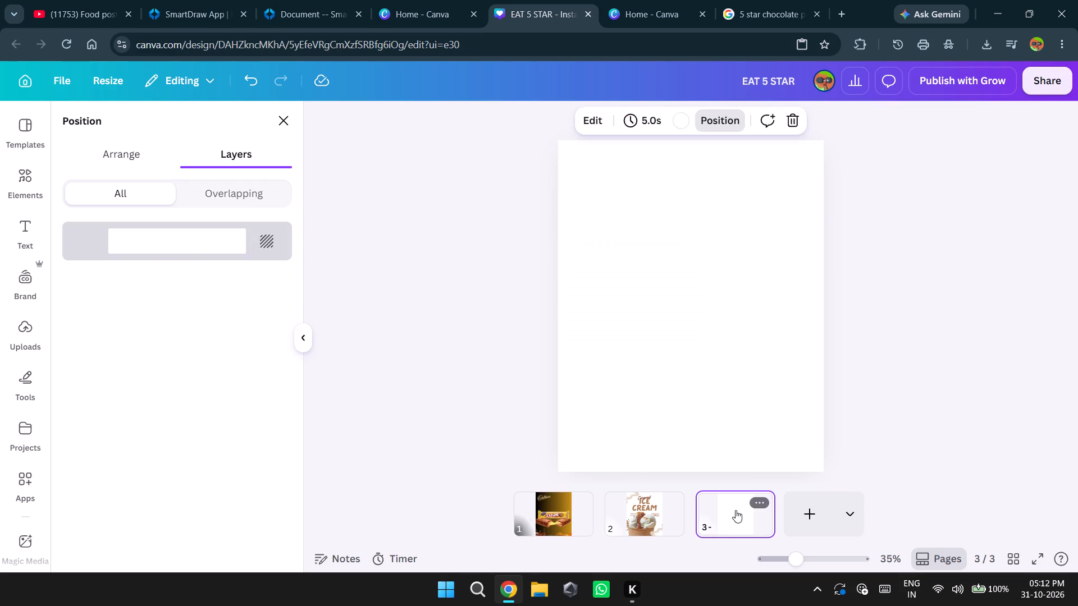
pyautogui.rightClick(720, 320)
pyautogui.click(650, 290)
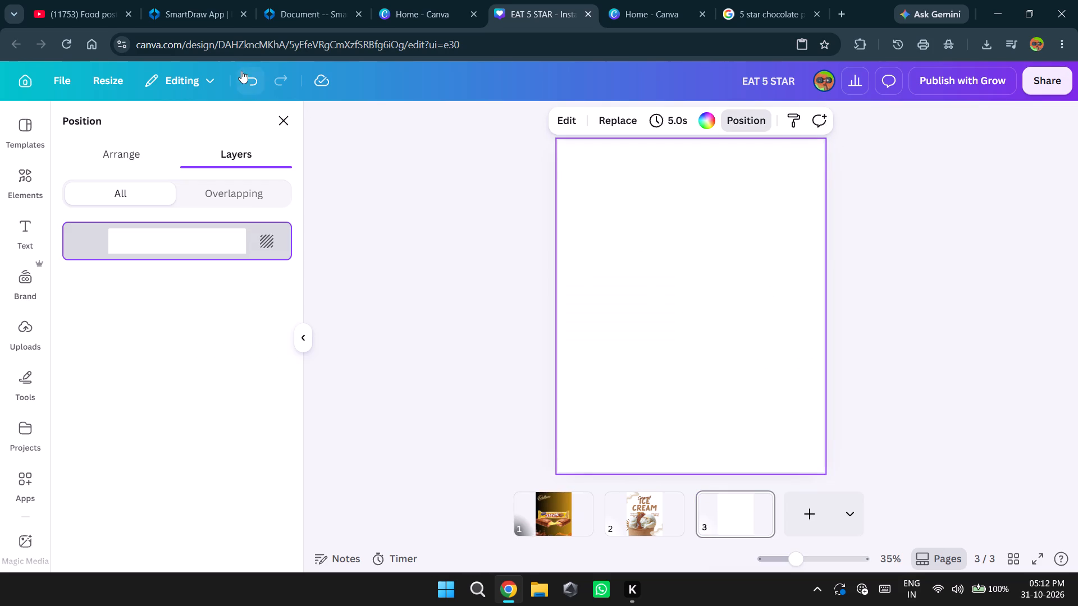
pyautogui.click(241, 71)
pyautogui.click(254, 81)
# Delete the restored caramel chair cutout from the first page again and clear the selection.
pyautogui.click(556, 511)
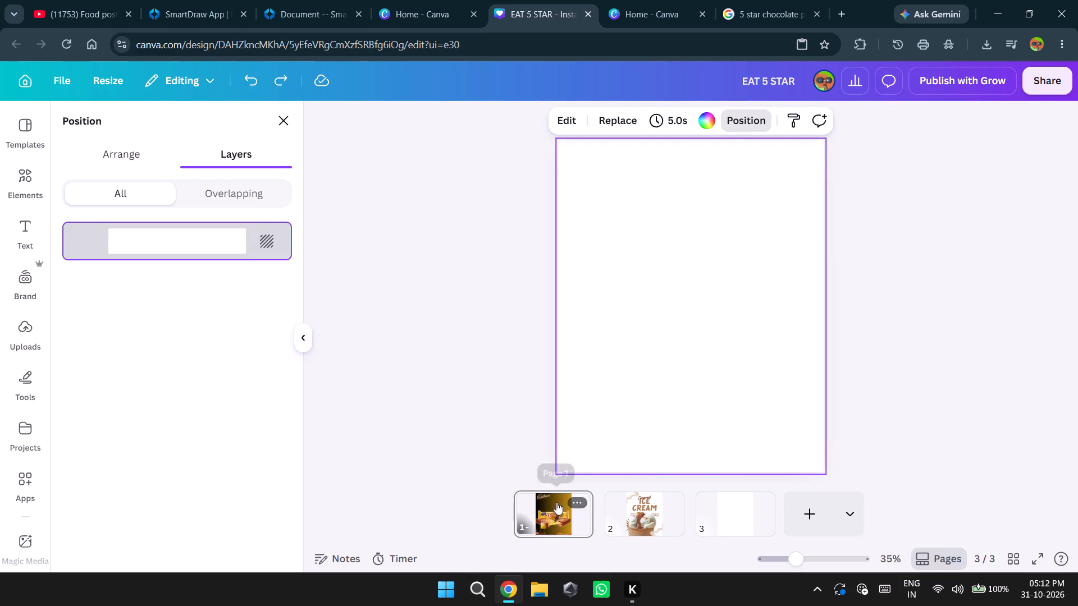
pyautogui.click(669, 351)
pyautogui.click(687, 240)
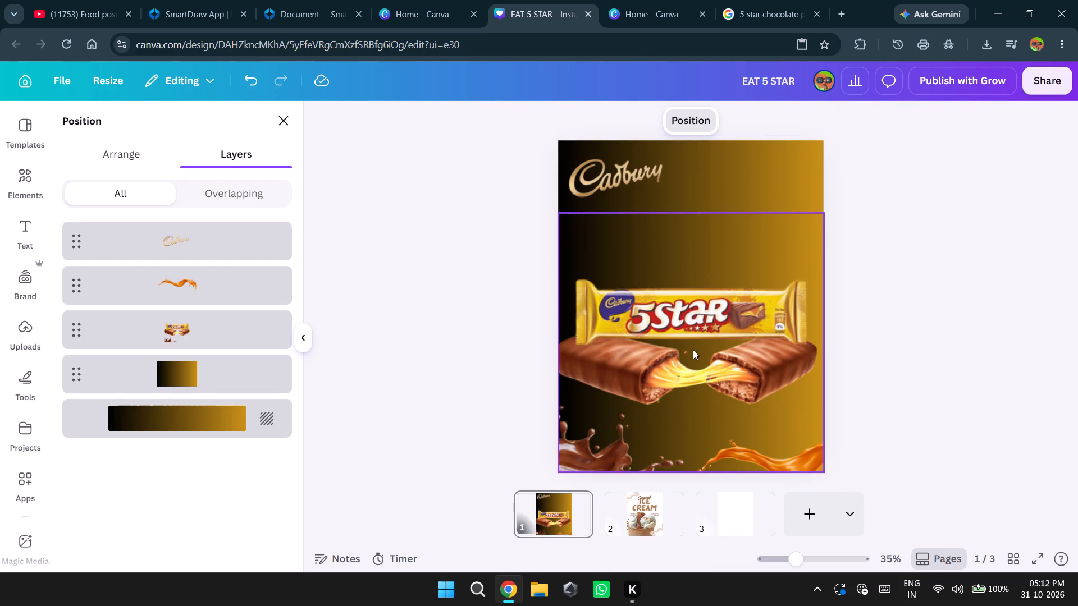
pyautogui.click(463, 323)
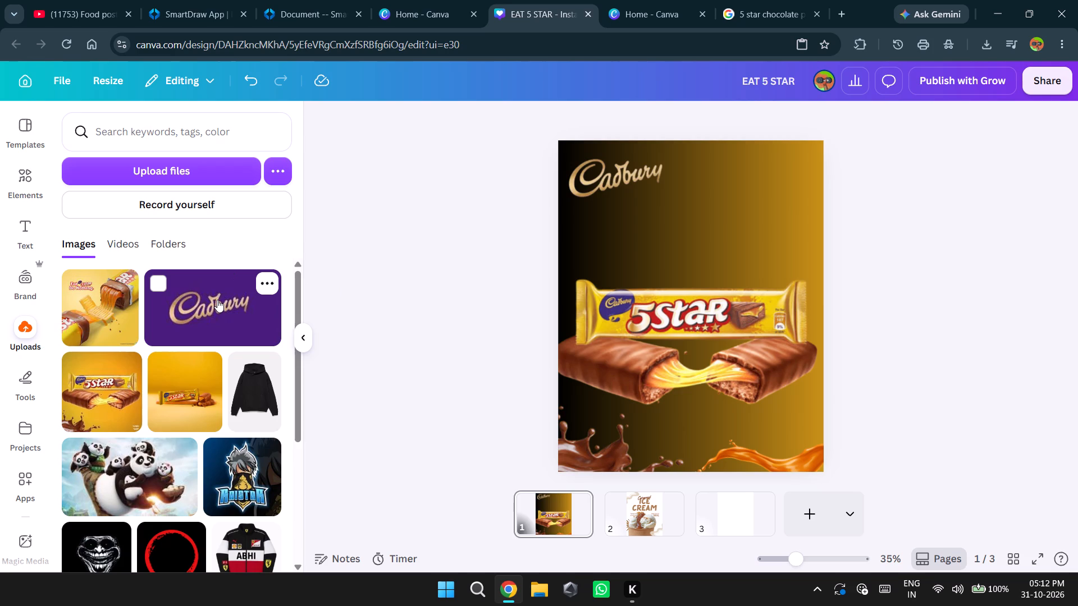
# Add the purple-background Cadbury logo image from the uploads to the poster and shrink it to a small rectangle.
pyautogui.doubleClick(211, 307)
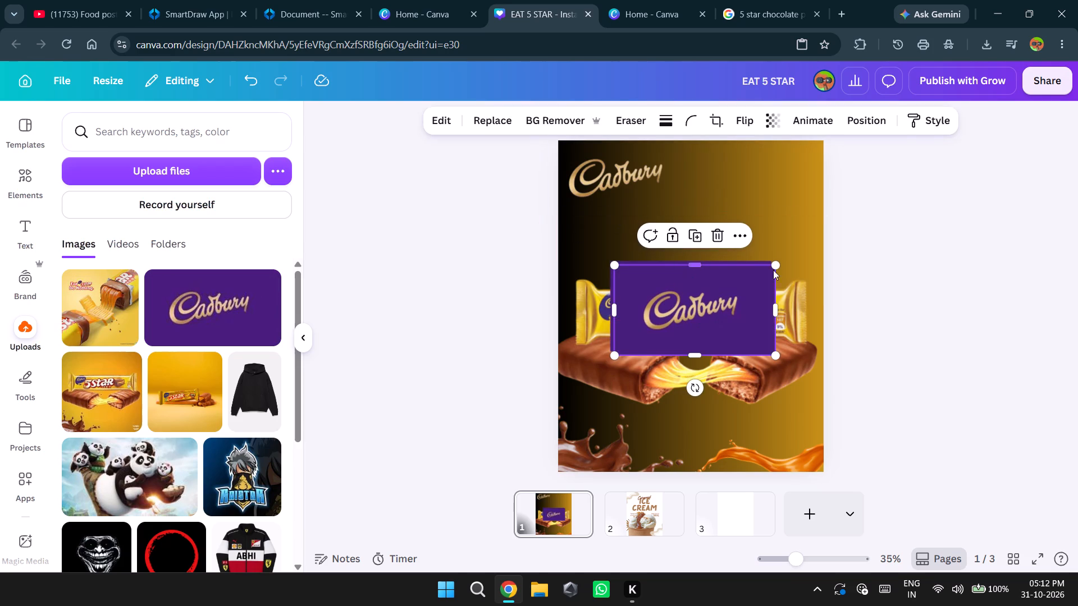
pyautogui.moveTo(778, 265); pyautogui.dragTo(700, 281)
pyautogui.click(721, 290)
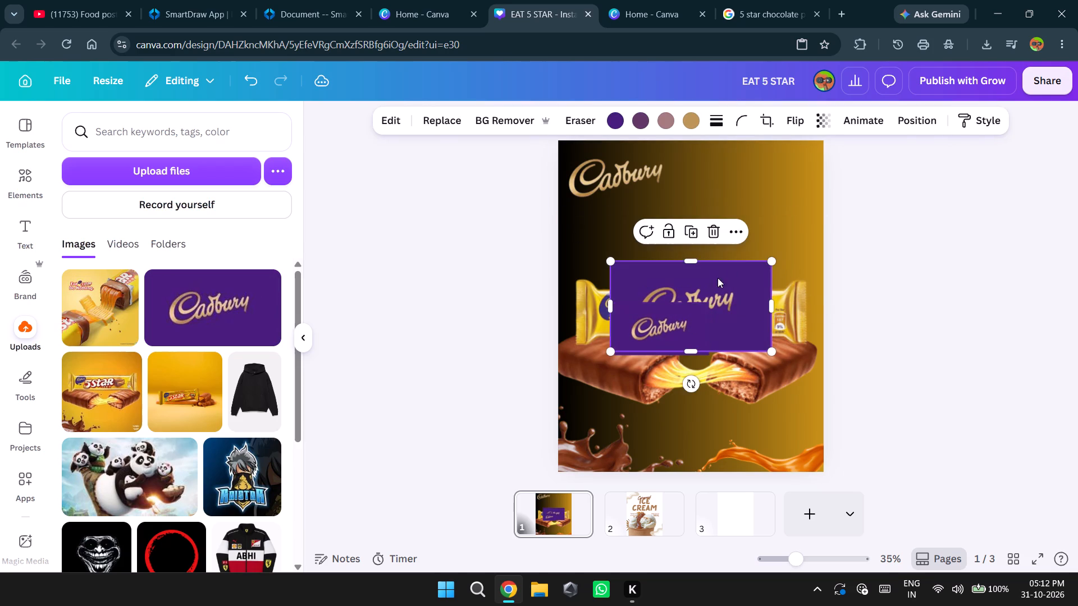
# Delete both purple-background Cadbury logo images from the poster, keeping the gold cutout logo.
pyautogui.click(714, 229)
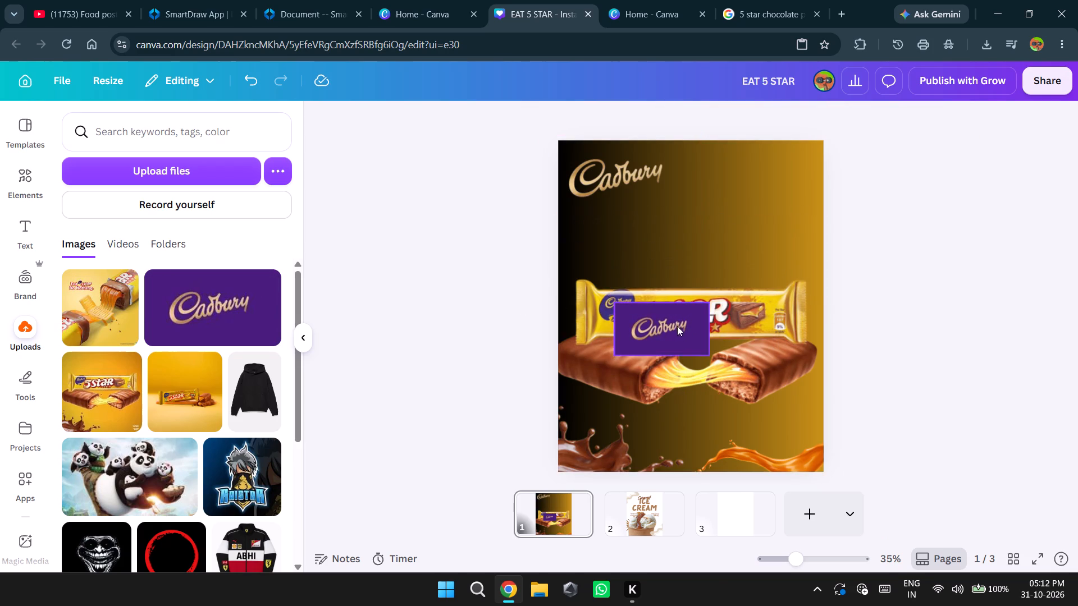
pyautogui.moveTo(665, 336); pyautogui.dragTo(668, 260)
pyautogui.click(603, 168)
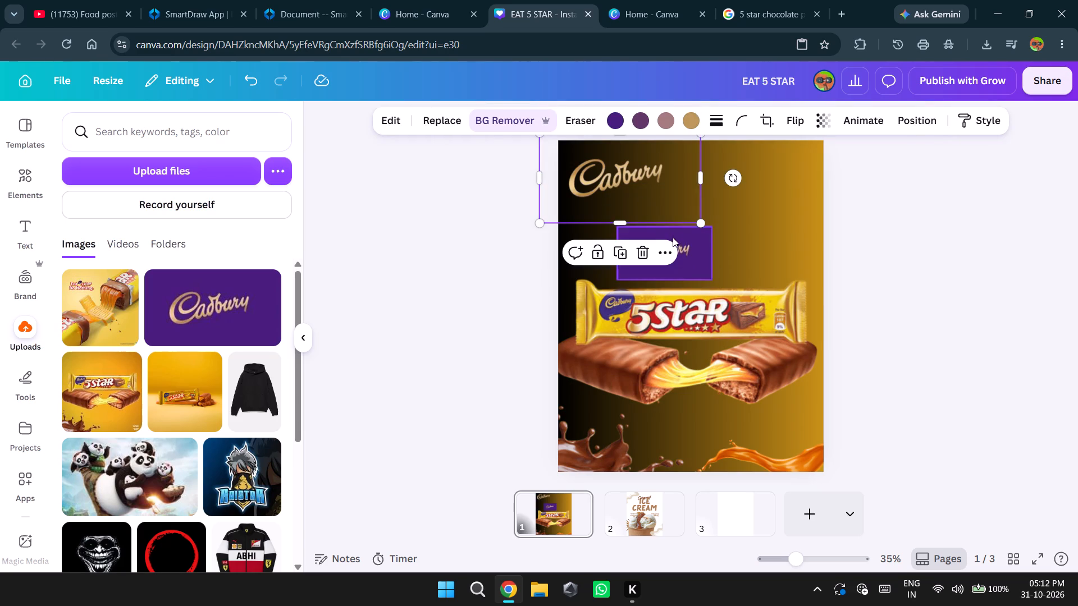
pyautogui.moveTo(695, 249); pyautogui.dragTo(710, 194)
pyautogui.click(701, 254)
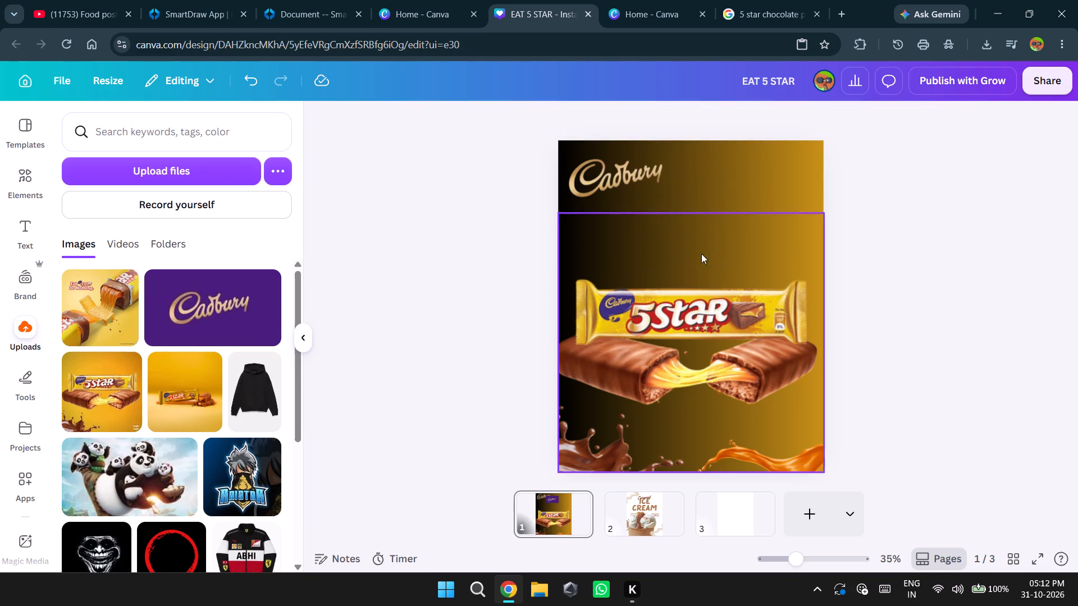
# Move the gold Cadbury logo down and inward on the poster and shrink it to about 354 × 199.
pyautogui.click(611, 175)
pyautogui.moveTo(613, 176); pyautogui.dragTo(654, 218)
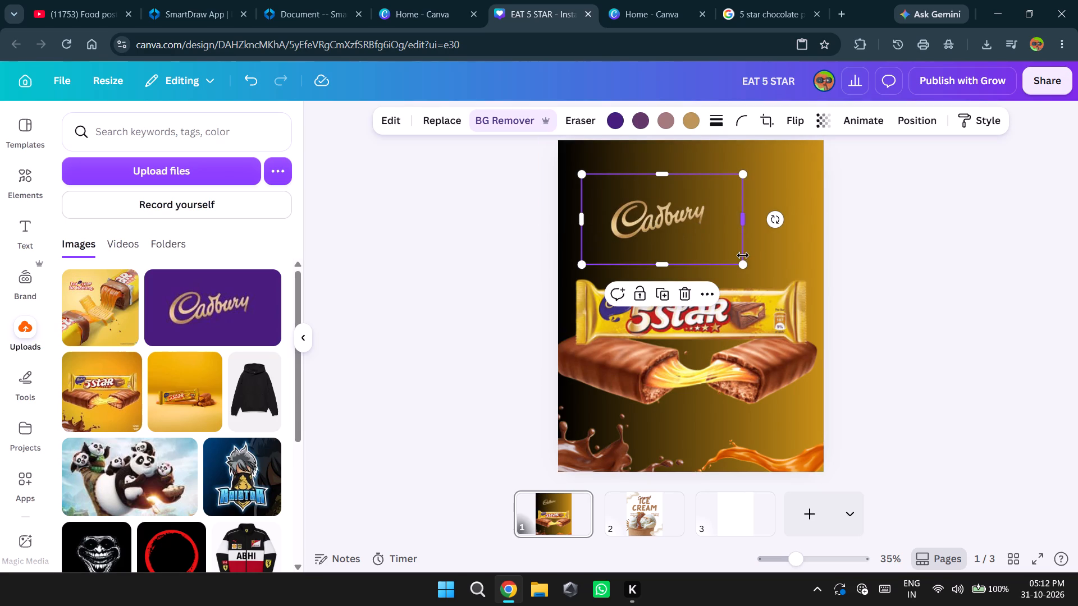
pyautogui.moveTo(744, 265); pyautogui.dragTo(700, 235)
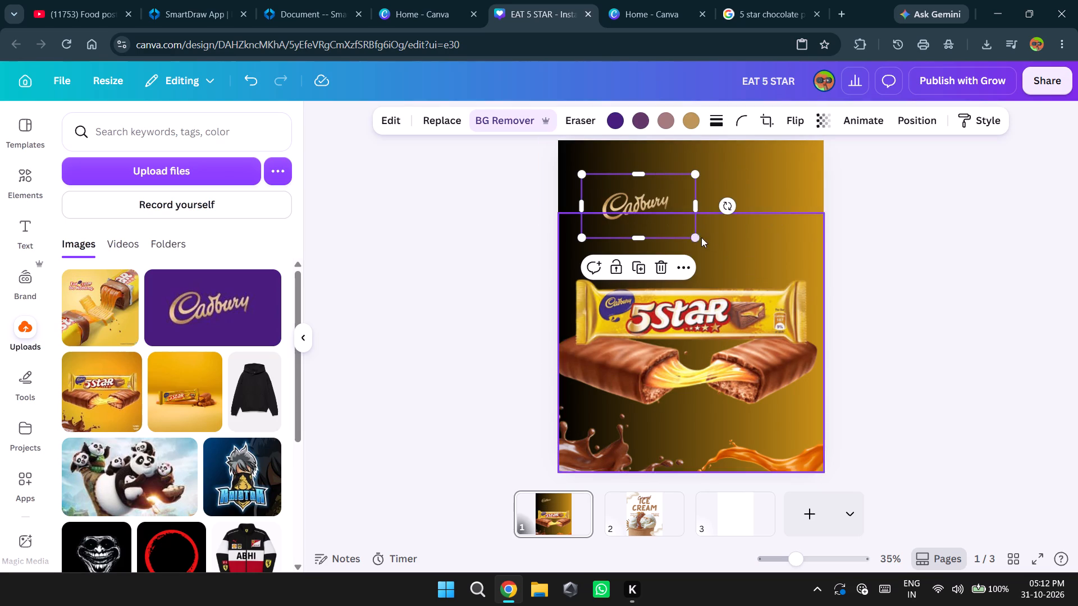
pyautogui.moveTo(696, 240); pyautogui.dragTo(657, 211)
pyautogui.moveTo(656, 217); pyautogui.dragTo(667, 232)
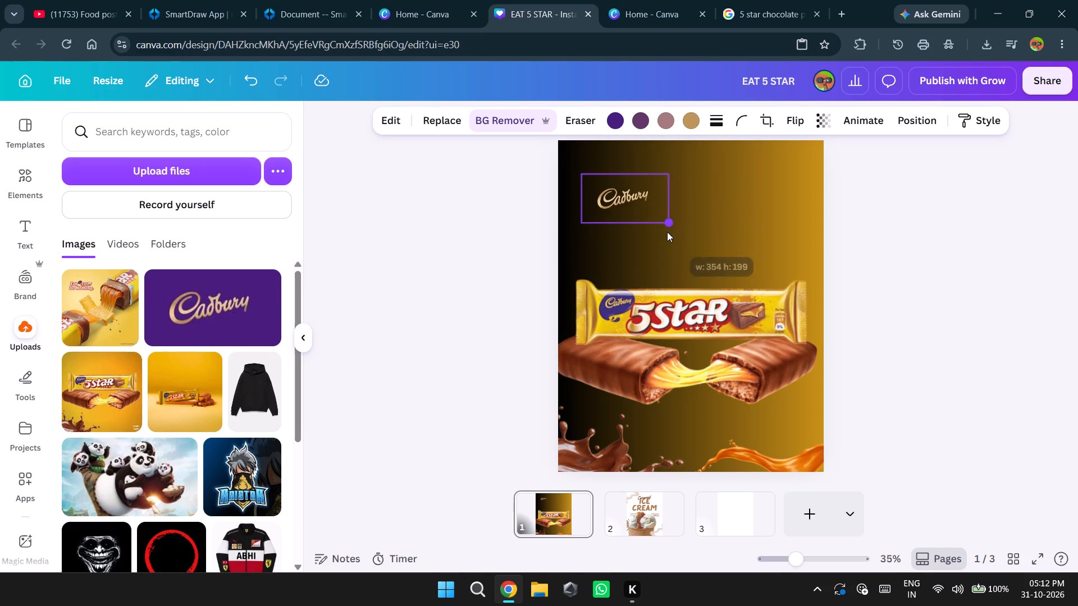
pyautogui.moveTo(667, 232); pyautogui.dragTo(668, 232)
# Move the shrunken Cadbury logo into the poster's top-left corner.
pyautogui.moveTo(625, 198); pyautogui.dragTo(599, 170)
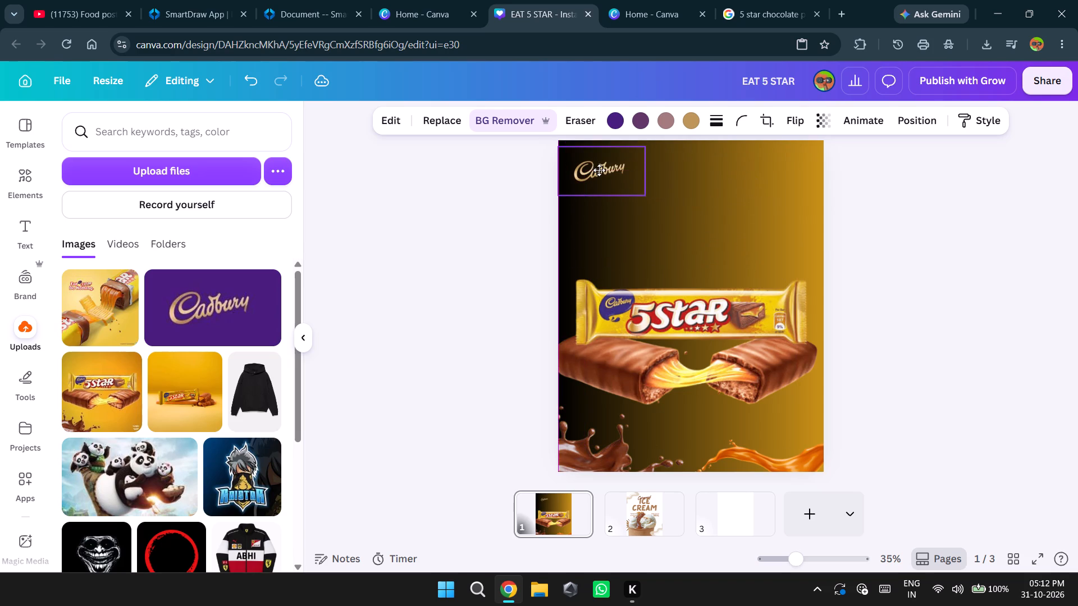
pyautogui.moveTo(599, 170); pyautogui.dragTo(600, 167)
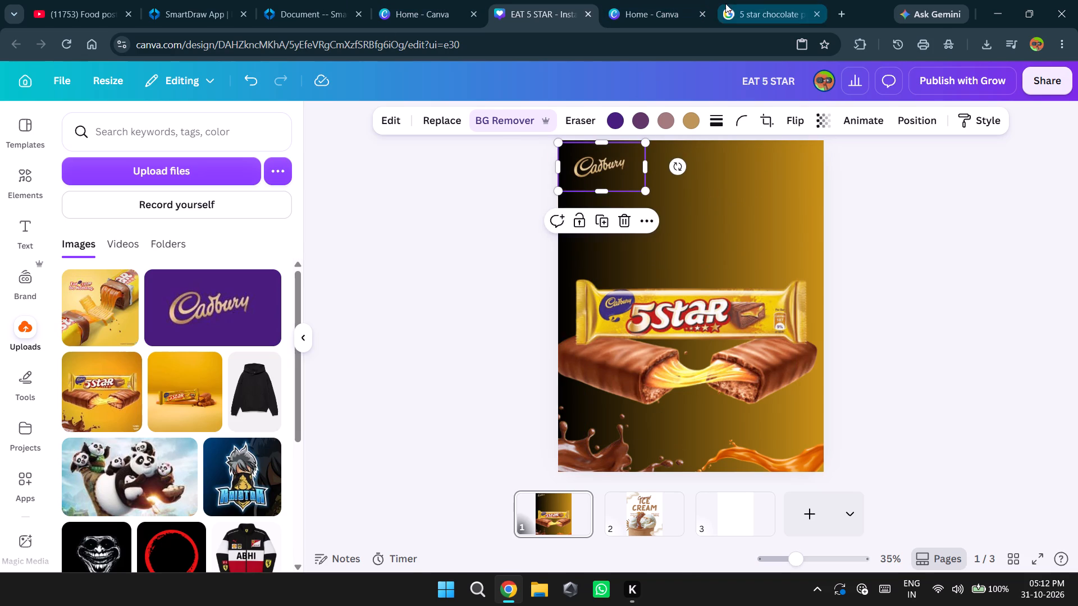
# Switch to the Google Images results and search for "eat 5 star do nothing" reference posters.
pyautogui.click(755, 0)
pyautogui.click(522, 95)
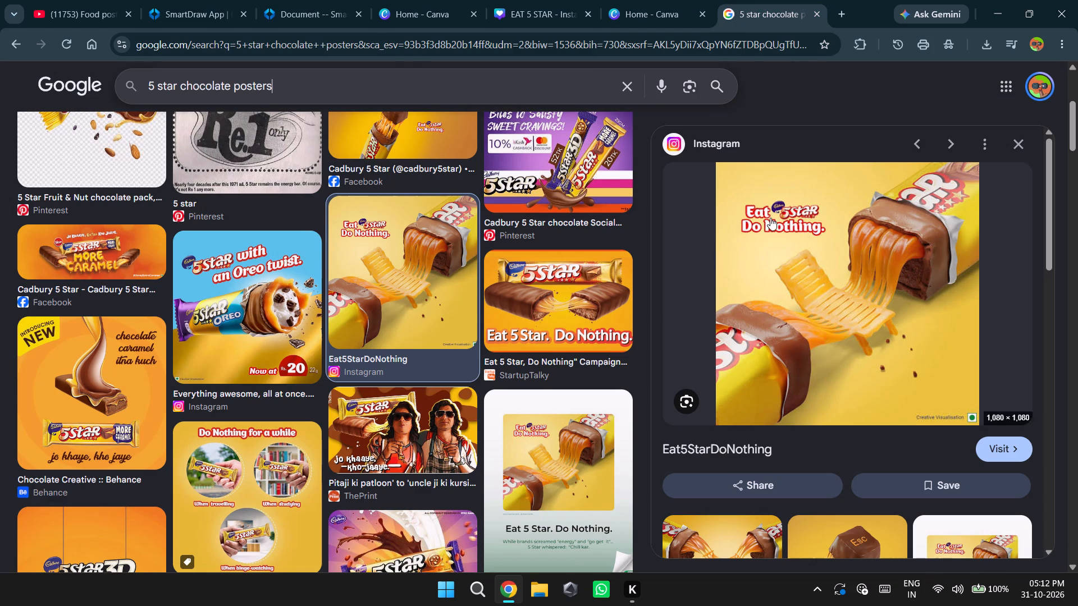
pyautogui.press('BackSpace')
pyautogui.press('BackSpace')
pyautogui.press('BackSpace')
pyautogui.press('BackSpace')
pyautogui.press('BackSpace')
pyautogui.press('BackSpace')
pyautogui.press('BackSpace')
pyautogui.press('BackSpace')
pyautogui.press('BackSpace')
pyautogui.press('BackSpace')
pyautogui.press('BackSpace')
pyautogui.press('BackSpace')
pyautogui.press('BackSpace')
pyautogui.press('BackSpace')
pyautogui.press('BackSpace')
pyautogui.press('BackSpace')
pyautogui.press('BackSpace')
pyautogui.press('BackSpace')
pyautogui.press('BackSpace')
pyautogui.press('BackSpace')
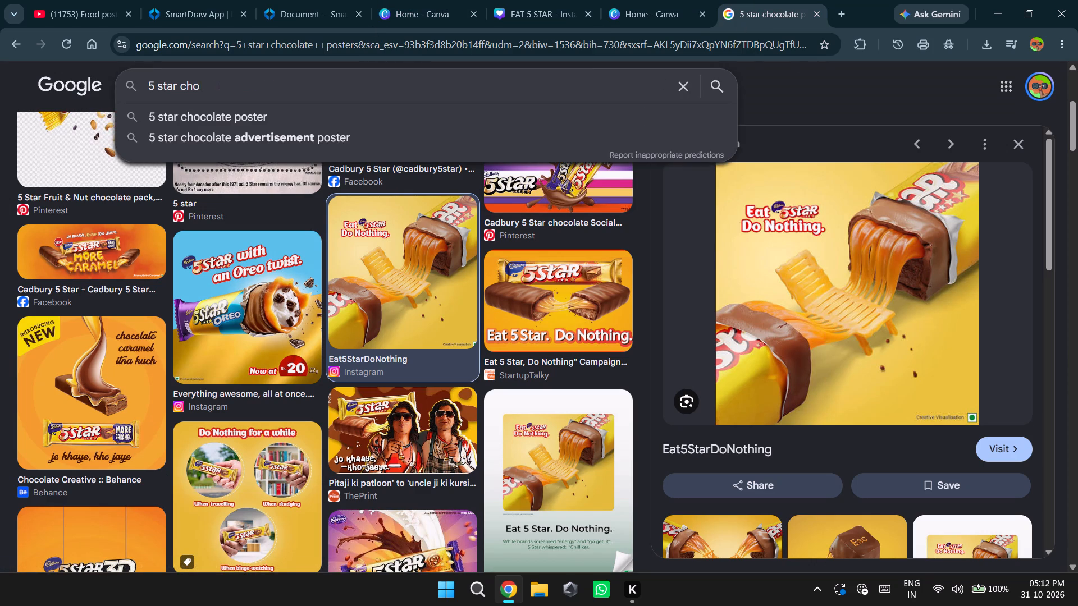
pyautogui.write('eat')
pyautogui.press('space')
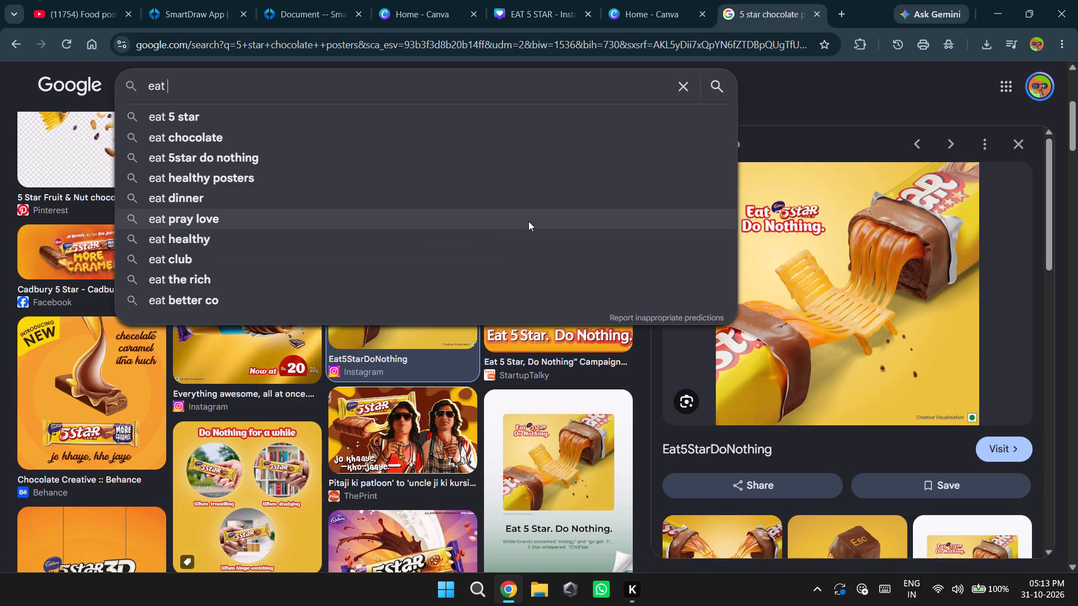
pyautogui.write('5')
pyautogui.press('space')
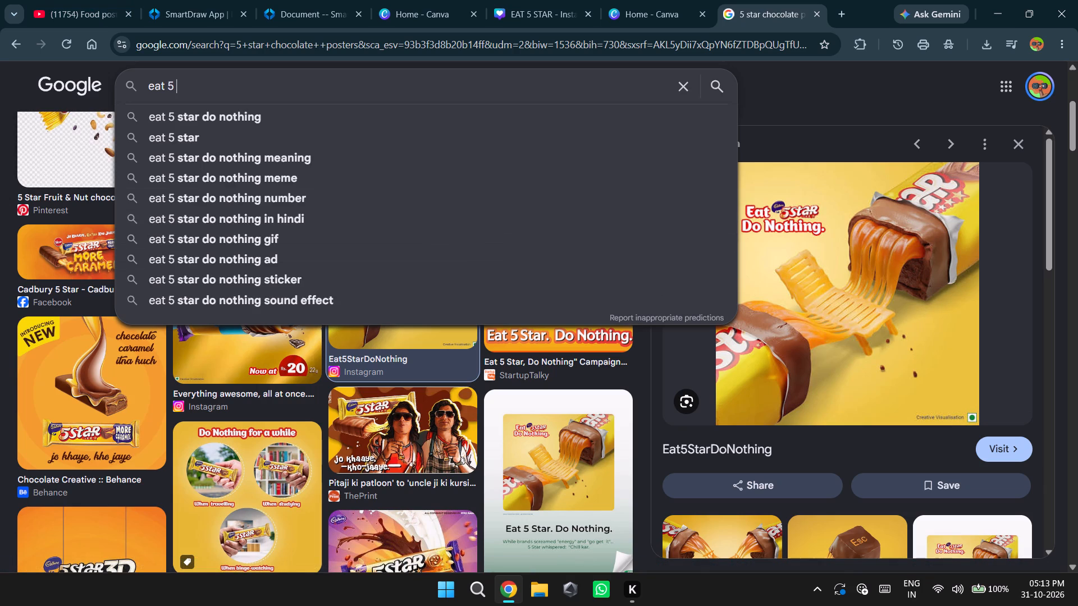
pyautogui.click(398, 119)
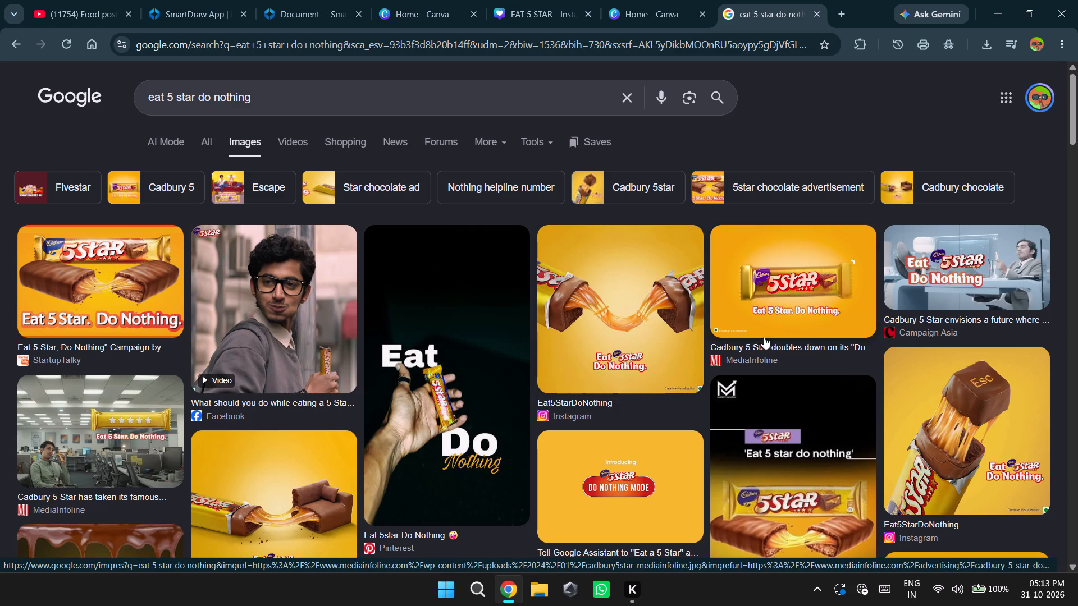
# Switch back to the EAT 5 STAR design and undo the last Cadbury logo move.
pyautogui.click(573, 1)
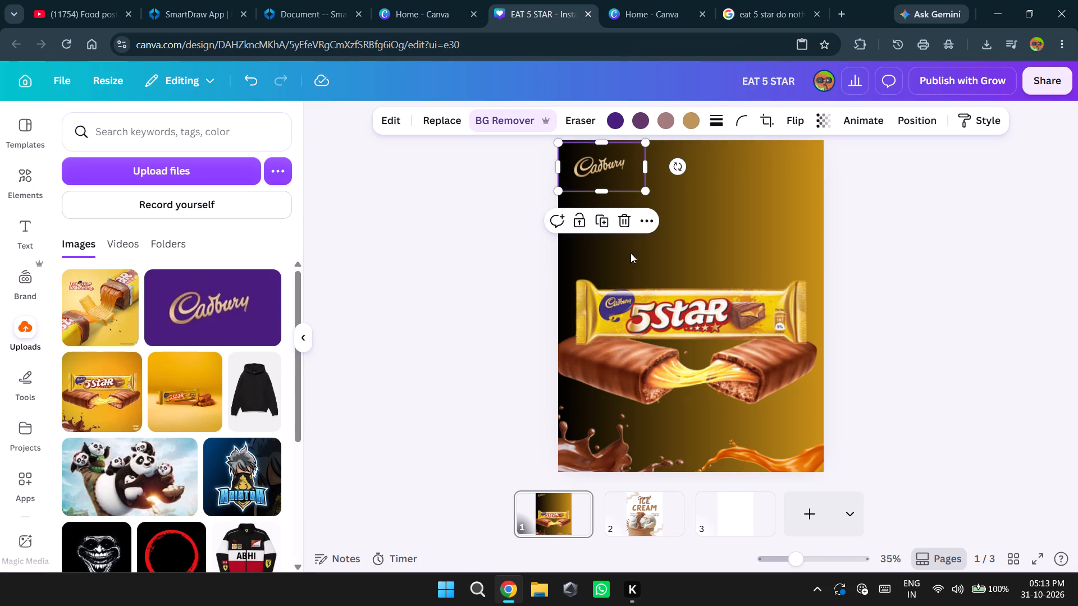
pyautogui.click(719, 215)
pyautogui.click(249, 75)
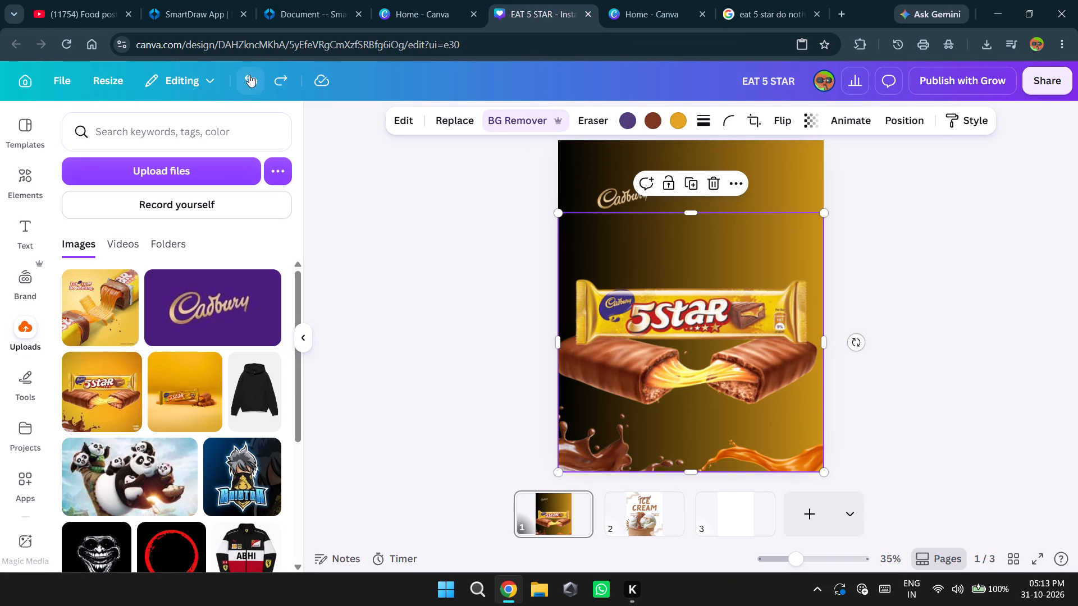
# Undo the recent logo edits: the original logo's removal and the new logo's background removal and repositioning.
pyautogui.click(249, 75)
pyautogui.tripleClick(249, 75)
pyautogui.click(249, 75)
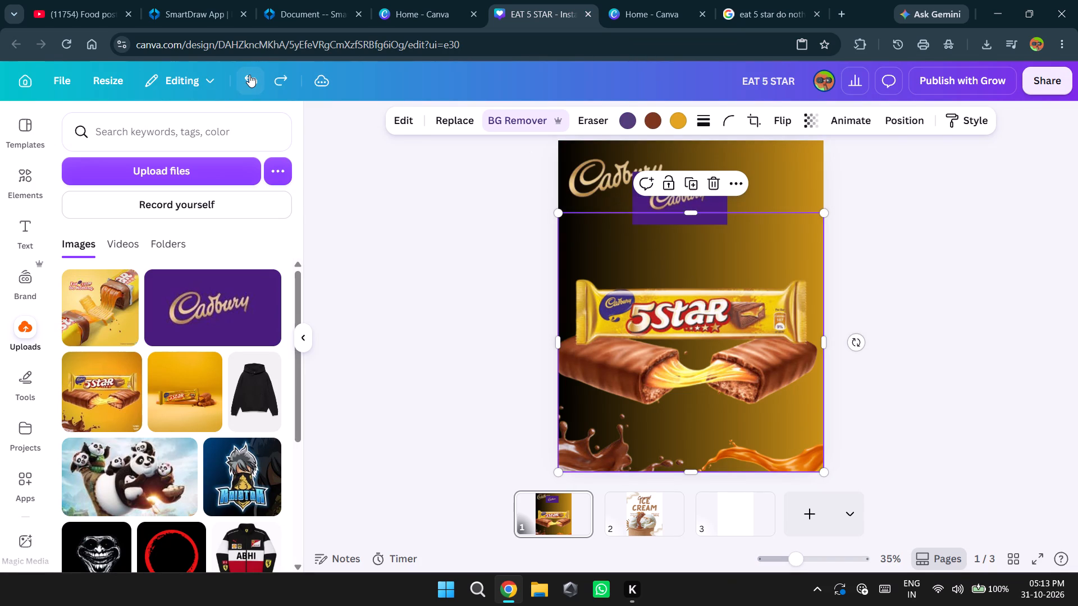
pyautogui.click(249, 75)
pyautogui.click(250, 74)
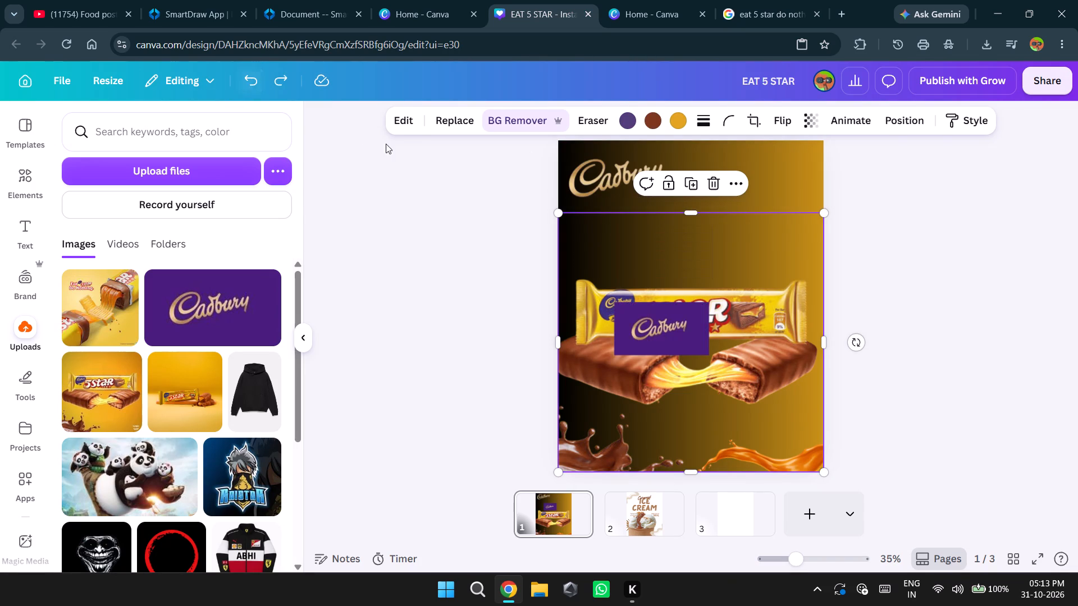
# Undo the edits back past the adding of the purple-background Cadbury logo images and the deletion of the caramel chair cutout.
pyautogui.click(645, 314)
pyautogui.click(683, 274)
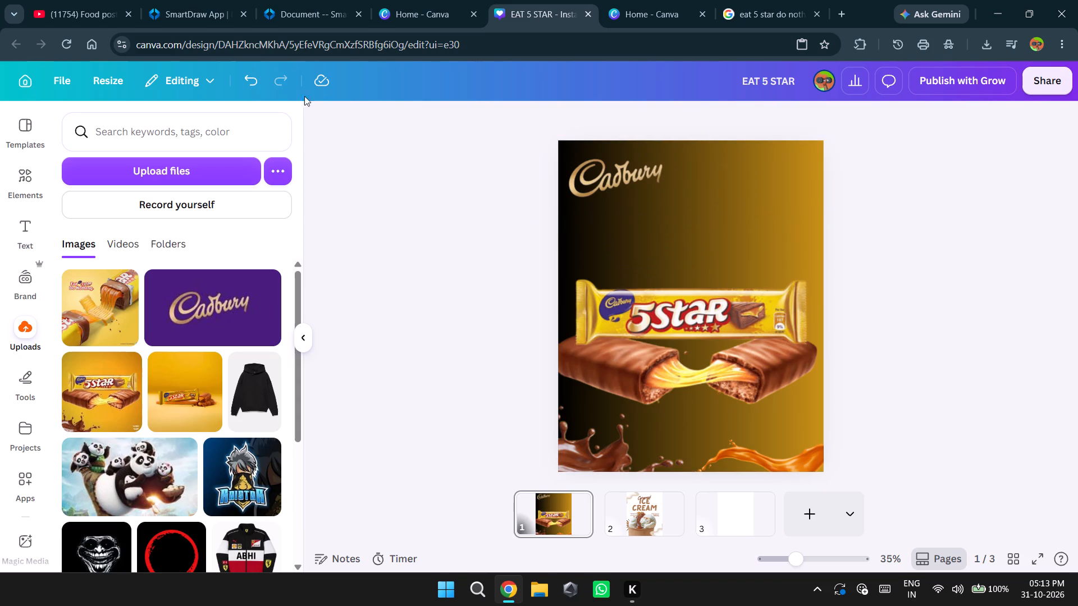
pyautogui.click(245, 84)
pyautogui.click(245, 84)
pyautogui.click(661, 283)
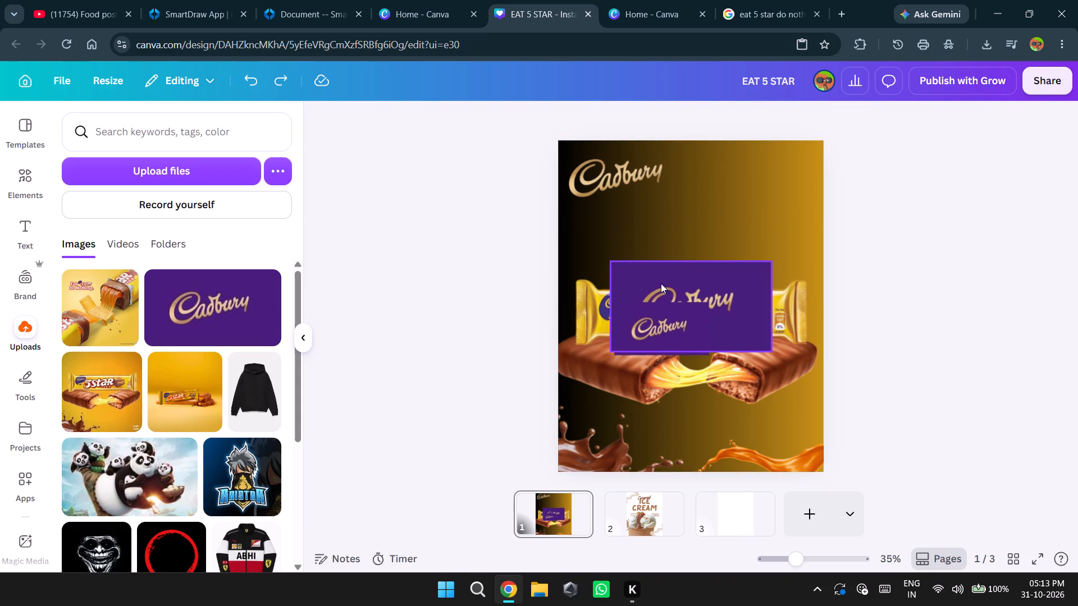
pyautogui.click(255, 81)
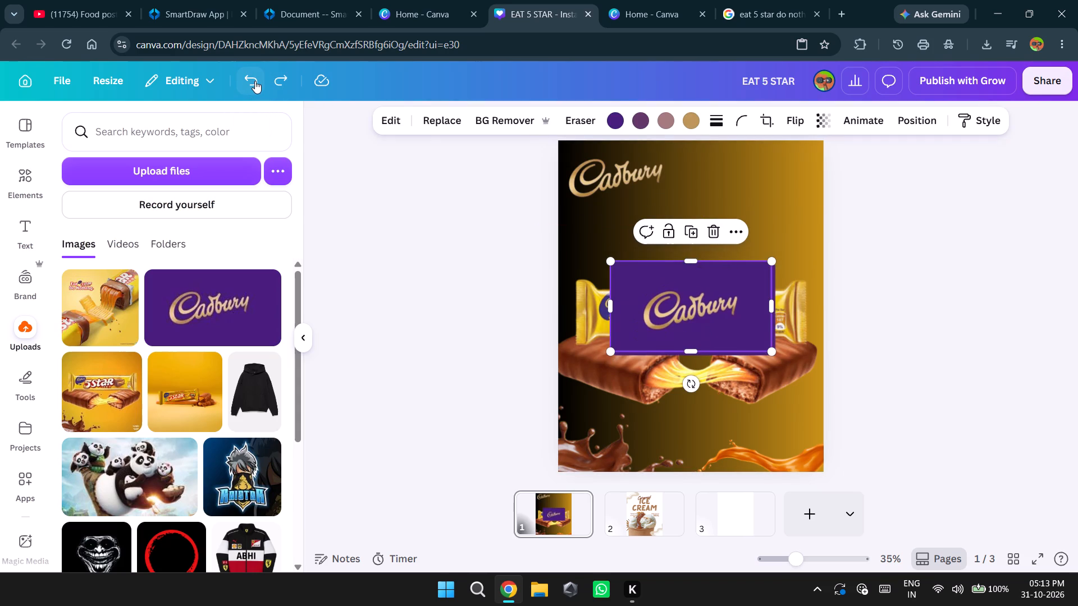
pyautogui.click(255, 81)
pyautogui.click(255, 81)
pyautogui.click(255, 81)
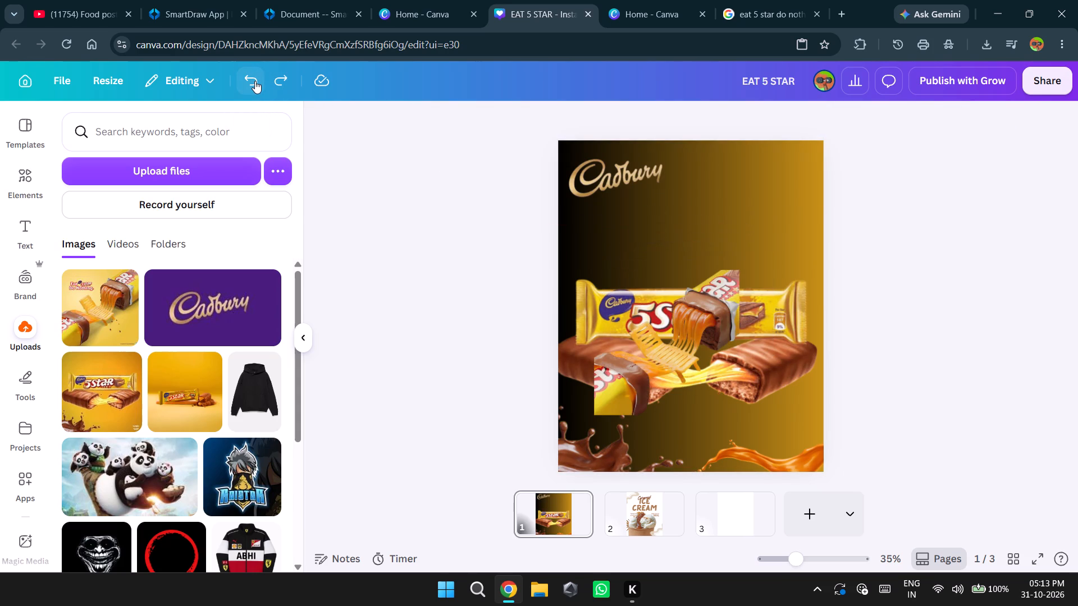
# Undo the caramel cutout edits and the third page's creation, back to the uncut reference image on the first page.
pyautogui.click(255, 81)
pyautogui.tripleClick(255, 81)
pyautogui.click(255, 81)
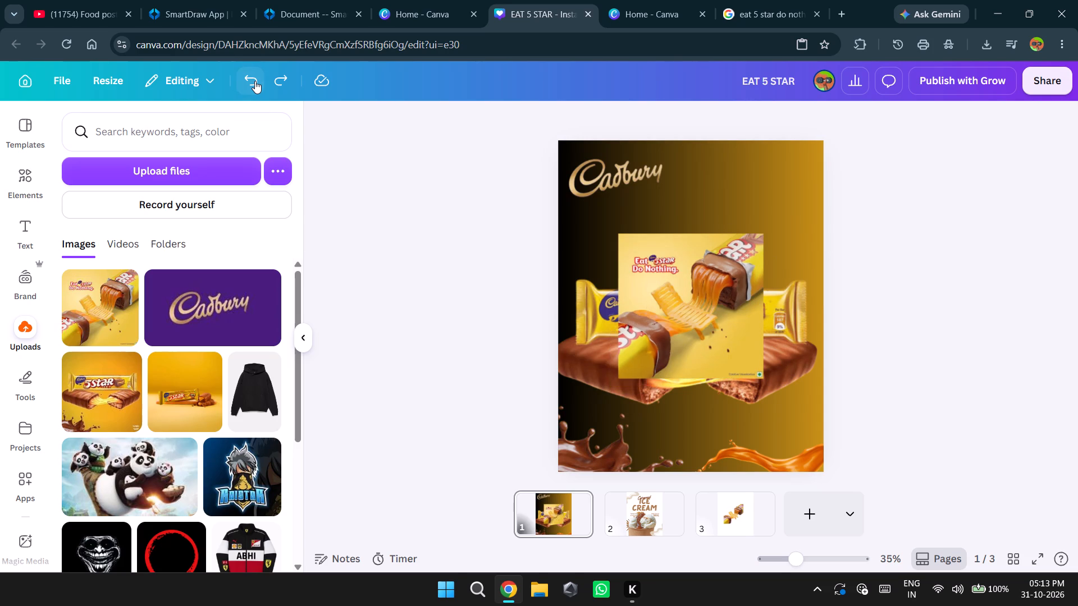
pyautogui.click(255, 81)
pyautogui.click(255, 81)
pyautogui.click(255, 81)
pyautogui.click(255, 81)
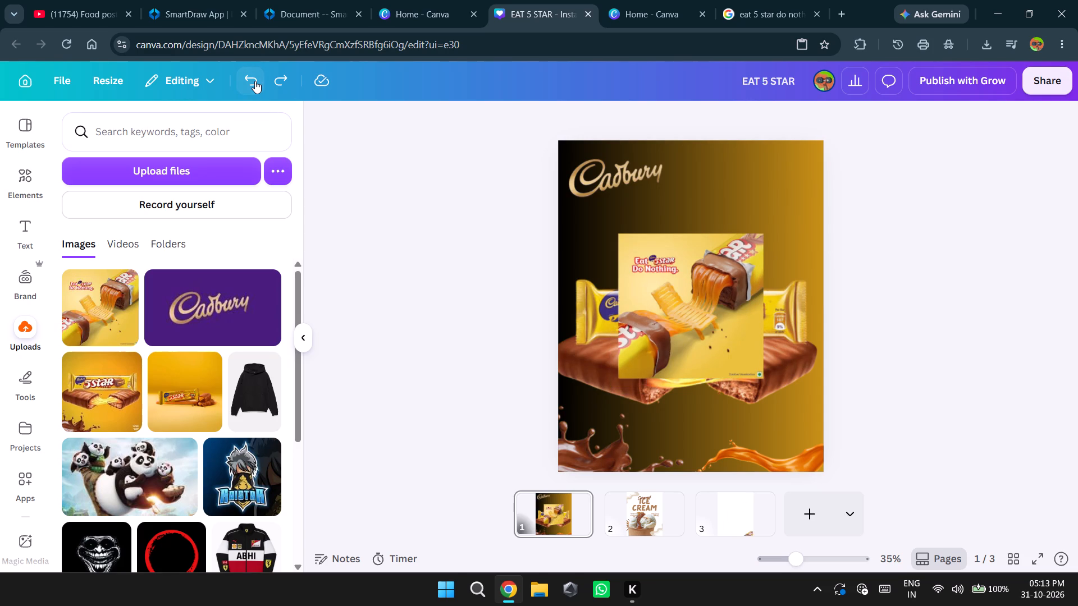
pyautogui.click(255, 81)
pyautogui.click(255, 81)
pyautogui.click(255, 81)
pyautogui.click(255, 81)
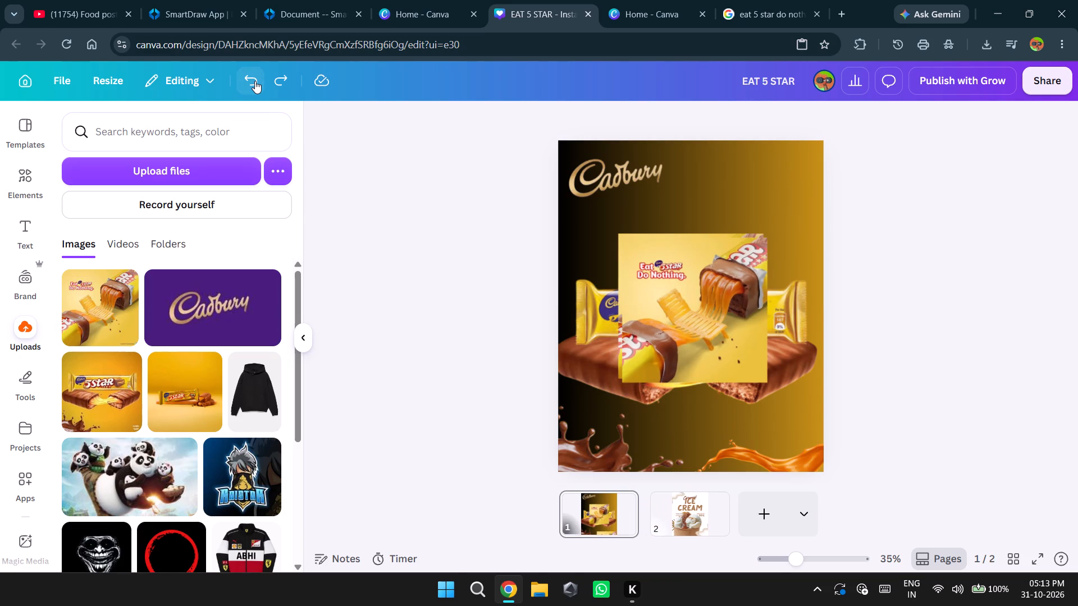
# Undo the placement of the reference image and the deletions of the "EAT 5 STAR" and "DO NOTHING" text lines.
pyautogui.click(255, 81)
pyautogui.click(255, 81)
pyautogui.click(255, 81)
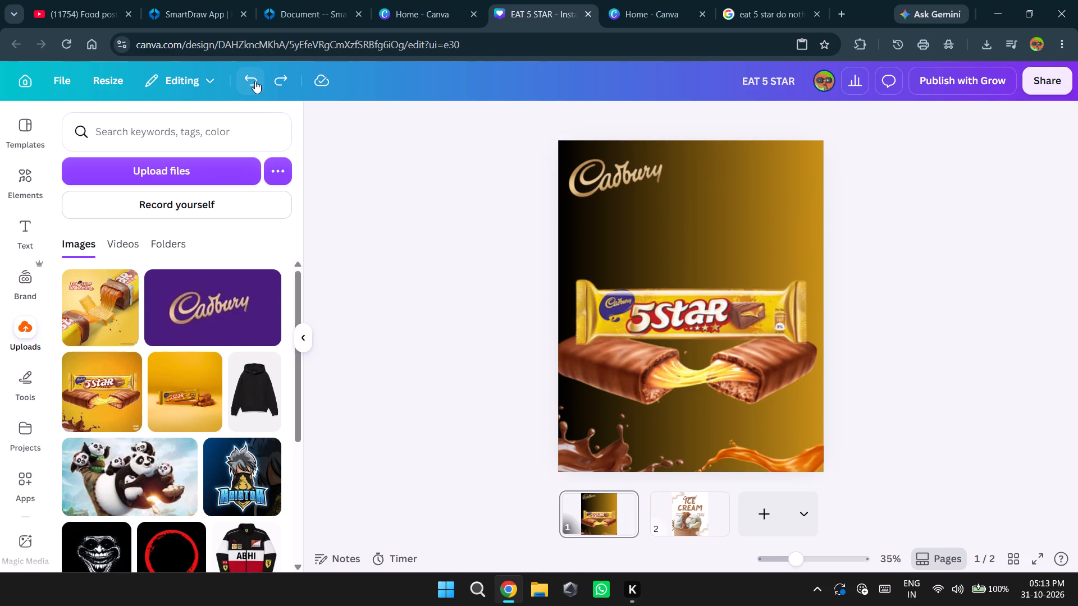
pyautogui.click(255, 81)
pyautogui.click(255, 81)
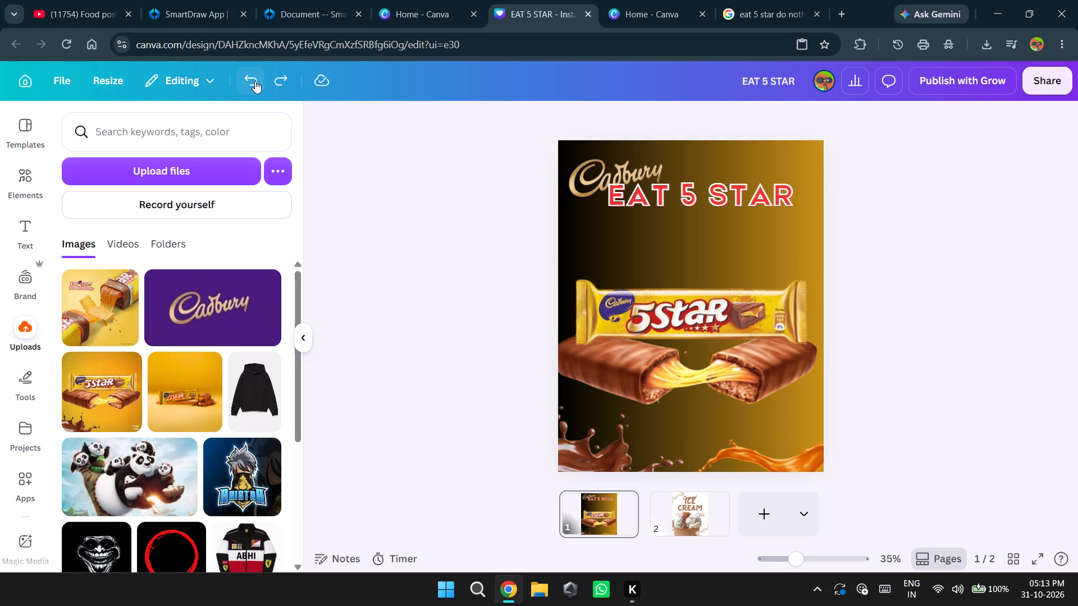
pyautogui.click(255, 81)
pyautogui.click(255, 81)
pyautogui.click(255, 81)
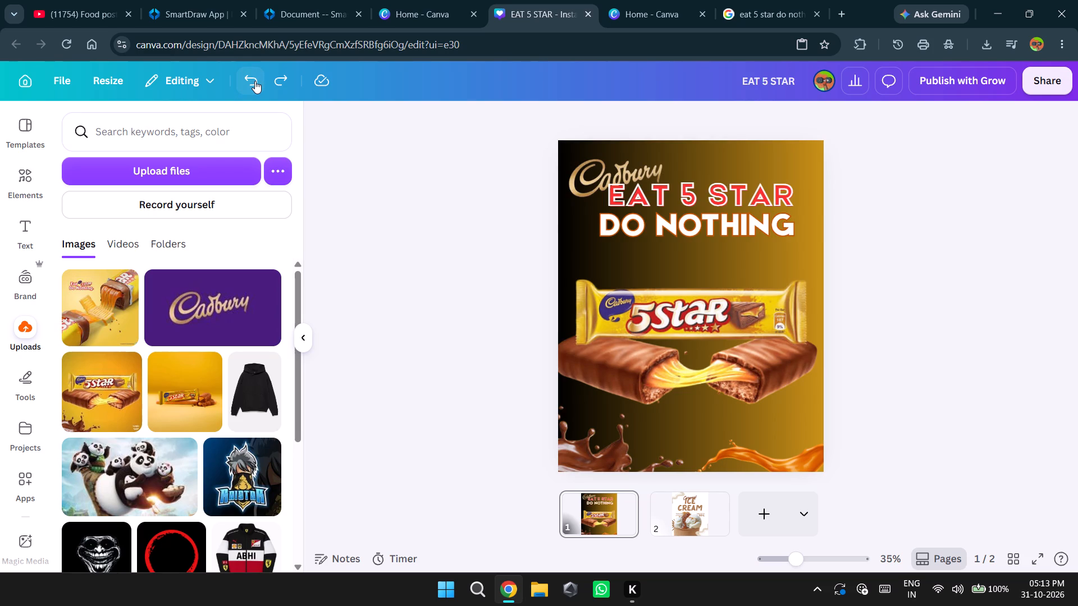
# Nudge the "EAT 5 STAR" text slightly down, closer to the "DO NOTHING" line.
pyautogui.click(719, 186)
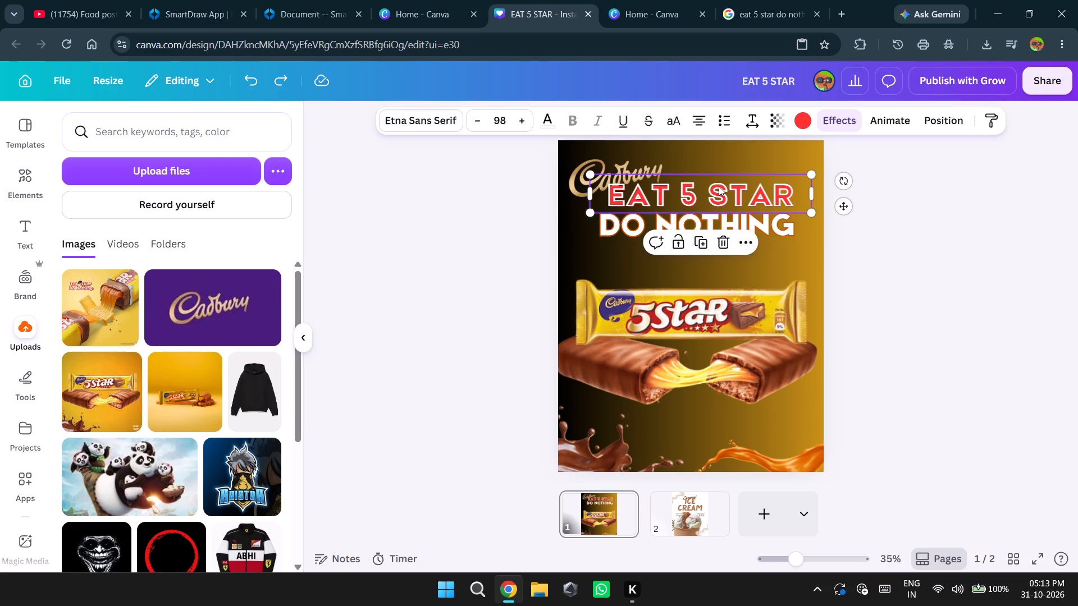
pyautogui.hotkey('shift', 'Down')
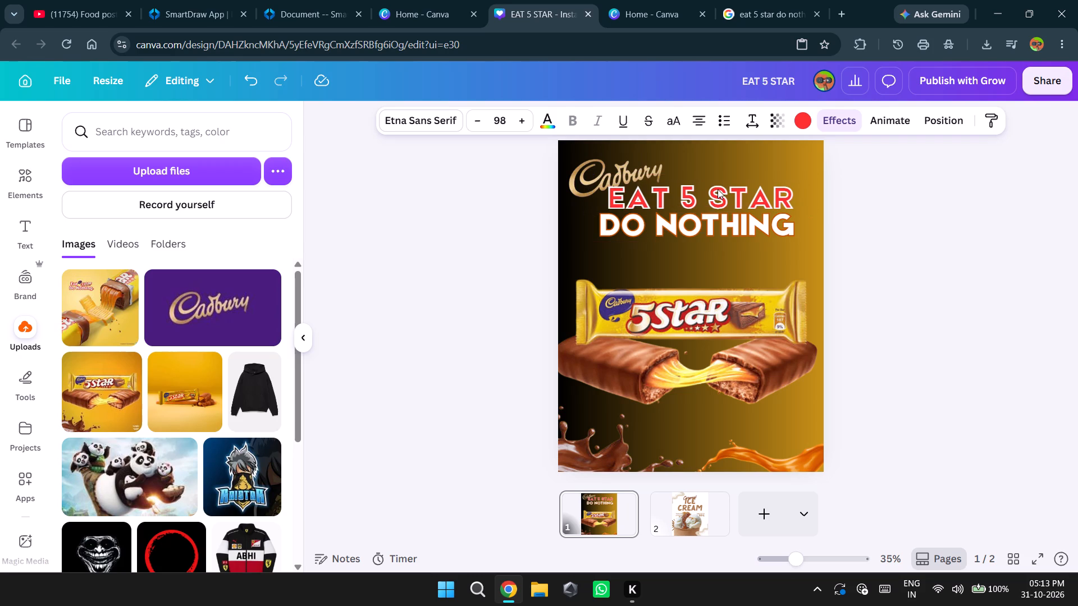
pyautogui.hotkey('shift', 'Down')
pyautogui.hotkey('shift', 'Up')
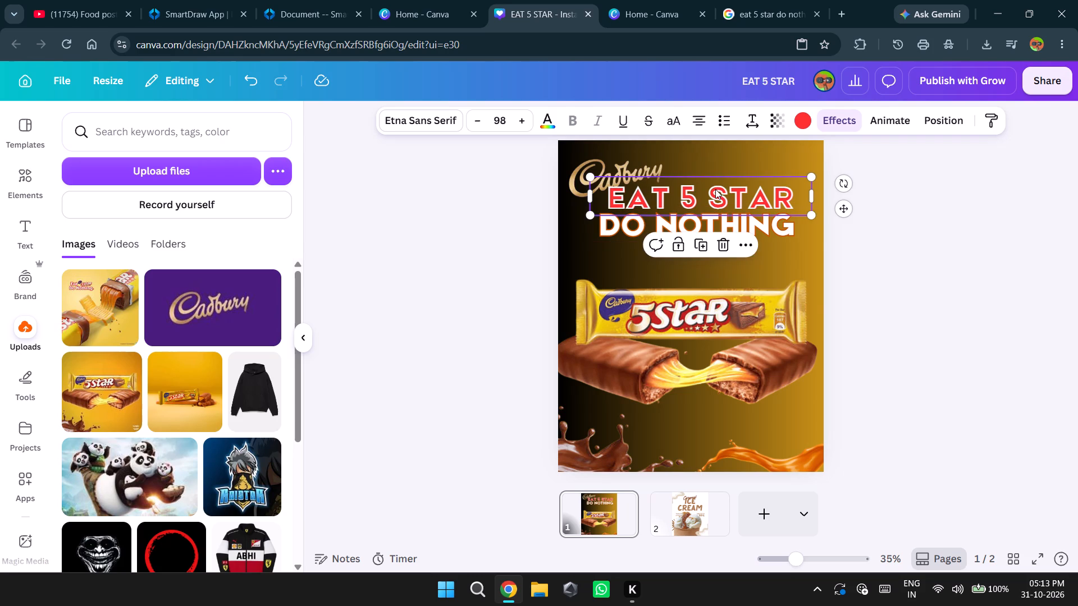
# Set the transparency of the "EAT 5 STAR" text to 52.
pyautogui.doubleClick(669, 185)
pyautogui.tripleClick(675, 205)
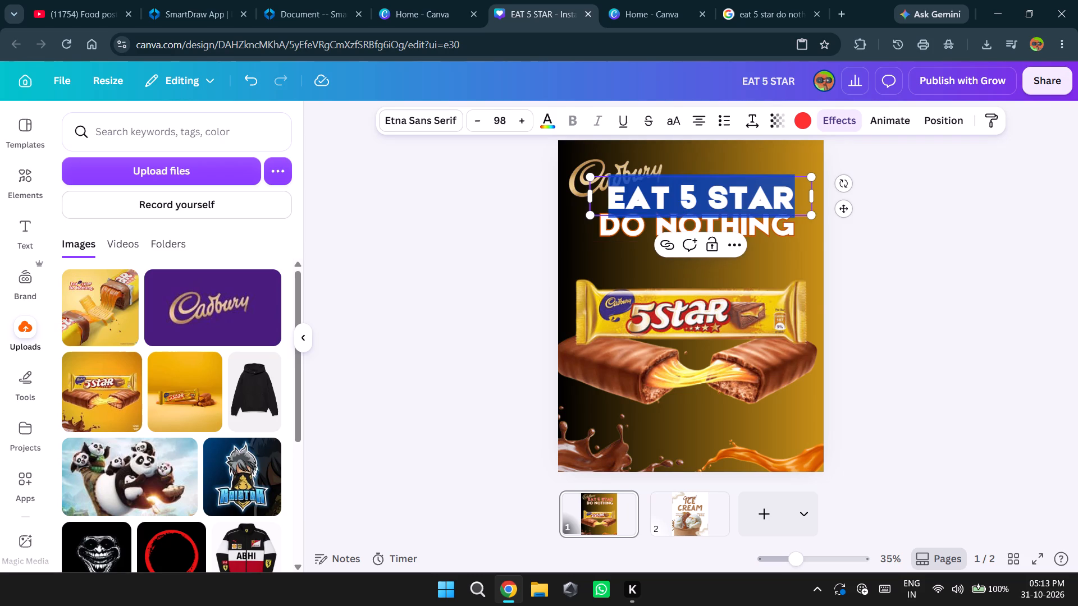
pyautogui.click(773, 118)
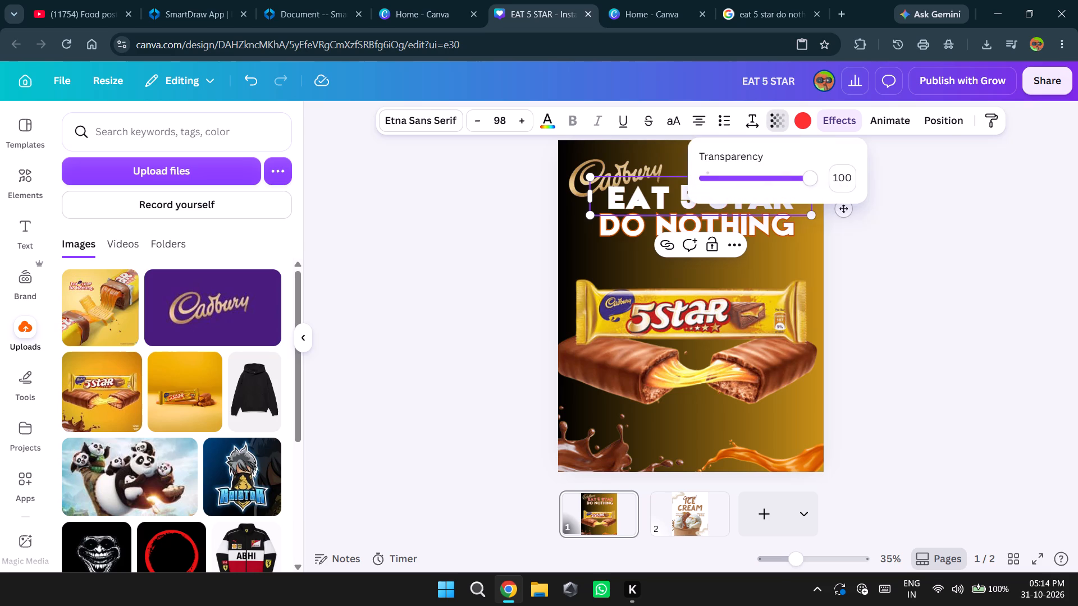
pyautogui.moveTo(810, 184); pyautogui.dragTo(794, 184)
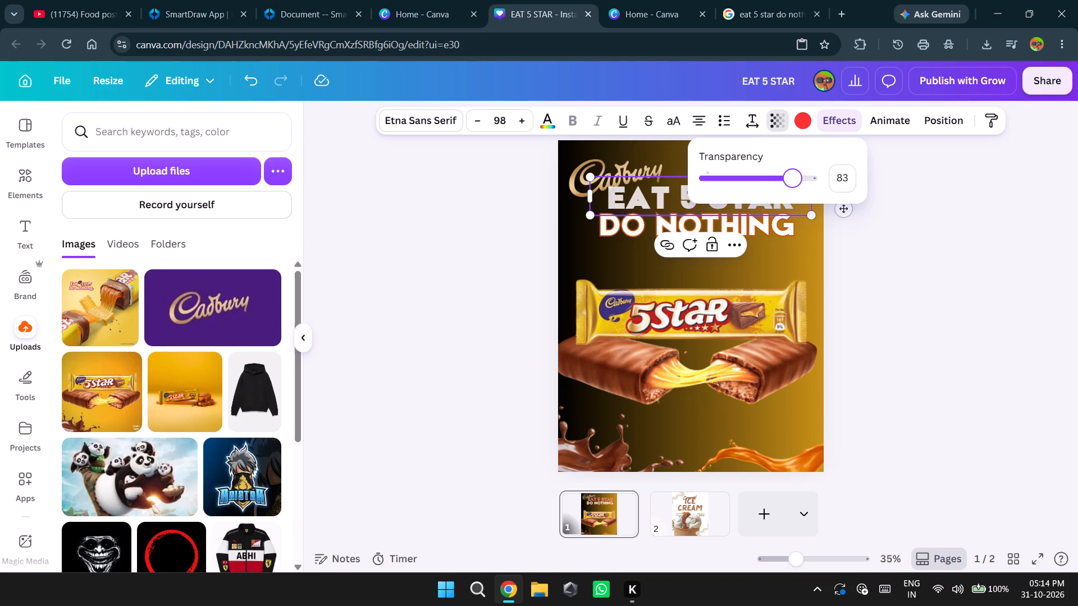
pyautogui.moveTo(794, 184); pyautogui.dragTo(757, 185)
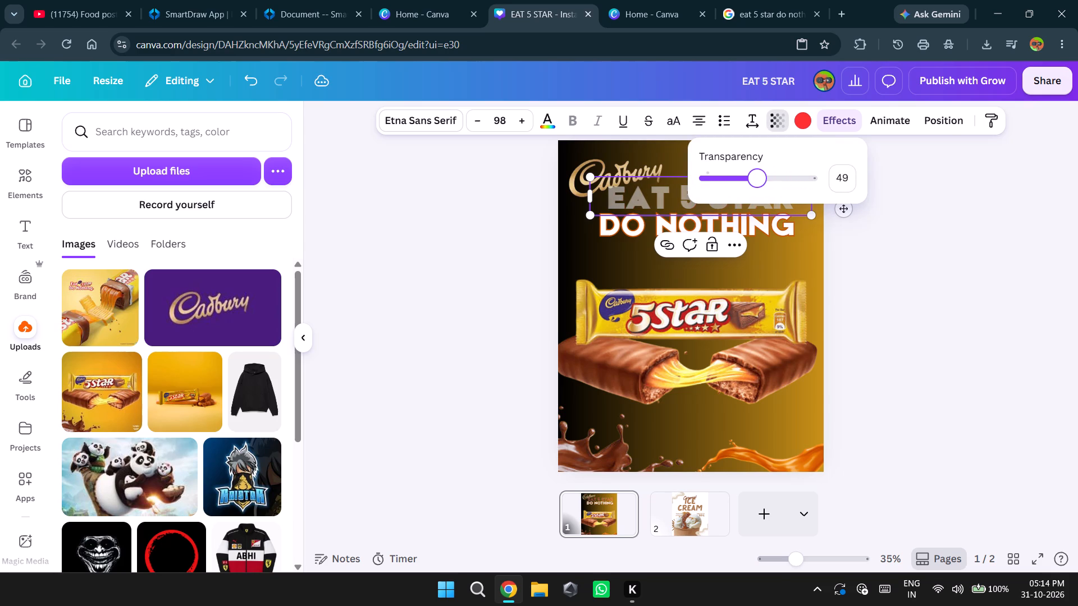
pyautogui.moveTo(757, 185); pyautogui.dragTo(760, 185)
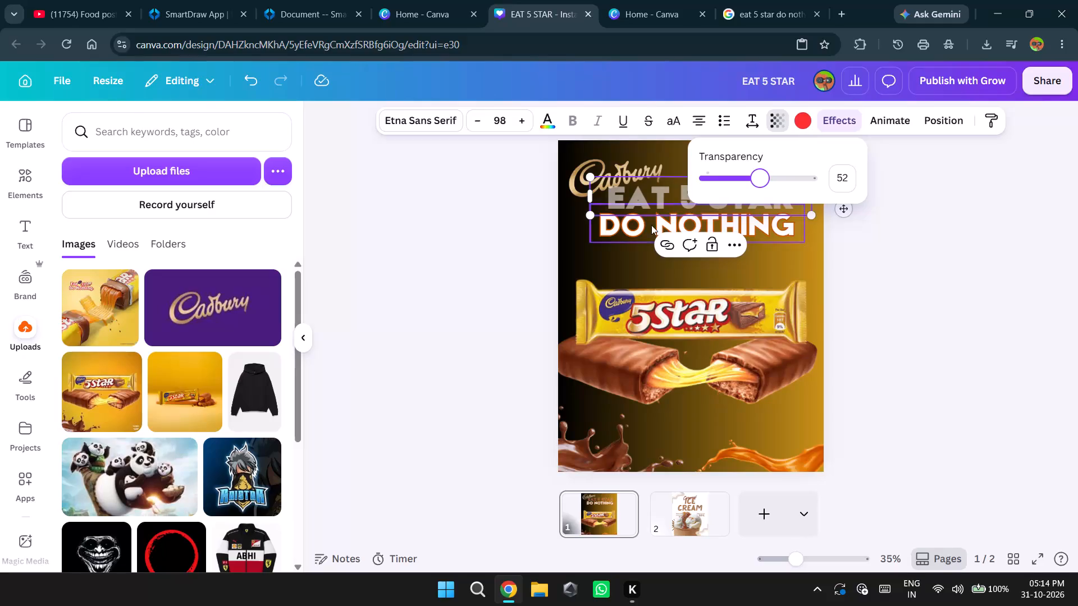
# Lower the "DO NOTHING" text's transparency value from full to a little above the halfway mark.
pyautogui.tripleClick(627, 229)
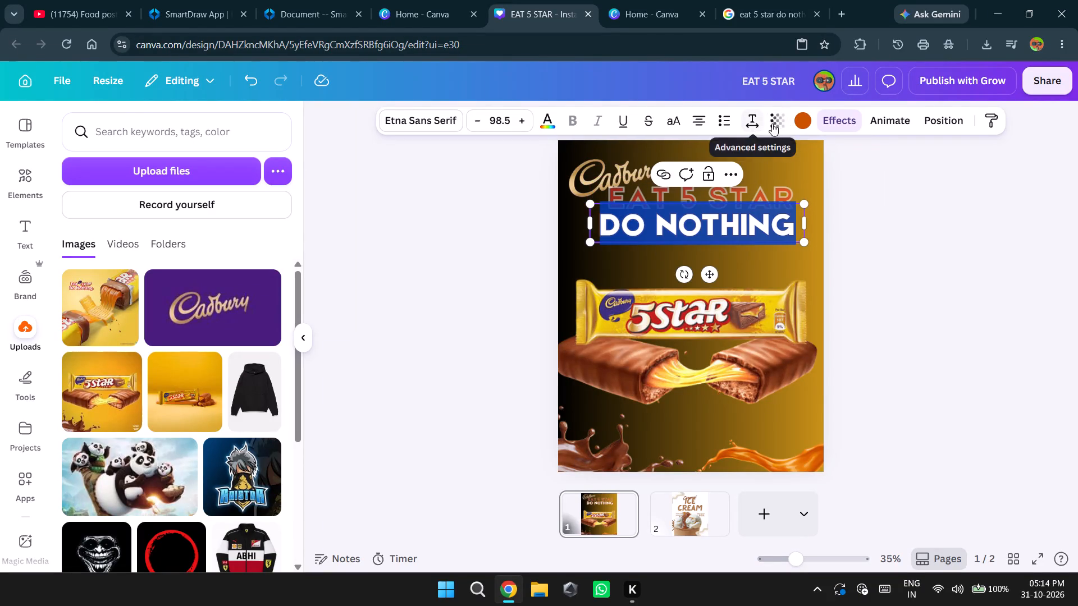
pyautogui.click(780, 122)
pyautogui.moveTo(804, 179); pyautogui.dragTo(759, 190)
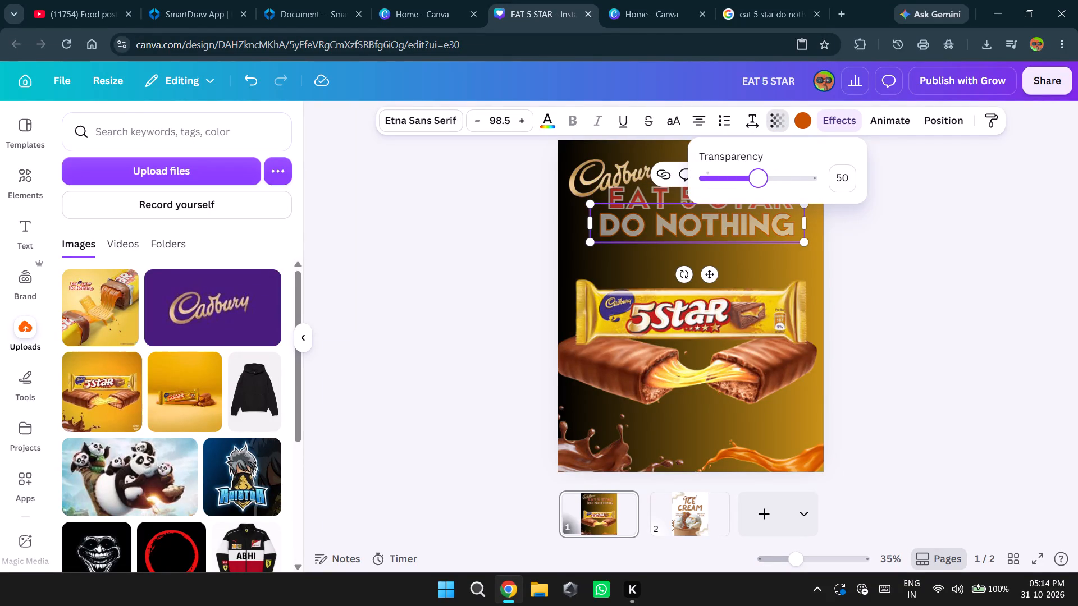
pyautogui.moveTo(759, 190); pyautogui.dragTo(760, 191)
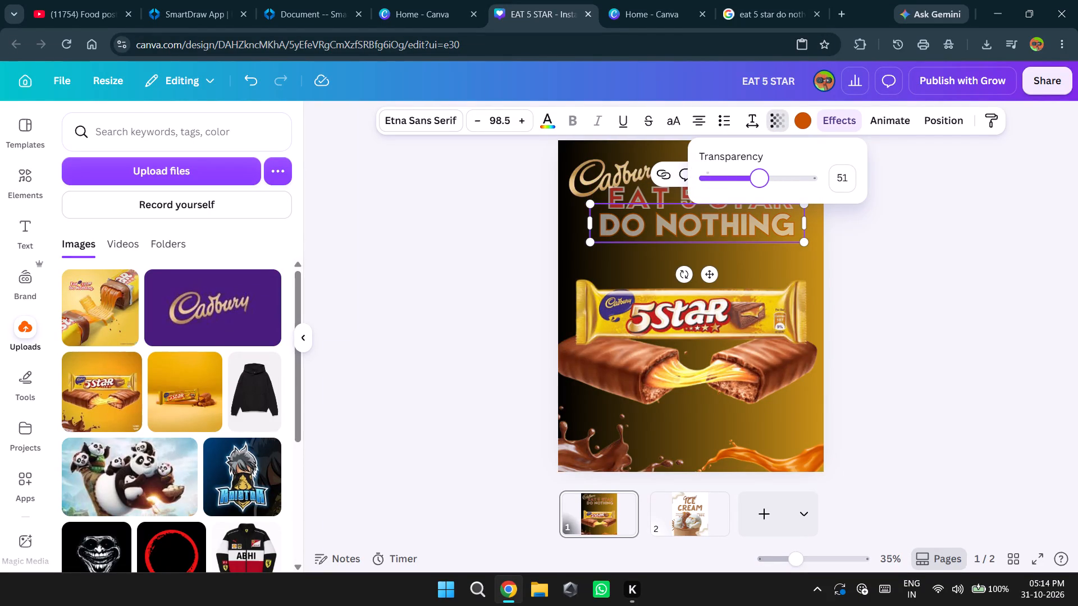
pyautogui.moveTo(760, 191); pyautogui.dragTo(775, 194)
pyautogui.moveTo(775, 183); pyautogui.dragTo(770, 183)
pyautogui.click(770, 183)
pyautogui.click(666, 225)
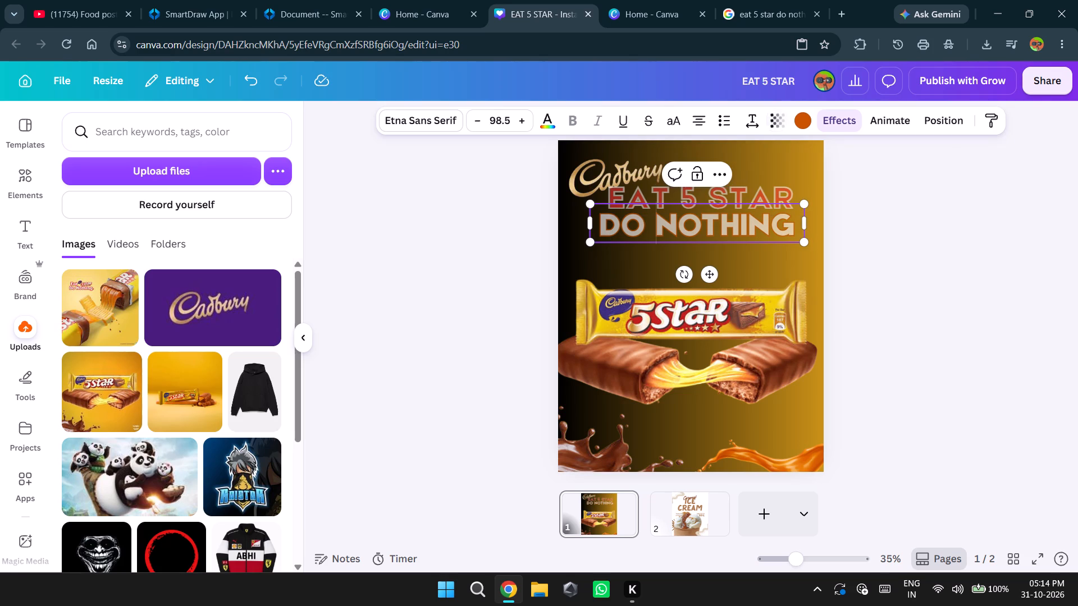
pyautogui.doubleClick(671, 228)
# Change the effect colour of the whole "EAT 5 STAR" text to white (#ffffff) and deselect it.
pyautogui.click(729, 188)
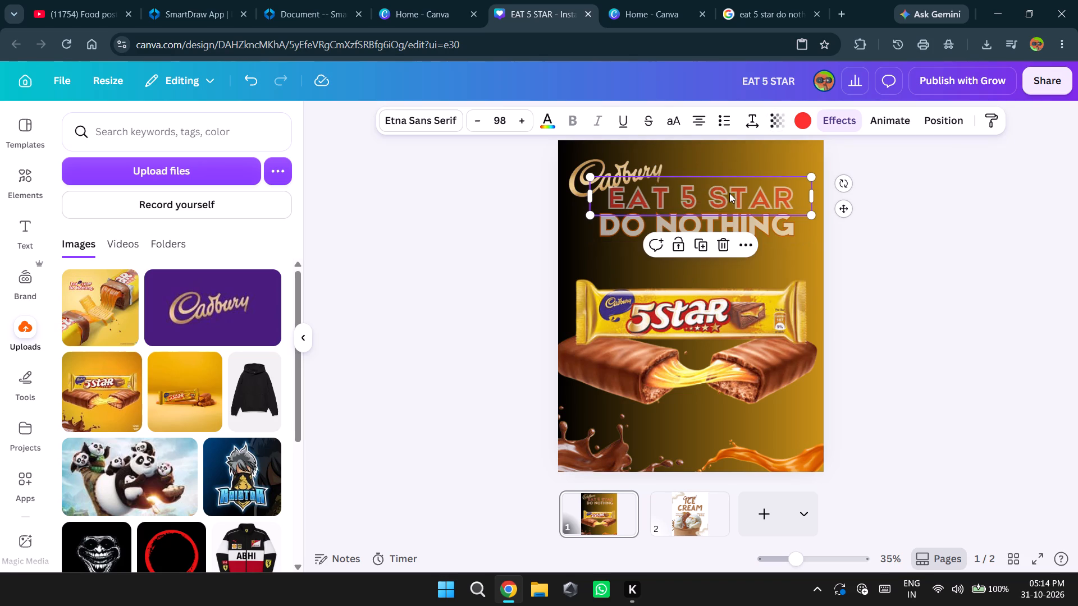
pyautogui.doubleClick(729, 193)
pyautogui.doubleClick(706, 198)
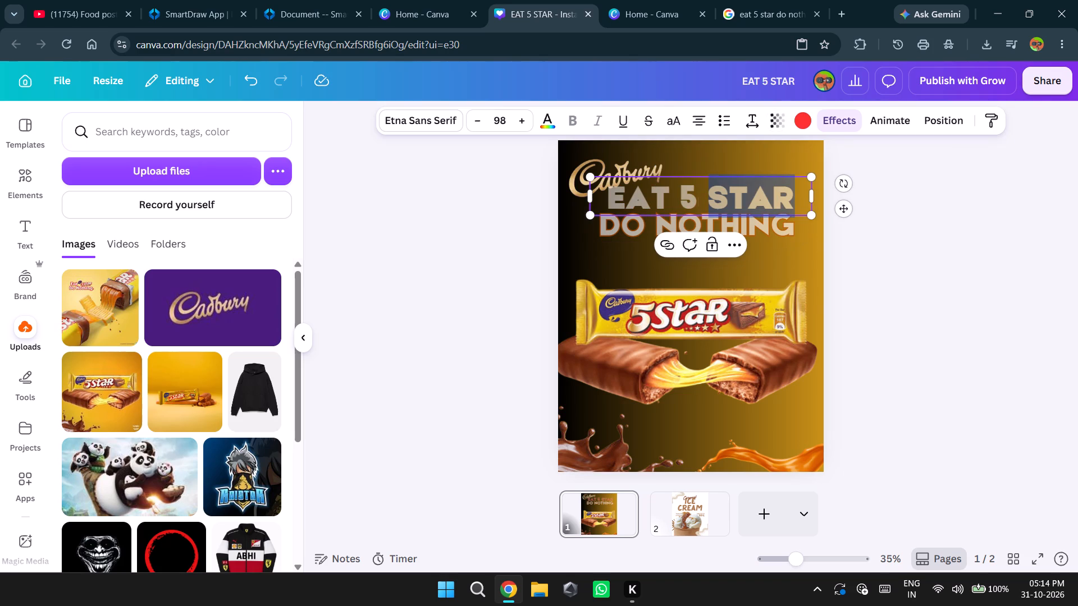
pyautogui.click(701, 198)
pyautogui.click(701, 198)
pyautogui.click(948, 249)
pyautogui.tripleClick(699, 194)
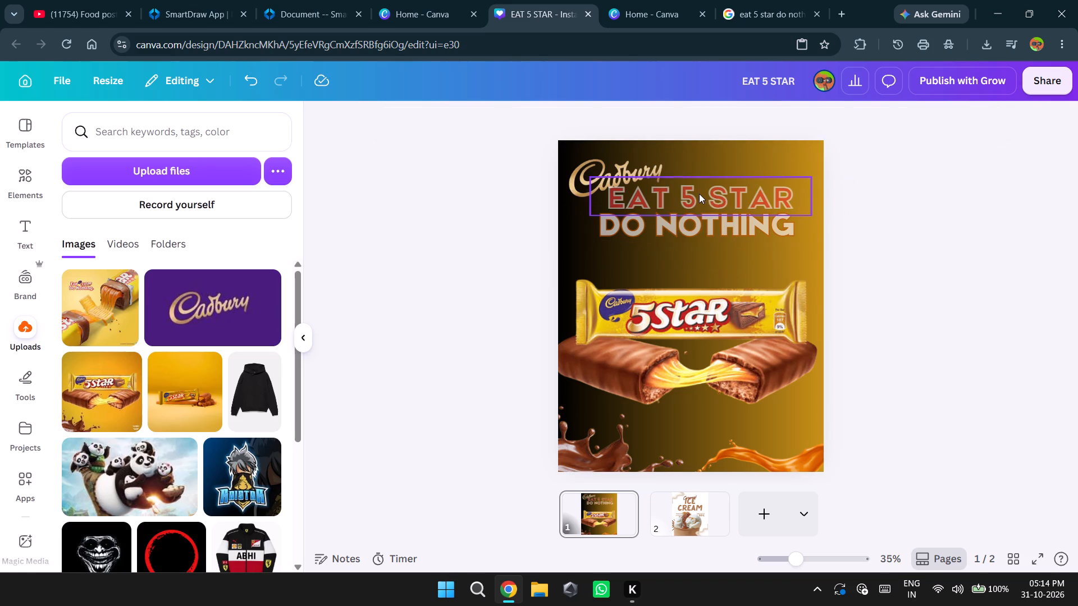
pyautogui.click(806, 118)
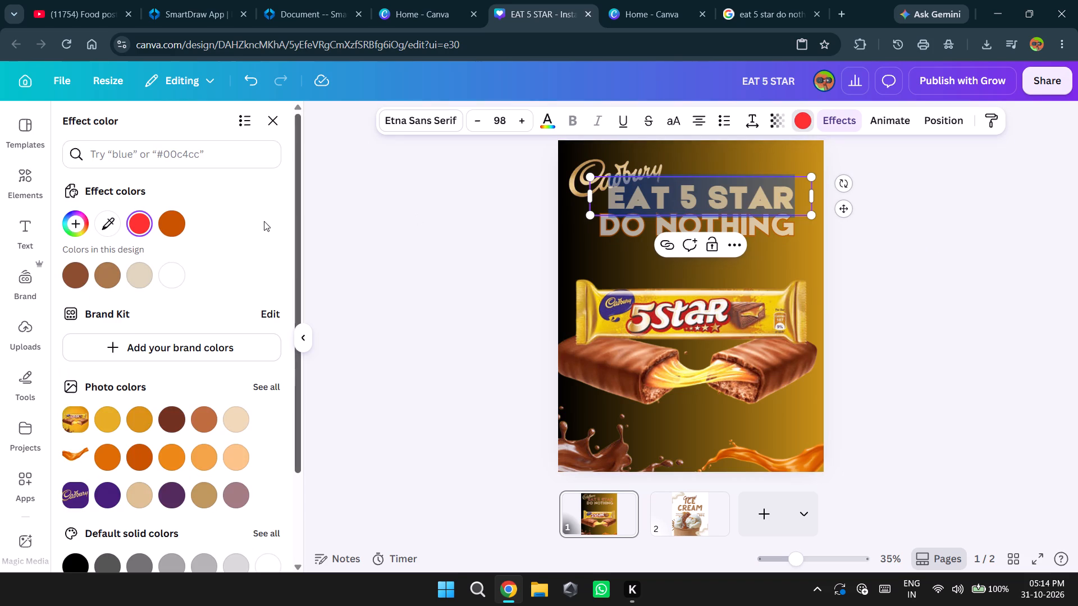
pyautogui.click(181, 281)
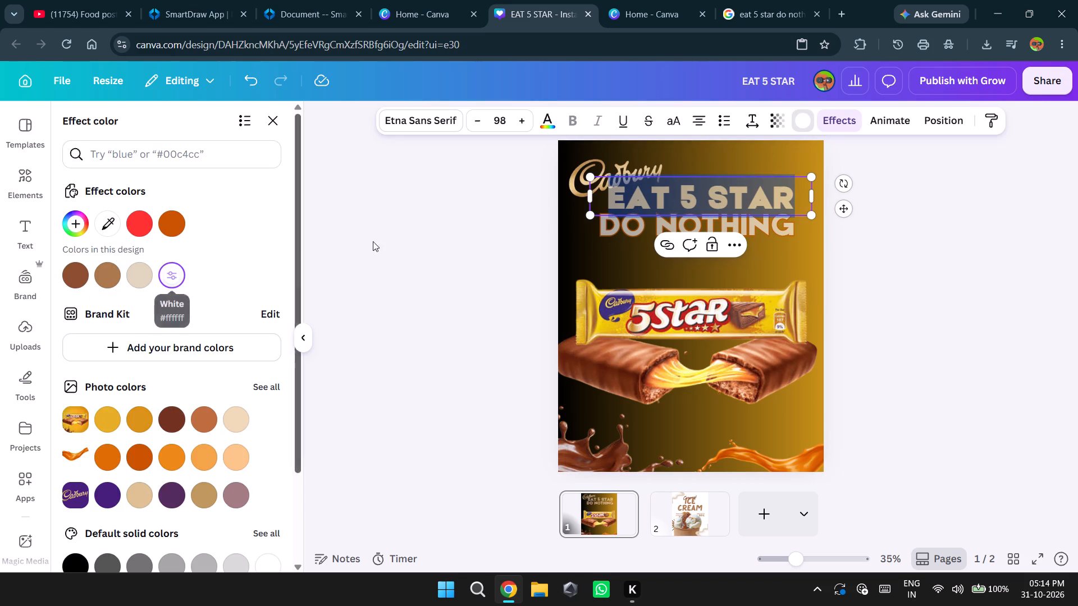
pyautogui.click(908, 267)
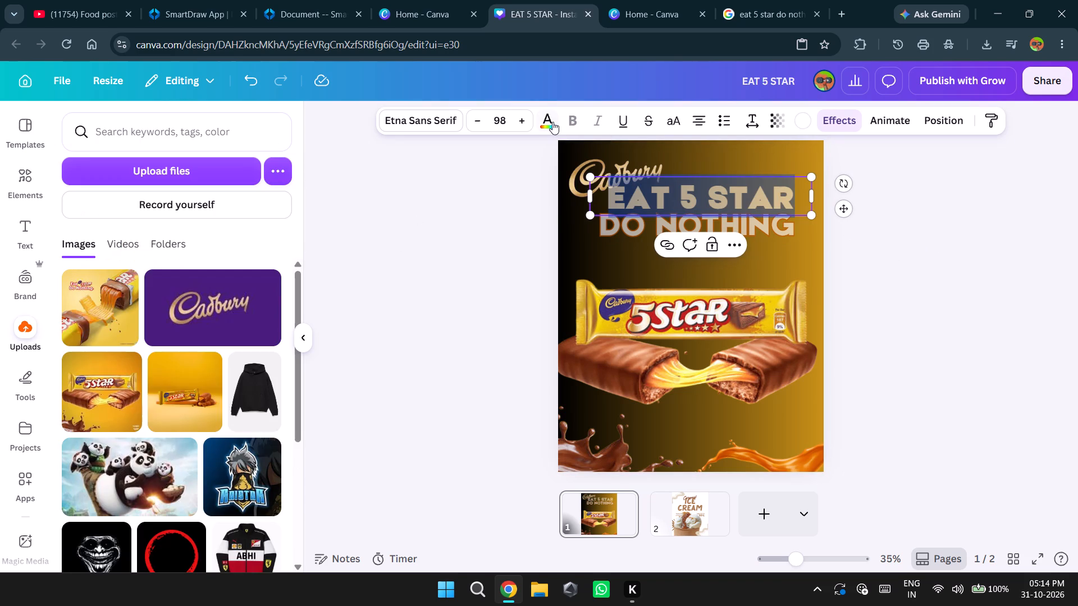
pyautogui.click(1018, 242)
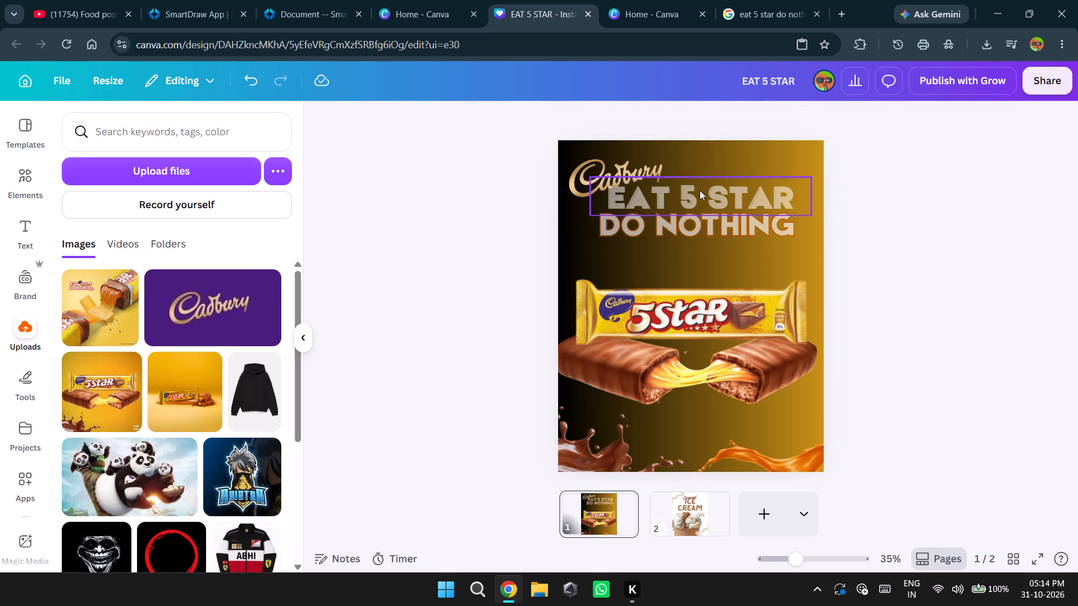
# Set the effect colour of the "EAT 5 STAR" text to the dark orange used for "DO NOTHING" and deselect it.
pyautogui.doubleClick(700, 190)
pyautogui.doubleClick(700, 190)
pyautogui.doubleClick(699, 190)
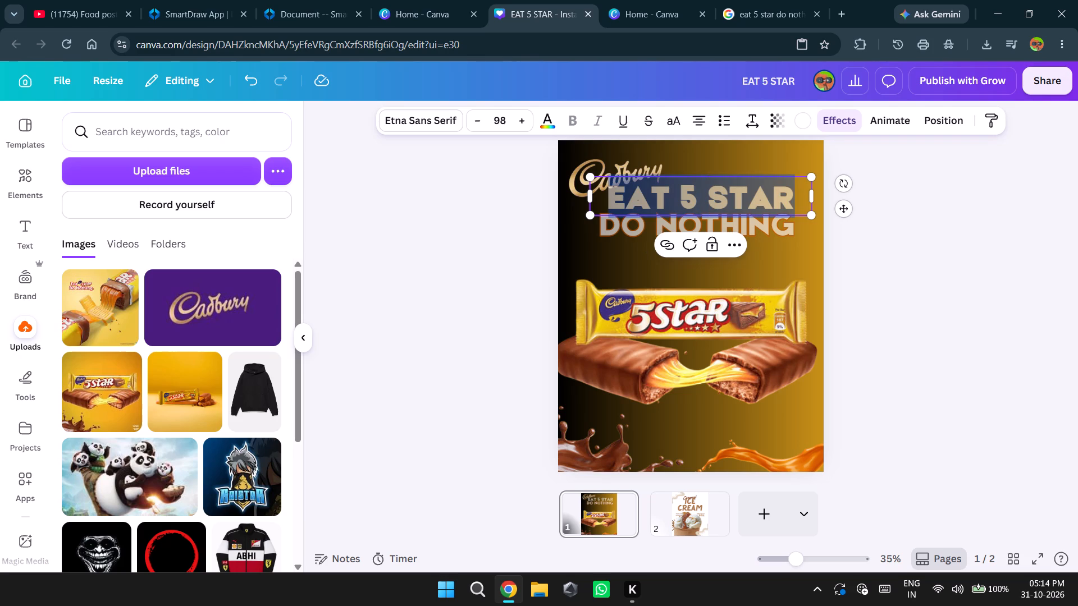
pyautogui.click(546, 123)
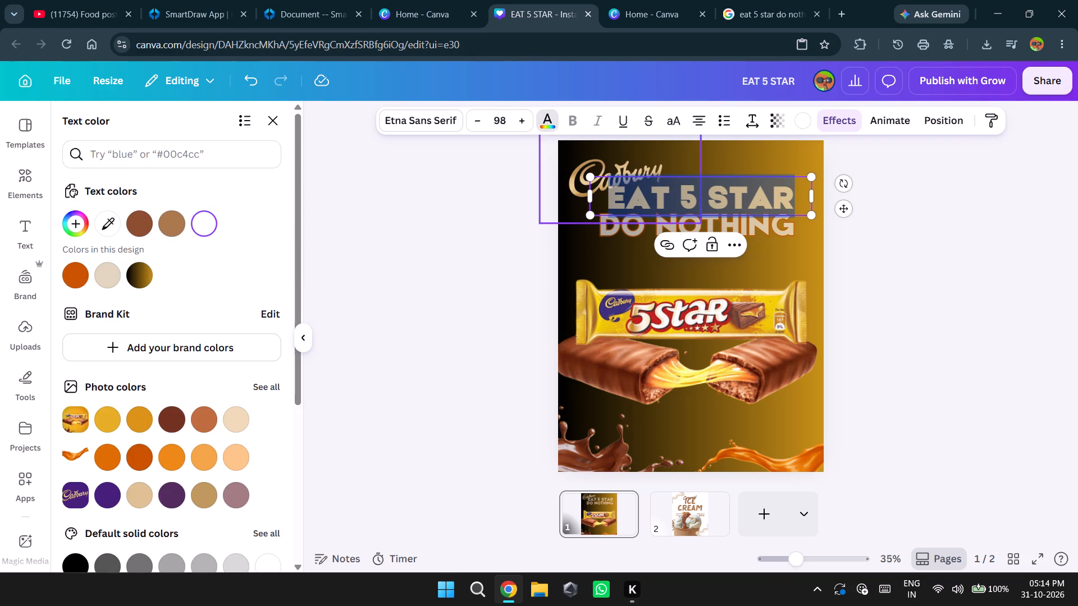
pyautogui.click(806, 122)
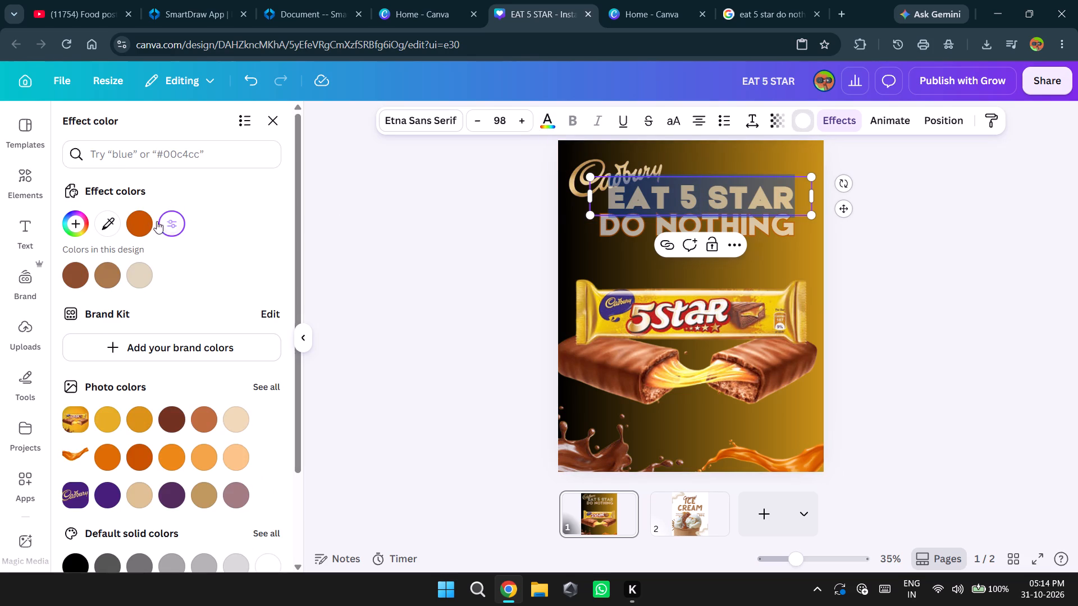
pyautogui.click(144, 223)
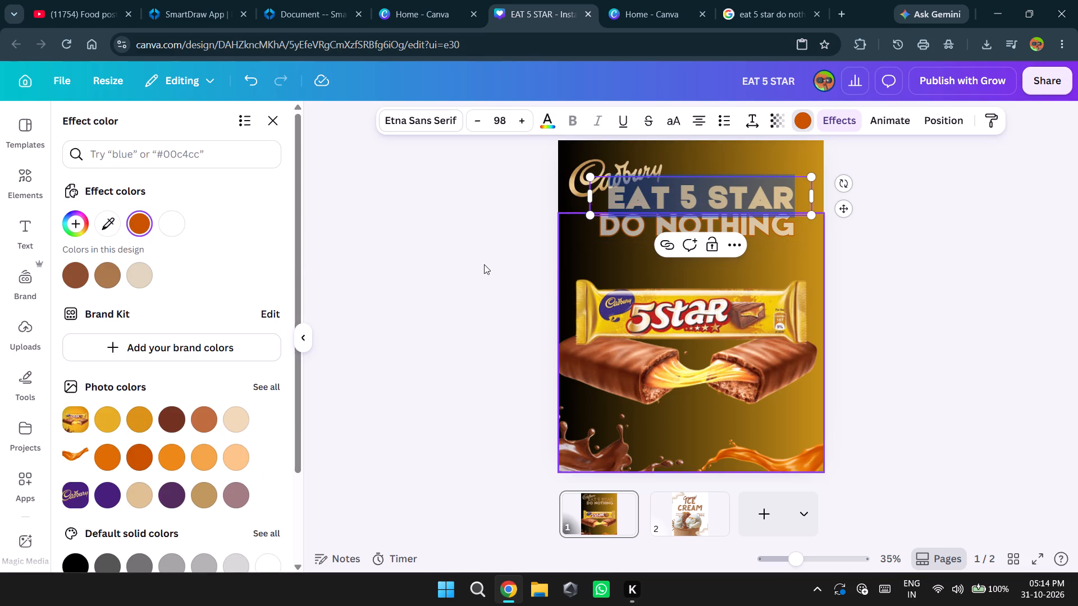
pyautogui.click(471, 267)
pyautogui.click(967, 284)
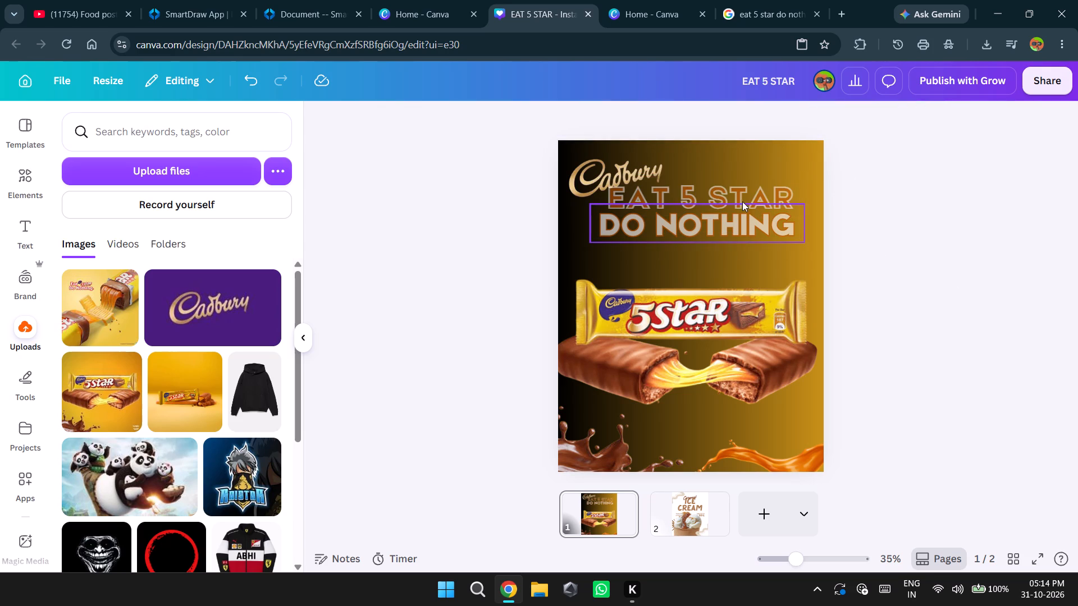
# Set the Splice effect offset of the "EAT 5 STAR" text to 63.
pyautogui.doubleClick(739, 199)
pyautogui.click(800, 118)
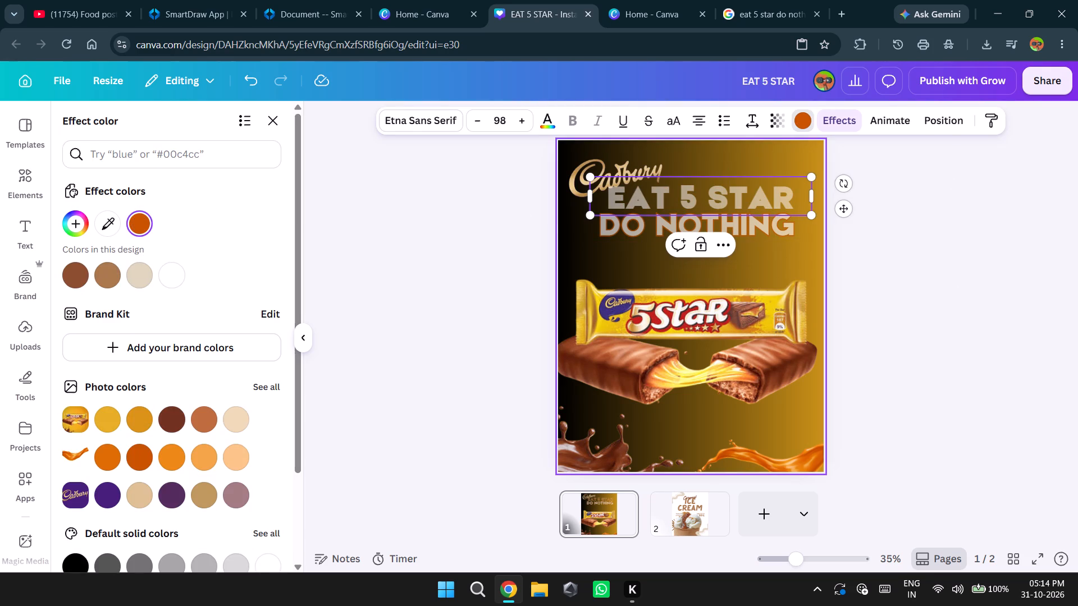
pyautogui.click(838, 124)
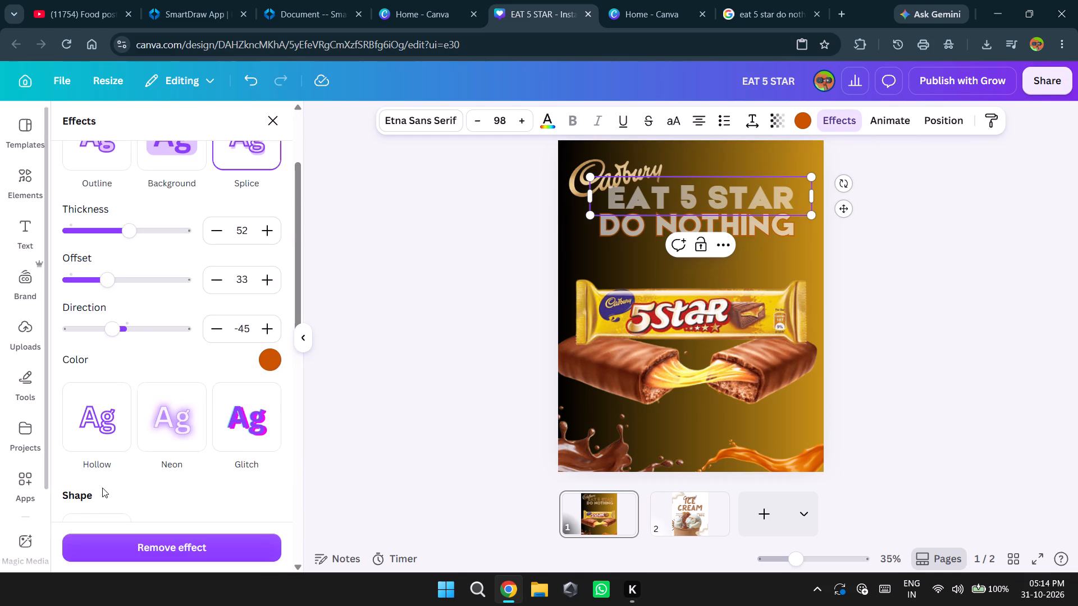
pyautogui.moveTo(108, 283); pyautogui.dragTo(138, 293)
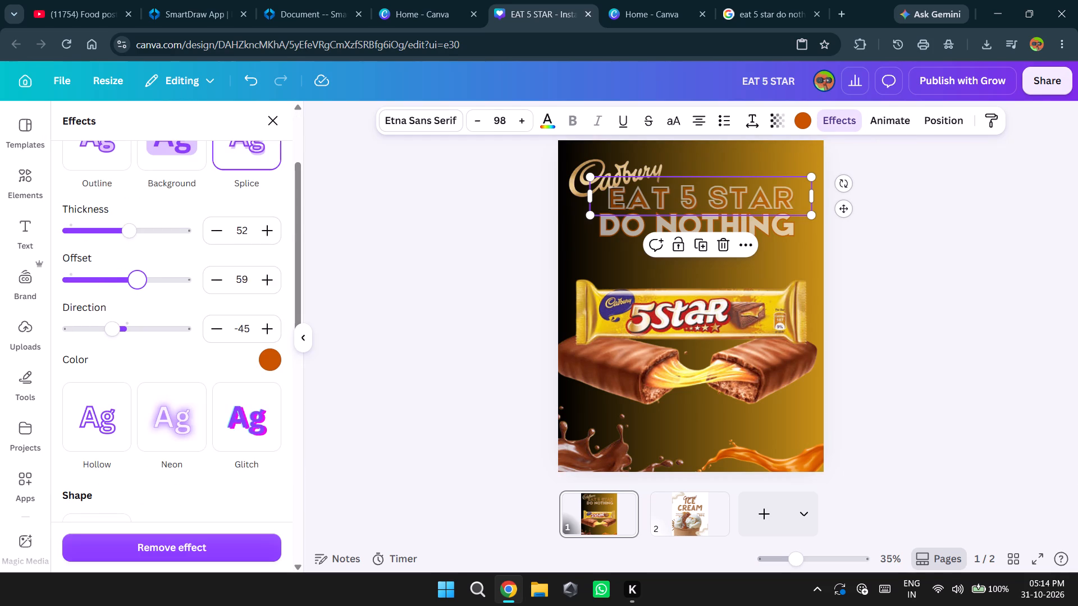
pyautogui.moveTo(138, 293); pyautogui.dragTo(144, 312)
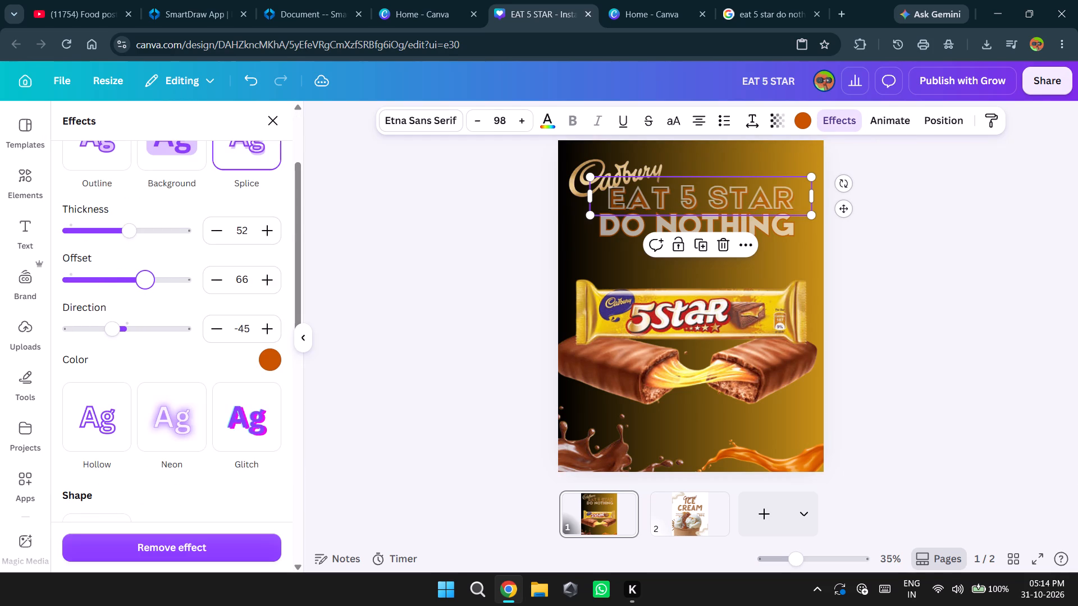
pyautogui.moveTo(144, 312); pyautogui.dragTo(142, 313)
# Apply the Curve shape to the "EAT 5 STAR" text, try weaker bends, and set the curve value to 0.
pyautogui.scroll(-2, 175, 429)
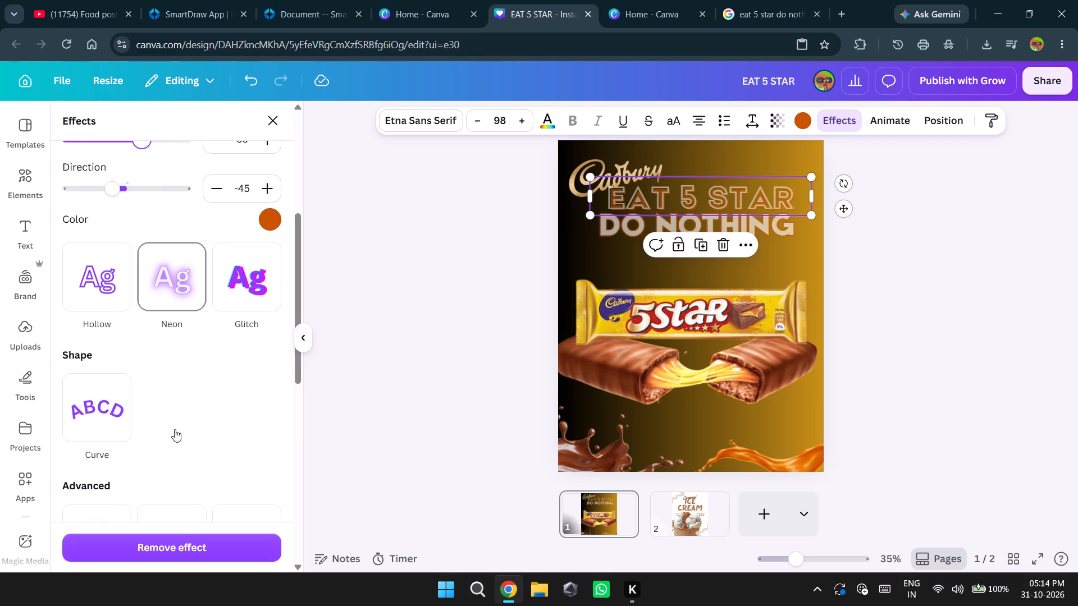
pyautogui.scroll(-6, 175, 429)
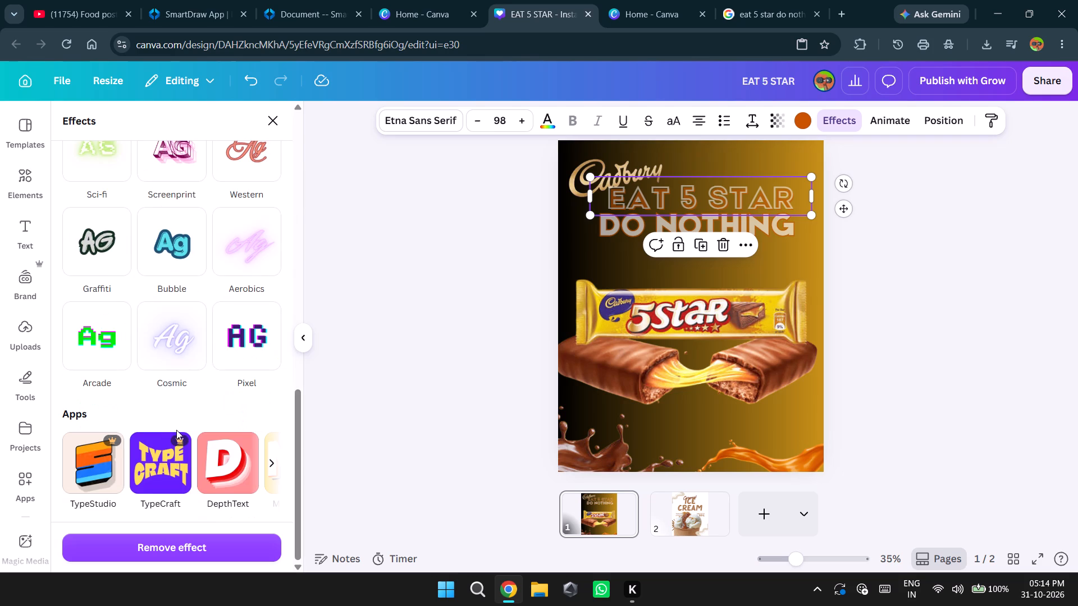
pyautogui.scroll(5, 192, 439)
pyautogui.scroll(-2, 192, 439)
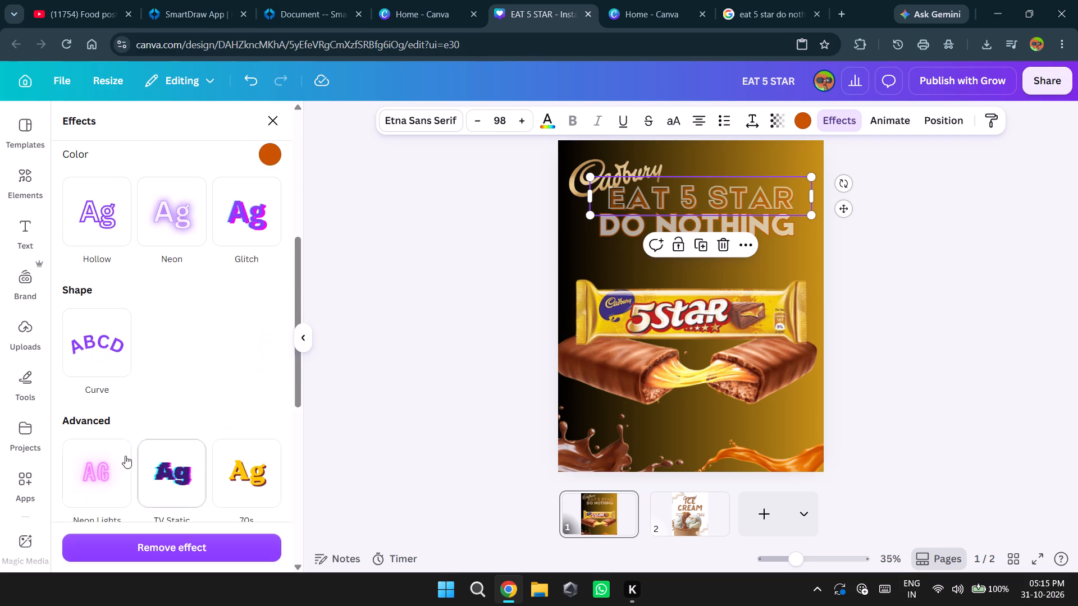
pyautogui.scroll(-2, 116, 461)
pyautogui.scroll(1, 111, 276)
pyautogui.click(97, 217)
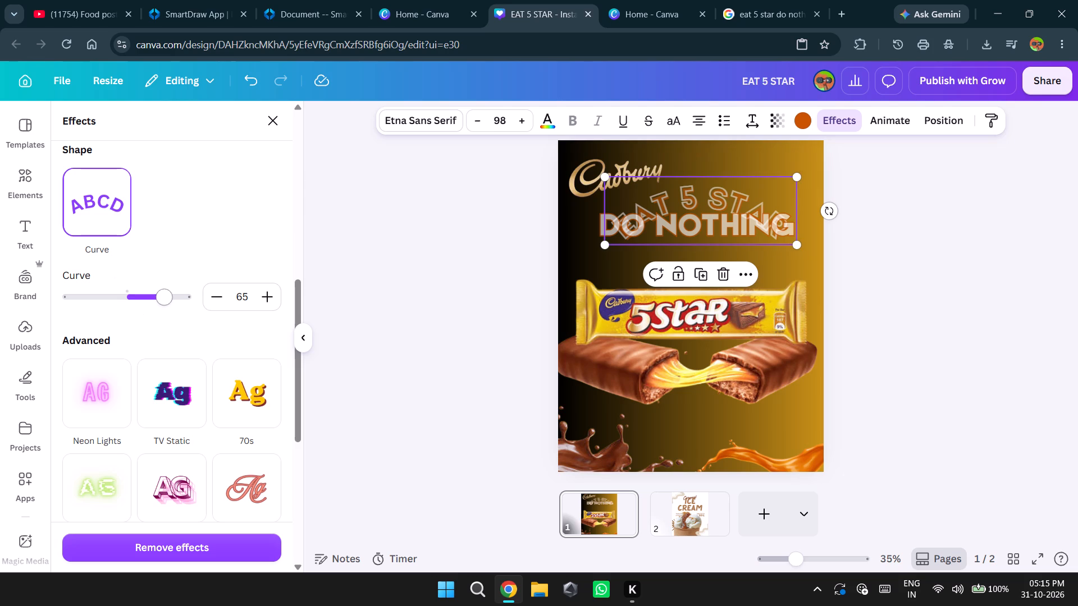
pyautogui.moveTo(166, 301); pyautogui.dragTo(141, 300)
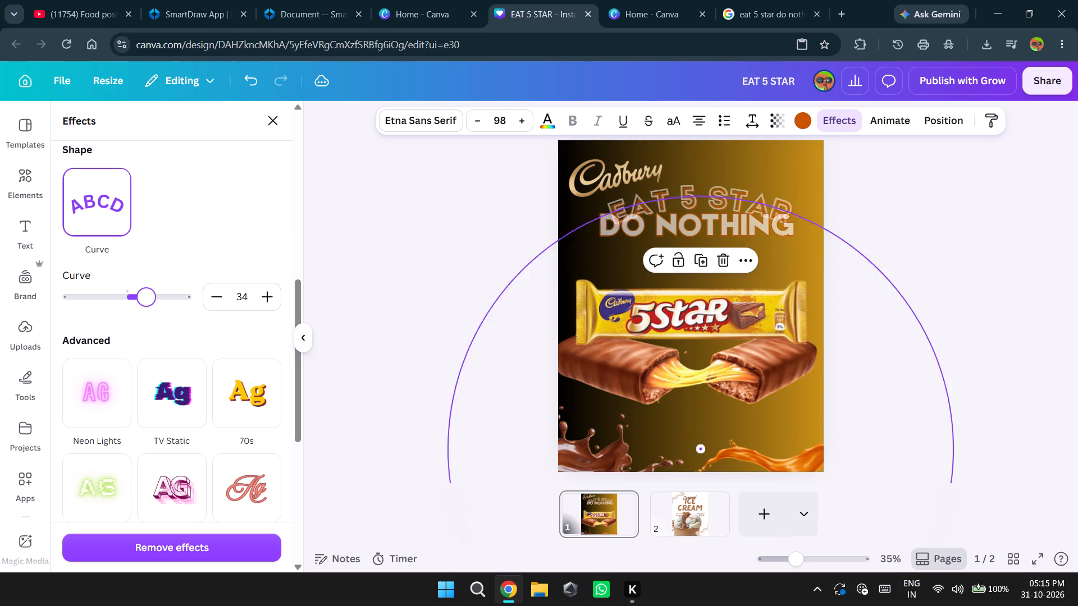
pyautogui.moveTo(141, 300); pyautogui.dragTo(128, 297)
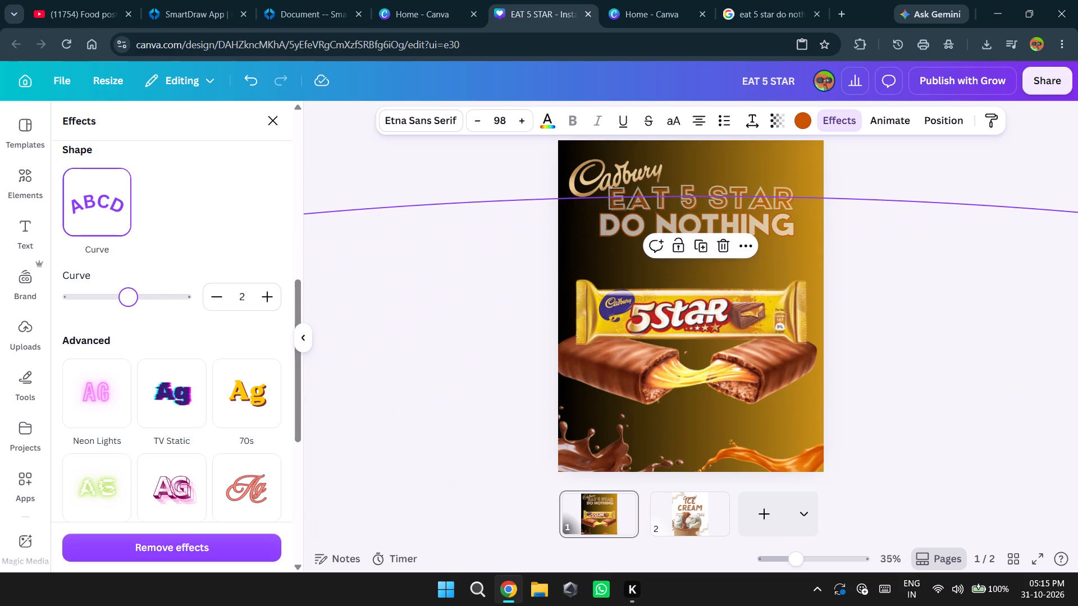
pyautogui.moveTo(128, 297); pyautogui.dragTo(126, 297)
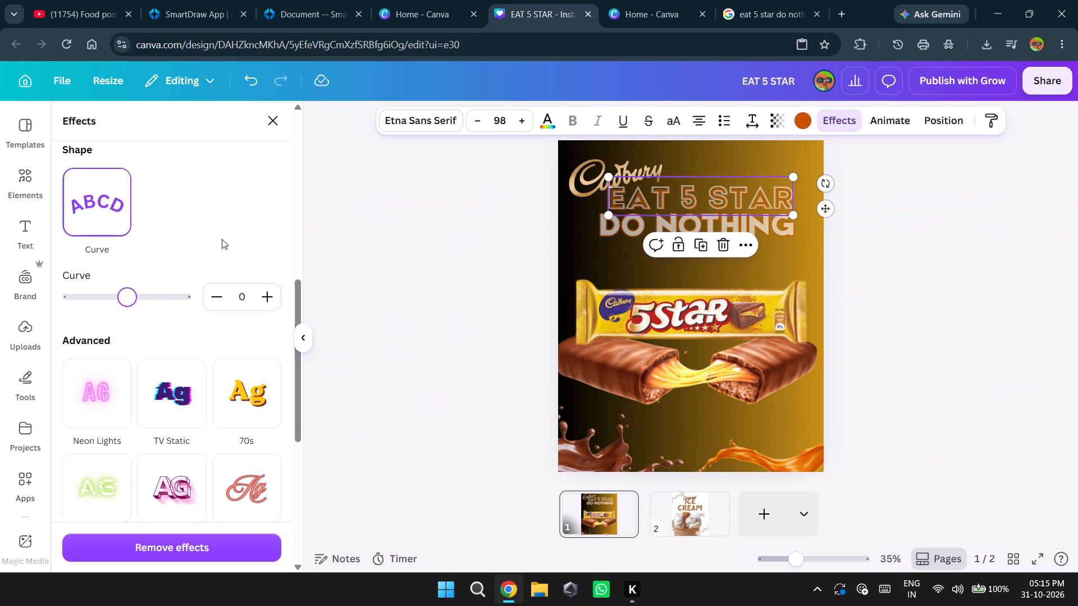
# Replace the Splice effect on "EAT 5 STAR" with Outline, toggle it off so no style effect remains, and deselect the text.
pyautogui.click(222, 239)
pyautogui.scroll(-2, 188, 380)
pyautogui.scroll(4, 190, 388)
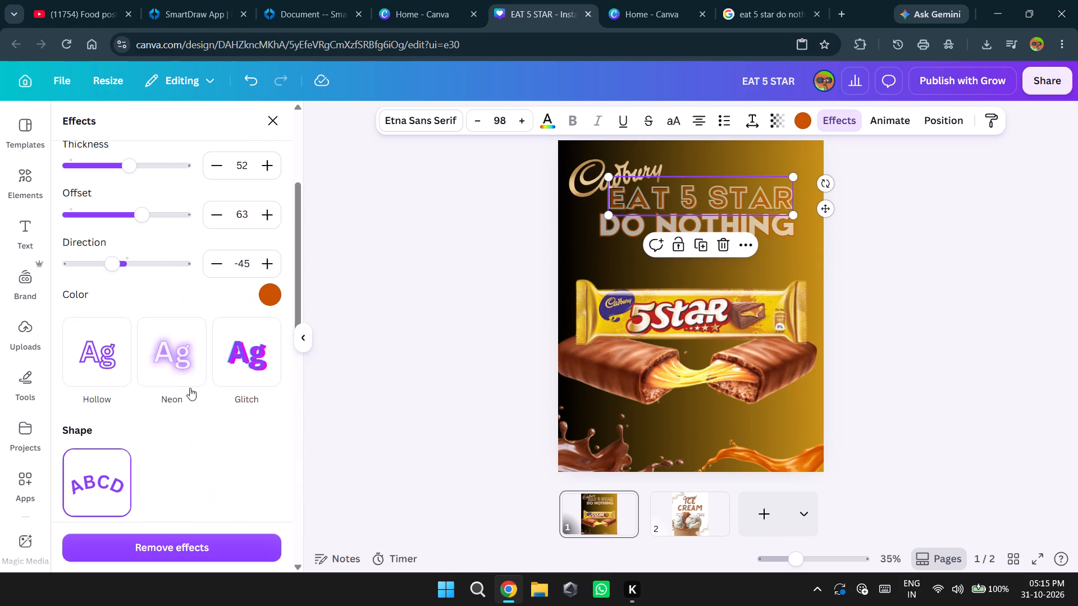
pyautogui.scroll(4, 190, 388)
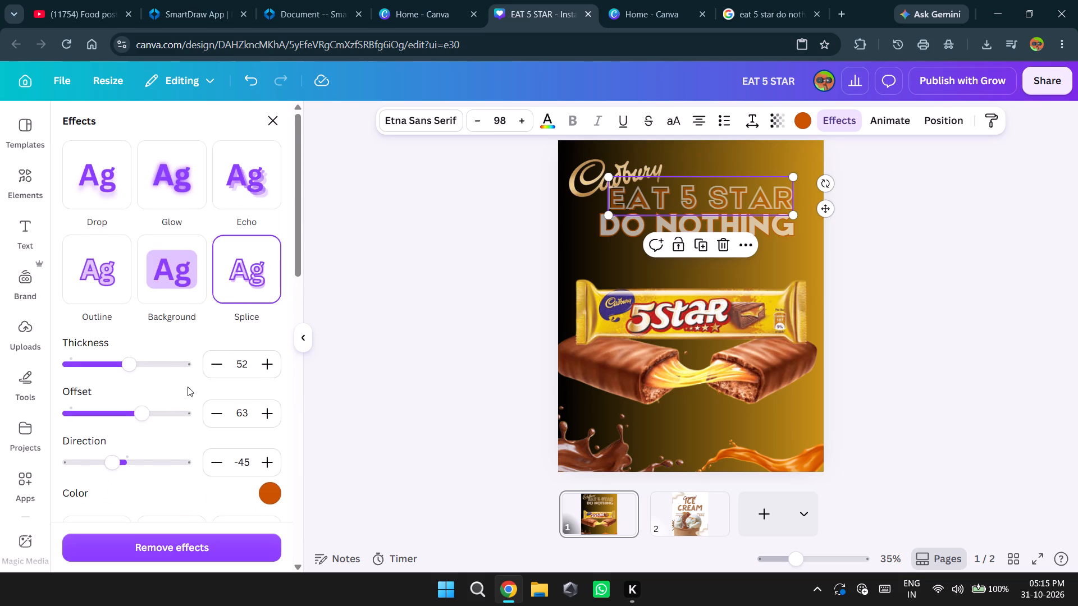
pyautogui.click(107, 264)
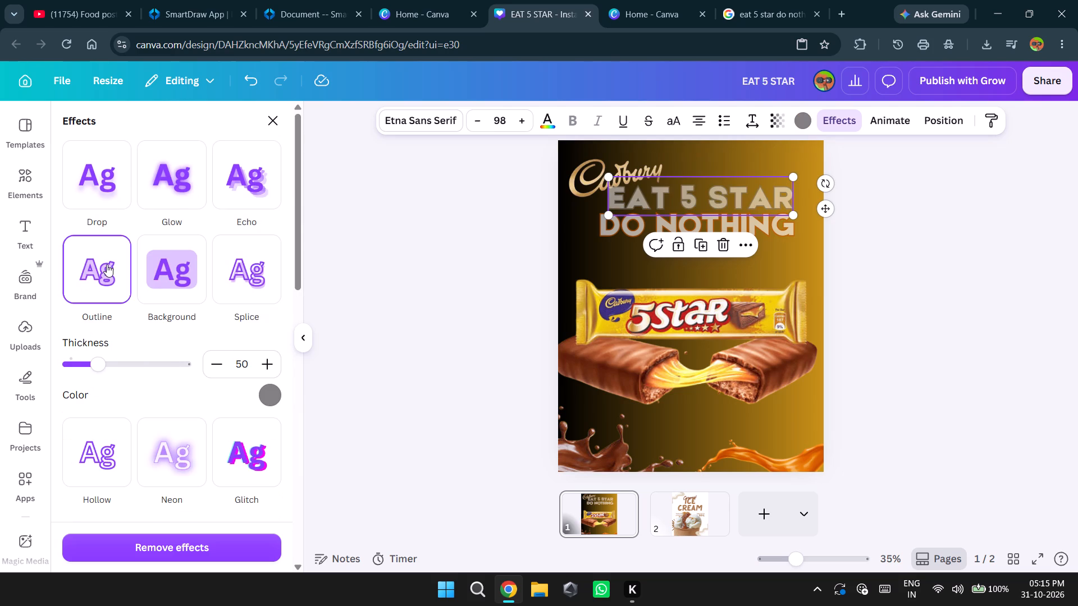
pyautogui.click(107, 264)
pyautogui.click(107, 264)
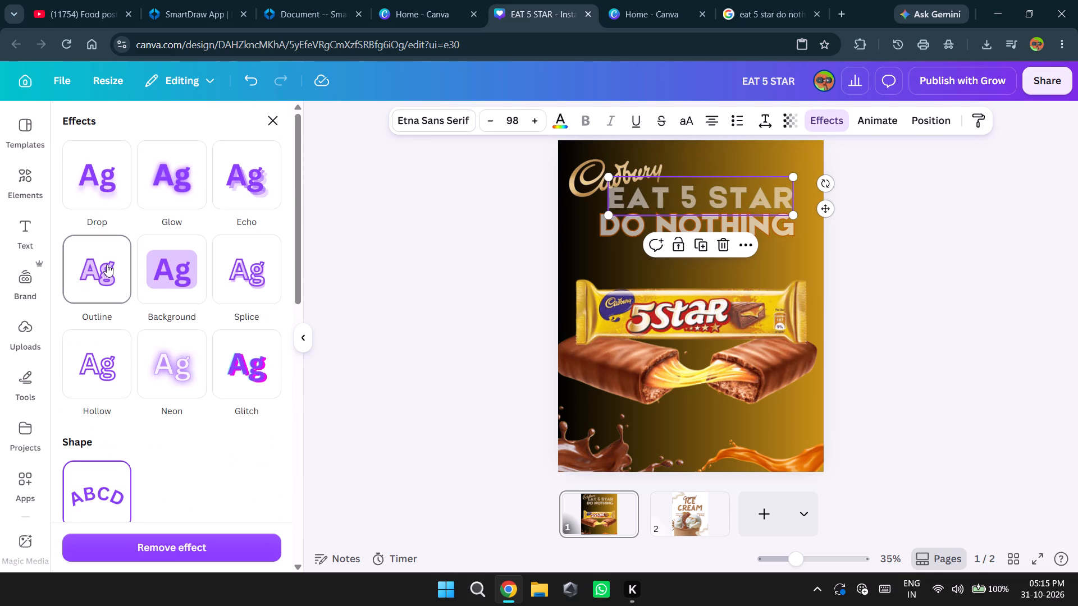
pyautogui.click(107, 264)
pyautogui.click(107, 264)
pyautogui.click(107, 264)
pyautogui.click(439, 276)
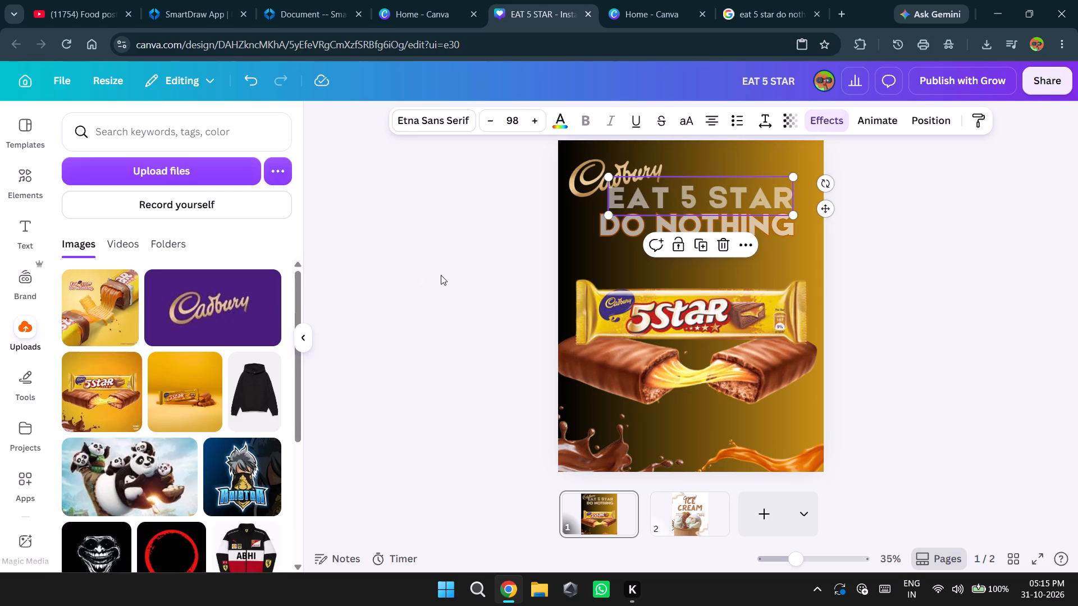
pyautogui.click(441, 275)
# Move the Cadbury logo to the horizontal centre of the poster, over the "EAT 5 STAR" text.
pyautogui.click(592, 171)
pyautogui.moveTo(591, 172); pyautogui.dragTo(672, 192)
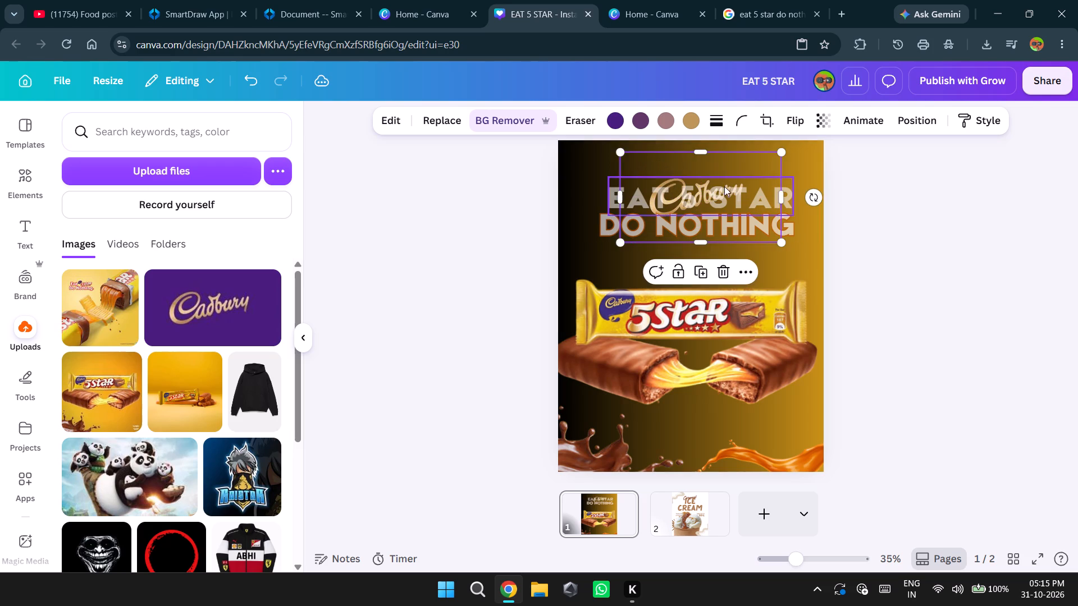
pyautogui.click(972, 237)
# Shift the "DO NOTHING" and "EAT 5 STAR" lines downward on the poster, towards the chocolate bar.
pyautogui.click(674, 182)
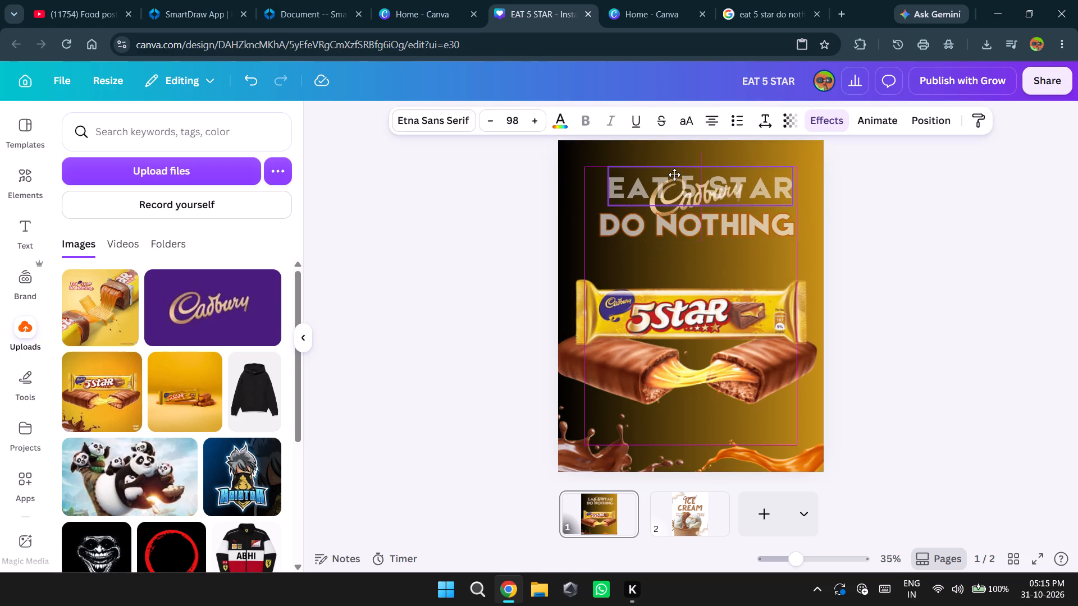
pyautogui.click(677, 176)
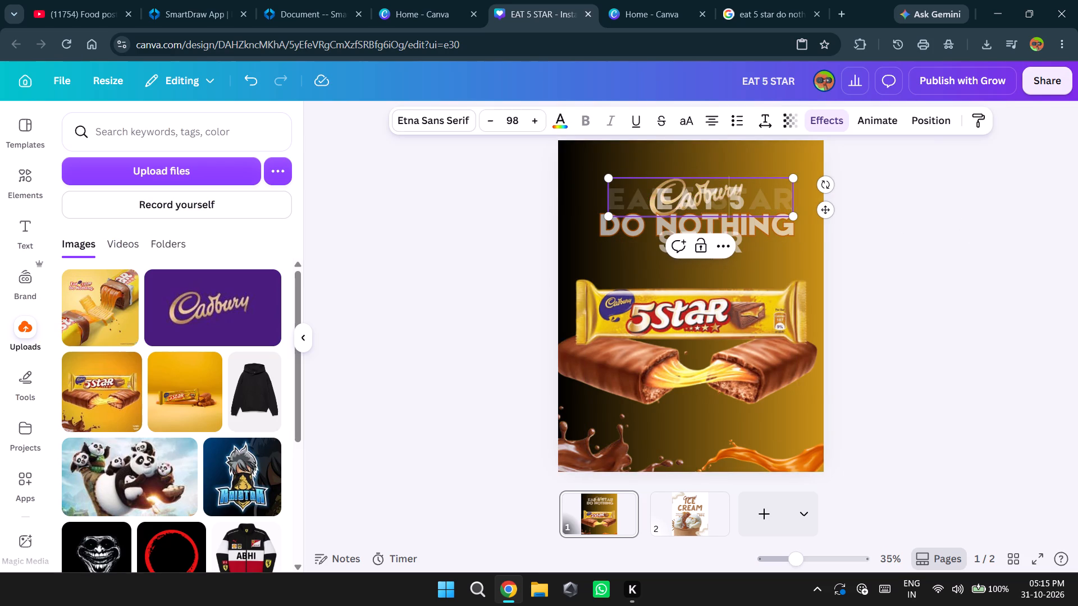
pyautogui.moveTo(677, 185); pyautogui.dragTo(678, 164)
pyautogui.click(677, 168)
pyautogui.click(939, 247)
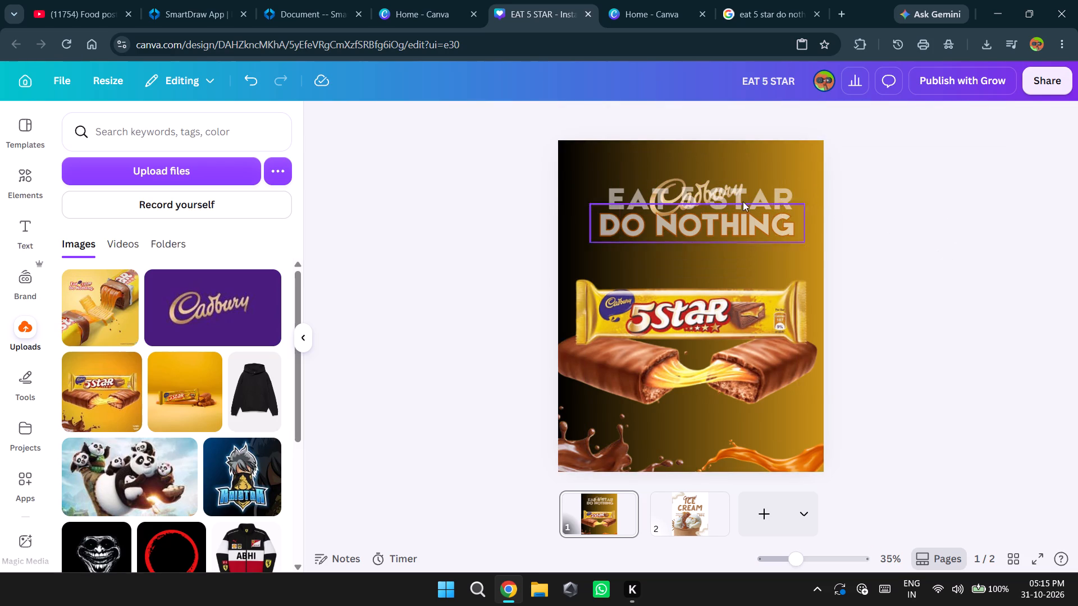
pyautogui.moveTo(703, 219); pyautogui.dragTo(701, 236)
pyautogui.moveTo(700, 202); pyautogui.dragTo(702, 215)
pyautogui.click(890, 211)
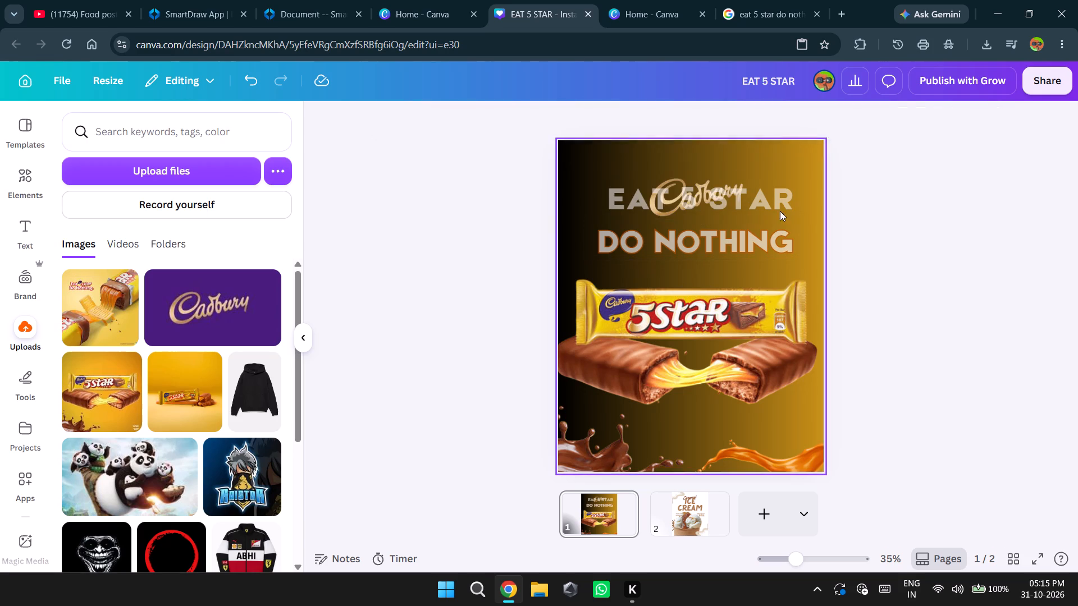
pyautogui.moveTo(705, 204); pyautogui.dragTo(698, 235)
# Shrink the Cadbury logo to roughly half its size and place it near the poster's centre line above the tagline.
pyautogui.click(699, 199)
pyautogui.moveTo(698, 196); pyautogui.dragTo(617, 173)
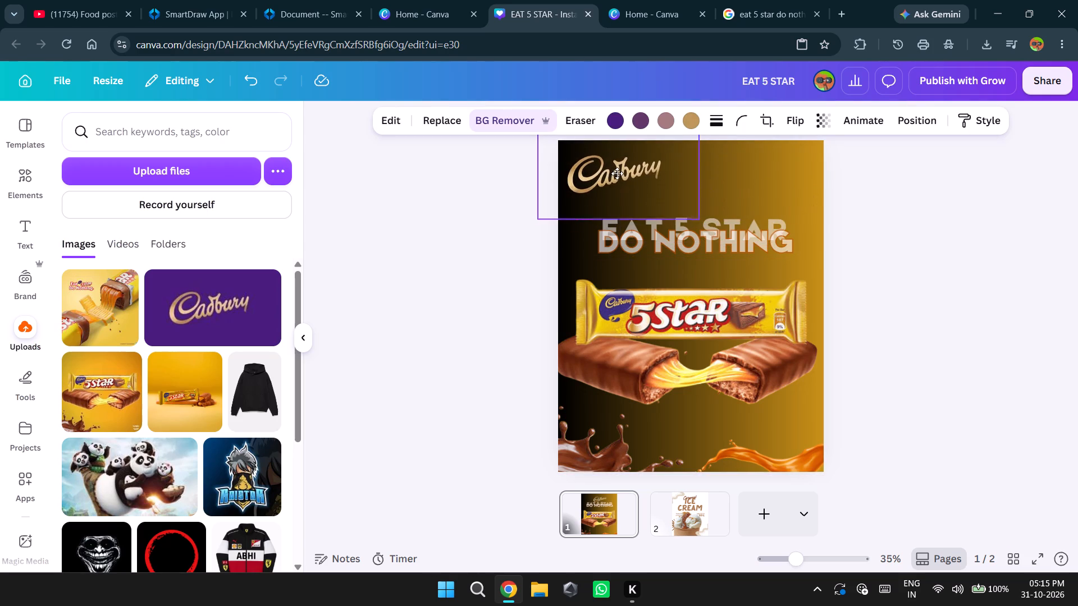
pyautogui.moveTo(617, 173); pyautogui.dragTo(623, 178)
pyautogui.moveTo(709, 231); pyautogui.dragTo(633, 191)
pyautogui.moveTo(591, 164); pyautogui.dragTo(678, 188)
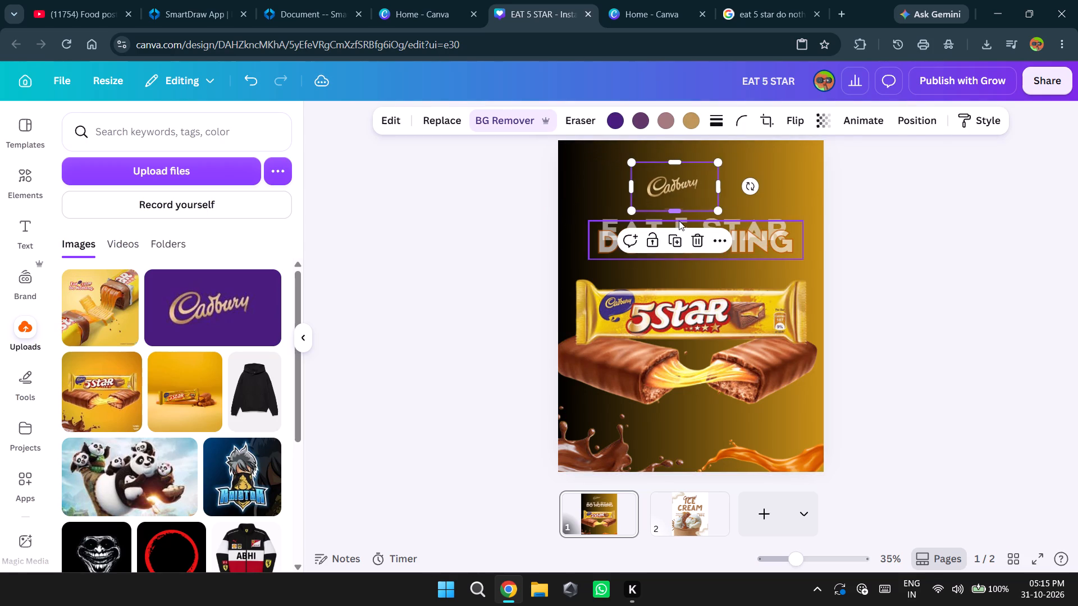
pyautogui.moveTo(679, 221); pyautogui.dragTo(675, 198)
pyautogui.click(947, 218)
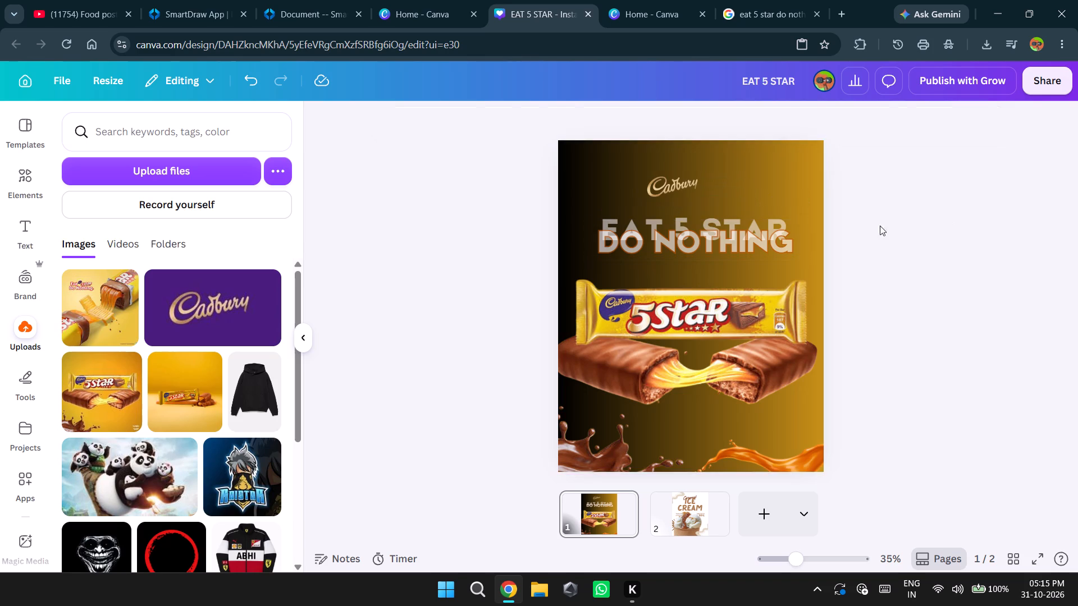
# Arrange the tagline with "EAT 5 STAR" just below the Cadbury logo and "DO NOTHING" centred directly beneath it.
pyautogui.moveTo(696, 242); pyautogui.dragTo(696, 263)
pyautogui.moveTo(697, 228); pyautogui.dragTo(692, 214)
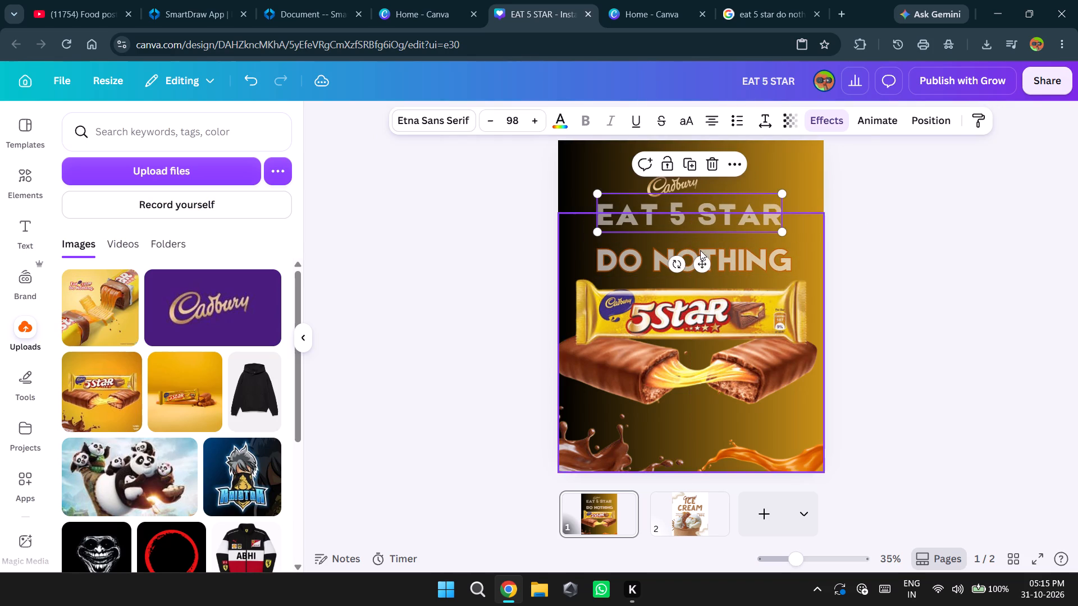
pyautogui.moveTo(729, 256); pyautogui.dragTo(725, 242)
pyautogui.moveTo(725, 244); pyautogui.dragTo(724, 238)
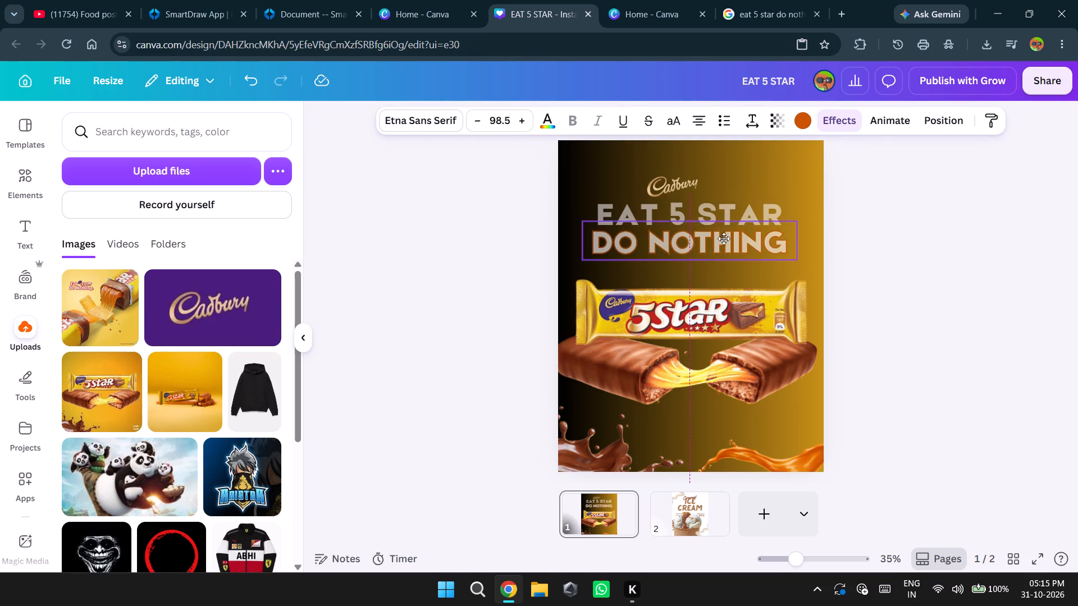
pyautogui.moveTo(724, 238); pyautogui.dragTo(723, 237)
pyautogui.click(945, 262)
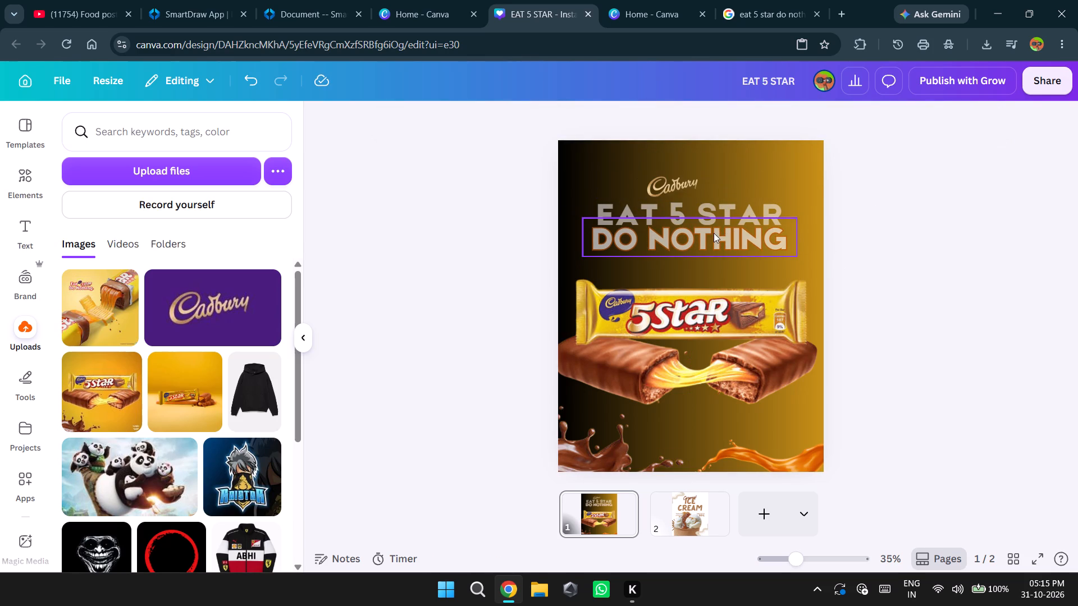
# Apply the Splice effect to the "EAT 5 STAR" text.
pyautogui.click(745, 213)
pyautogui.click(819, 118)
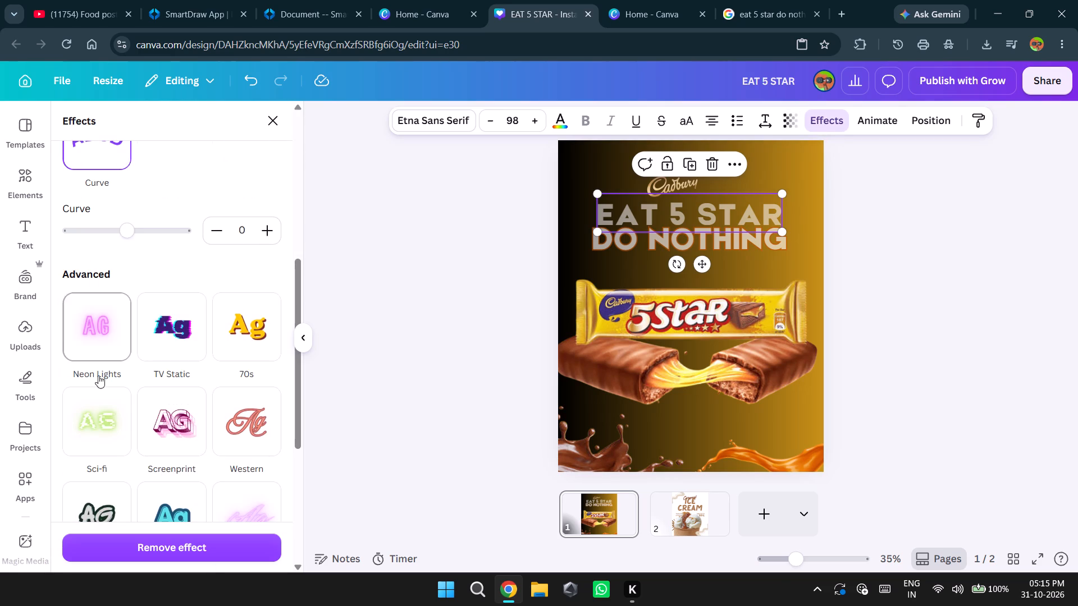
pyautogui.scroll(5, 104, 373)
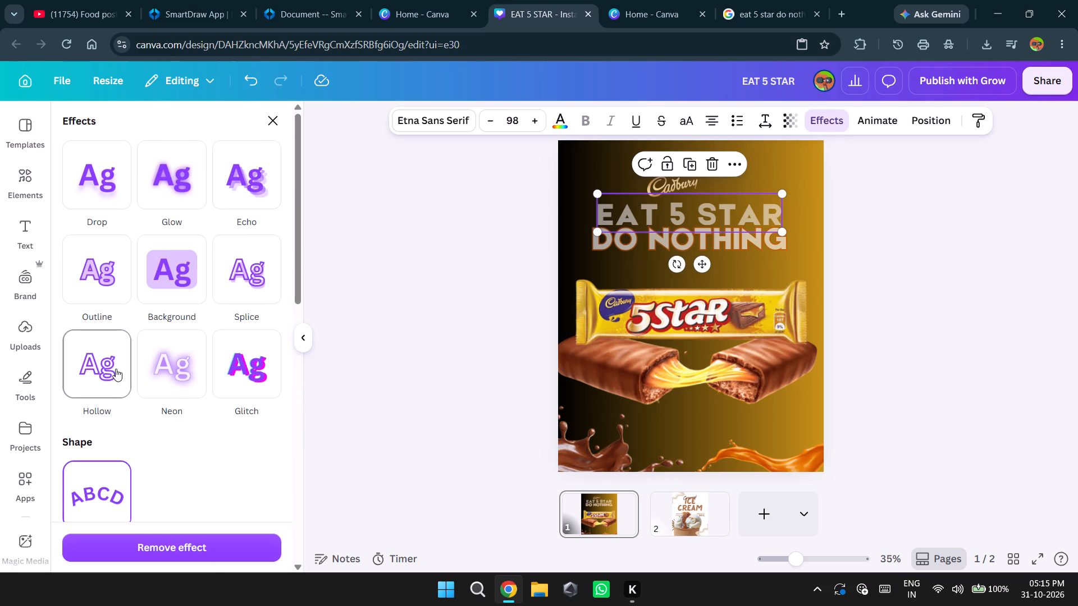
pyautogui.click(266, 270)
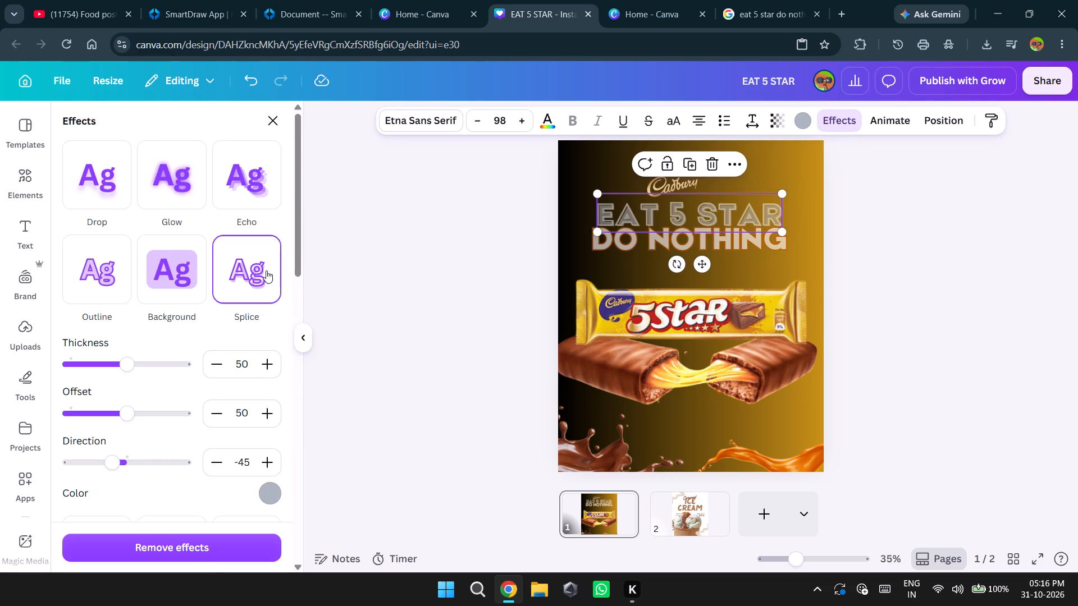
# Change the effect of the whole "DO NOTHING" text from Outline to Splice.
pyautogui.click(619, 246)
pyautogui.doubleClick(619, 246)
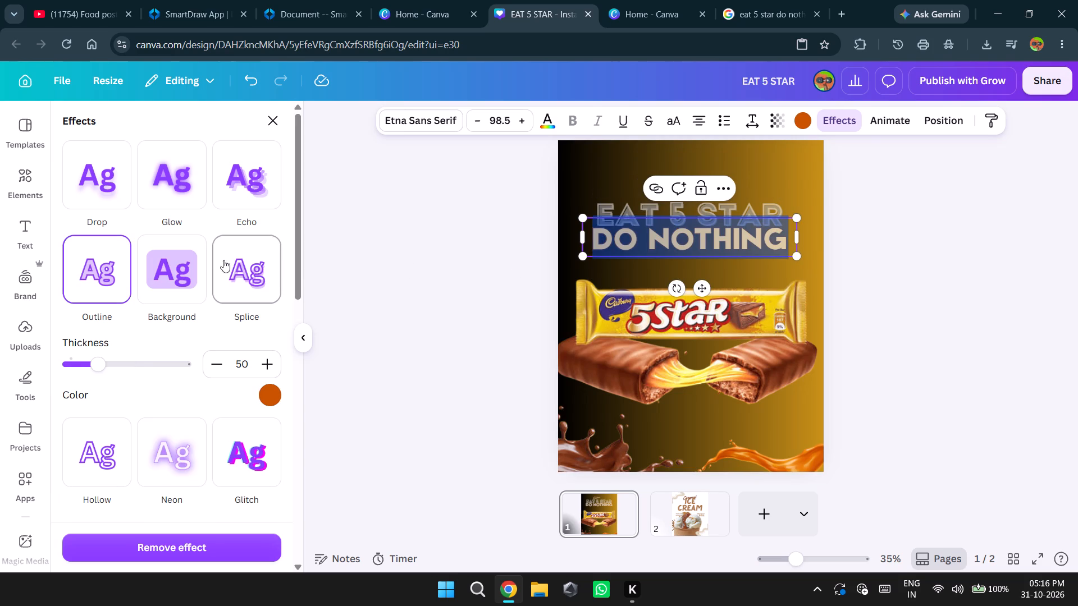
pyautogui.click(248, 263)
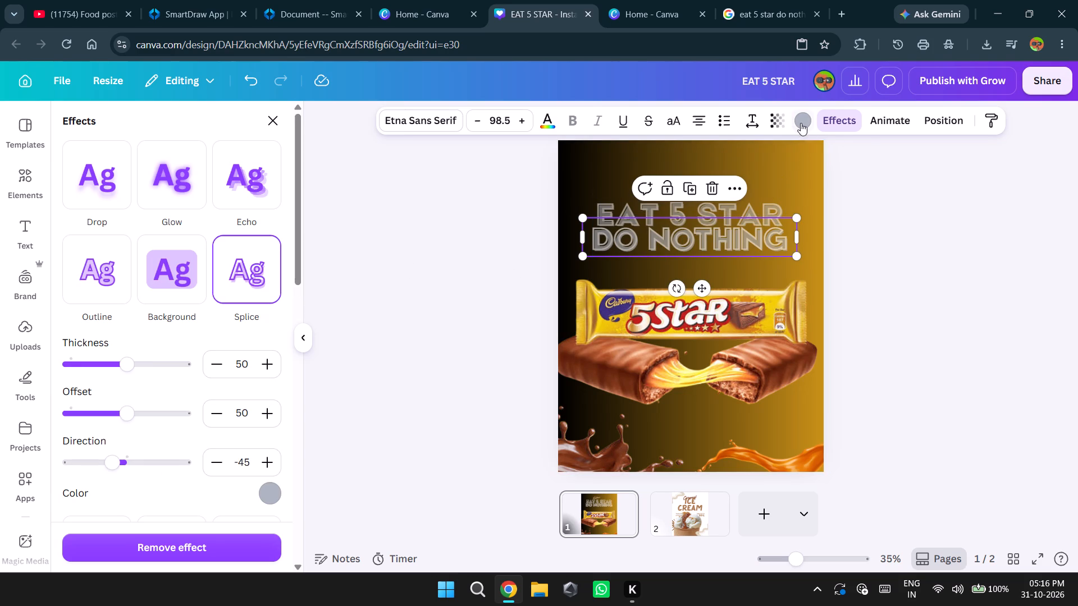
# Set the text colour of "DO NOTHING" to the dark brown already used in the design.
pyautogui.click(543, 121)
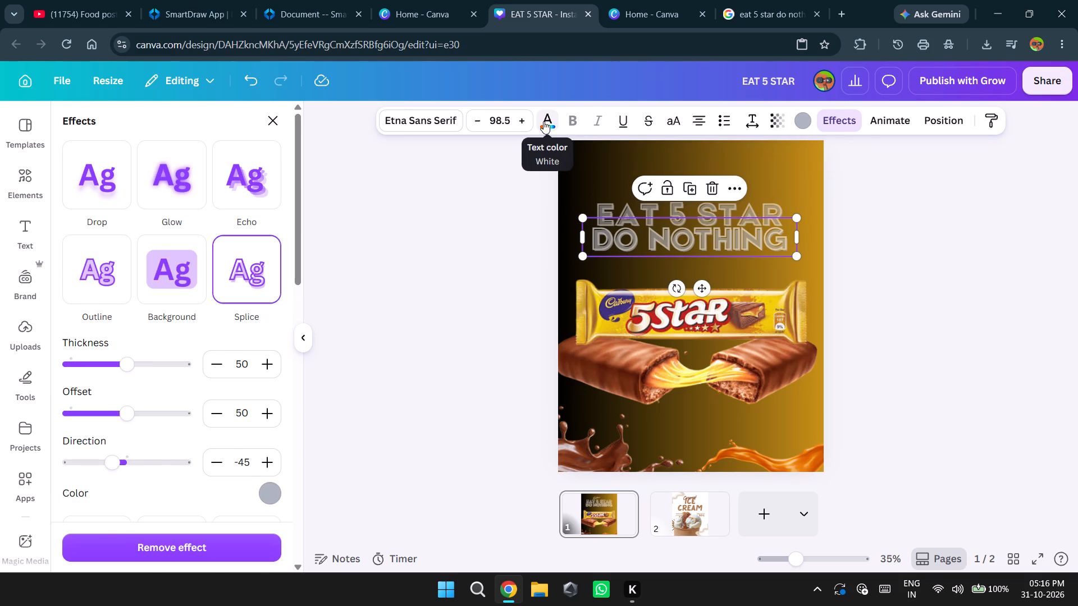
pyautogui.click(140, 226)
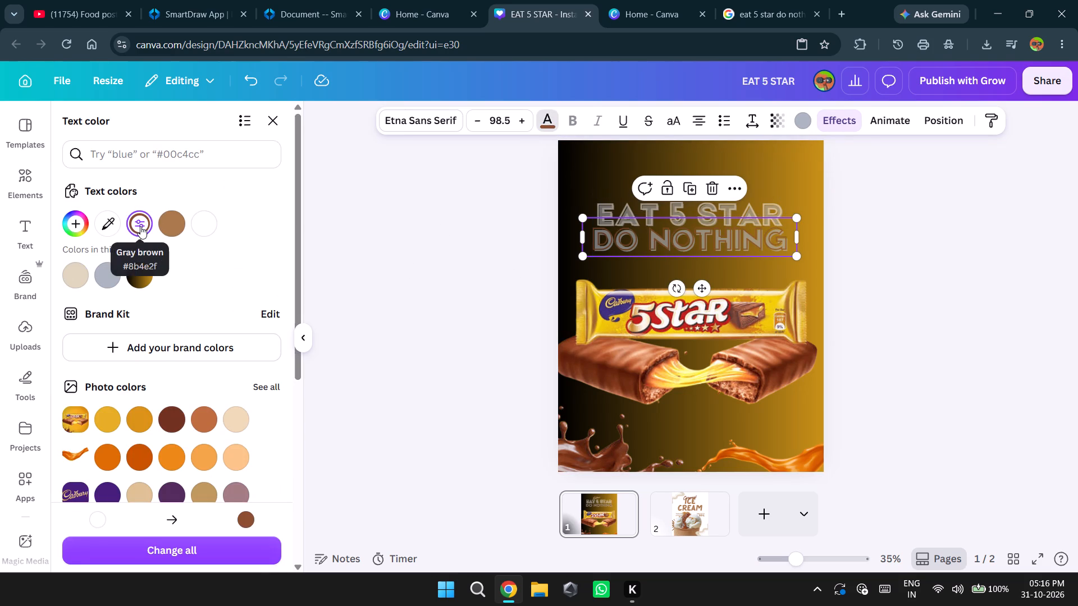
# Set the text colour of "DO NOTHING" to white (#ffffff).
pyautogui.click(204, 224)
pyautogui.click(339, 223)
pyautogui.click(1029, 238)
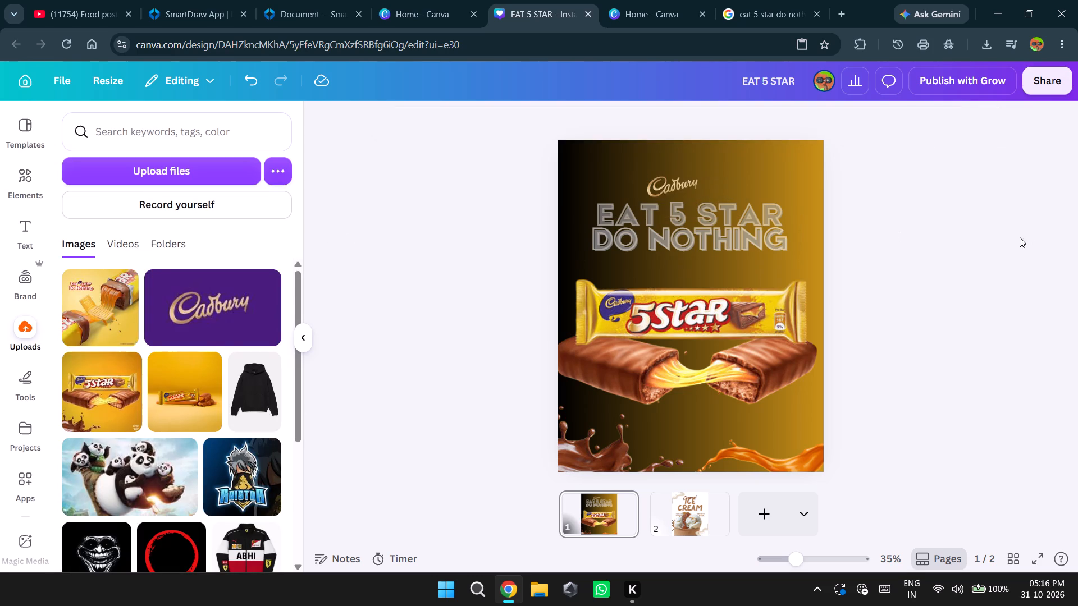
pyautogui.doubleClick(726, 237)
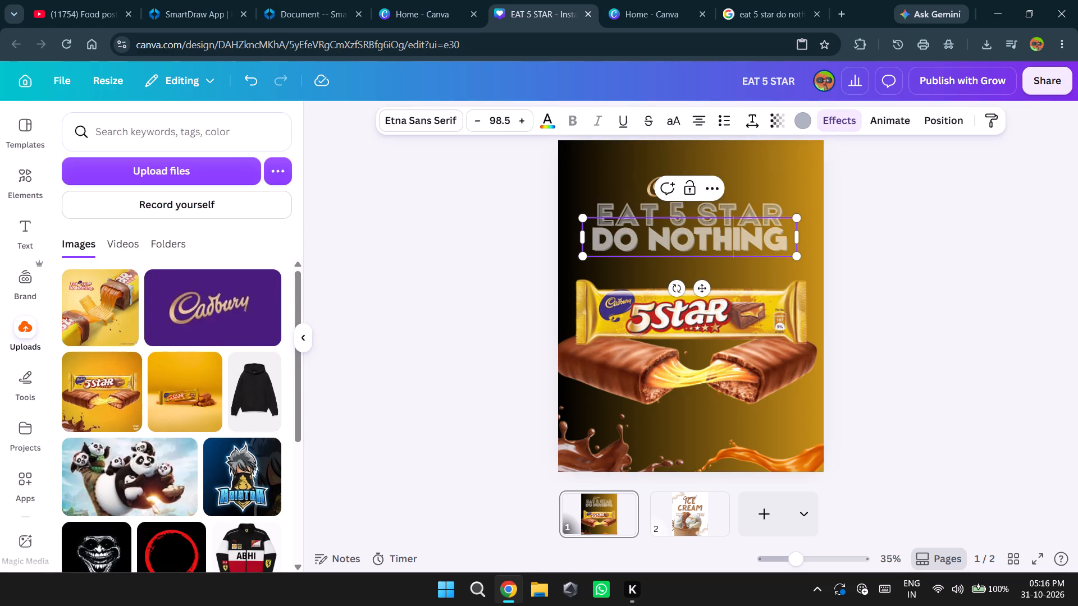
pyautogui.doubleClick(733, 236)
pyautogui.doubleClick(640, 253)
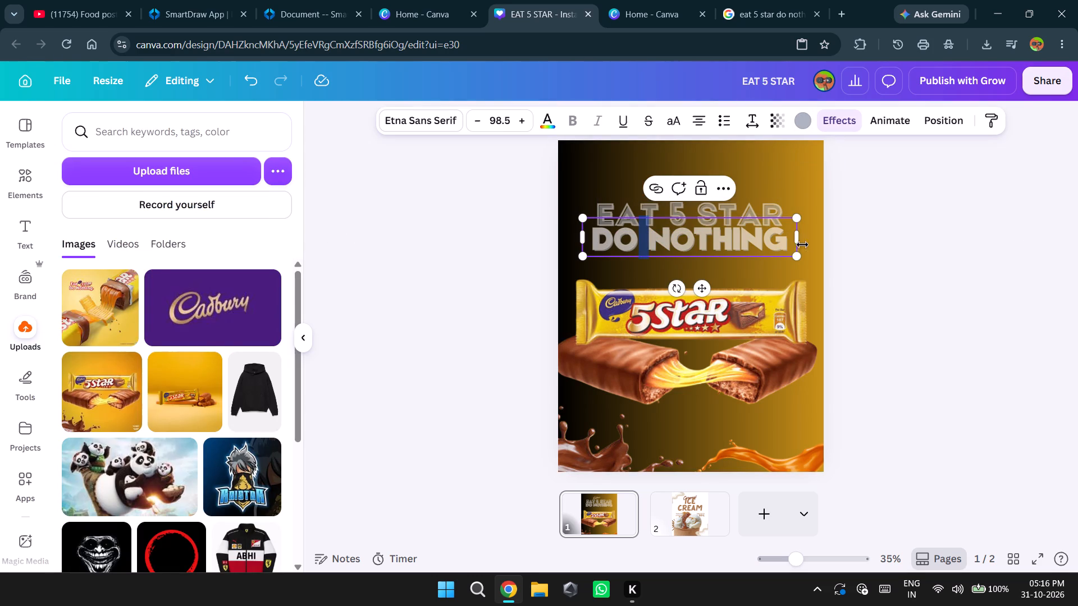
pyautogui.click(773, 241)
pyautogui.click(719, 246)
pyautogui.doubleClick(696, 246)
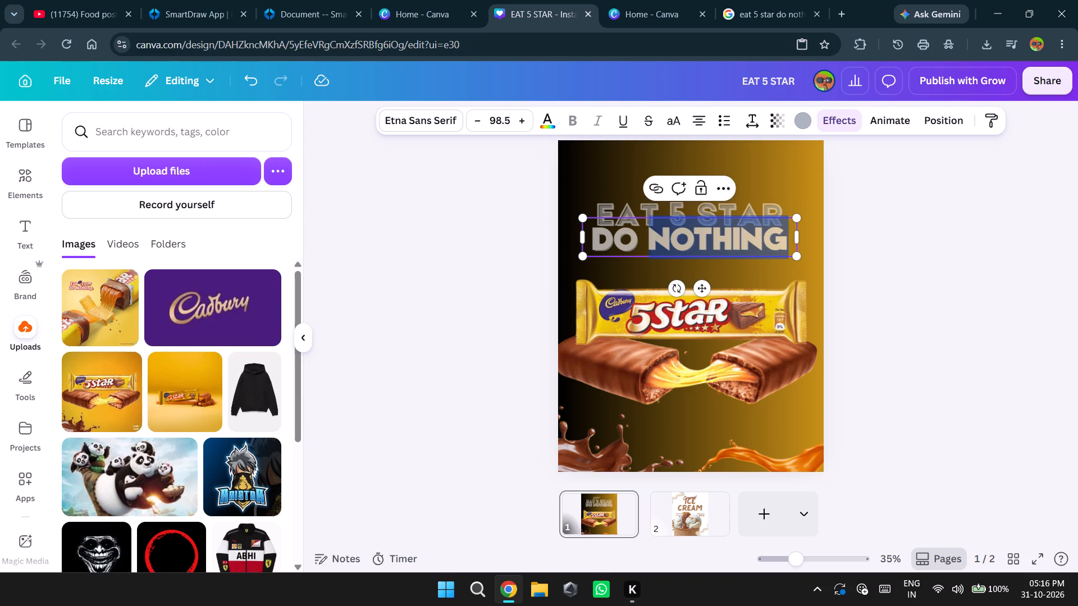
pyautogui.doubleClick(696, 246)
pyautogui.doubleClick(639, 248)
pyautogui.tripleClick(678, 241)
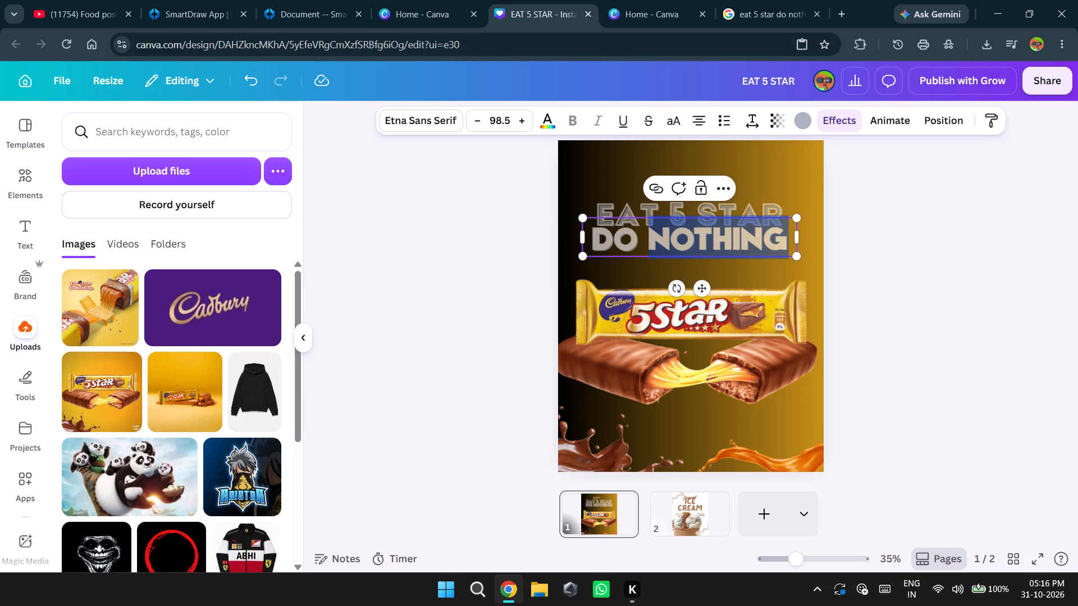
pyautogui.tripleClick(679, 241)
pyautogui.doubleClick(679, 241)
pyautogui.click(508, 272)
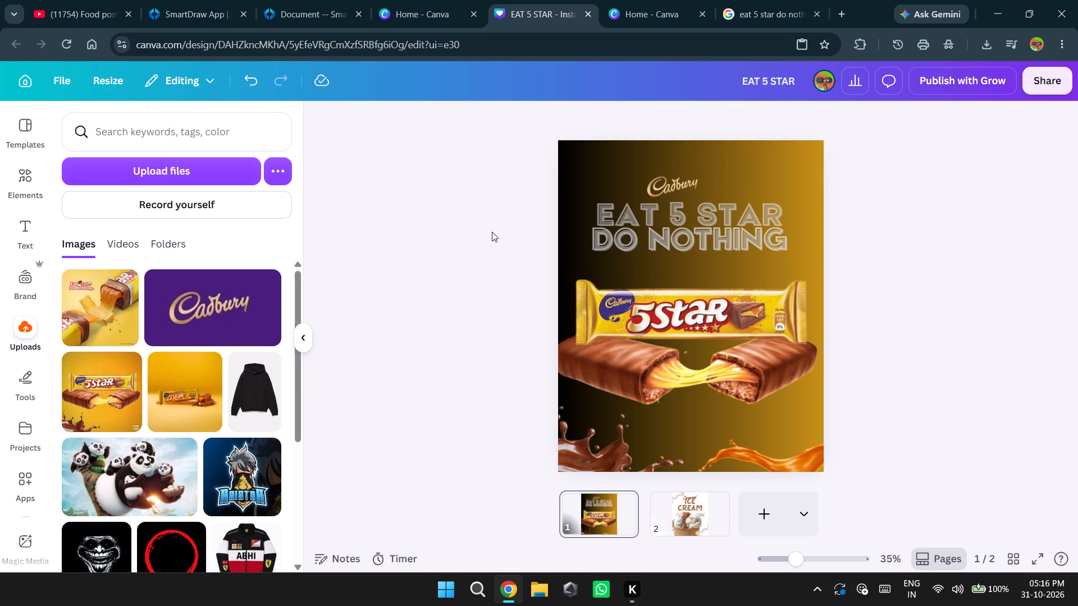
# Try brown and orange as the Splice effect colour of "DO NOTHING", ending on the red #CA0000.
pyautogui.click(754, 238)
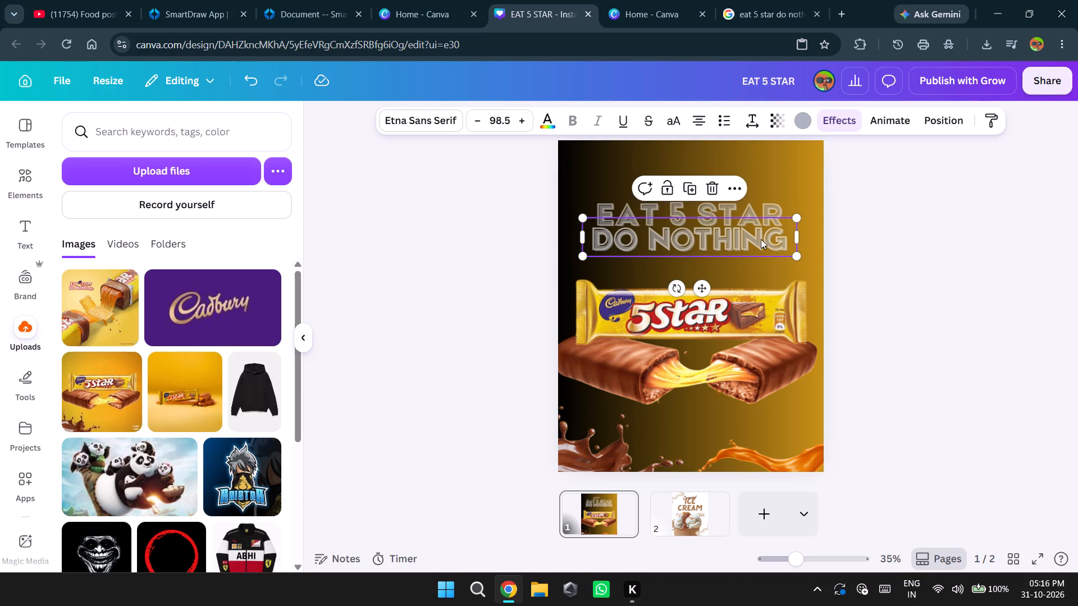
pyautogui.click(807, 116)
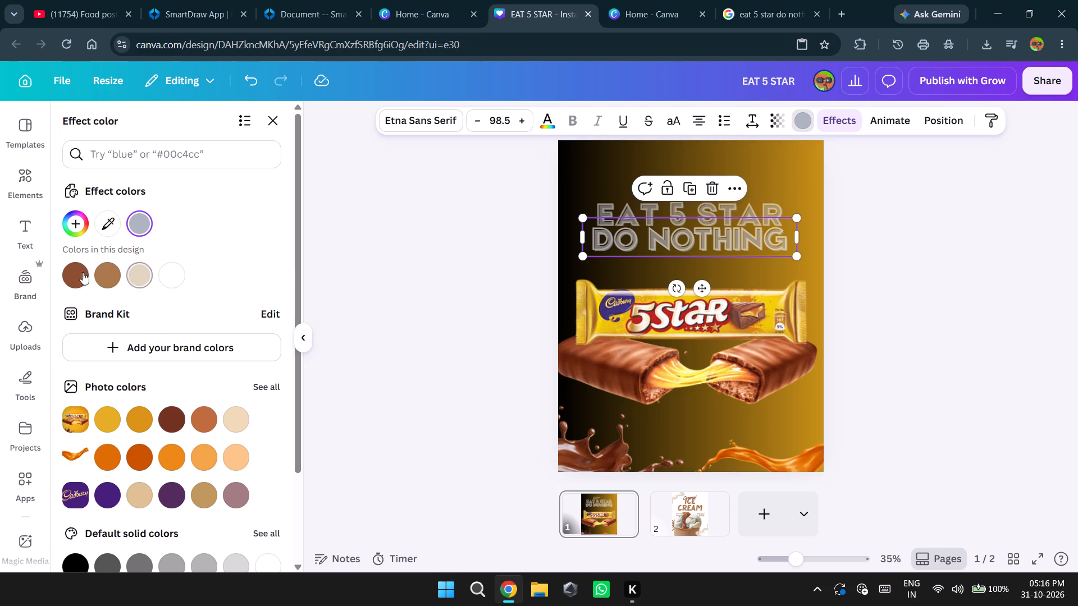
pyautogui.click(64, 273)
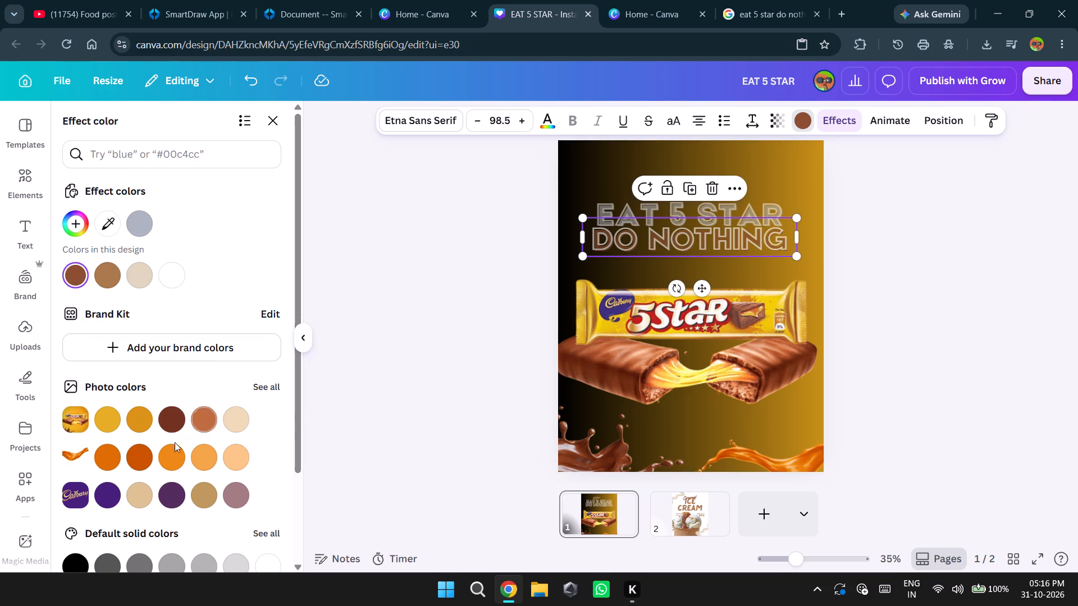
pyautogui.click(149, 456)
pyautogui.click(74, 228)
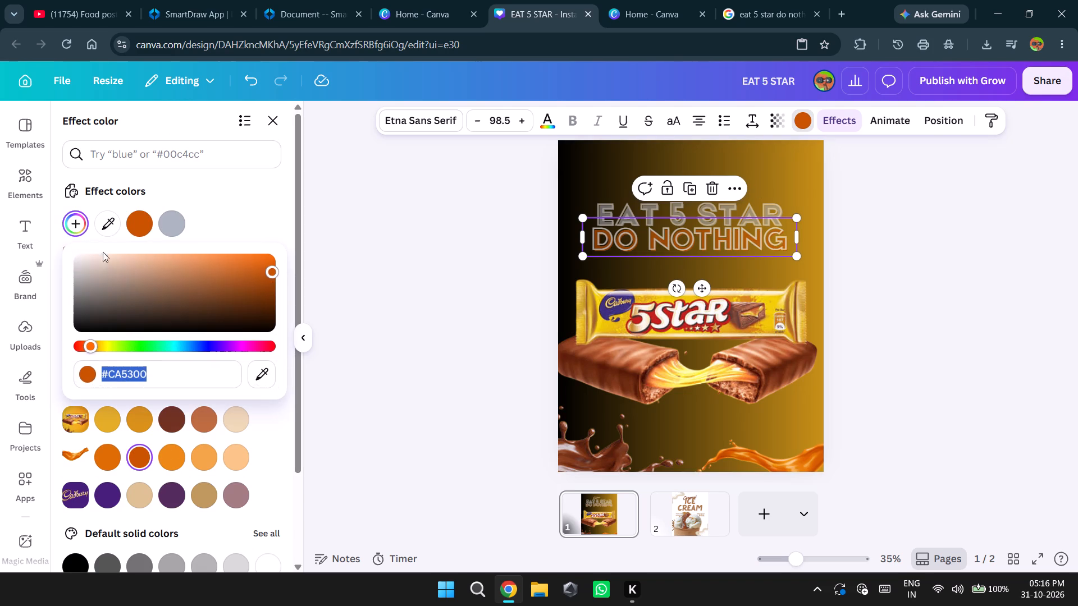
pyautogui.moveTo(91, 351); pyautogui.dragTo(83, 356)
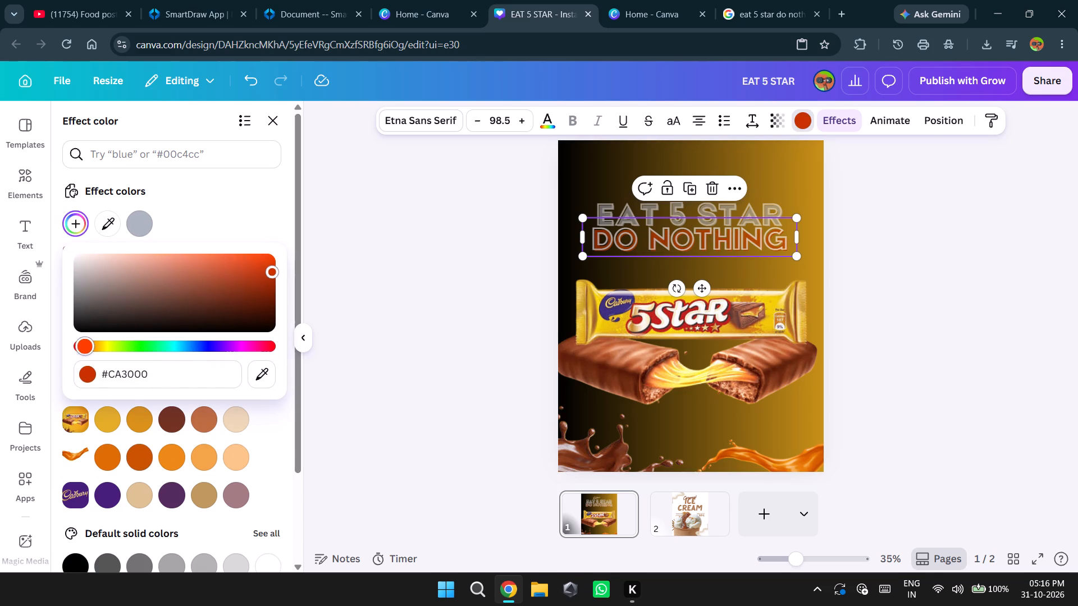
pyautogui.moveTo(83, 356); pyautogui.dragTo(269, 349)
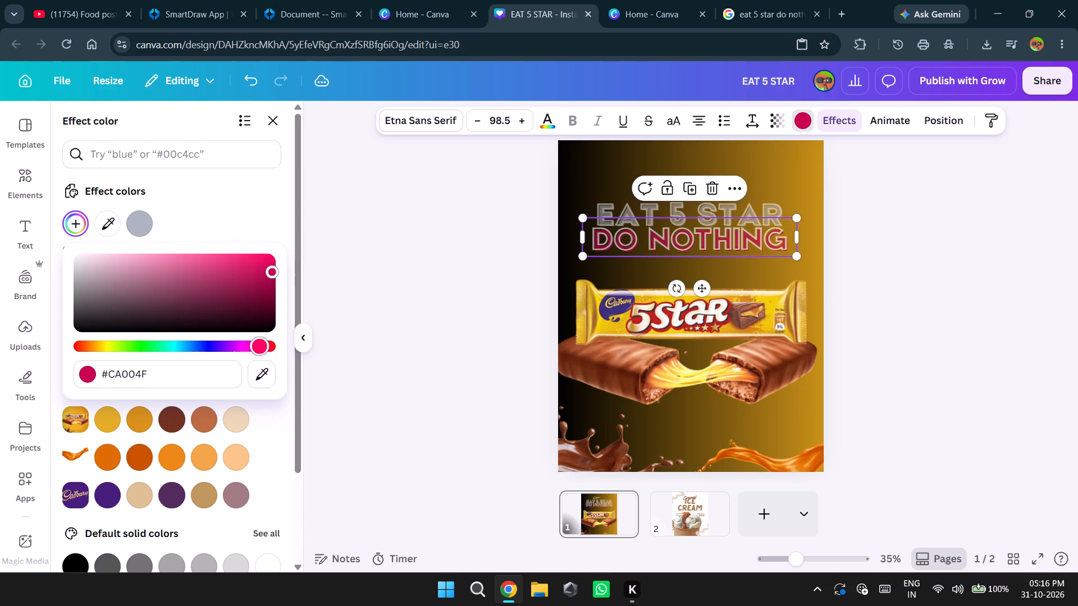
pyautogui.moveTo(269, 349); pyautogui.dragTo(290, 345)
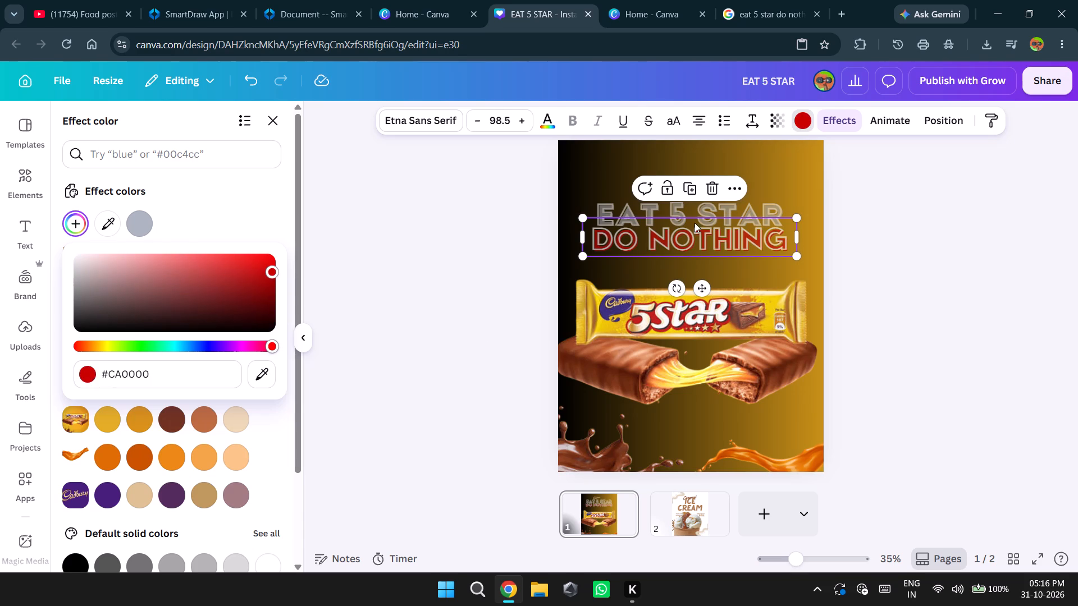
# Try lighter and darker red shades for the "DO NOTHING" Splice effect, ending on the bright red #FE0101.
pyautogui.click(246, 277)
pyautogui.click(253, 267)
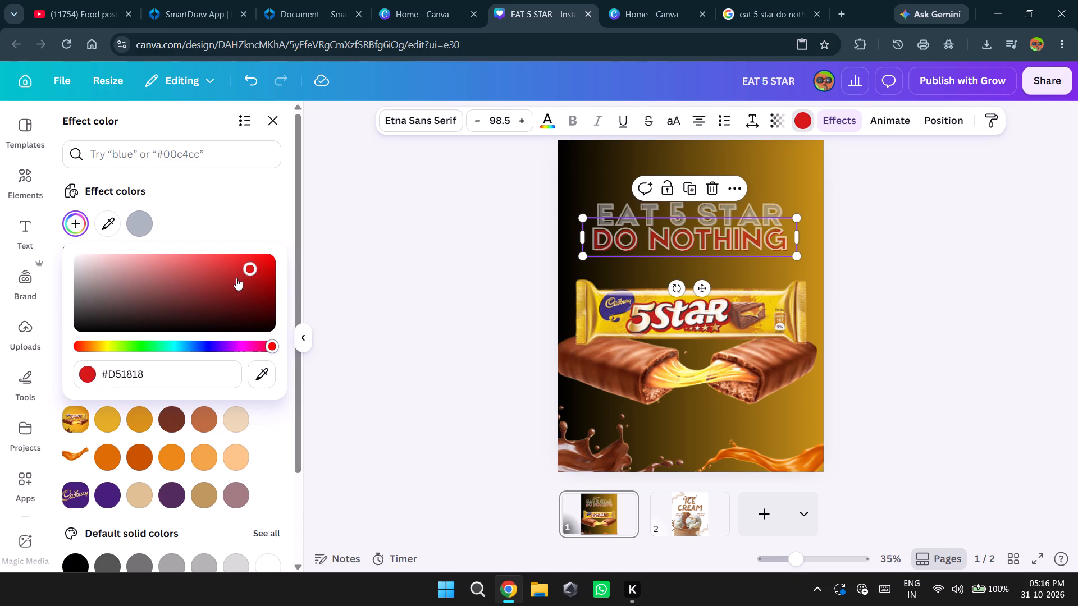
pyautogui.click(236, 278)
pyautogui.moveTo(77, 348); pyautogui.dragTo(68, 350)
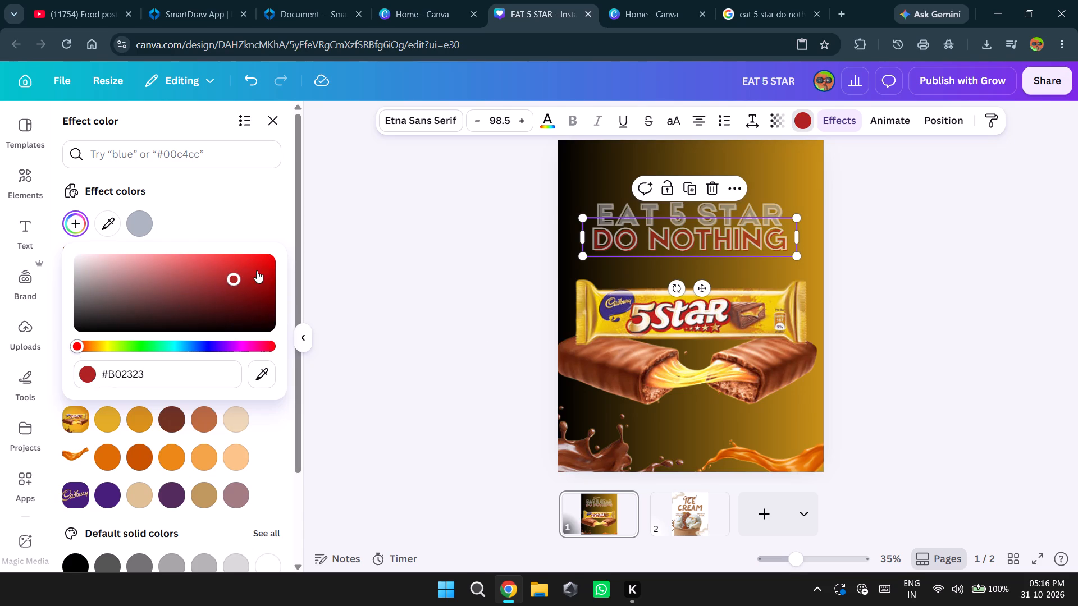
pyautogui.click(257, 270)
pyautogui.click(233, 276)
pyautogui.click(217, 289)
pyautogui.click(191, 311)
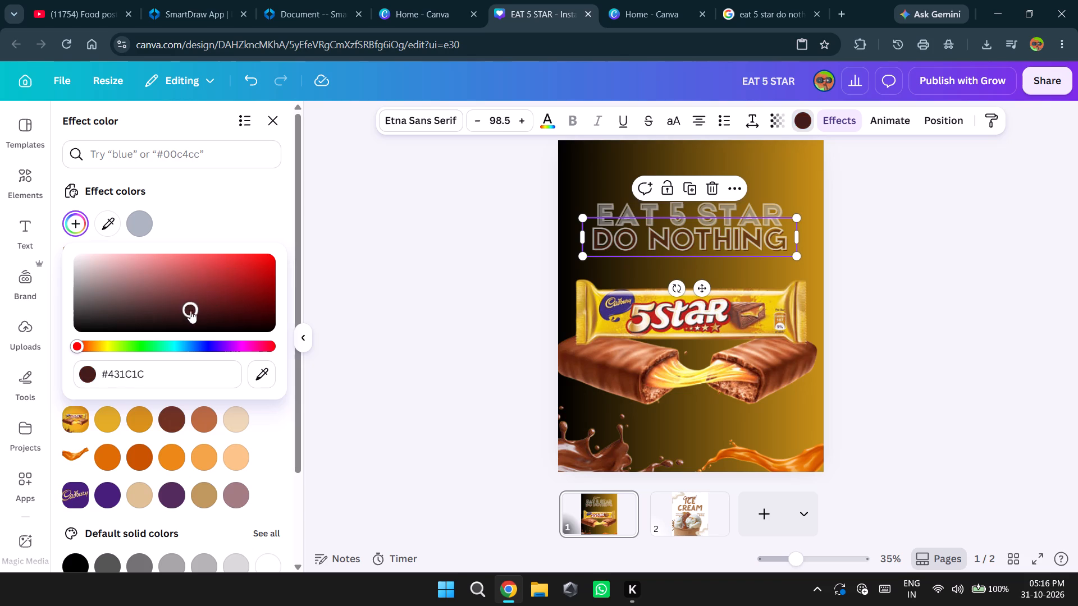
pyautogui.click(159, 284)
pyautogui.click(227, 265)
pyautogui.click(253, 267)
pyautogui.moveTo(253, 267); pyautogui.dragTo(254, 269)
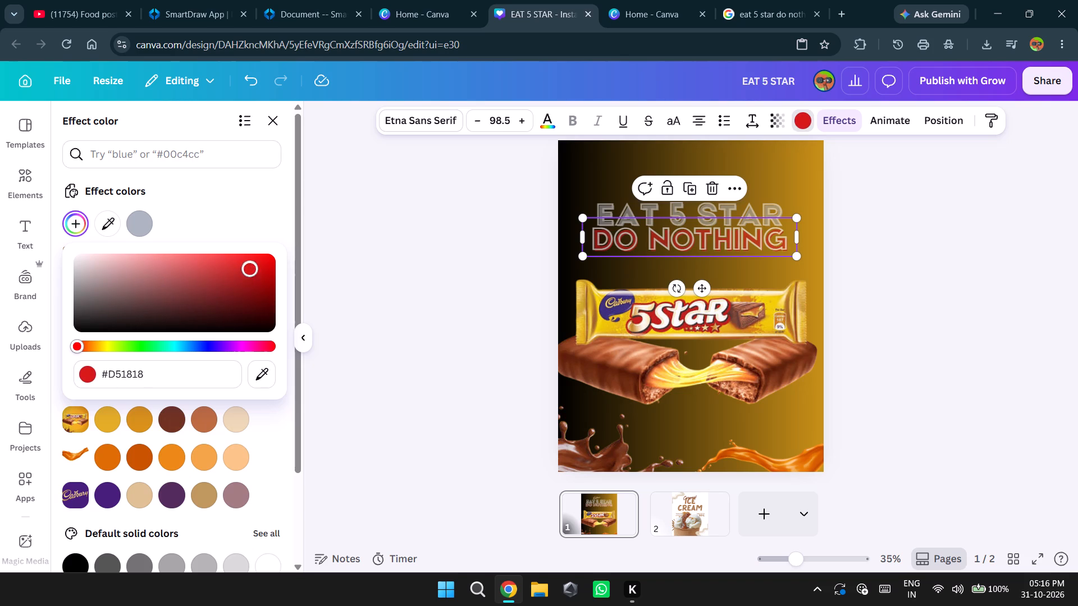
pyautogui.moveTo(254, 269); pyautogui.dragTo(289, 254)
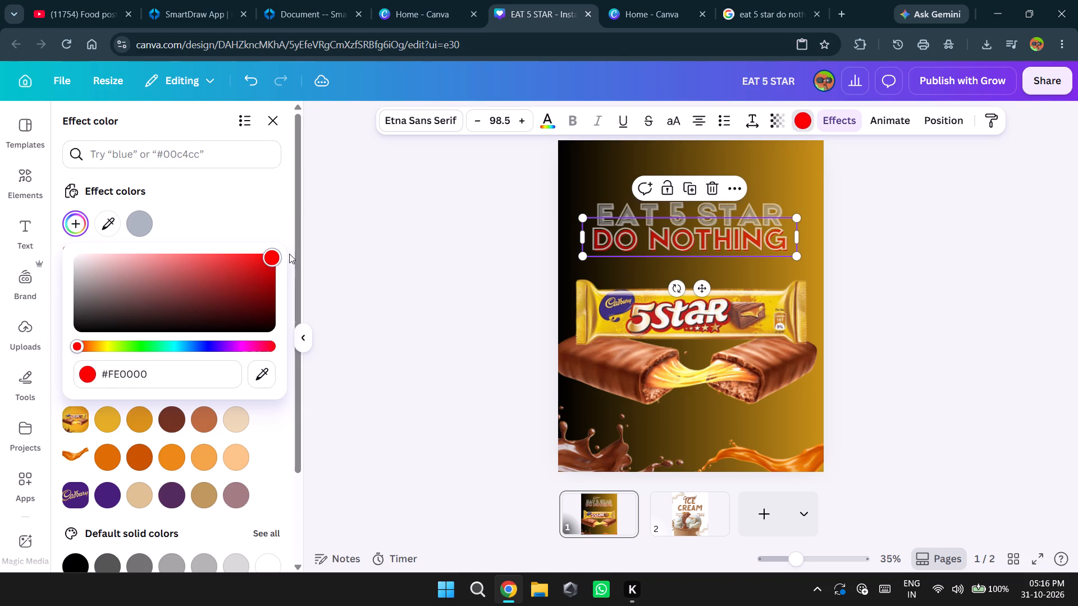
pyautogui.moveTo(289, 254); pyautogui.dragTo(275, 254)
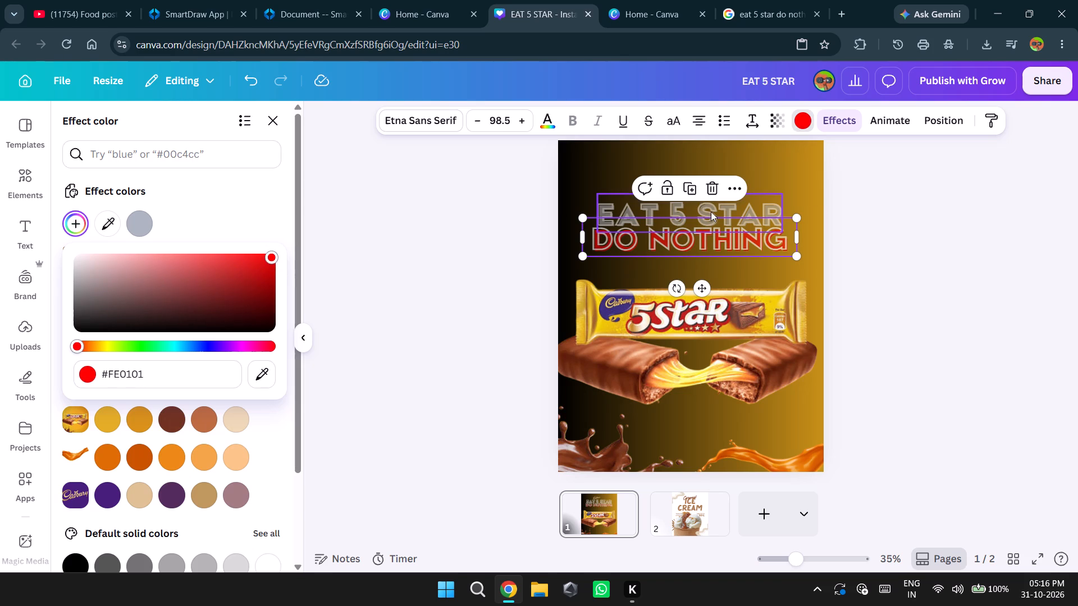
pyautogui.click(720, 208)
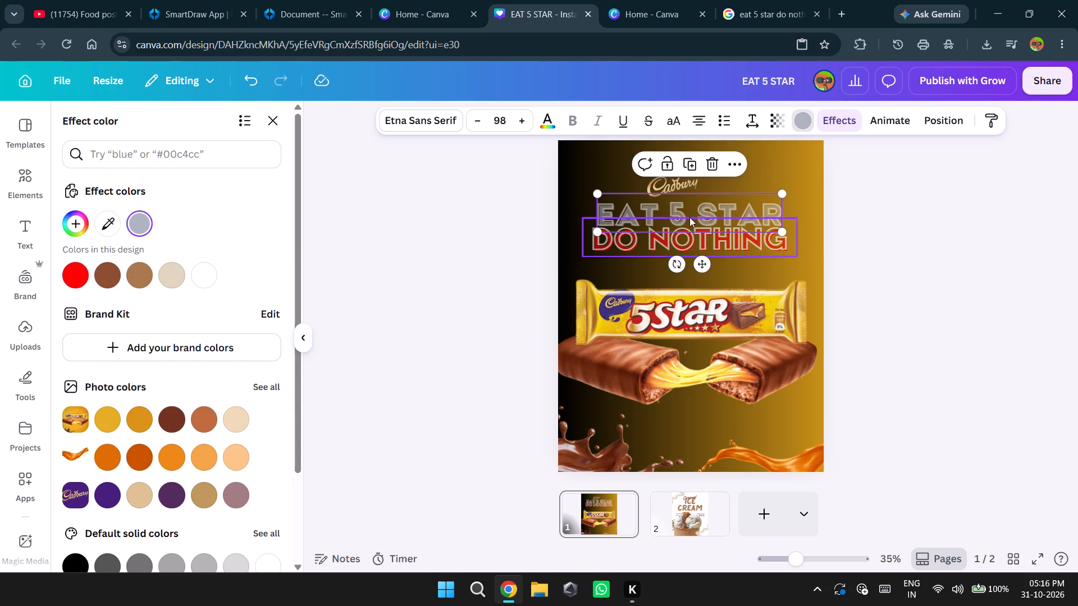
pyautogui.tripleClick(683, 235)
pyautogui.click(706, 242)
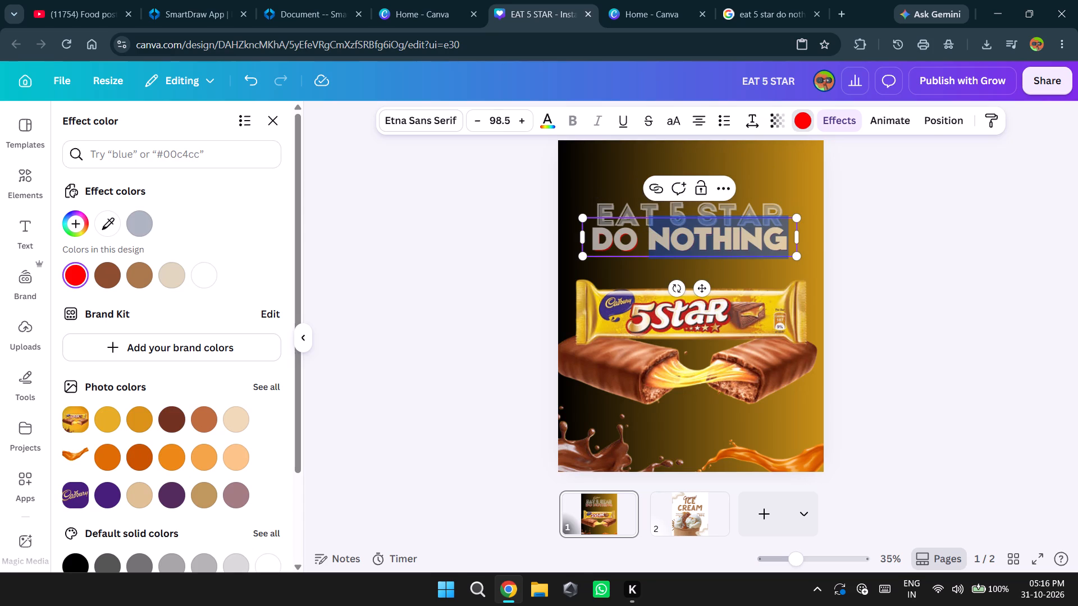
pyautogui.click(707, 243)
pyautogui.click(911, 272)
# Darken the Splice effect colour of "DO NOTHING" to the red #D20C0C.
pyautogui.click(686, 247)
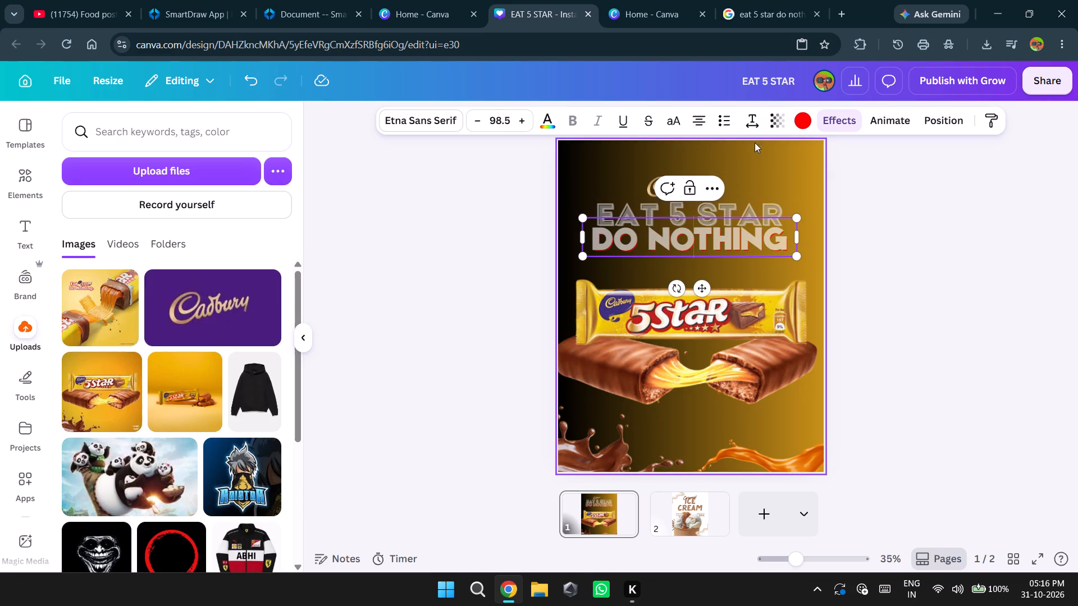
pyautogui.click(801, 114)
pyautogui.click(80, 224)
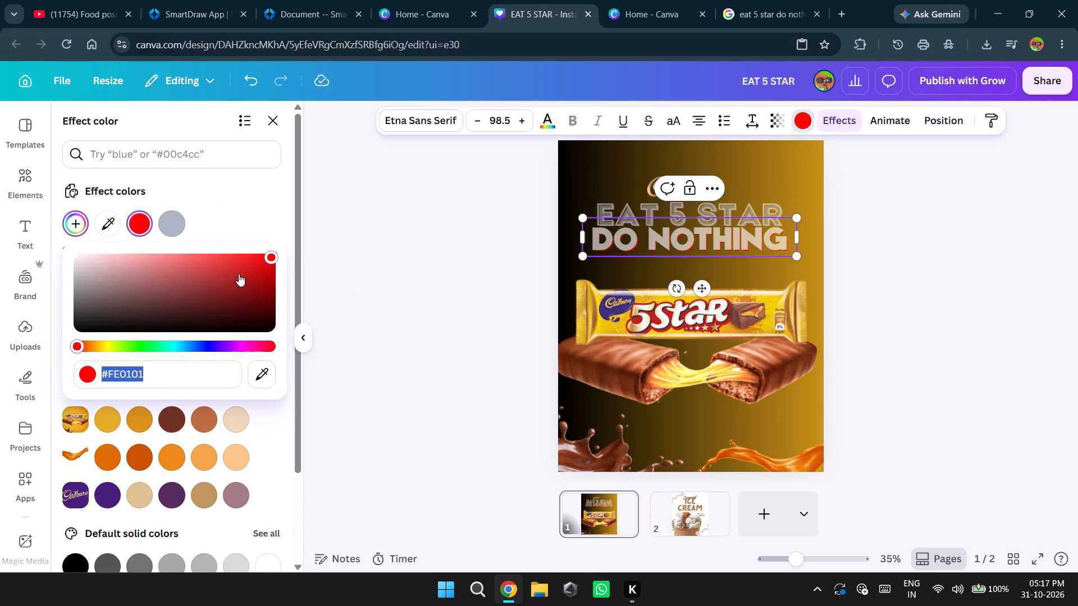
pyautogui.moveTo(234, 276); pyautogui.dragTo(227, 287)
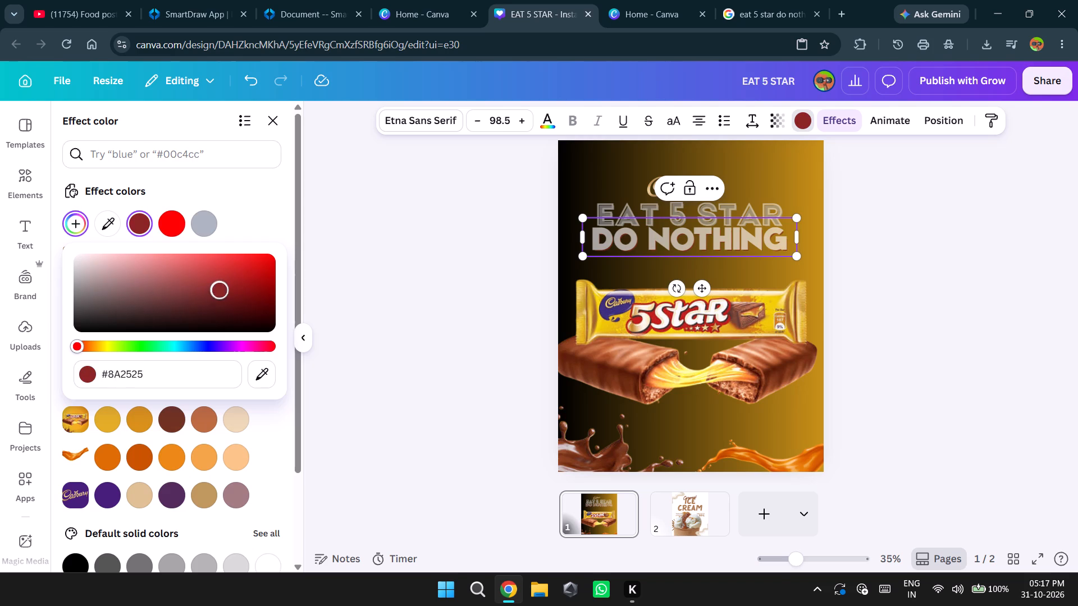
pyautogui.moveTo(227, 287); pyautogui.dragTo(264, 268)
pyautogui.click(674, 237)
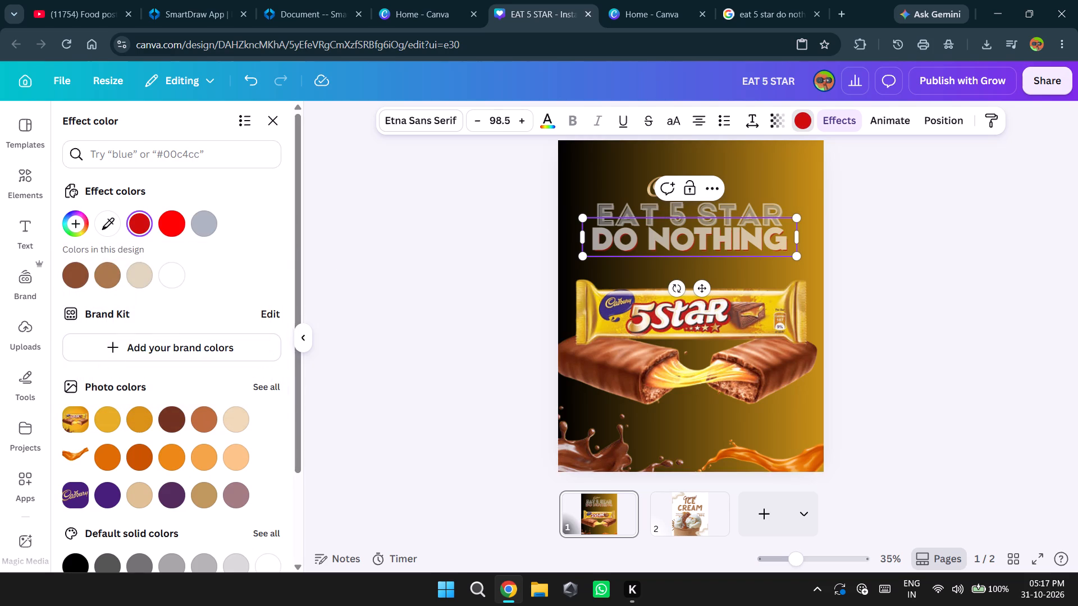
# Set the Splice effect colour of the whole "DO NOTHING" text to the deeper red #C01919.
pyautogui.tripleClick(674, 243)
pyautogui.click(805, 116)
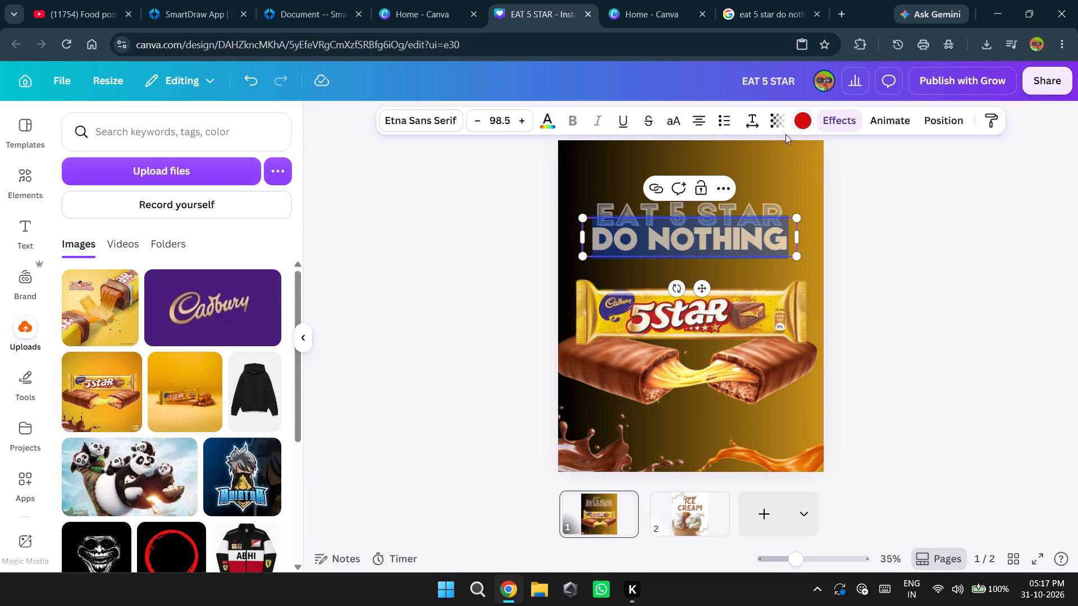
pyautogui.click(806, 118)
pyautogui.click(150, 224)
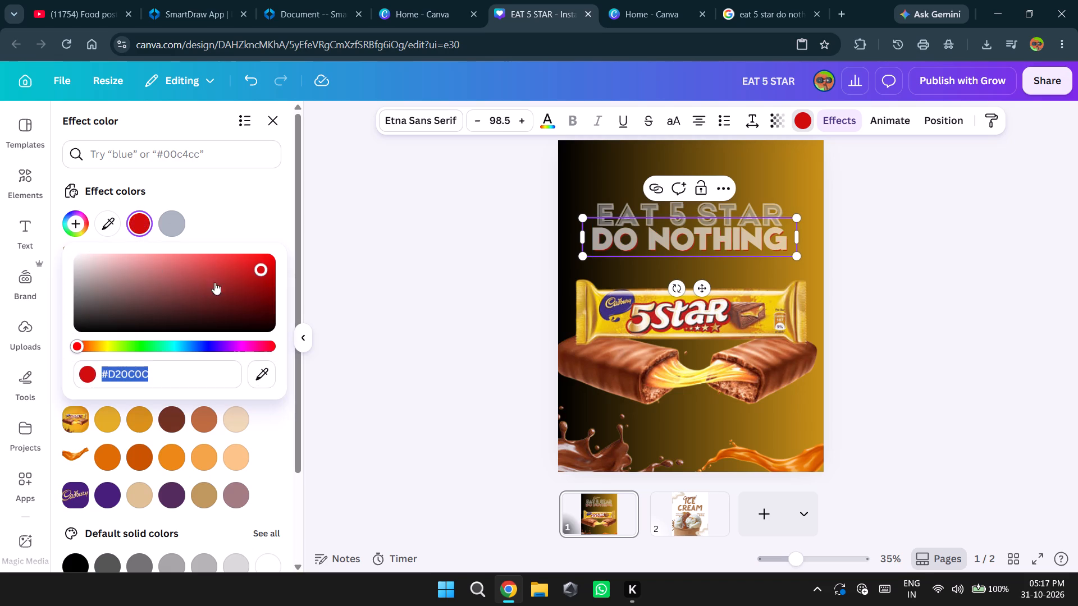
pyautogui.moveTo(232, 282); pyautogui.dragTo(272, 274)
pyautogui.moveTo(262, 272); pyautogui.dragTo(251, 274)
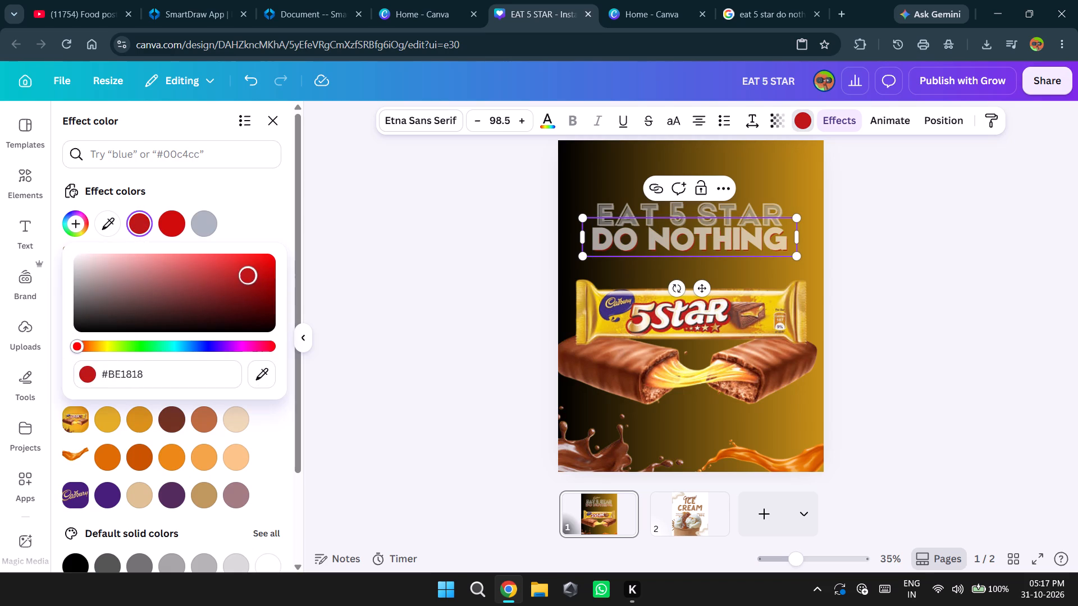
pyautogui.moveTo(251, 274); pyautogui.dragTo(250, 273)
pyautogui.click(250, 273)
pyautogui.click(897, 255)
pyautogui.click(897, 255)
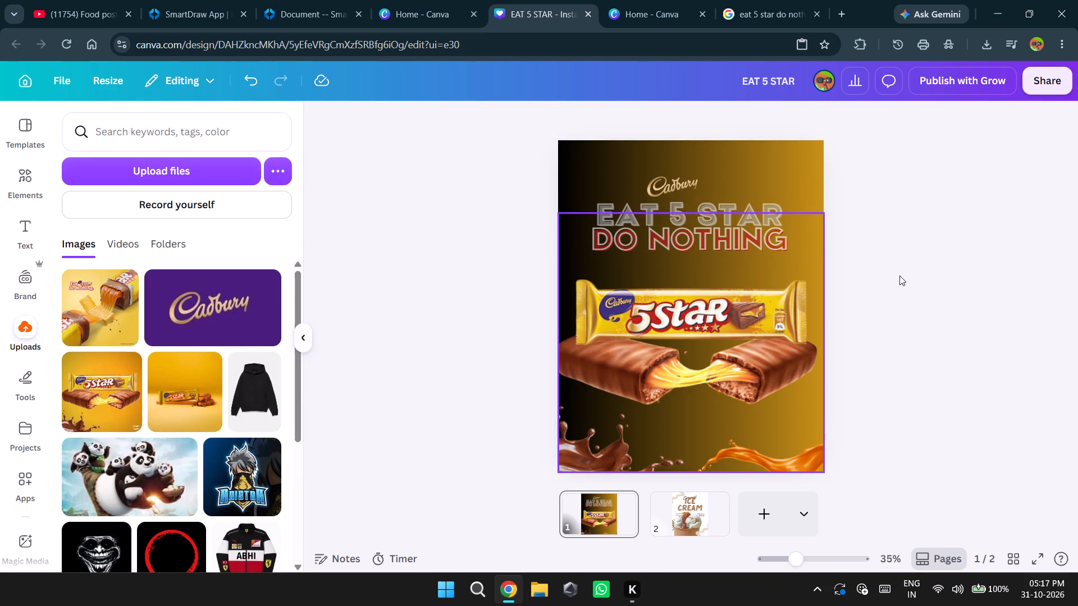
# Reduce the Splice effect thickness of the "DO NOTHING" text to 25.
pyautogui.doubleClick(645, 242)
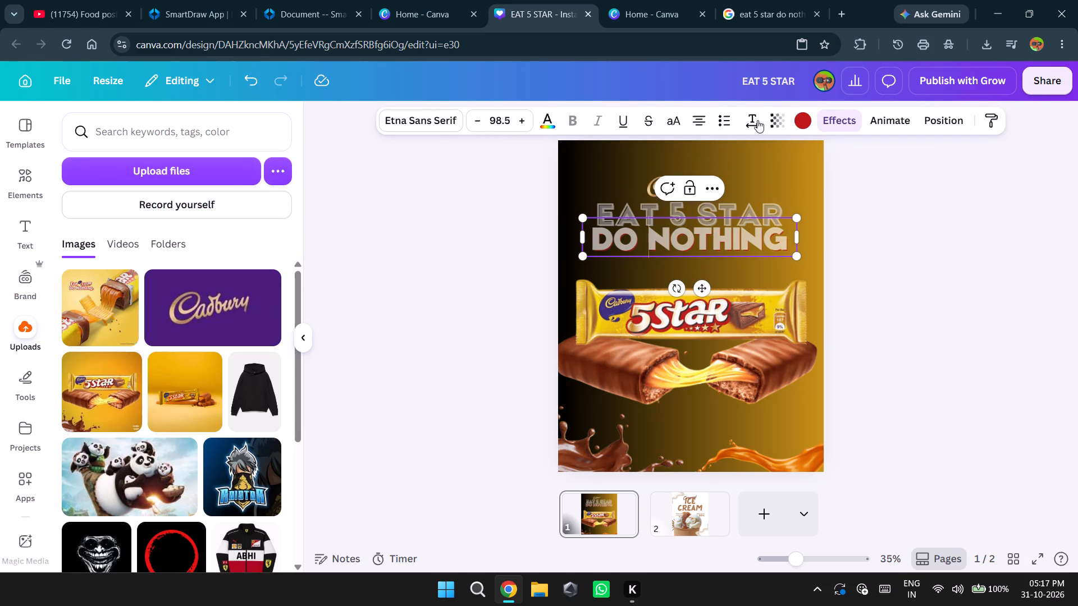
pyautogui.click(789, 122)
pyautogui.click(812, 122)
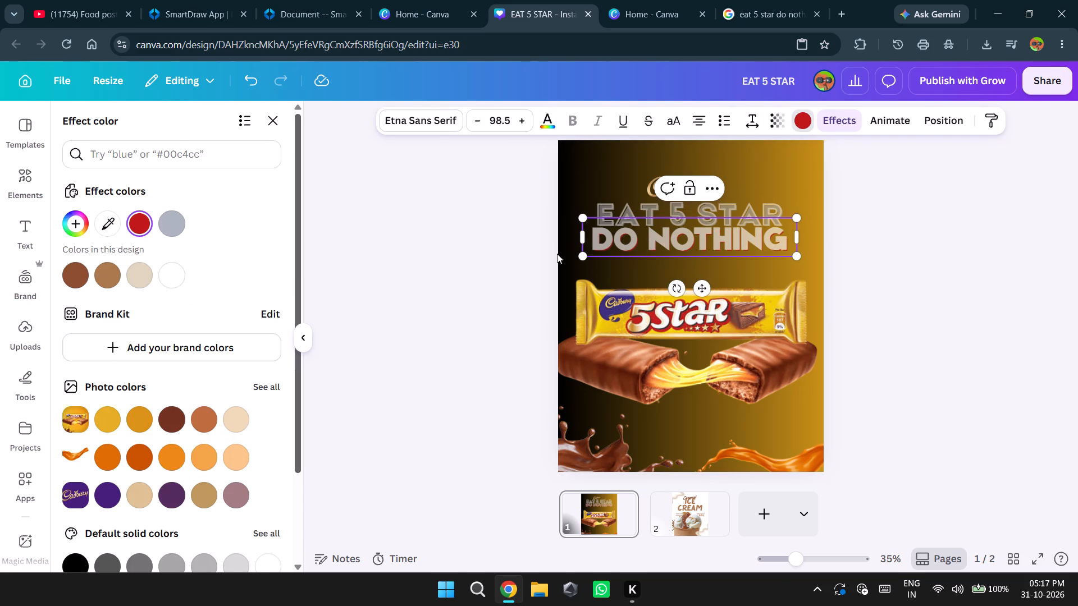
pyautogui.click(542, 125)
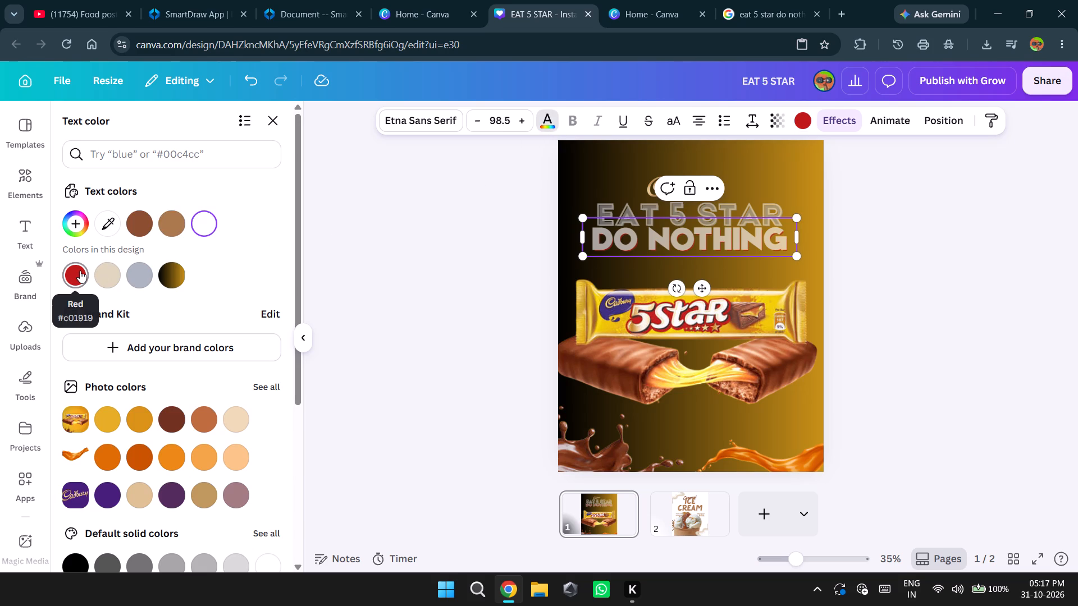
pyautogui.click(819, 123)
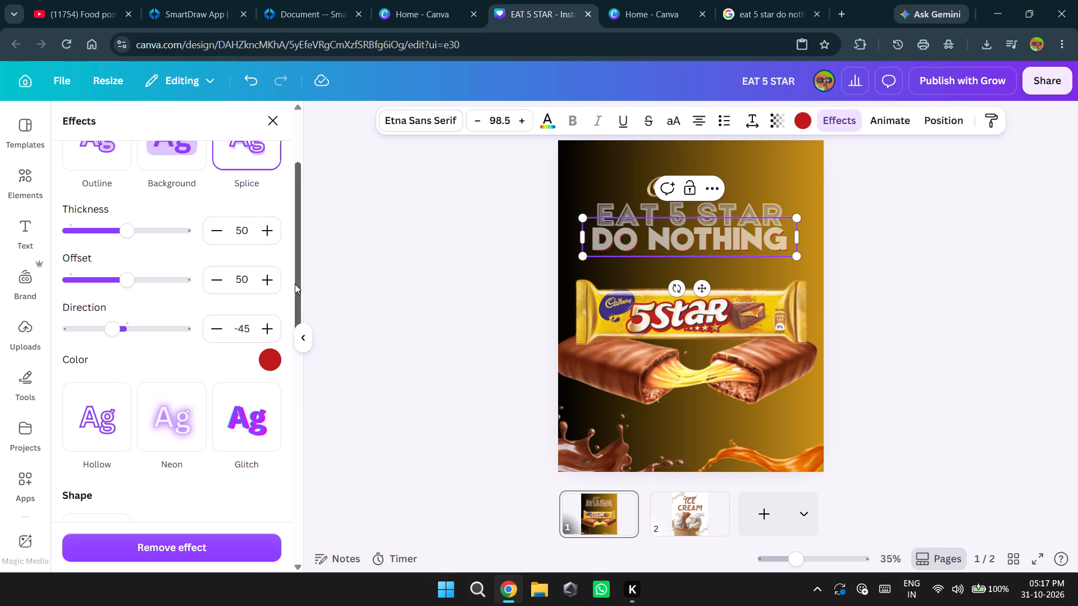
pyautogui.scroll(2, 228, 345)
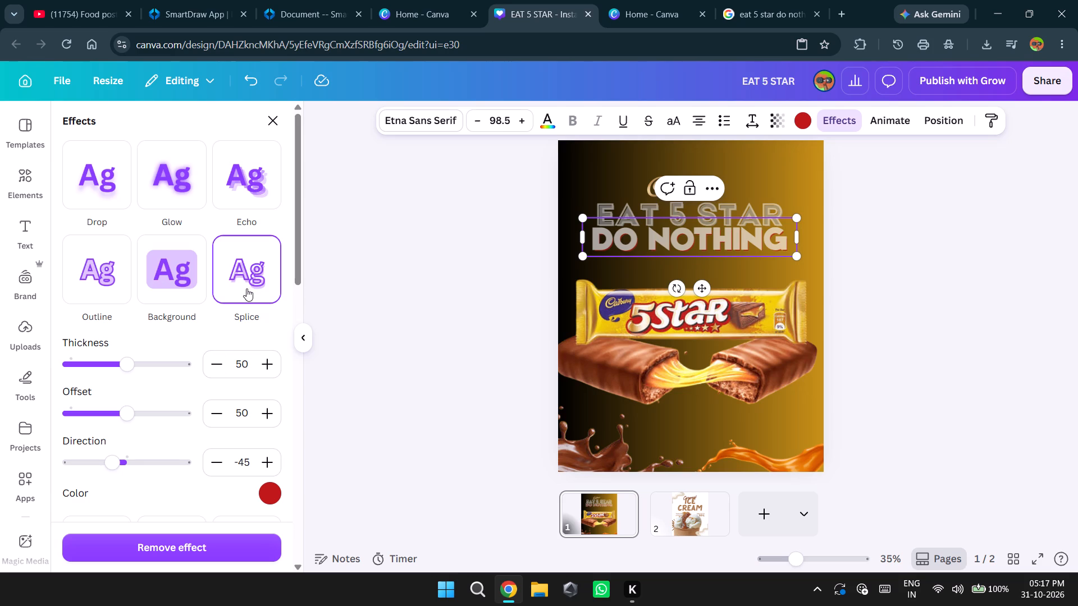
pyautogui.moveTo(123, 368); pyautogui.dragTo(122, 368)
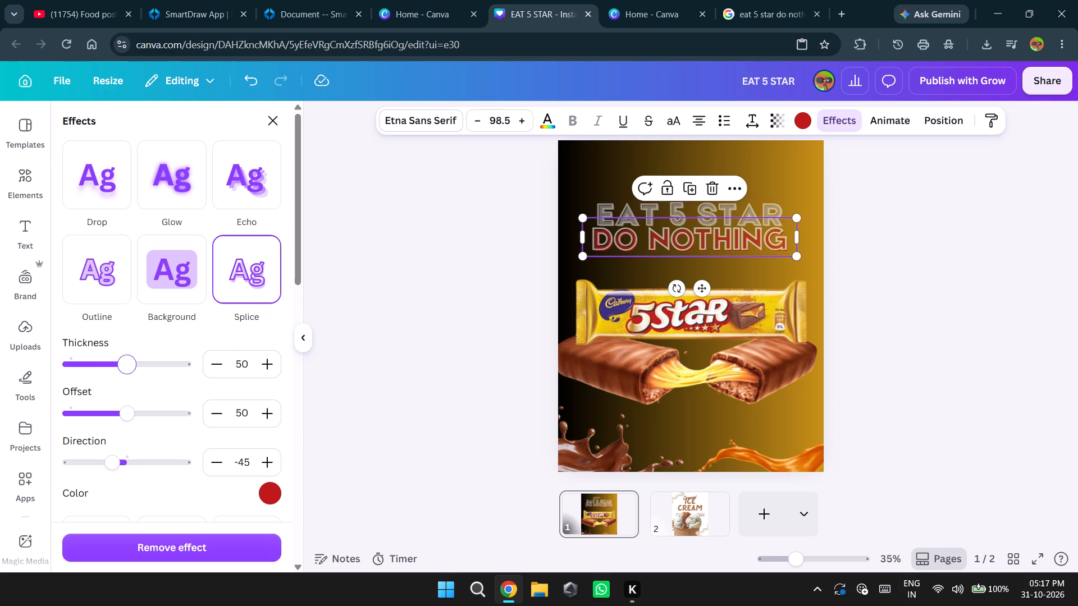
pyautogui.moveTo(122, 368); pyautogui.dragTo(97, 370)
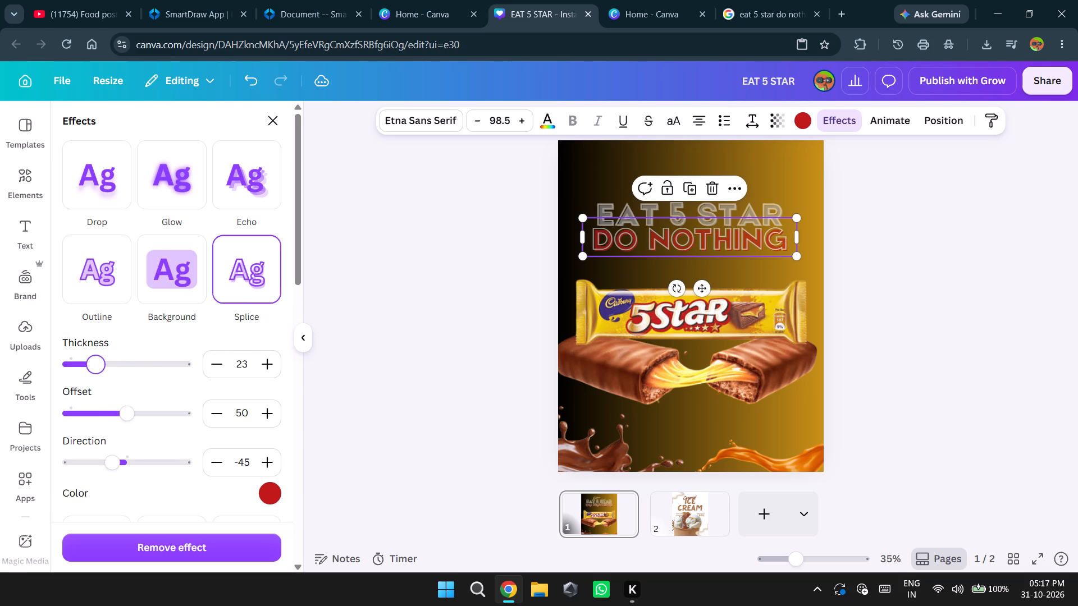
pyautogui.moveTo(97, 370); pyautogui.dragTo(134, 380)
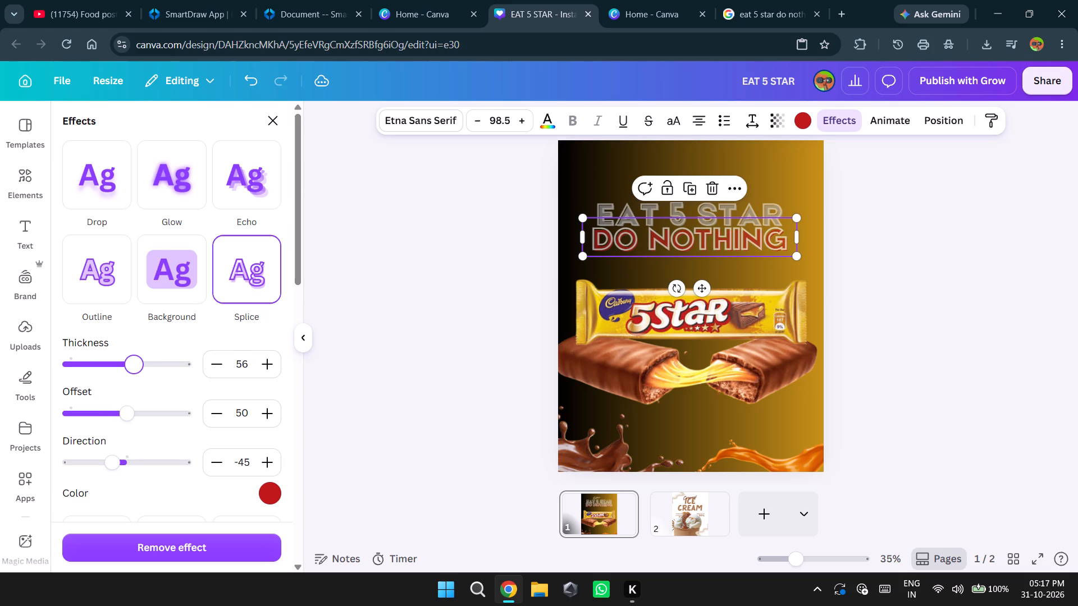
pyautogui.moveTo(134, 380); pyautogui.dragTo(114, 386)
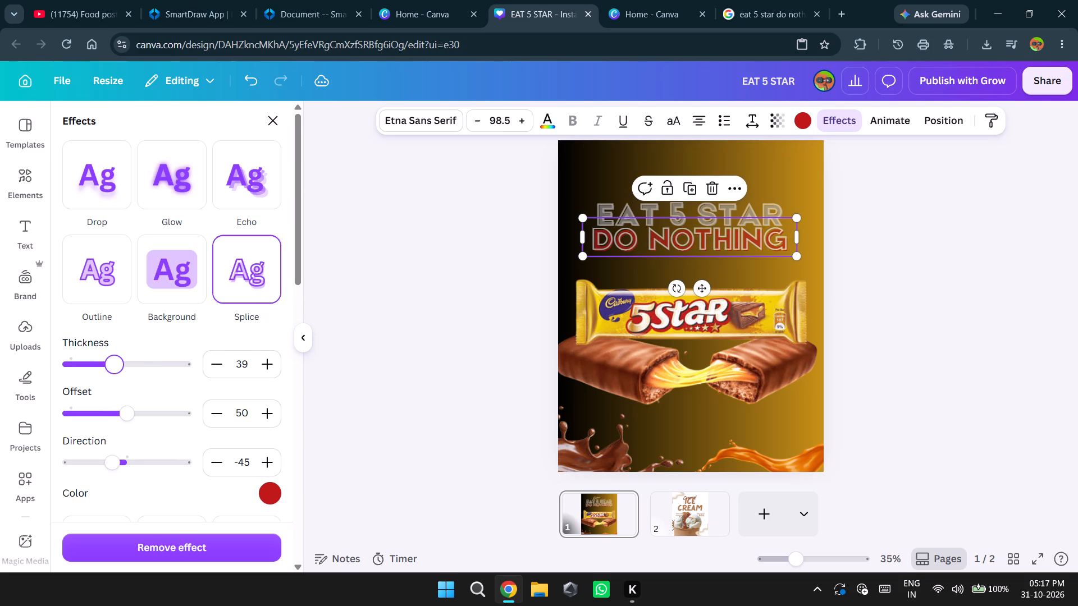
pyautogui.moveTo(114, 386); pyautogui.dragTo(98, 387)
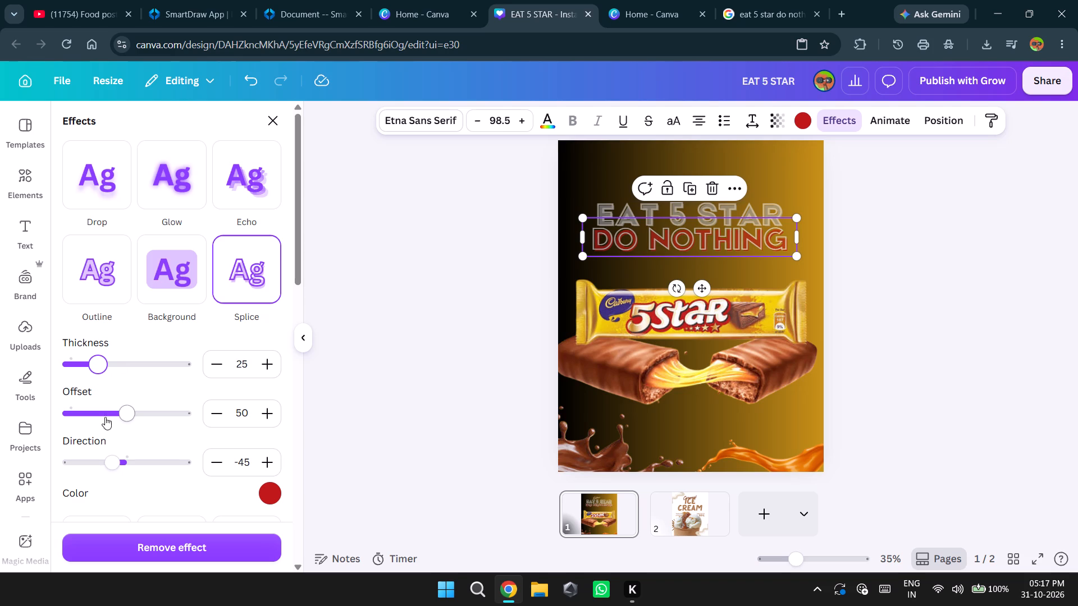
# Adjust the Splice effect direction of "DO NOTHING", trying -29, -165 and -75 before settling on a slightly smaller negative angle.
pyautogui.moveTo(113, 462); pyautogui.dragTo(118, 462)
pyautogui.moveTo(118, 462); pyautogui.dragTo(43, 466)
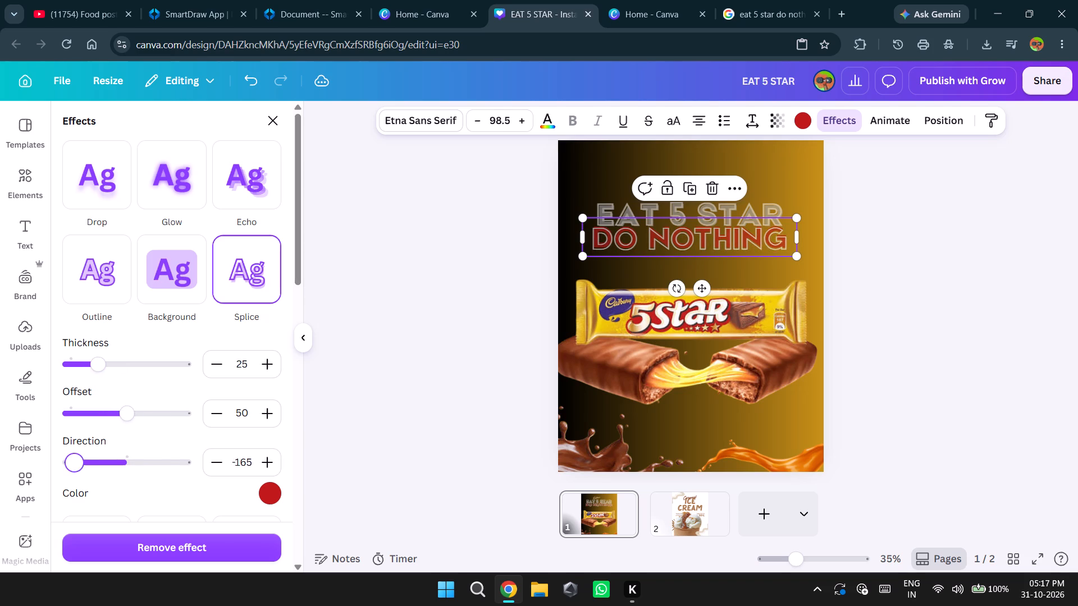
pyautogui.moveTo(43, 466); pyautogui.dragTo(102, 466)
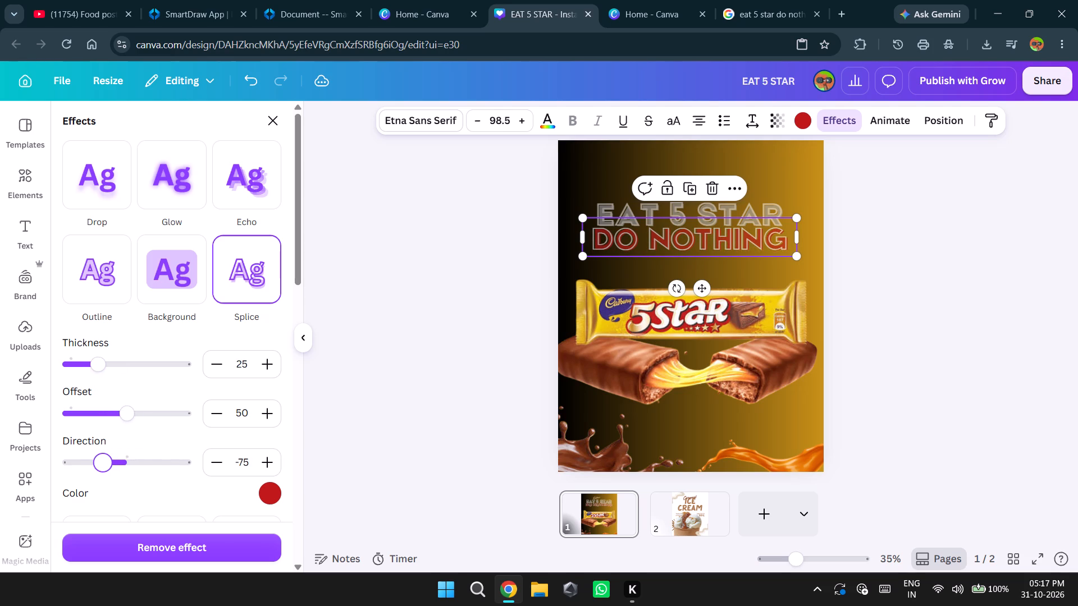
pyautogui.moveTo(102, 466); pyautogui.dragTo(107, 466)
pyautogui.click(410, 355)
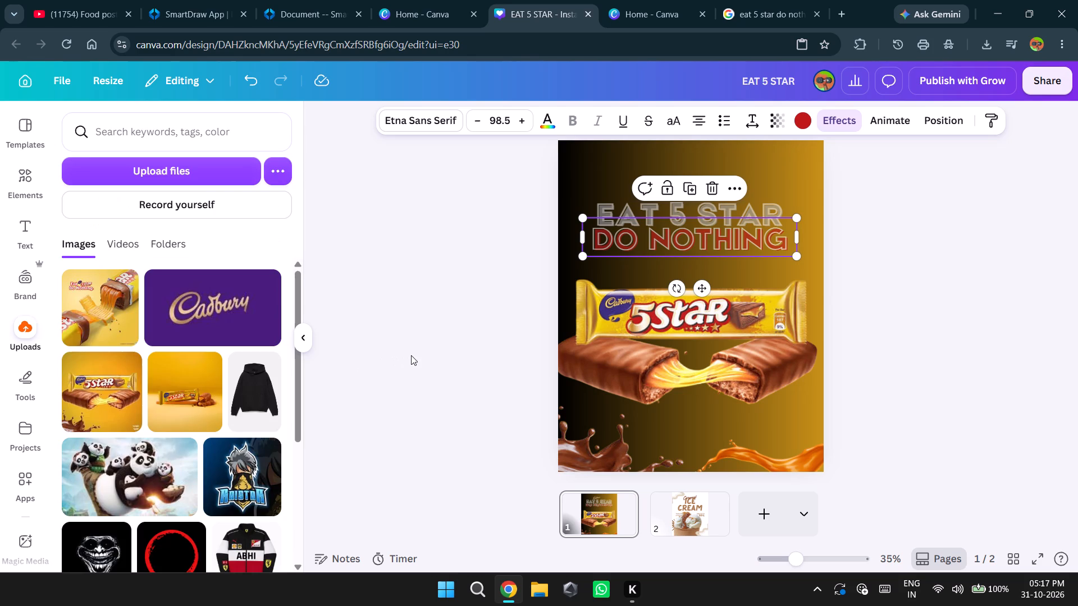
# Move "DO NOTHING" slightly down to widen the gap below "EAT 5 STAR".
pyautogui.click(1072, 271)
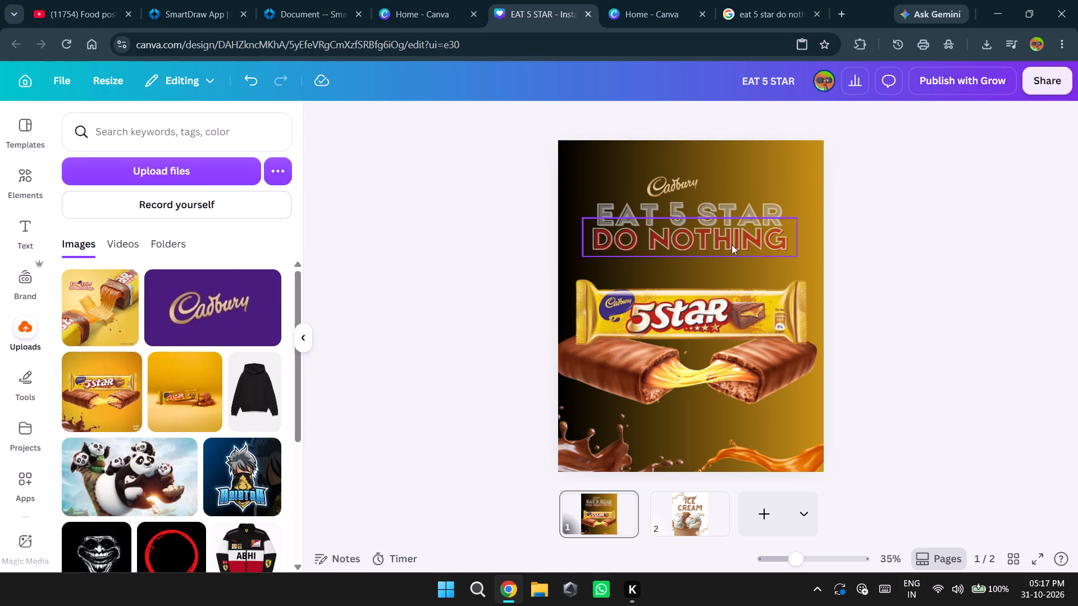
pyautogui.moveTo(732, 245); pyautogui.dragTo(732, 250)
pyautogui.click(898, 276)
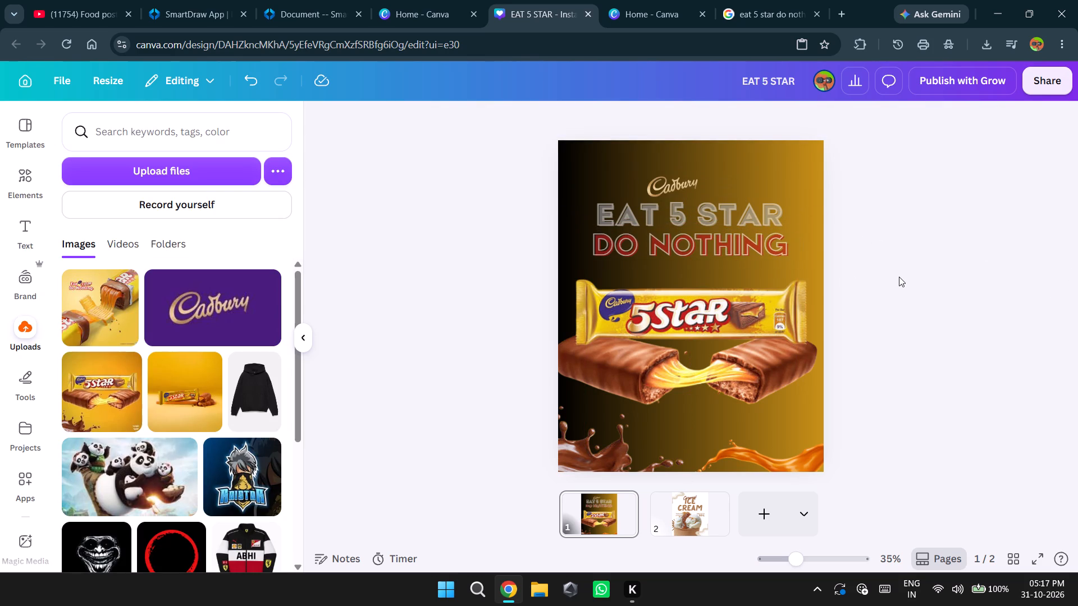
# Change the Splice effect colour of "DO NOTHING" to the golden orange from the chocolate photo's colours.
pyautogui.click(743, 246)
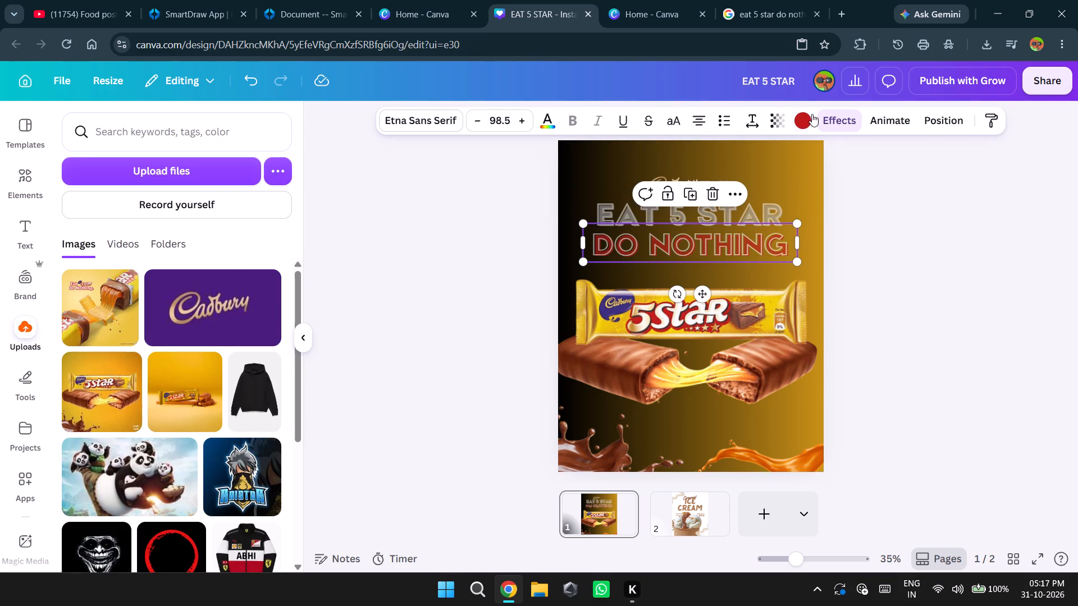
pyautogui.click(802, 112)
pyautogui.click(145, 424)
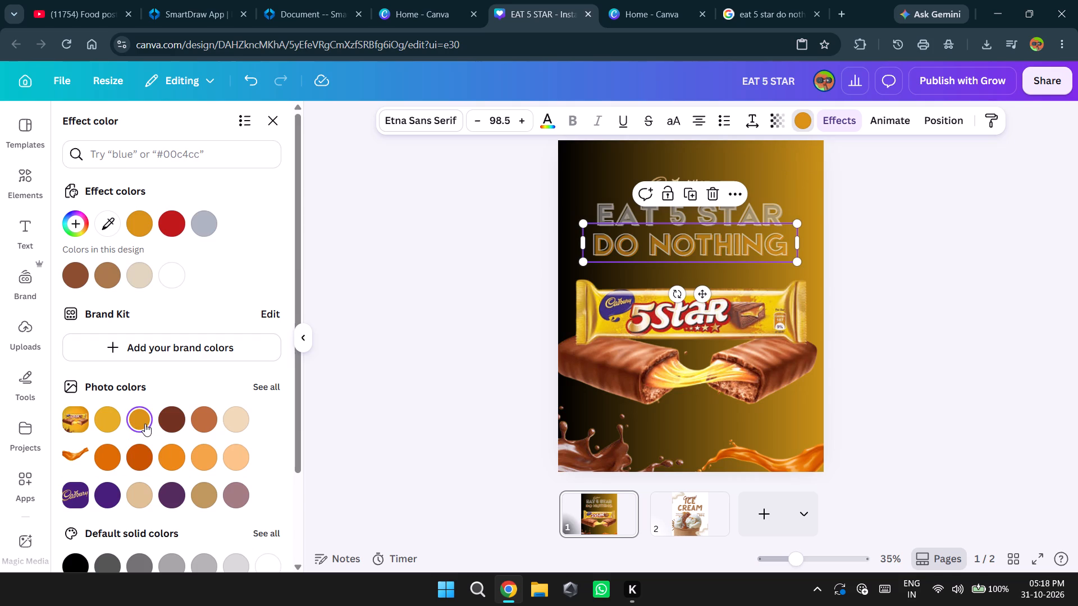
pyautogui.click(939, 283)
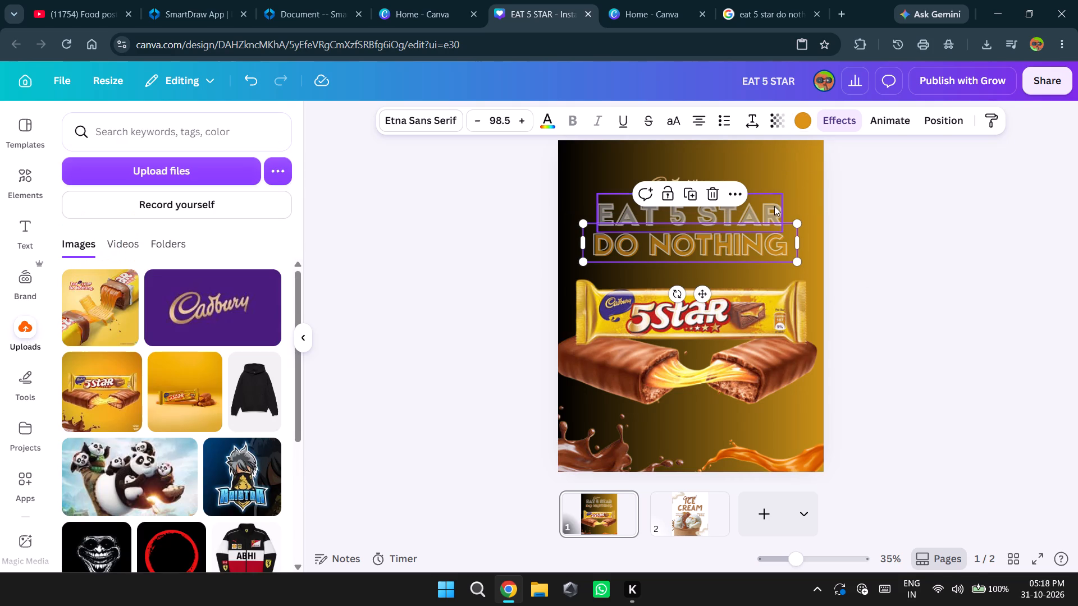
# Apply the same golden orange photo colour to the Splice effect of "EAT 5 STAR".
pyautogui.click(774, 206)
pyautogui.click(800, 117)
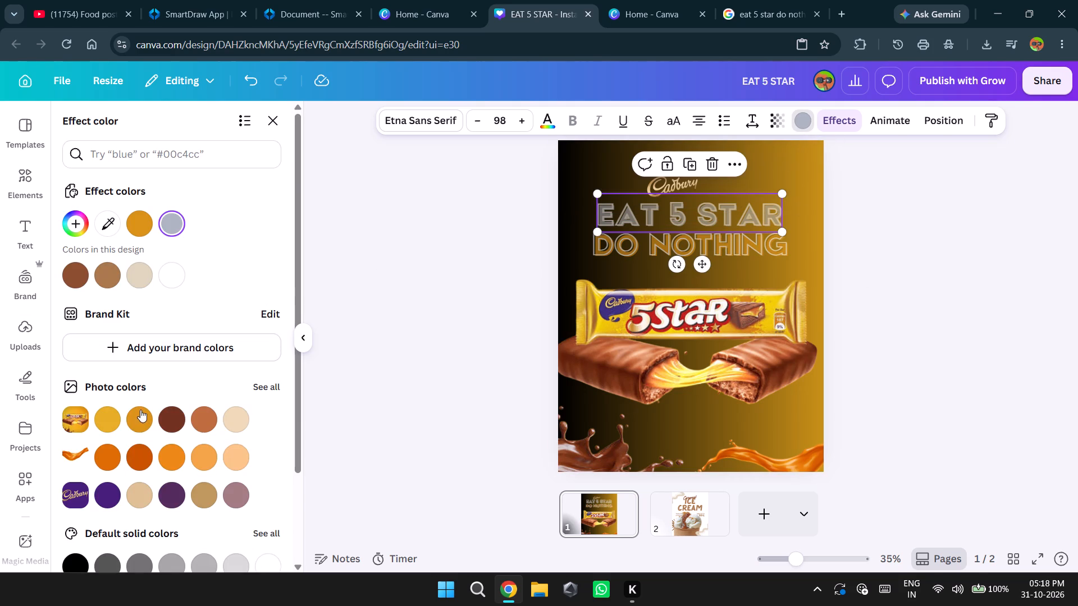
pyautogui.click(140, 412)
pyautogui.click(963, 284)
pyautogui.click(923, 242)
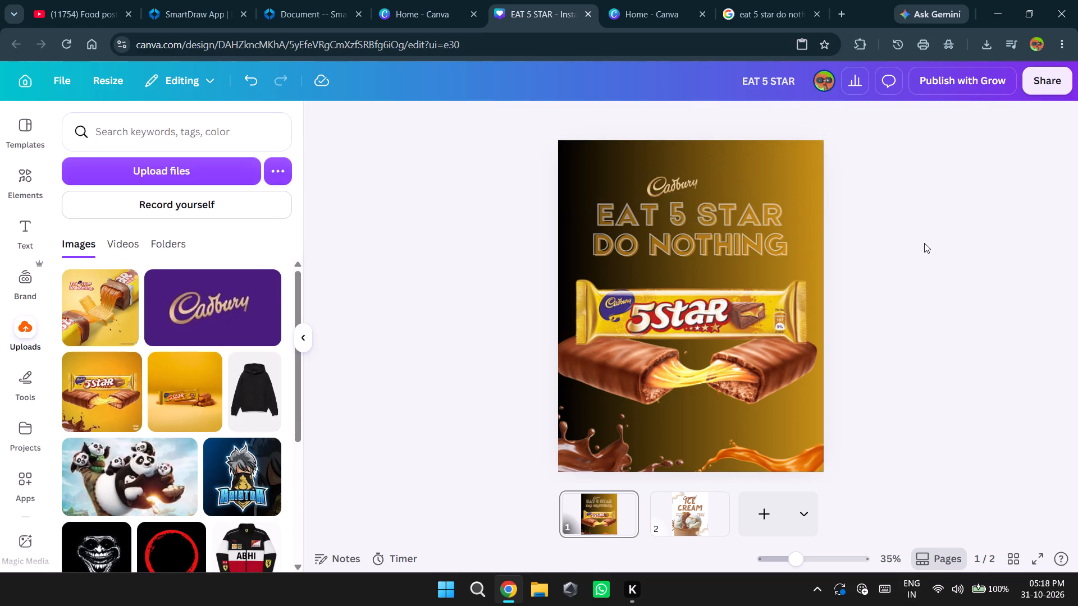
# Stagger the tagline by shifting "EAT 5 STAR" to the left and "DO NOTHING" to the right.
pyautogui.moveTo(721, 213); pyautogui.dragTo(696, 217)
pyautogui.moveTo(726, 250); pyautogui.dragTo(748, 249)
pyautogui.click(905, 193)
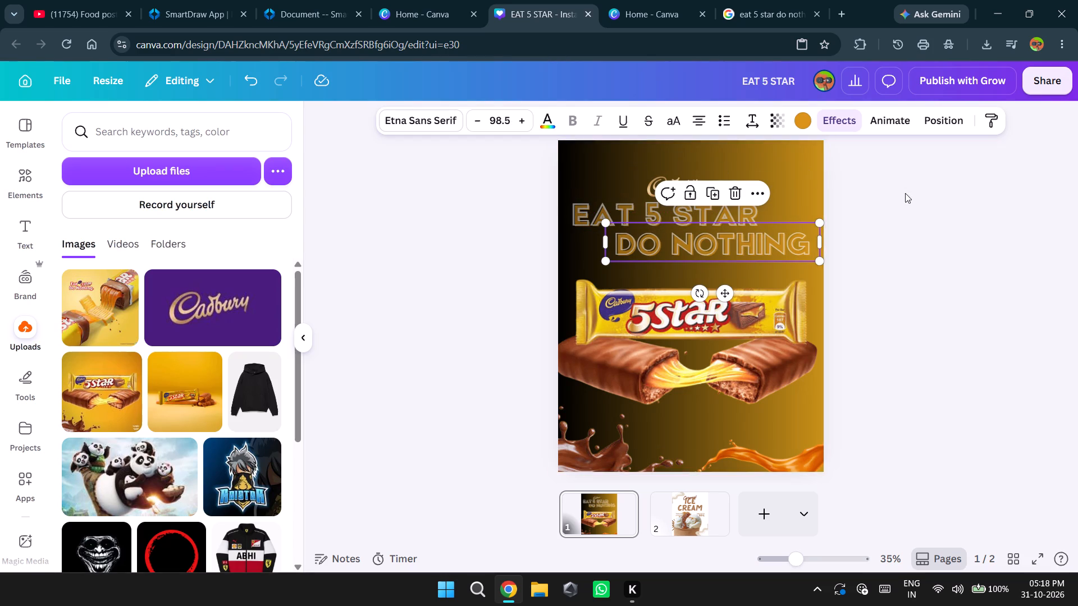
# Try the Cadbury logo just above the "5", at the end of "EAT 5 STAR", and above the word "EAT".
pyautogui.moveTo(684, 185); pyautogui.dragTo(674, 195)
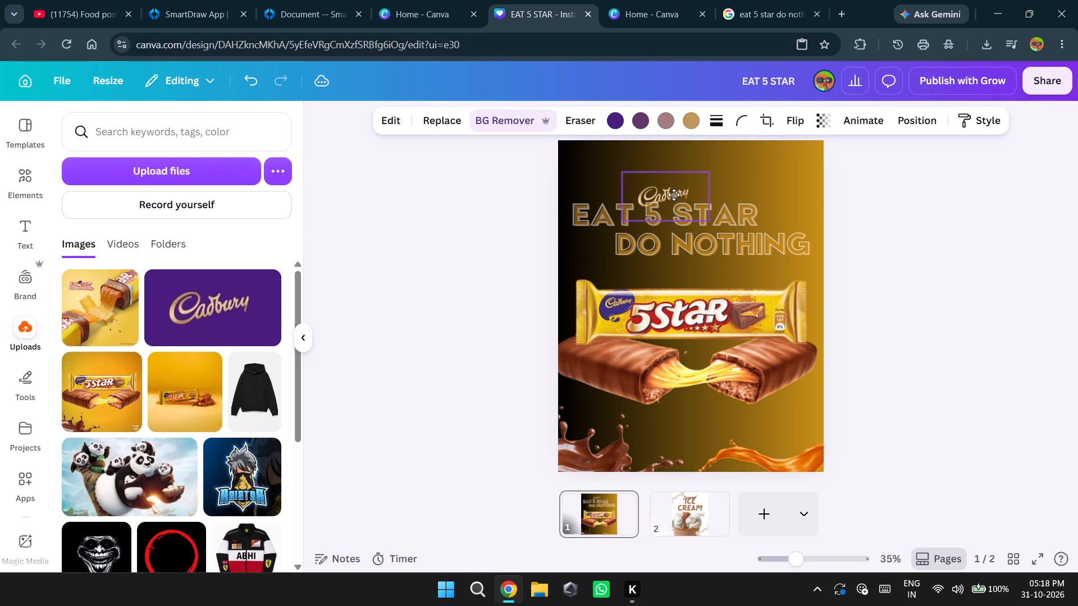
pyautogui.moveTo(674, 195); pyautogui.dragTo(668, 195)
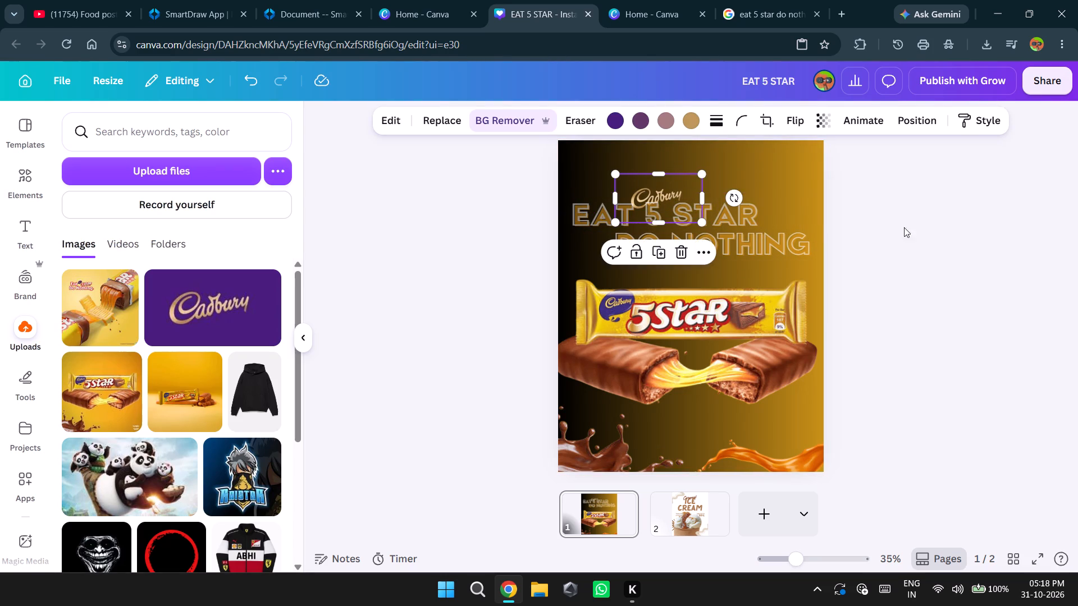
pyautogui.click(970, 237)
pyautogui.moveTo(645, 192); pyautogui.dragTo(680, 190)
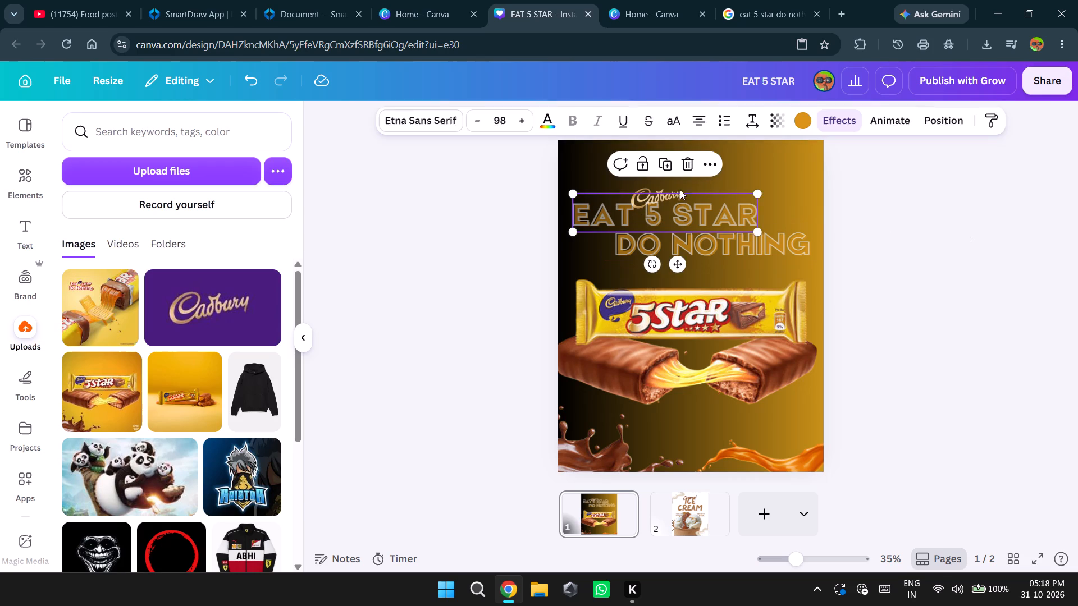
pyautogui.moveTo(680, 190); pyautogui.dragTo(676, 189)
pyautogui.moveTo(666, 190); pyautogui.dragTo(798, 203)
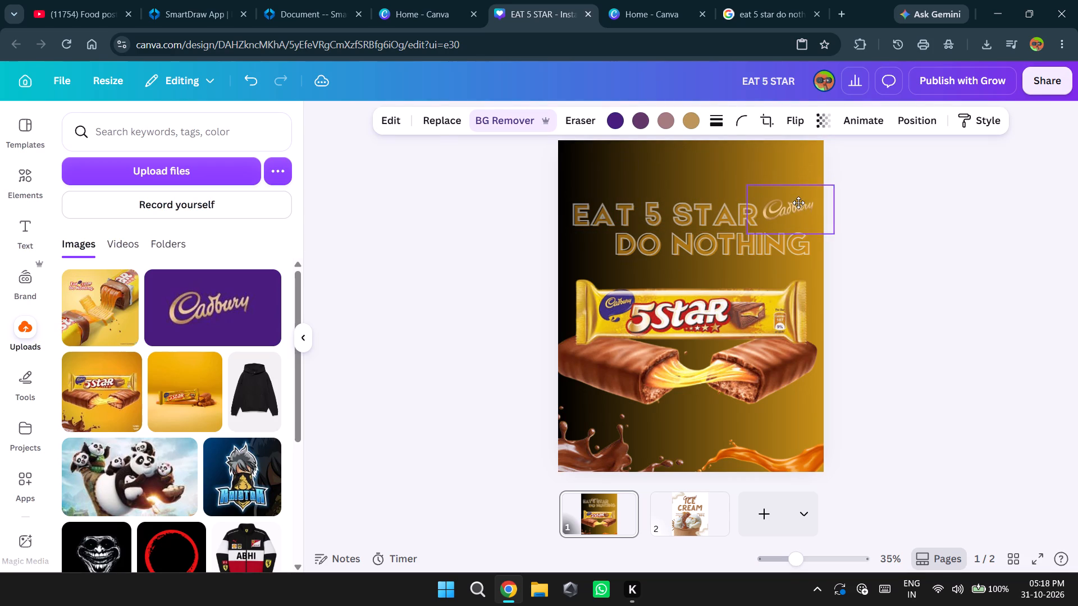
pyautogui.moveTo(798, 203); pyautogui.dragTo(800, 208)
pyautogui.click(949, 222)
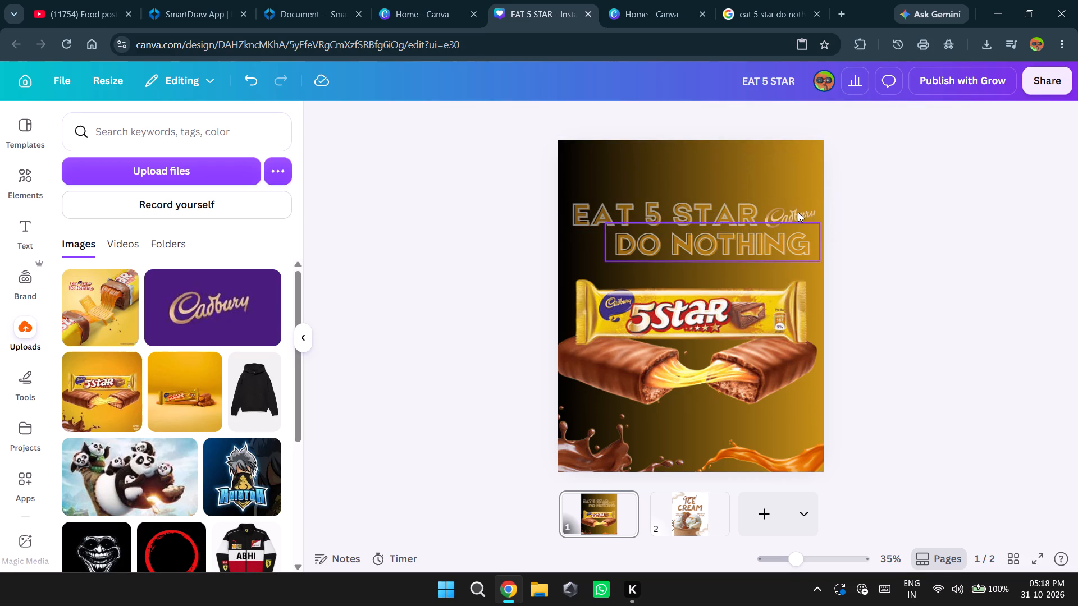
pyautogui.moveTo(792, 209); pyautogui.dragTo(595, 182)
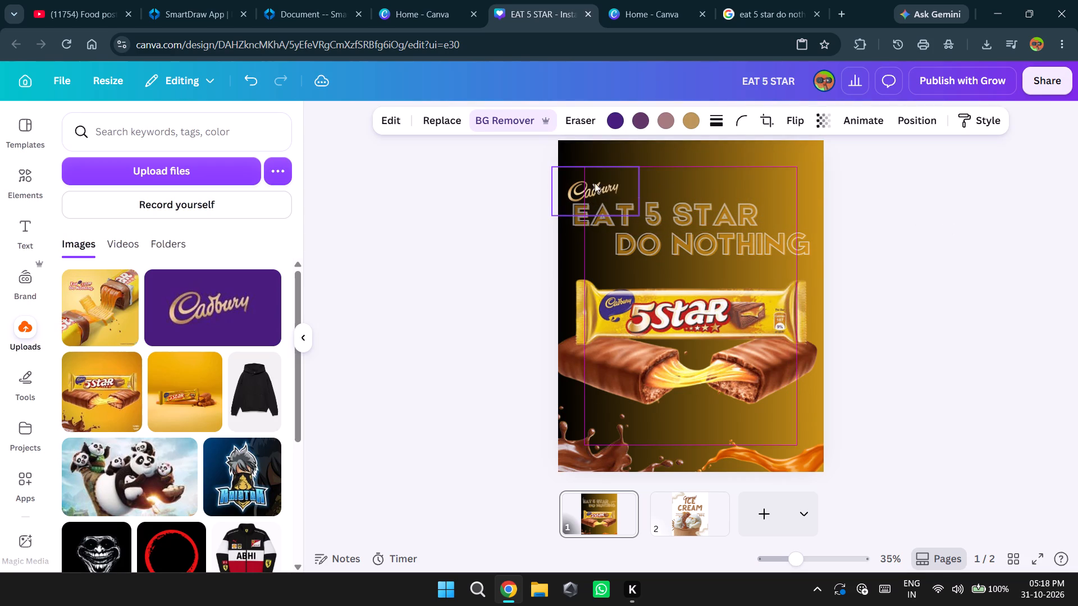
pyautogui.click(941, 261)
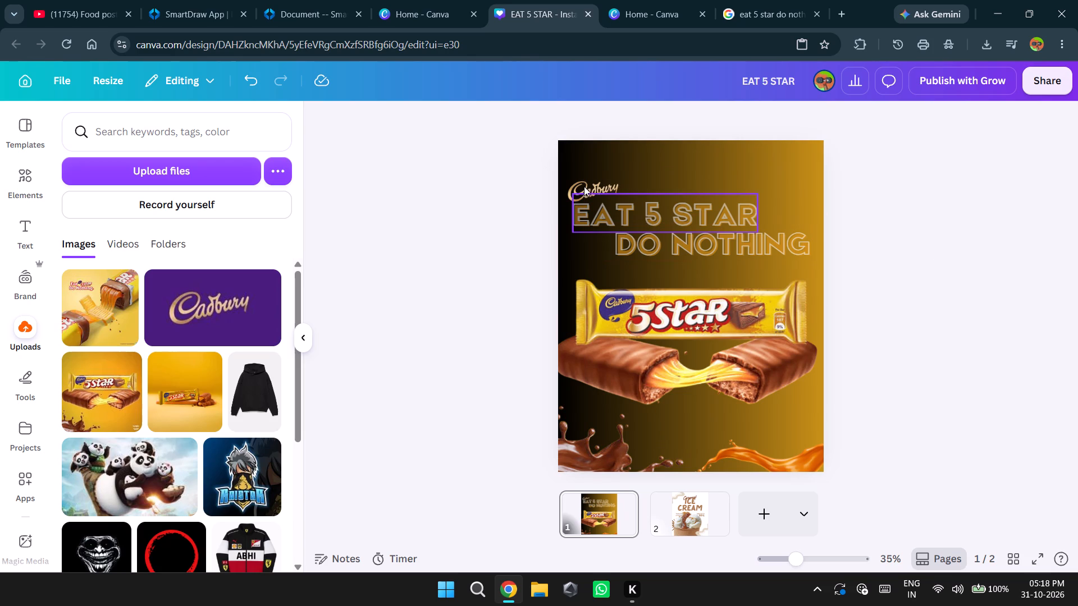
# Shrink the Cadbury logo and place it just above the middle of the "EAT 5 STAR" line.
pyautogui.moveTo(598, 188); pyautogui.dragTo(599, 188)
pyautogui.moveTo(599, 188); pyautogui.dragTo(623, 188)
pyautogui.moveTo(664, 166); pyautogui.dragTo(634, 169)
pyautogui.moveTo(609, 191); pyautogui.dragTo(671, 186)
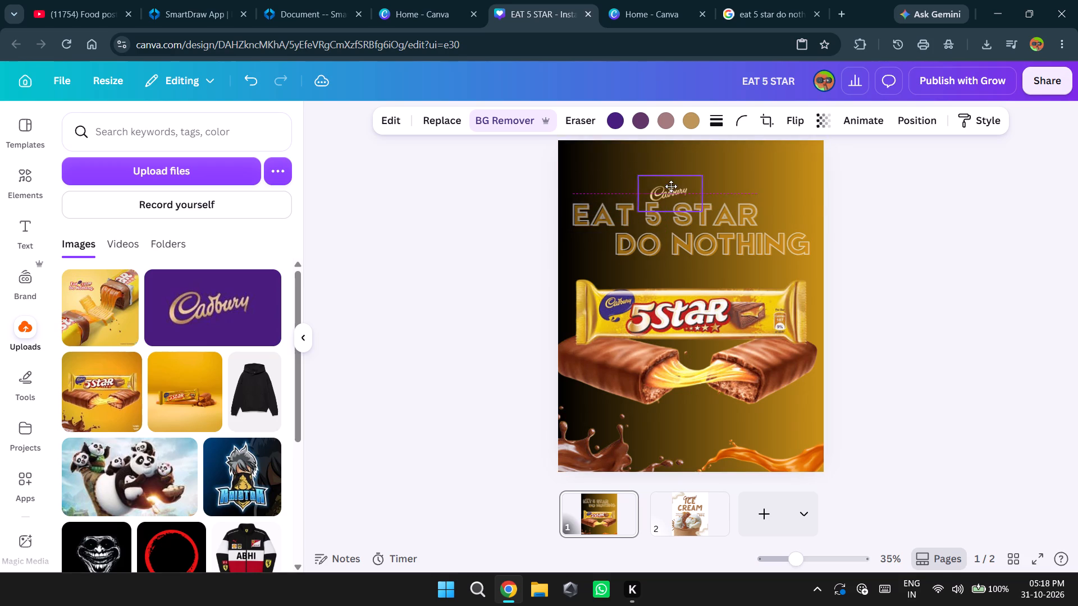
pyautogui.moveTo(671, 186); pyautogui.dragTo(706, 195)
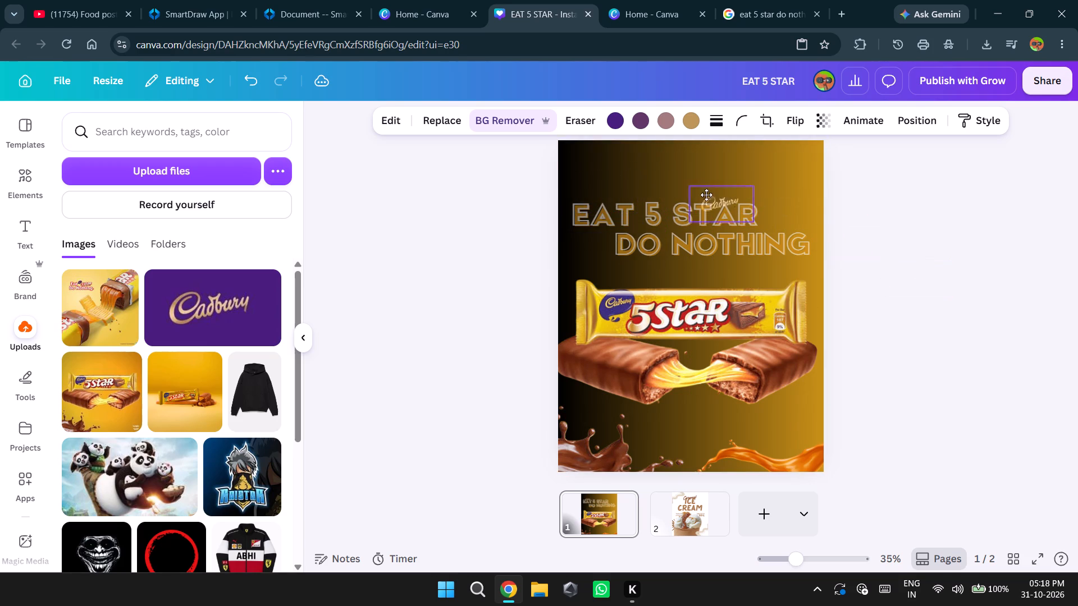
pyautogui.moveTo(706, 195); pyautogui.dragTo(673, 191)
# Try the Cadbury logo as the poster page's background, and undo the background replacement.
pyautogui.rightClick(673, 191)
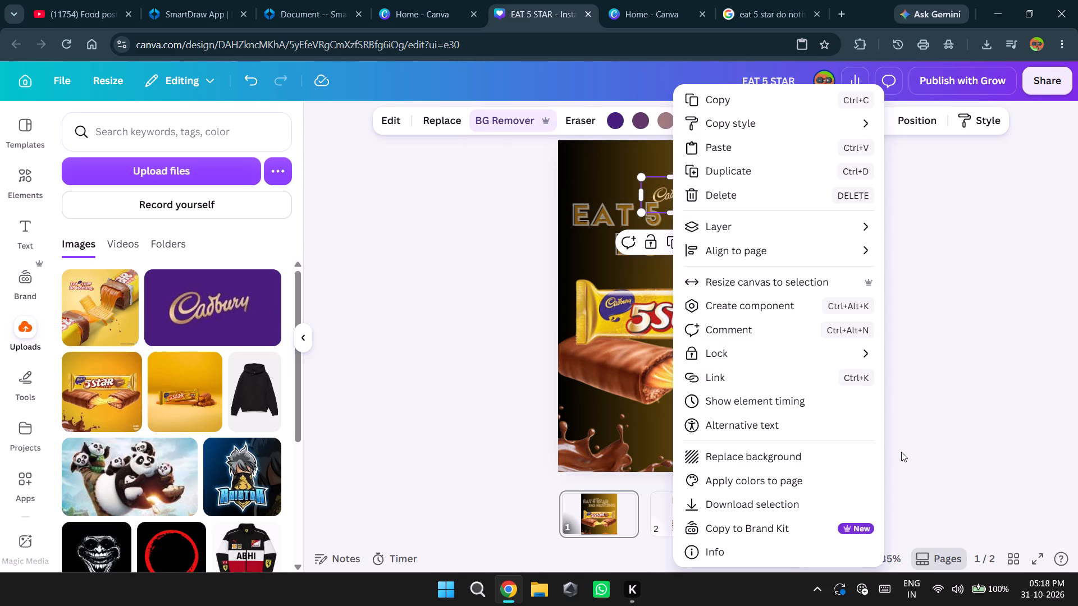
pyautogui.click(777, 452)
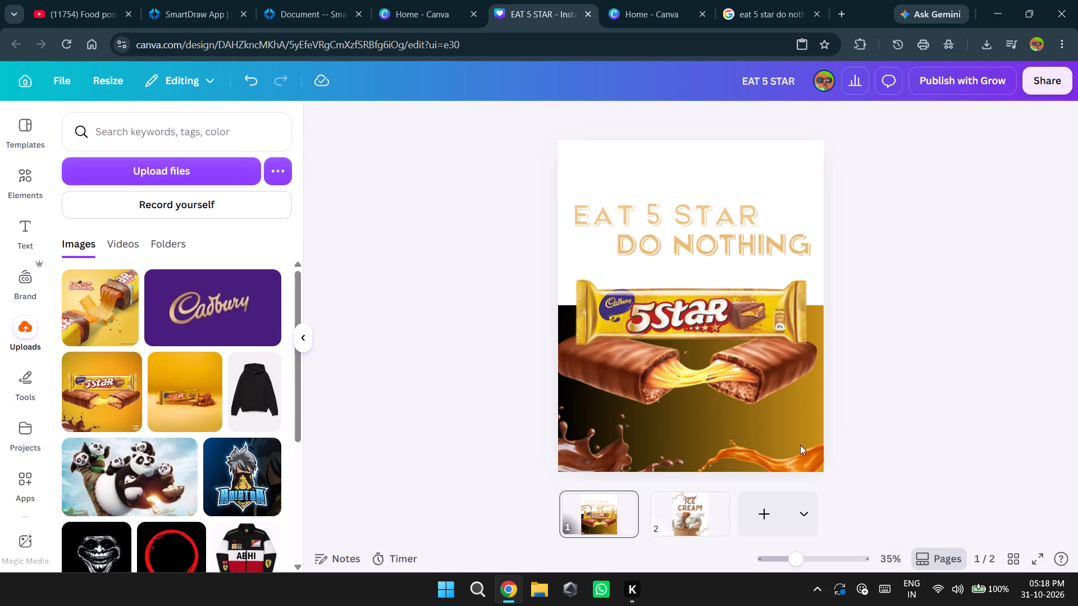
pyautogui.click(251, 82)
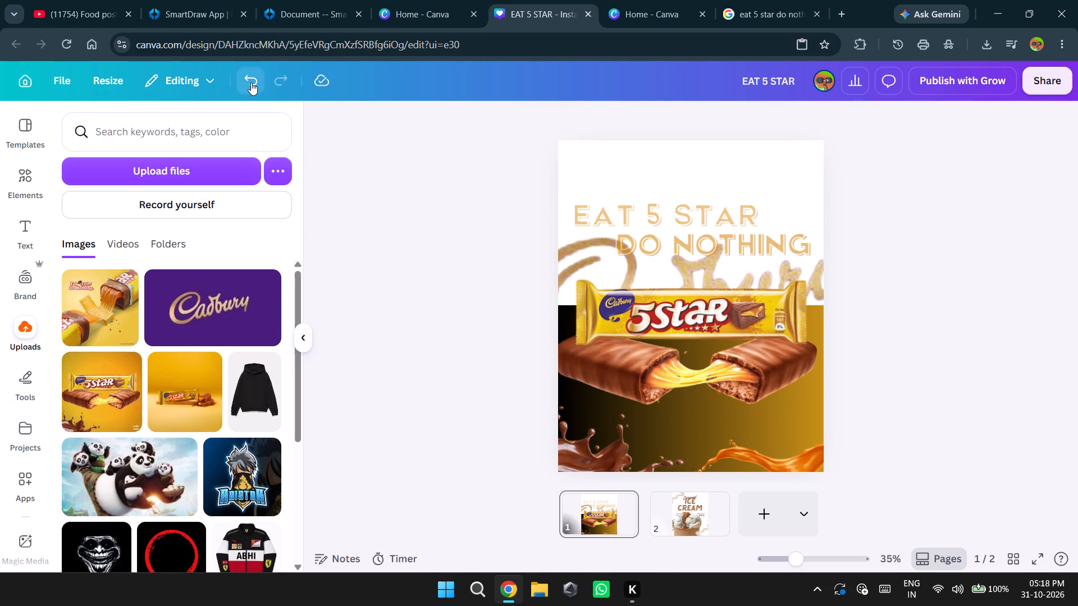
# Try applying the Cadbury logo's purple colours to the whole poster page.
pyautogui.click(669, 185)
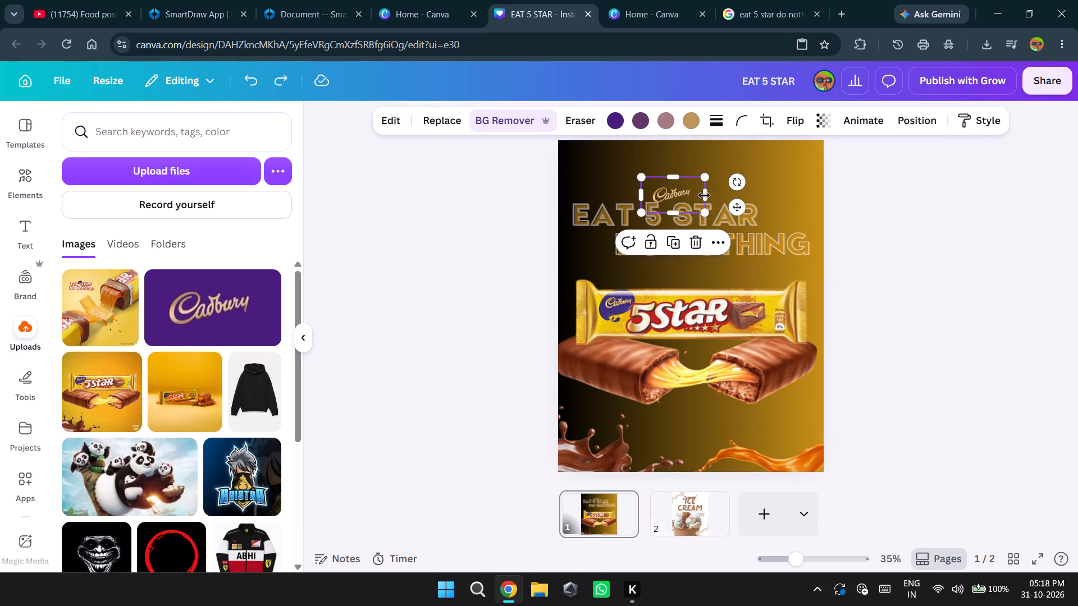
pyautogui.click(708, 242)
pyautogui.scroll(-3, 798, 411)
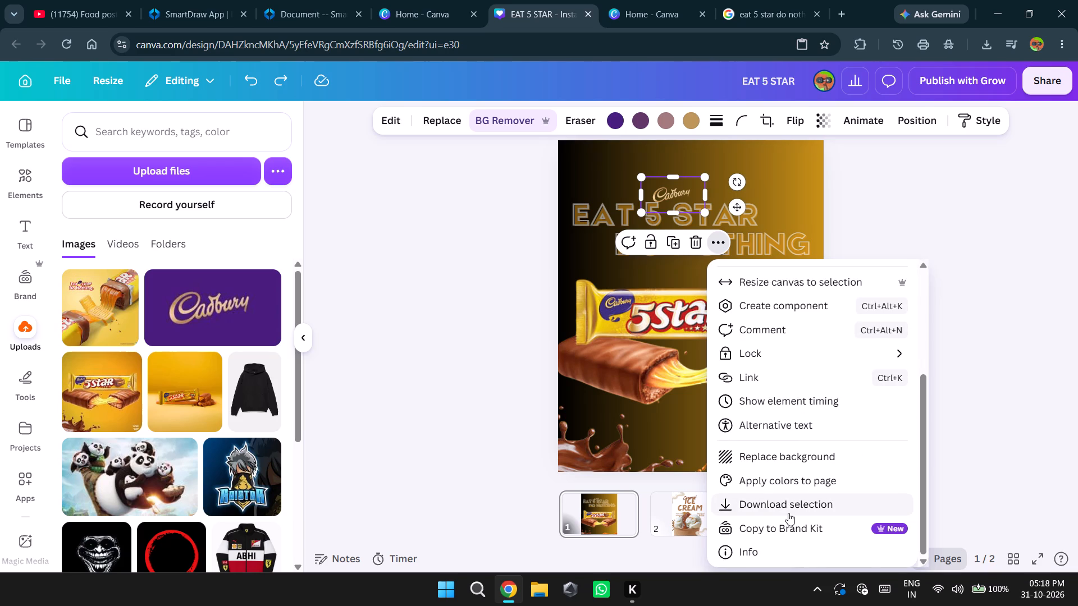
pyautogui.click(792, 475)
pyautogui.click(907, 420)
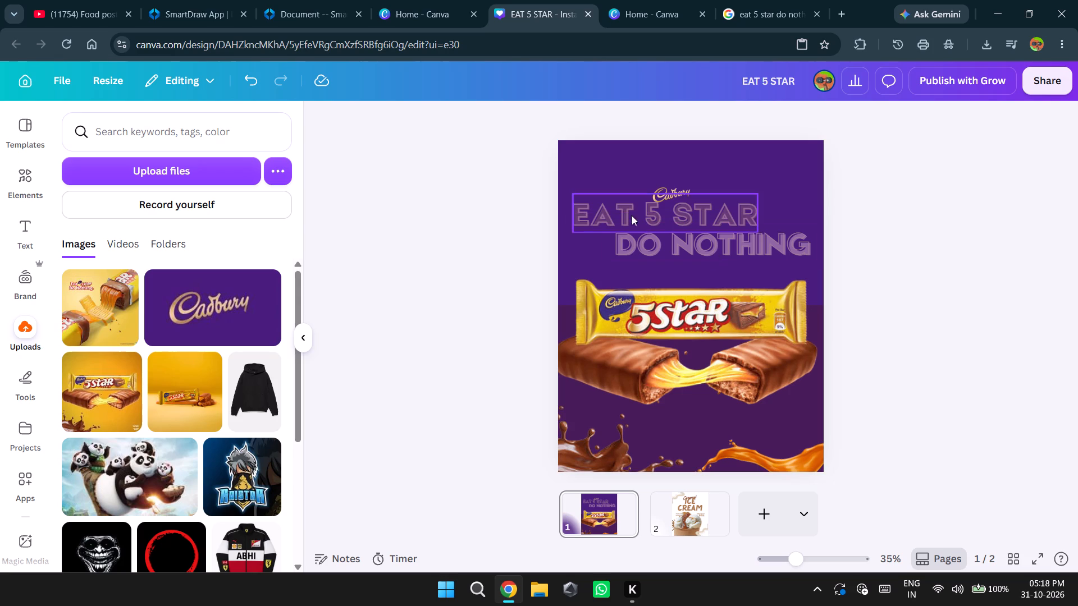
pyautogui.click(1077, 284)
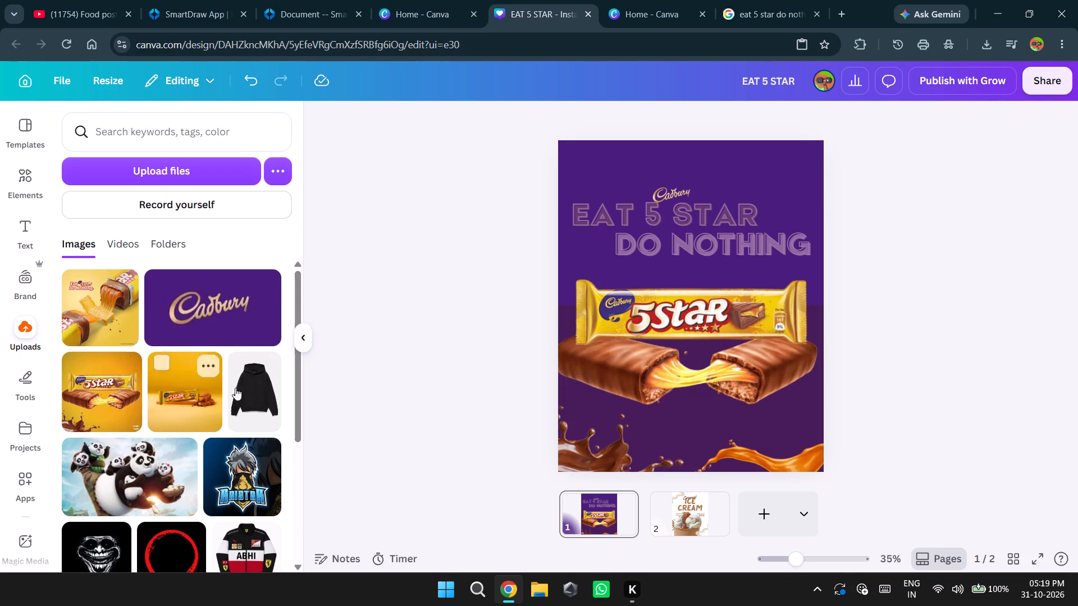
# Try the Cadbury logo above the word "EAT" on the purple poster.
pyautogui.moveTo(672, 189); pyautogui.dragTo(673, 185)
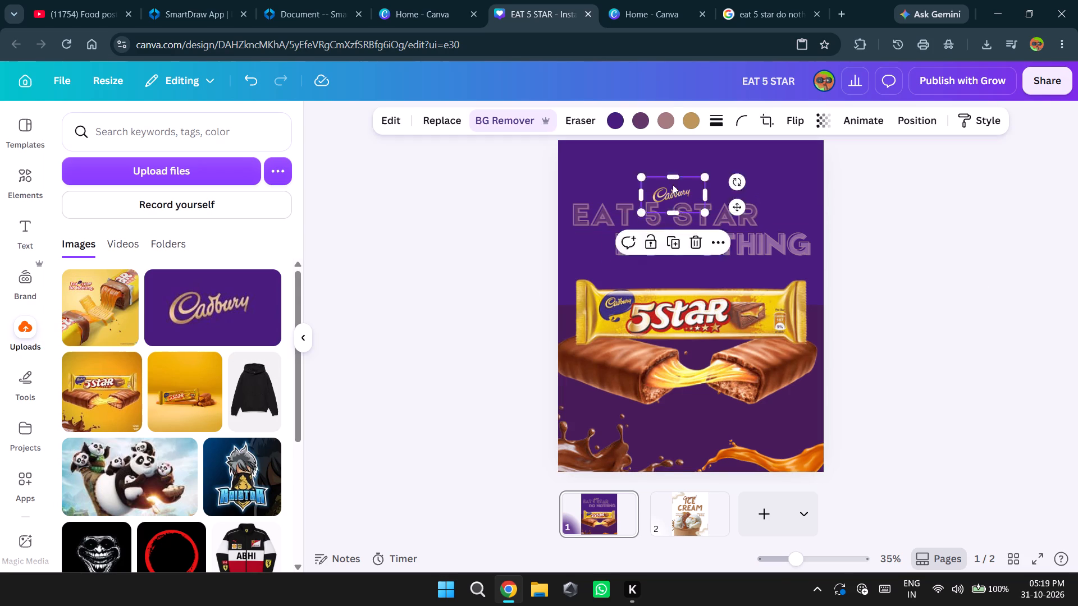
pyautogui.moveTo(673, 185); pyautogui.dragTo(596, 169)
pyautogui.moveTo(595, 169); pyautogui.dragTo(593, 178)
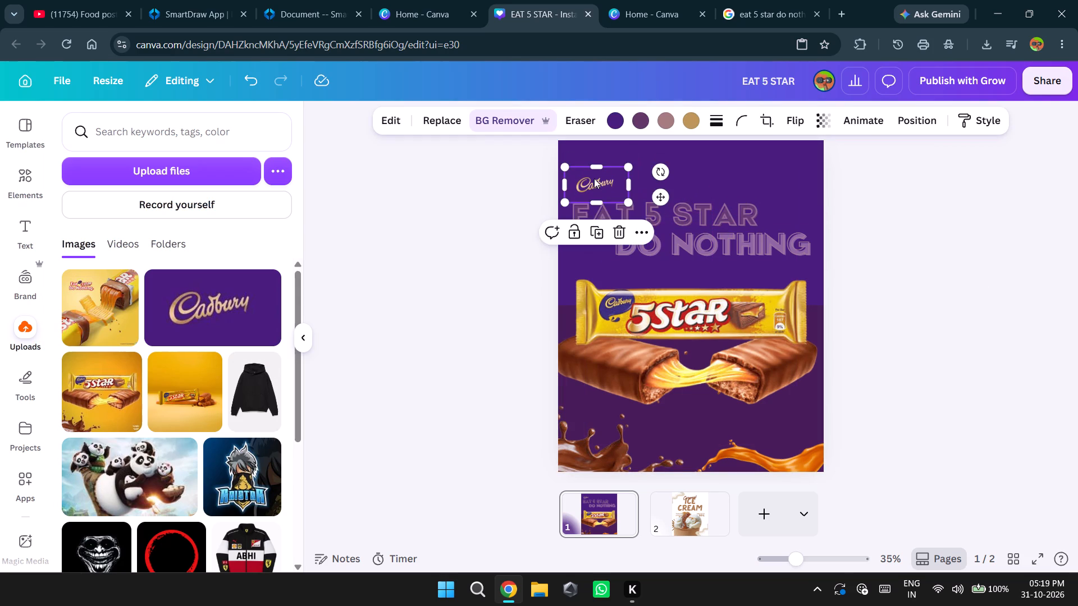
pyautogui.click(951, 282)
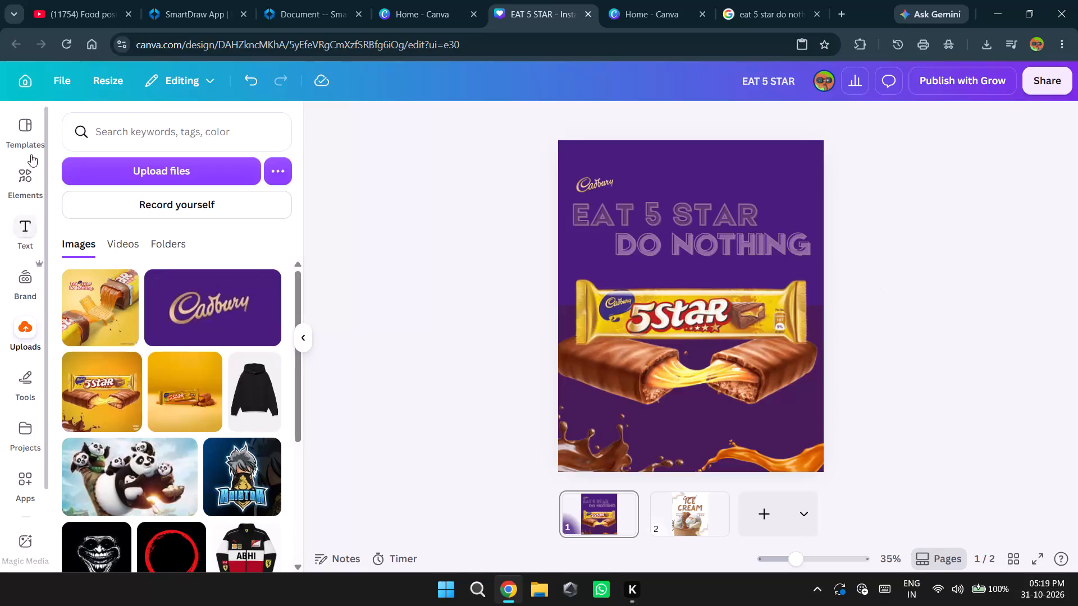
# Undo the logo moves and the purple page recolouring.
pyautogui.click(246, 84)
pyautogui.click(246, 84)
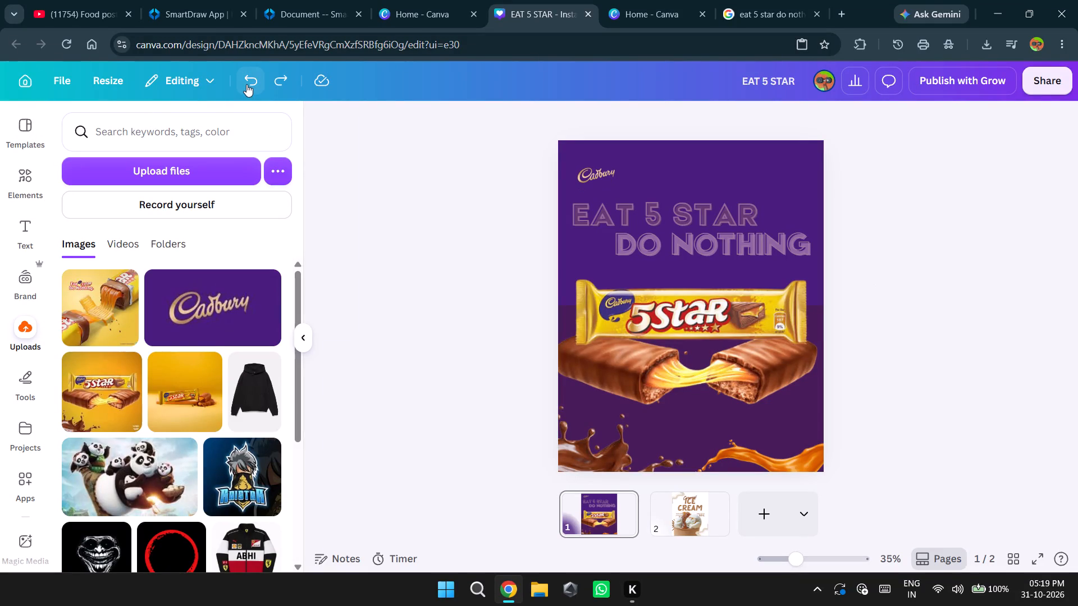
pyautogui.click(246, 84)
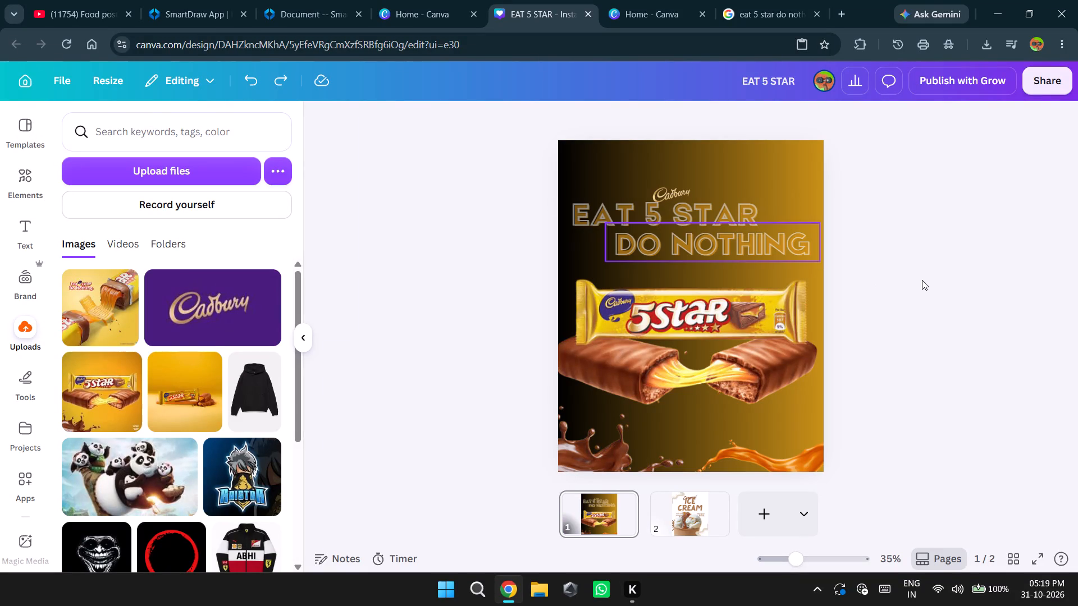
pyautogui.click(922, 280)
# Delete the background-free Cadbury logo from above the tagline.
pyautogui.click(667, 191)
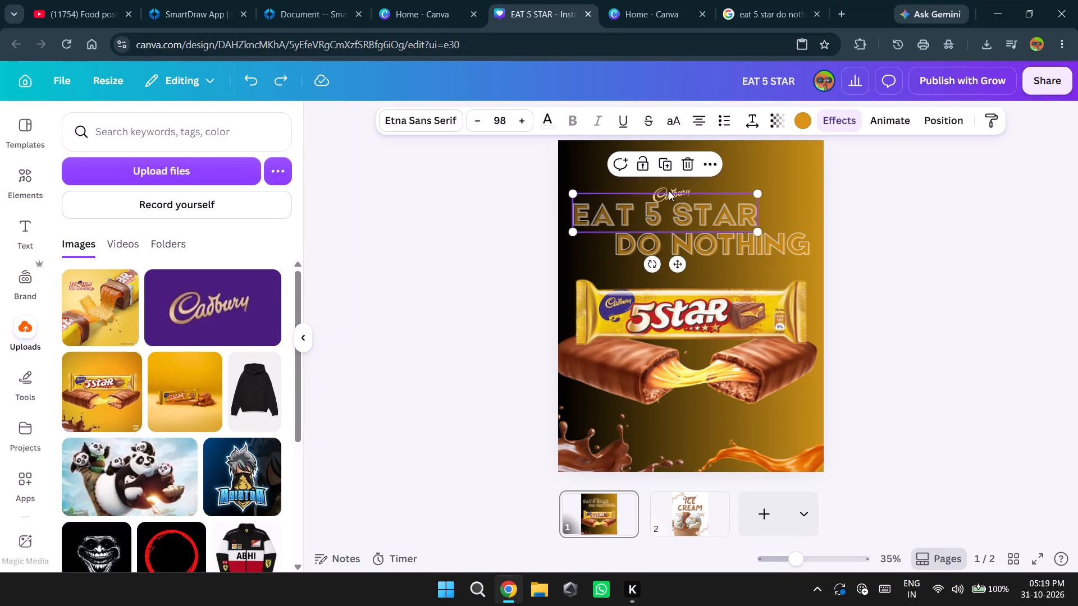
pyautogui.click(673, 184)
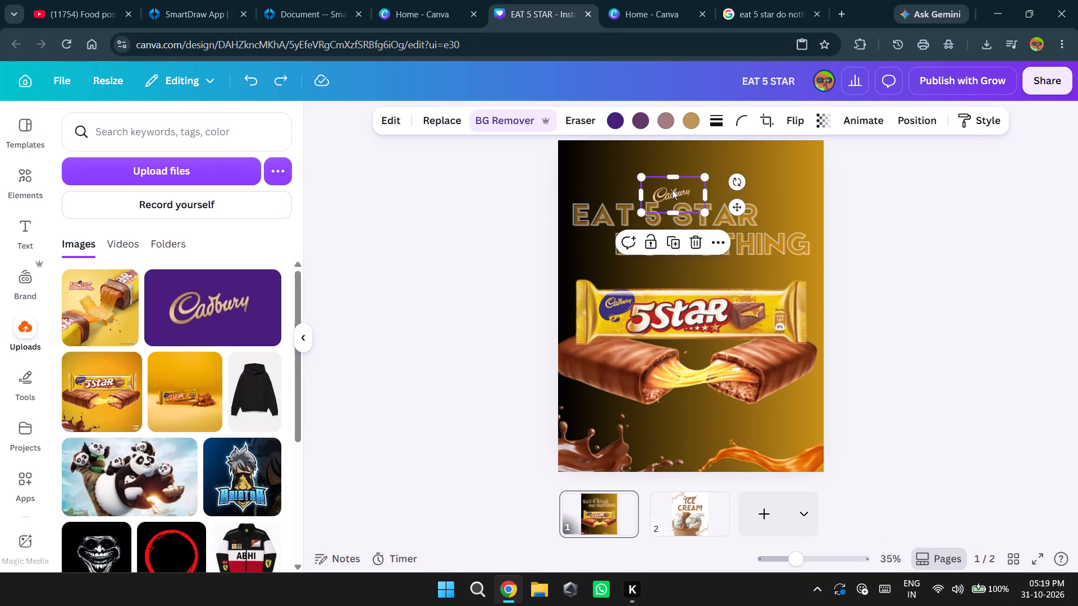
pyautogui.moveTo(672, 190); pyautogui.dragTo(634, 187)
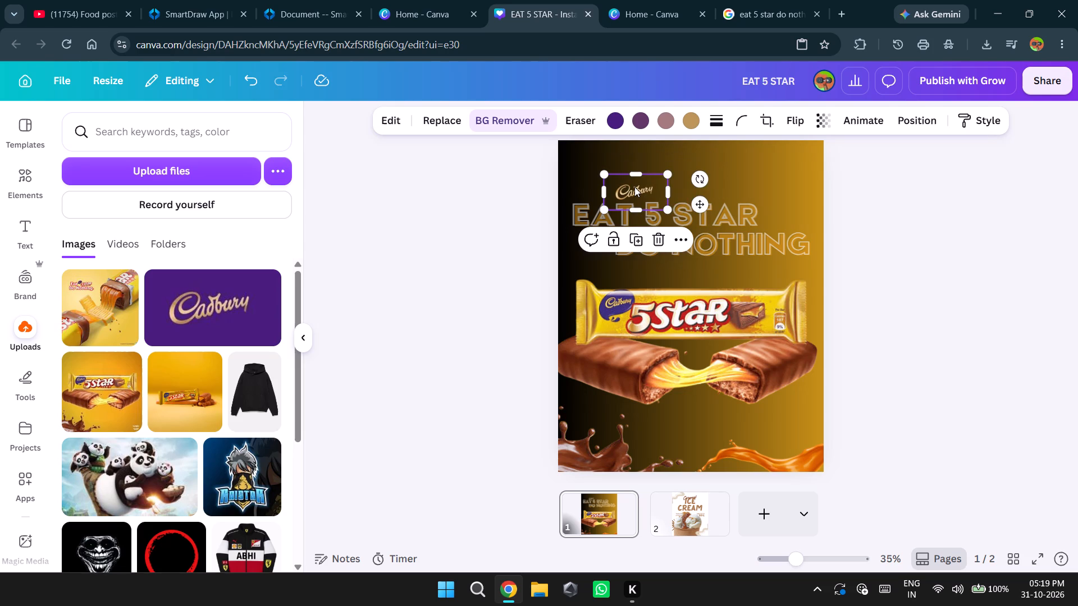
pyautogui.click(657, 243)
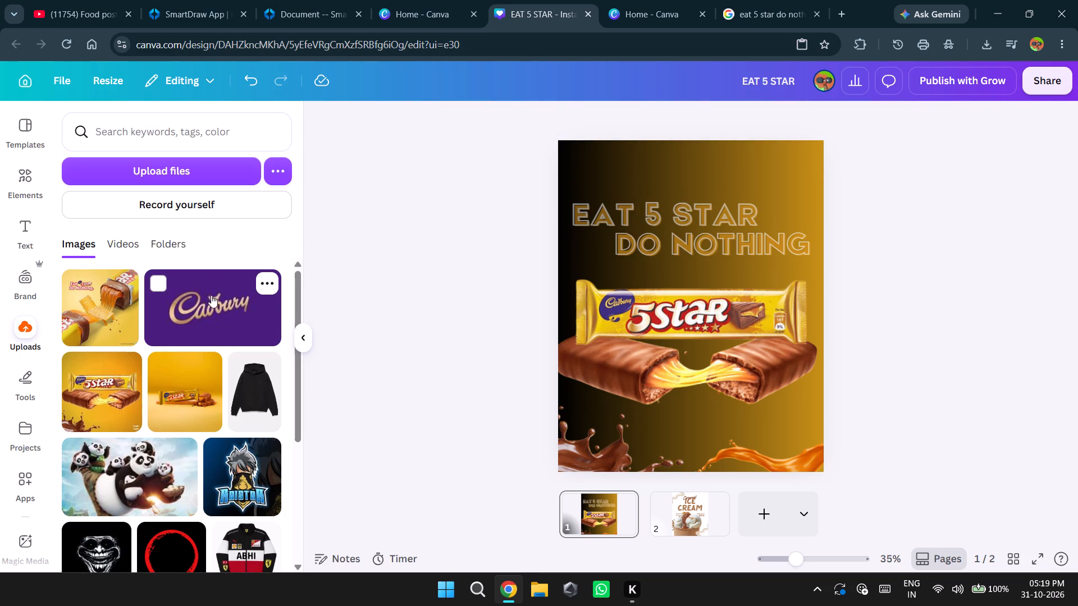
# Place a small copy of the uploaded purple Cadbury logo image just above the "5", deleting the extra large copy.
pyautogui.doubleClick(212, 296)
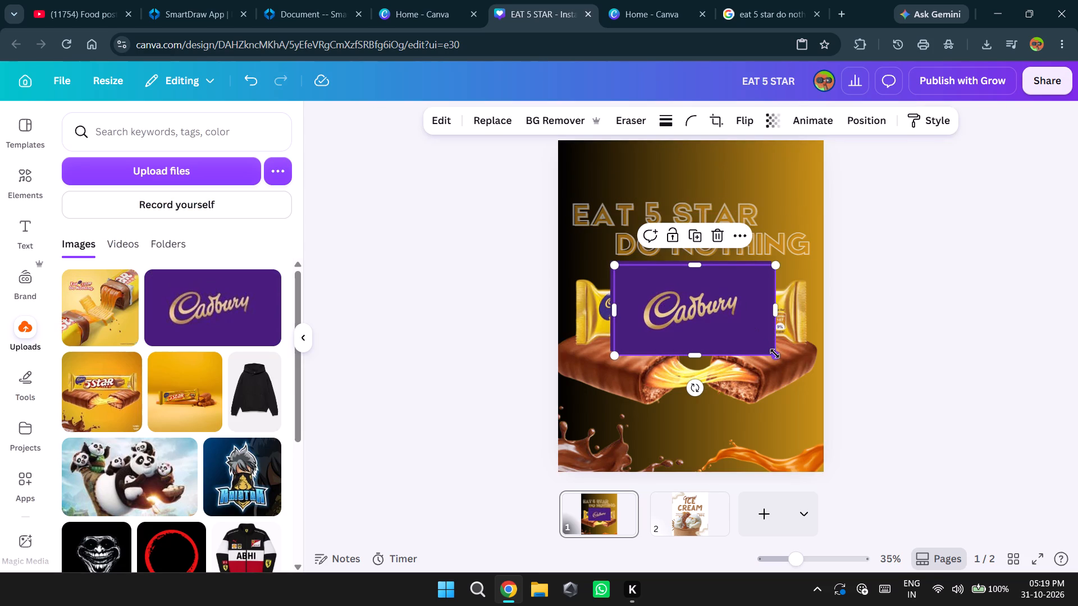
pyautogui.moveTo(775, 353); pyautogui.dragTo(660, 304)
pyautogui.click(724, 307)
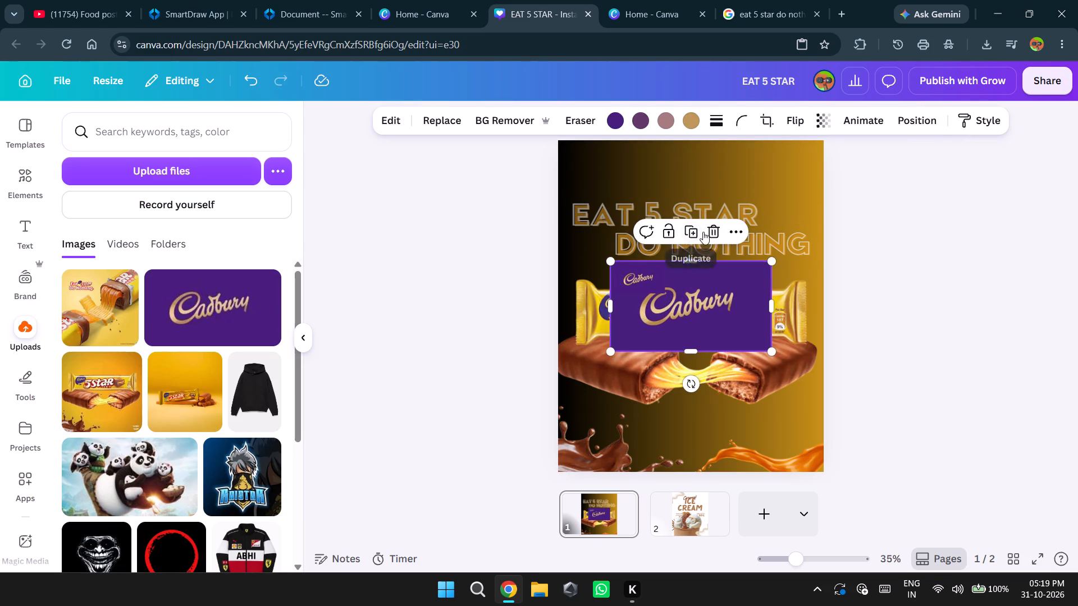
pyautogui.click(706, 230)
pyautogui.moveTo(637, 281); pyautogui.dragTo(652, 196)
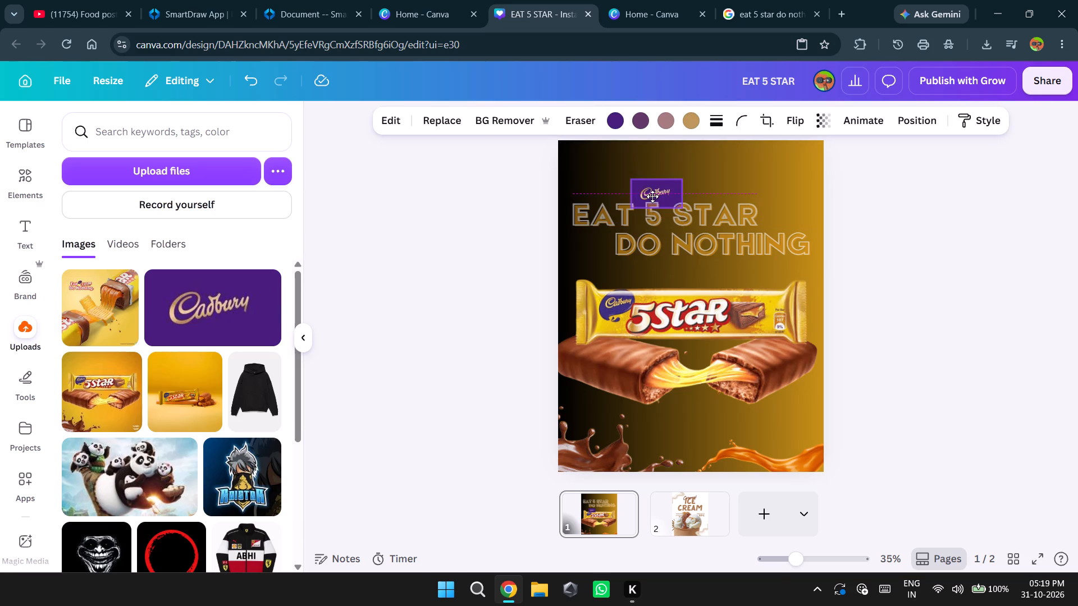
pyautogui.moveTo(652, 196); pyautogui.dragTo(649, 195)
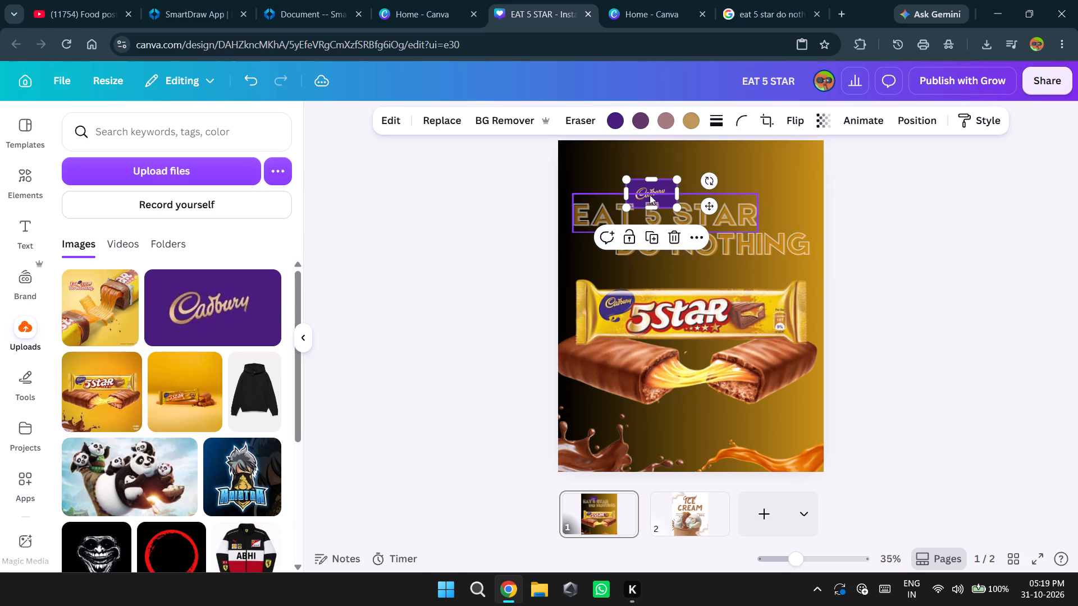
pyautogui.click(917, 235)
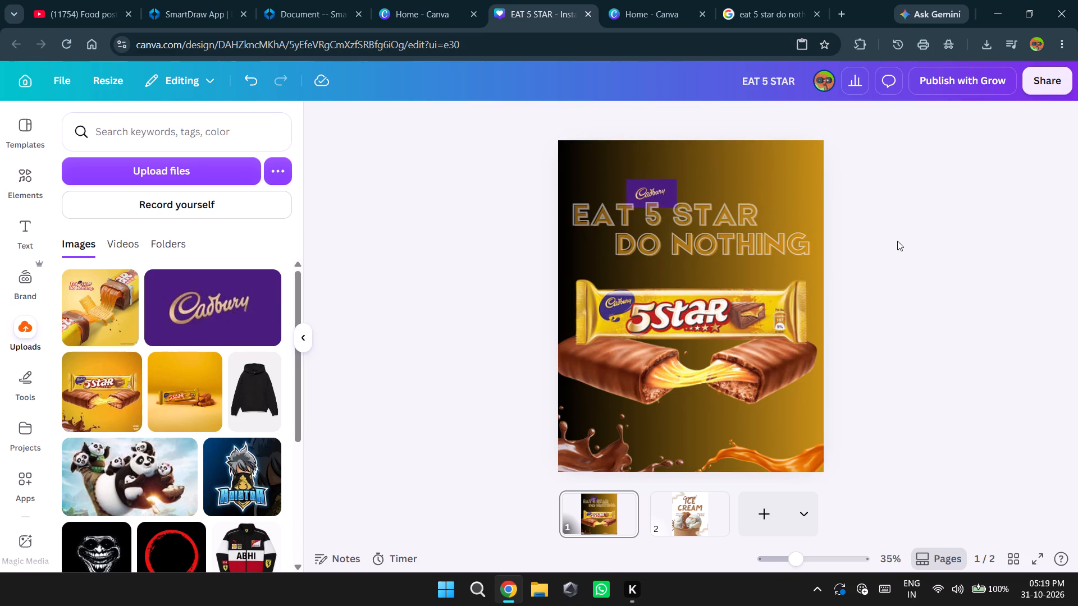
# Erase the outer purple margins around the Cadbury lettering using the Pixel Eraser at size 65.
pyautogui.click(654, 190)
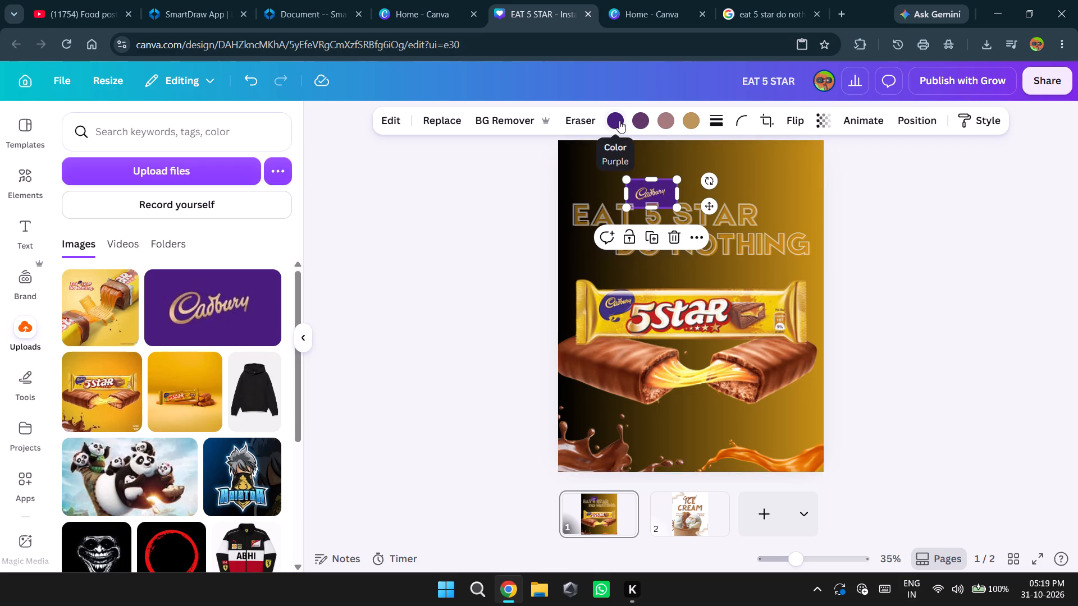
pyautogui.click(584, 121)
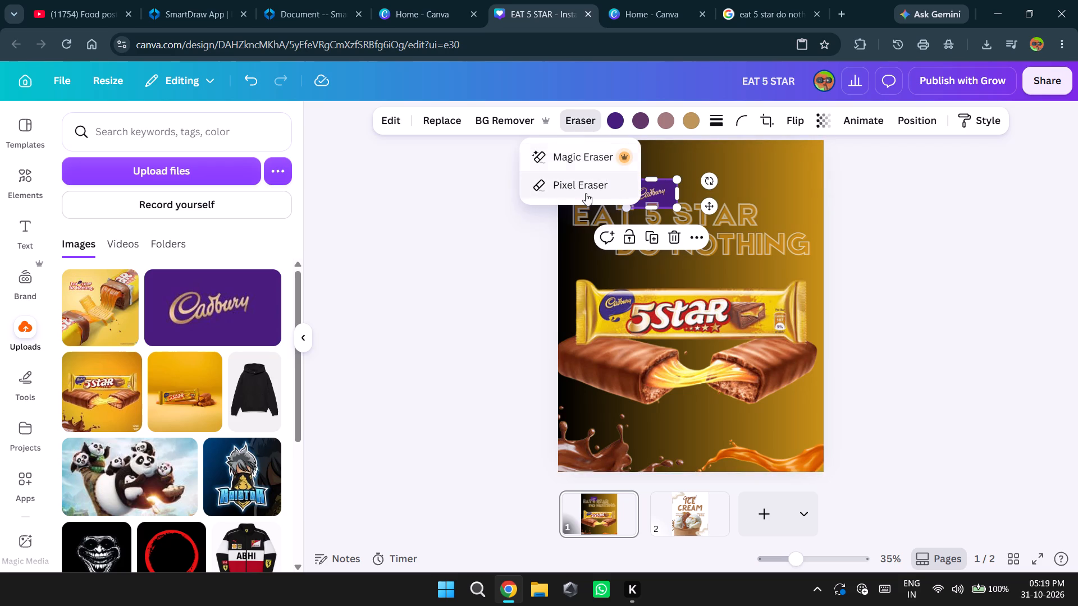
pyautogui.click(586, 187)
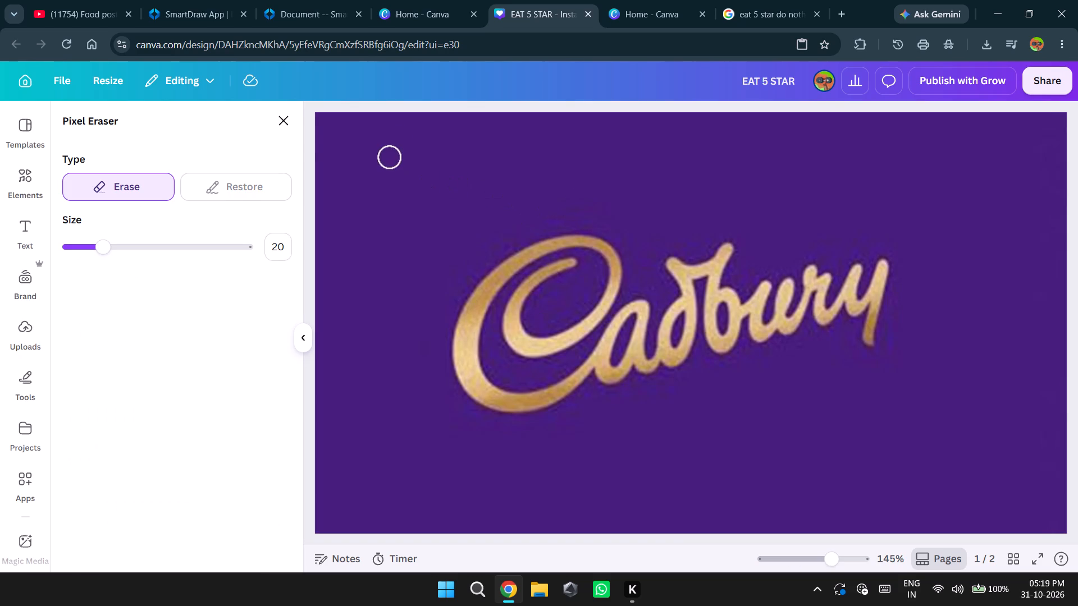
pyautogui.moveTo(104, 249); pyautogui.dragTo(185, 251)
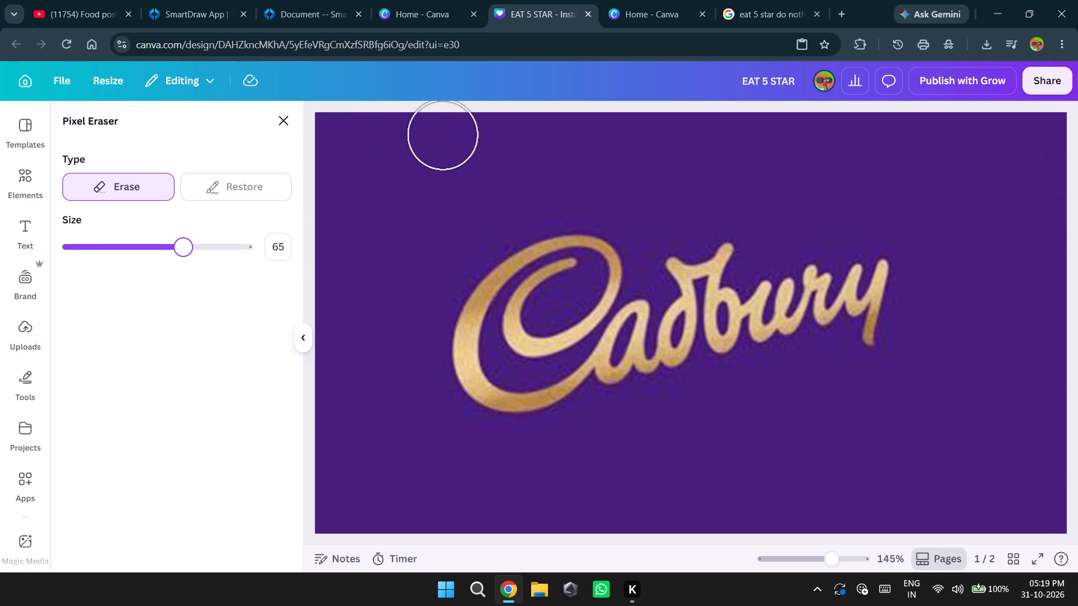
pyautogui.moveTo(432, 132); pyautogui.dragTo(347, 123)
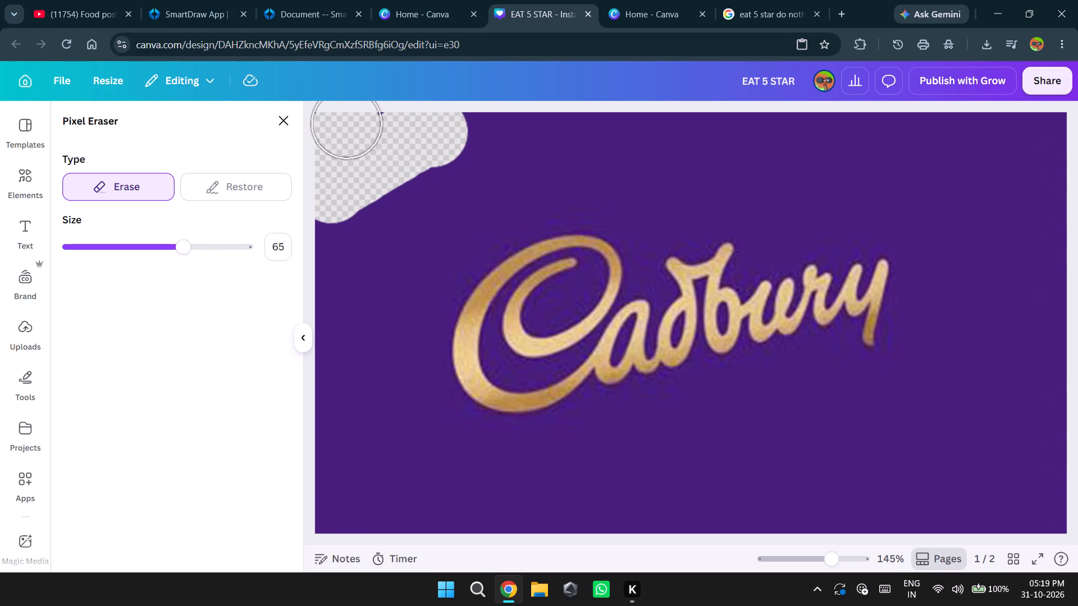
pyautogui.moveTo(347, 123); pyautogui.dragTo(371, 164)
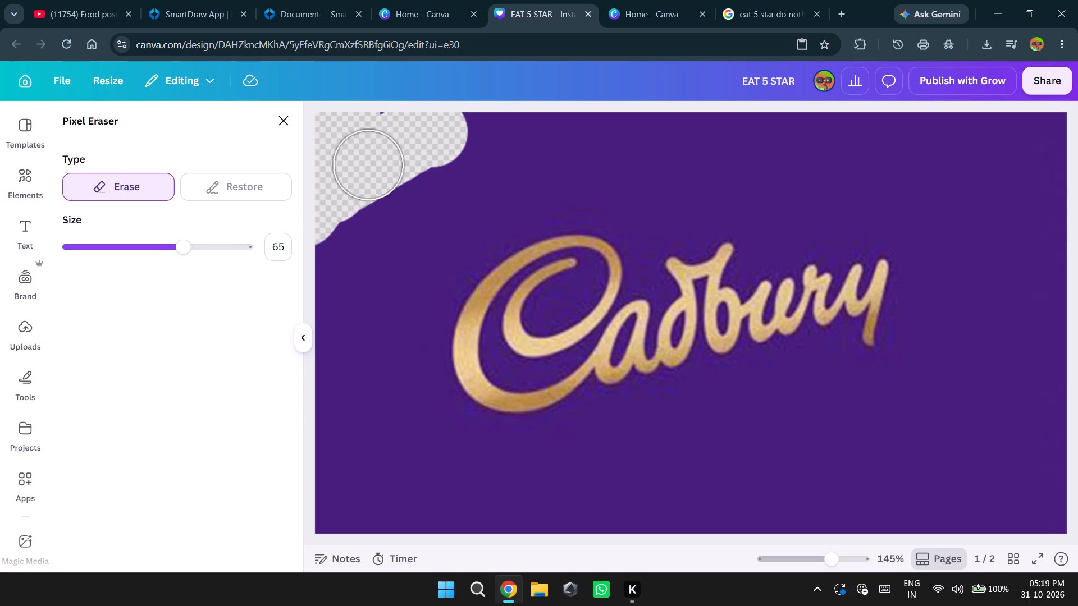
pyautogui.moveTo(371, 164); pyautogui.dragTo(382, 166)
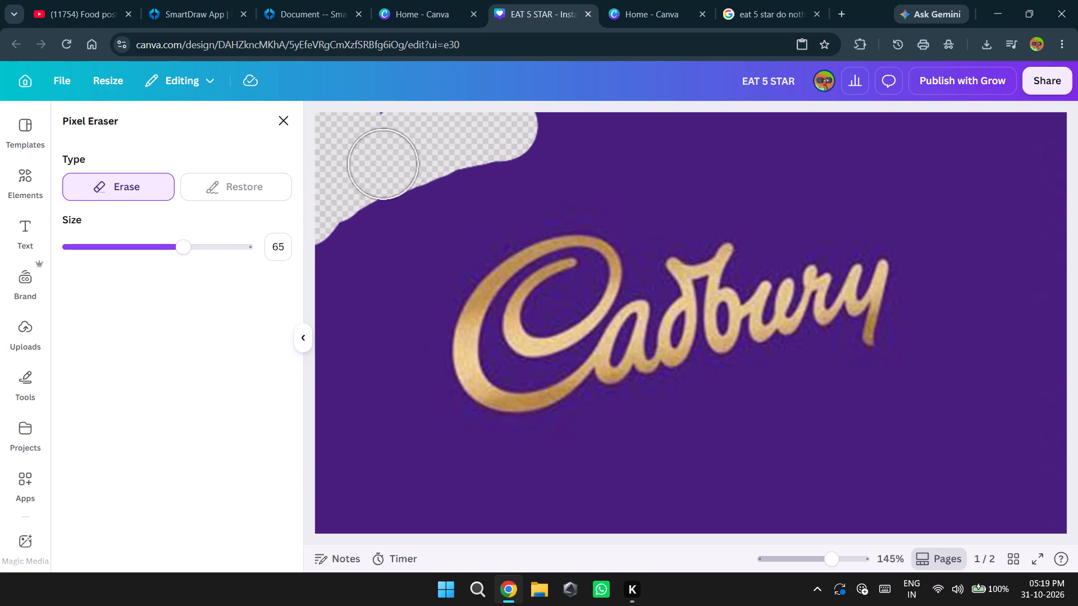
pyautogui.moveTo(382, 166); pyautogui.dragTo(543, 118)
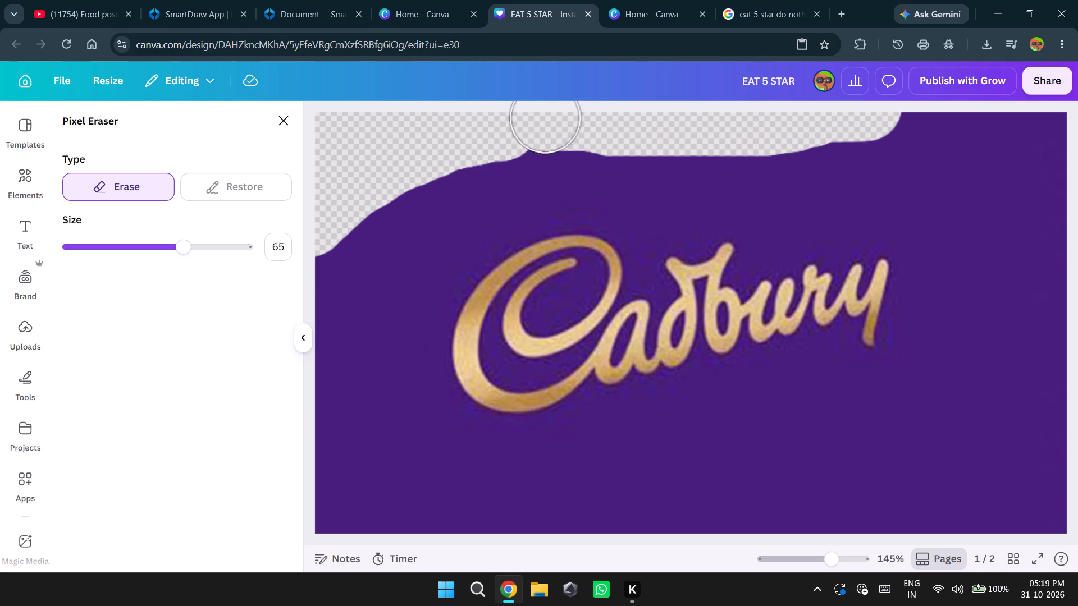
pyautogui.moveTo(543, 118); pyautogui.dragTo(1039, 428)
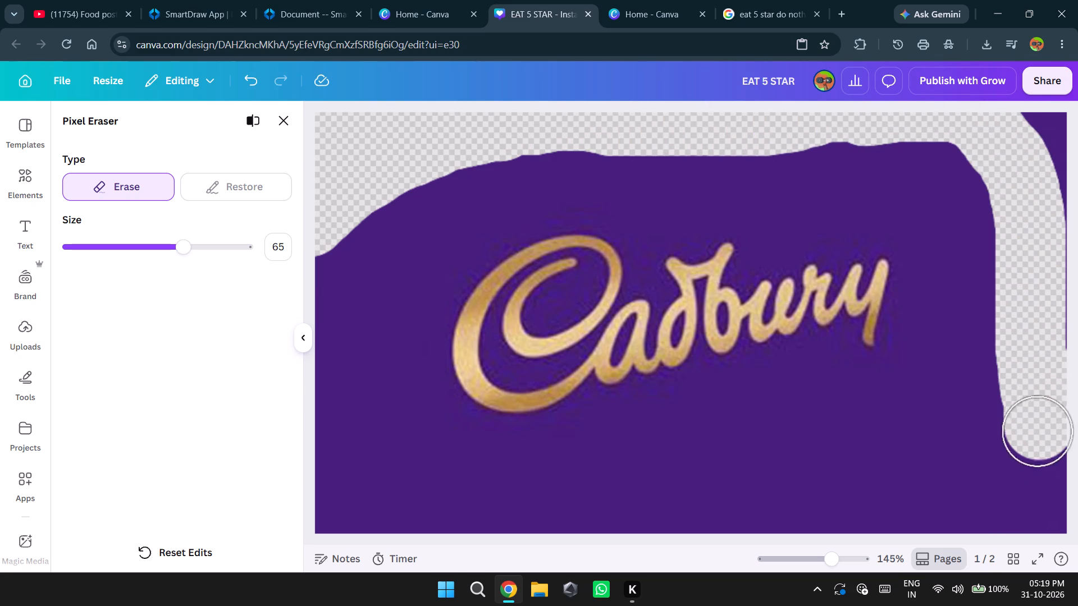
pyautogui.moveTo(1041, 444); pyautogui.dragTo(491, 516)
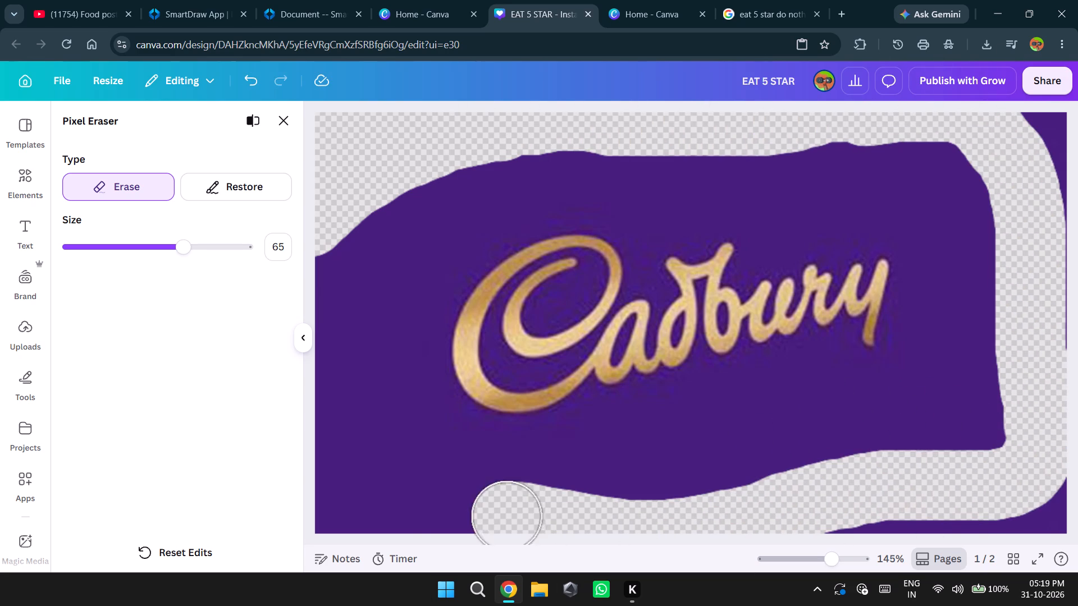
pyautogui.moveTo(491, 516); pyautogui.dragTo(394, 474)
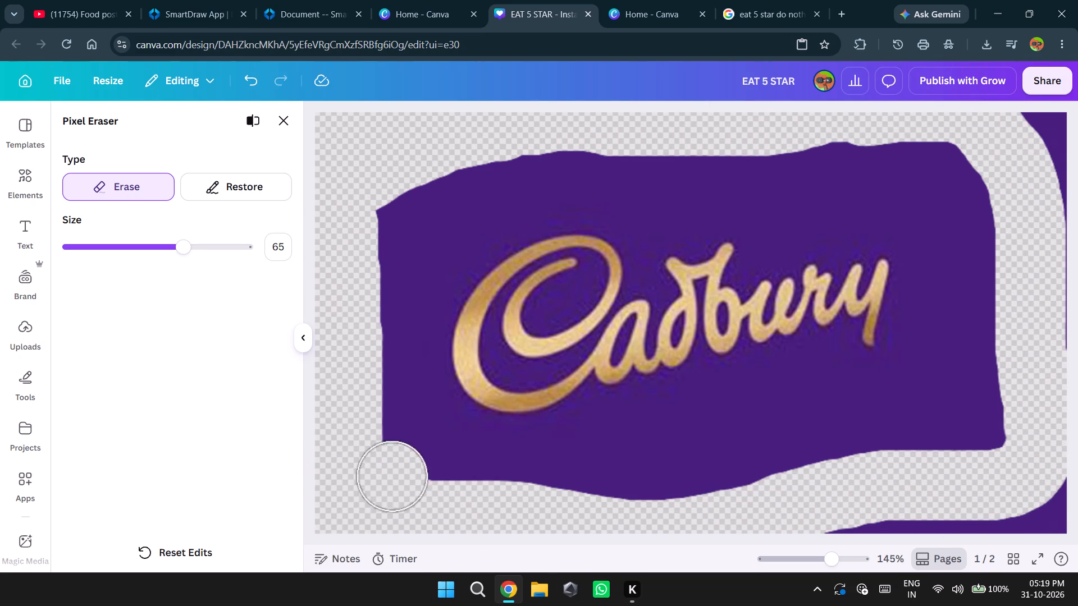
pyautogui.moveTo(394, 474); pyautogui.dragTo(1034, 485)
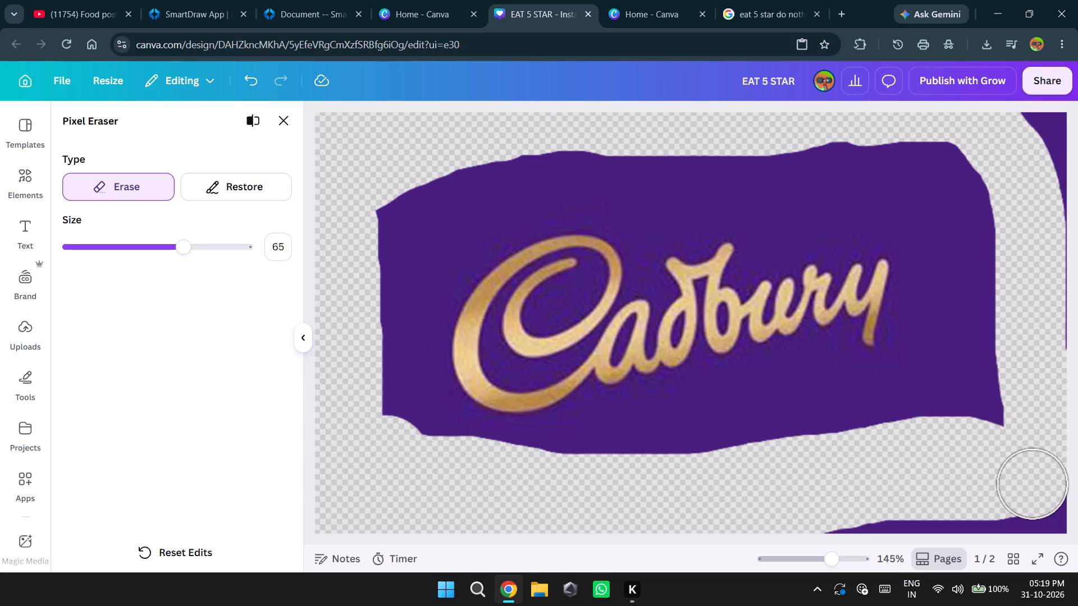
pyautogui.moveTo(1034, 485); pyautogui.dragTo(386, 236)
pyautogui.click(292, 128)
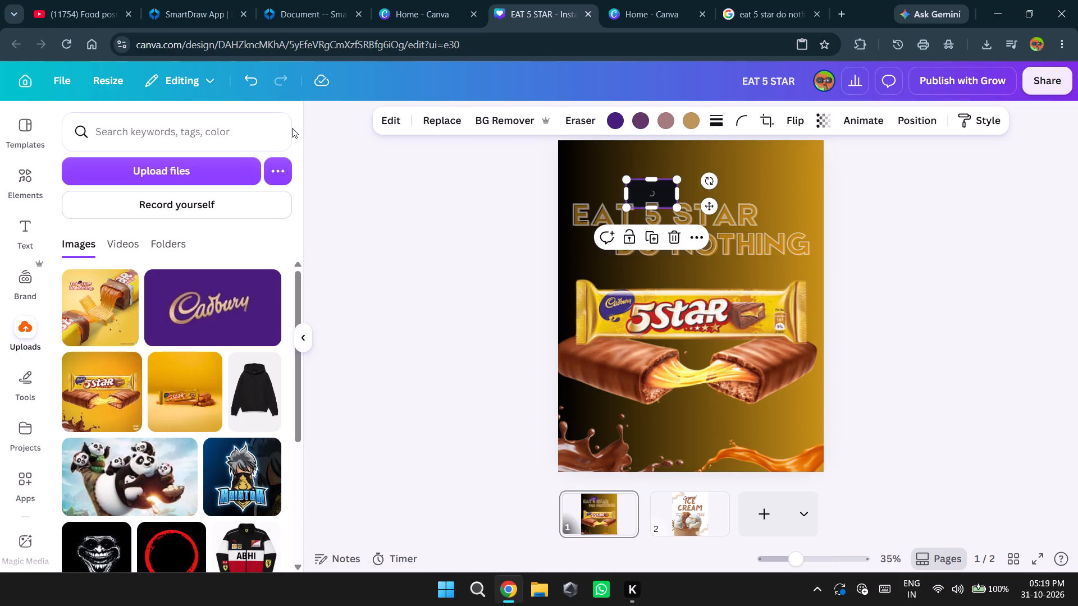
# Delete the small purple Cadbury logo sitting above the tagline.
pyautogui.click(675, 241)
pyautogui.click(930, 290)
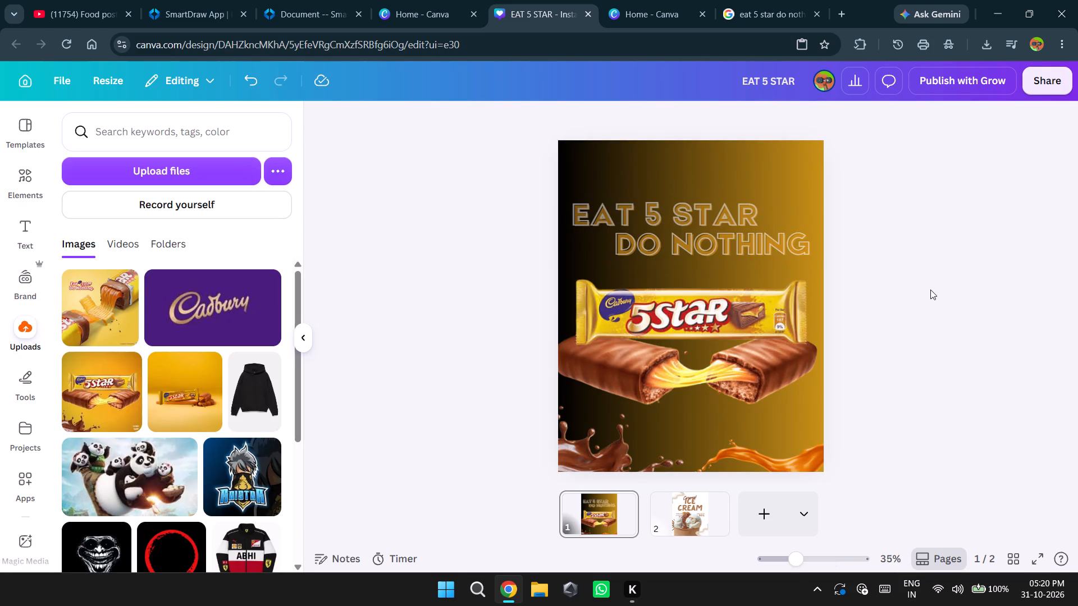
# Add the uploaded Cadbury logo with its background removed just above "EAT" at the page's left edge, deleting the extra purple copy.
pyautogui.doubleClick(191, 310)
pyautogui.click(554, 123)
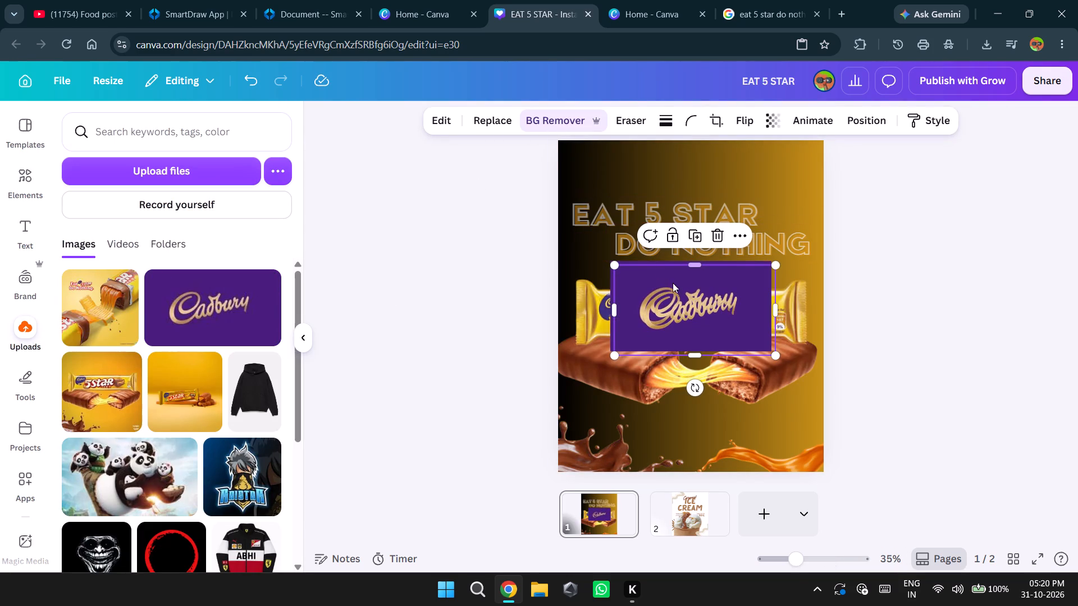
pyautogui.moveTo(709, 299); pyautogui.dragTo(718, 336)
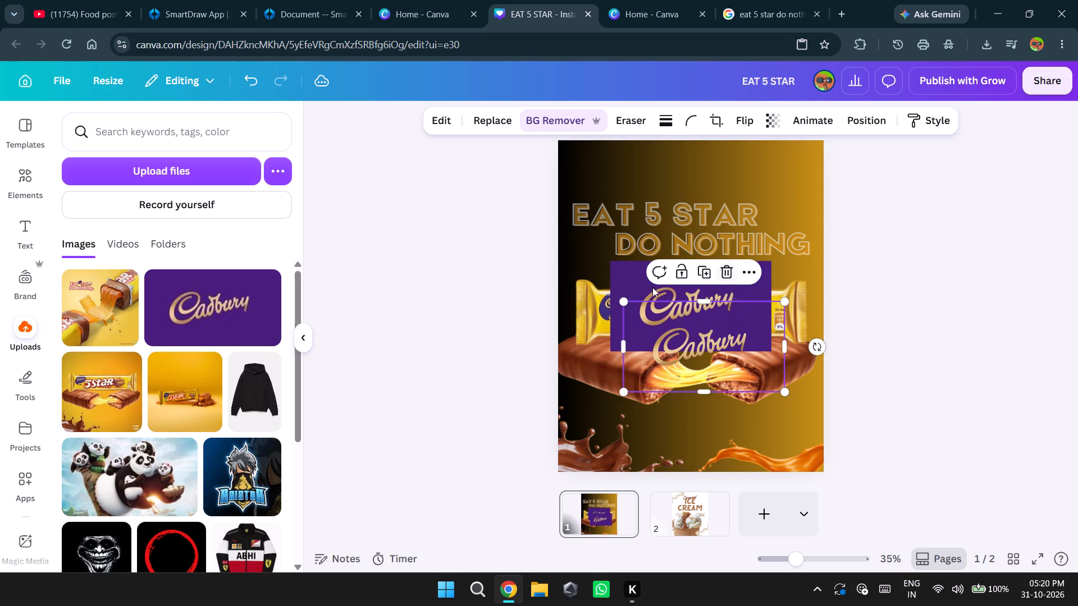
pyautogui.click(632, 273)
pyautogui.click(716, 229)
pyautogui.moveTo(691, 342); pyautogui.dragTo(678, 248)
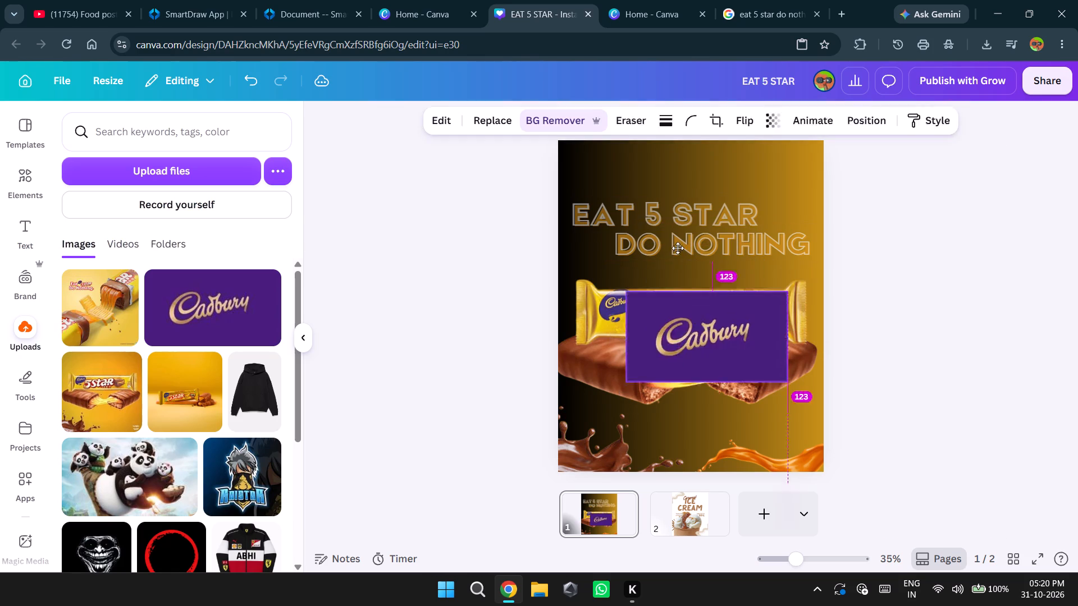
pyautogui.moveTo(678, 248); pyautogui.dragTo(607, 178)
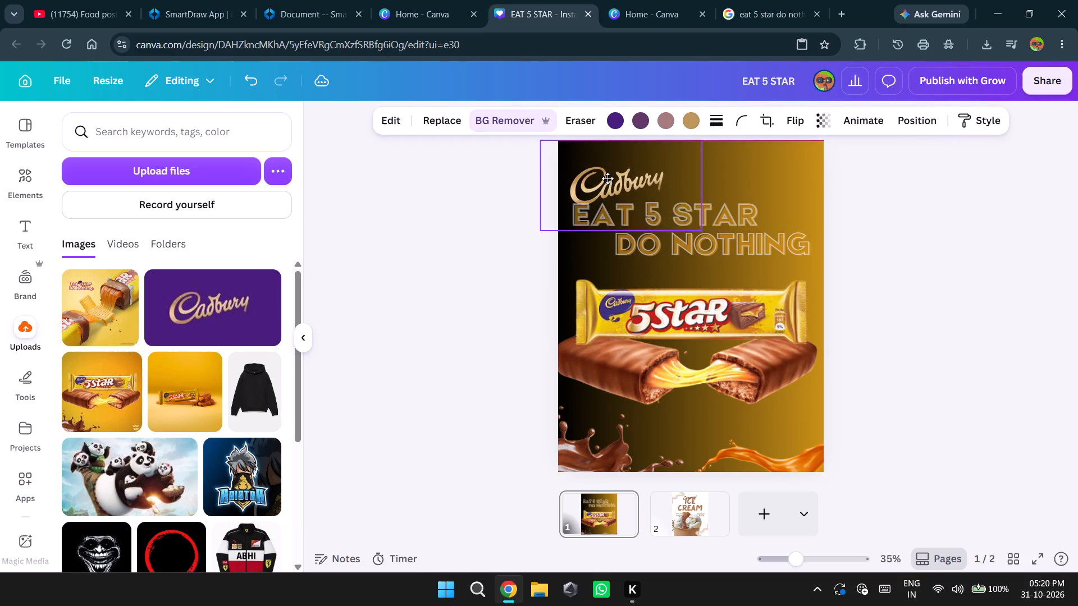
pyautogui.moveTo(607, 178); pyautogui.dragTo(600, 179)
pyautogui.click(849, 259)
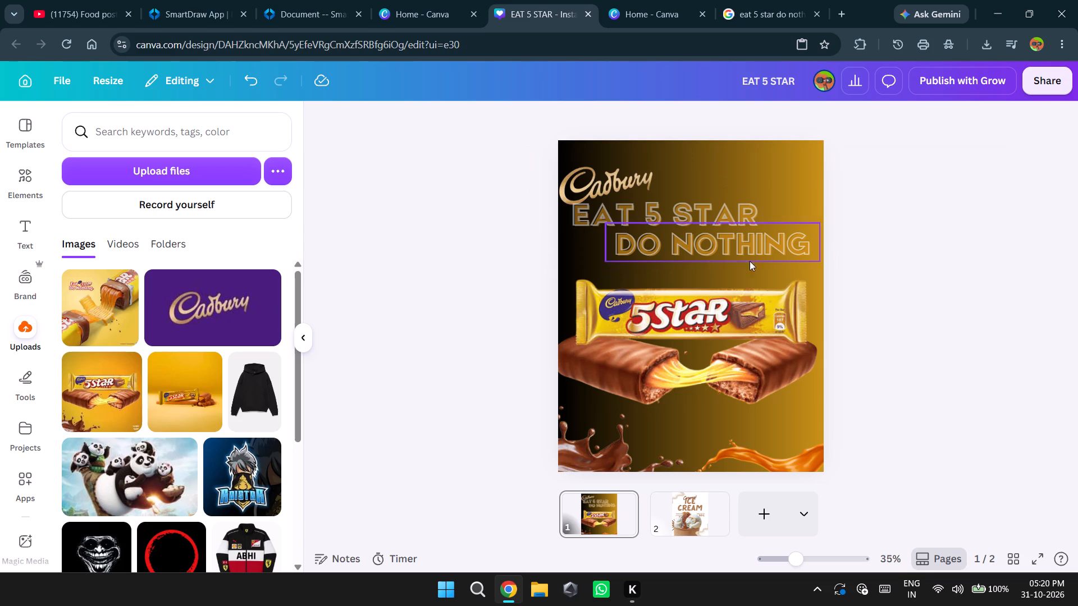
# Try several effect colours on the "EAT 5 STAR" text and settle on the 5 Star photo palette's golden yellow.
pyautogui.click(703, 213)
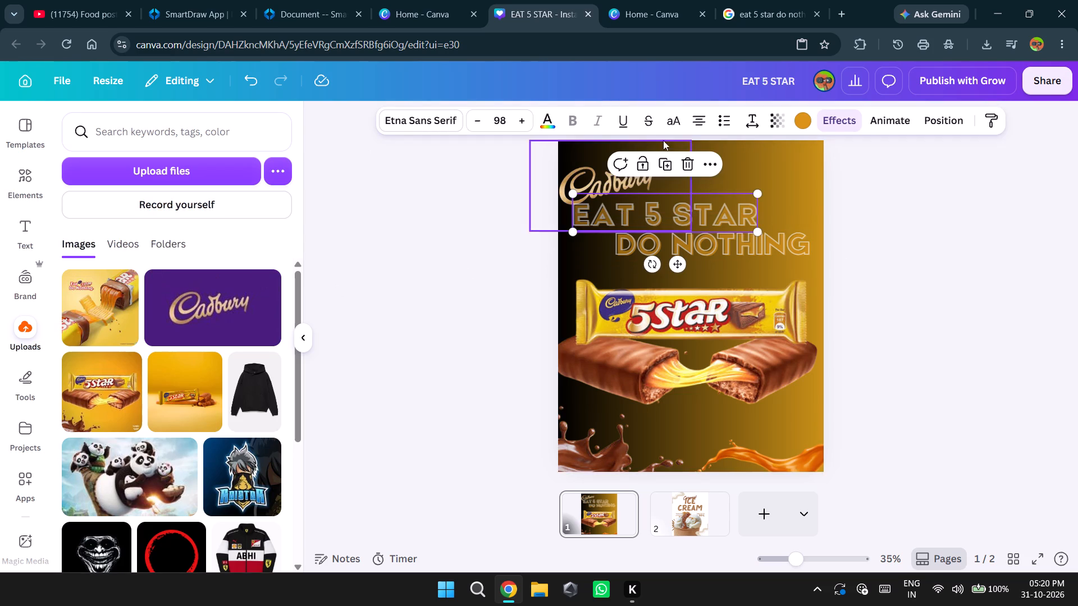
pyautogui.click(809, 118)
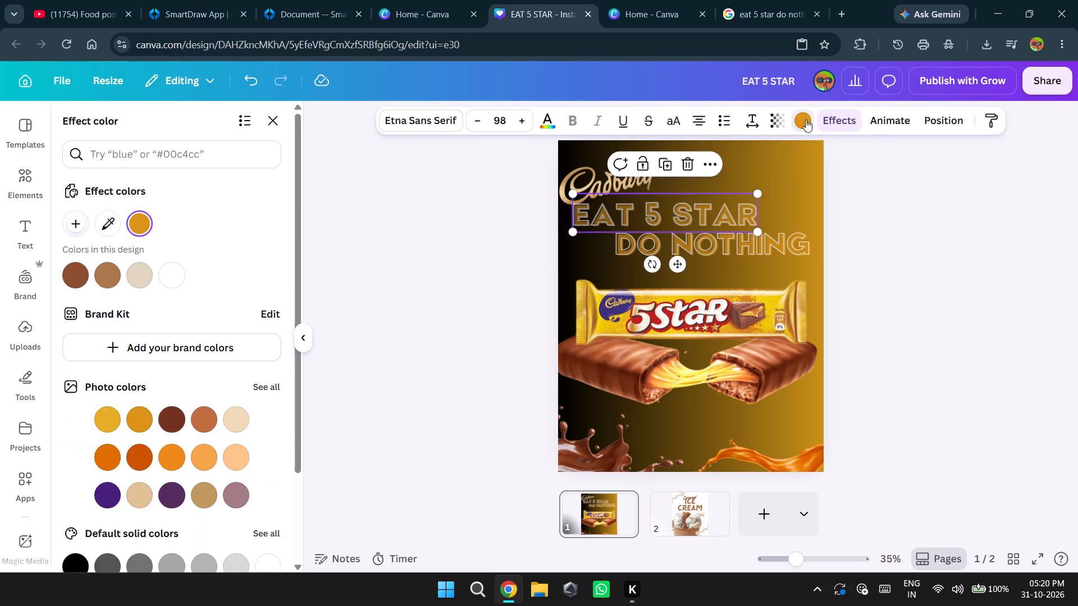
pyautogui.click(180, 457)
pyautogui.click(201, 455)
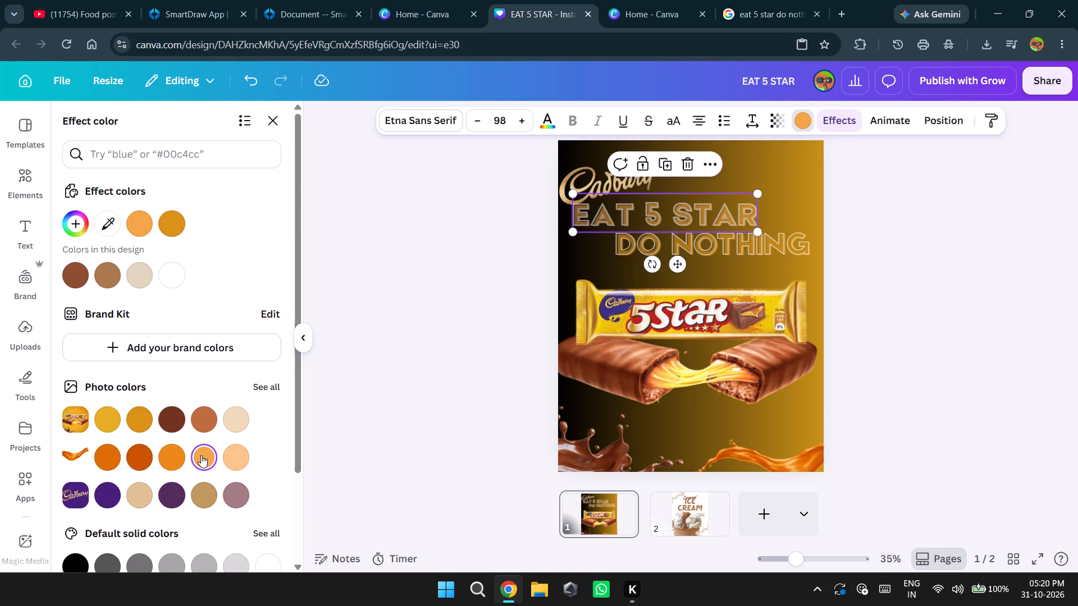
pyautogui.click(145, 454)
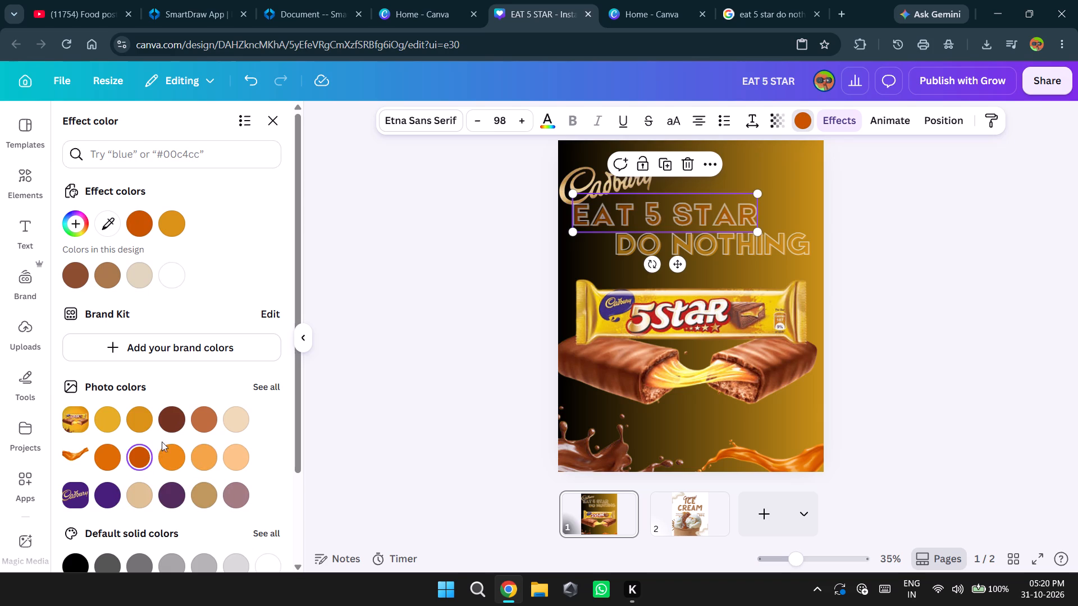
pyautogui.click(175, 423)
pyautogui.click(244, 463)
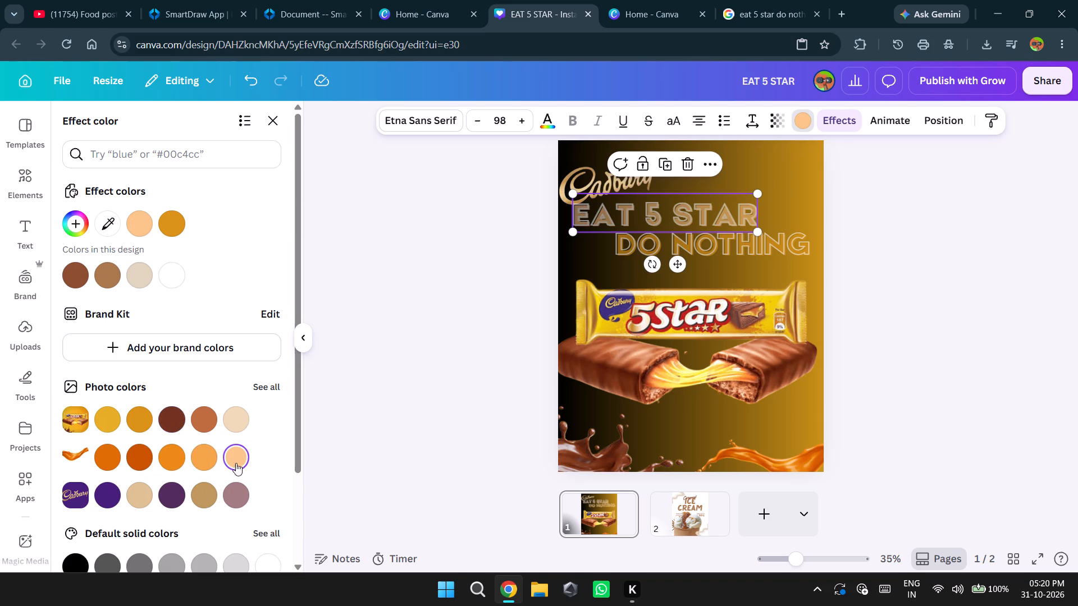
pyautogui.click(109, 420)
pyautogui.click(144, 425)
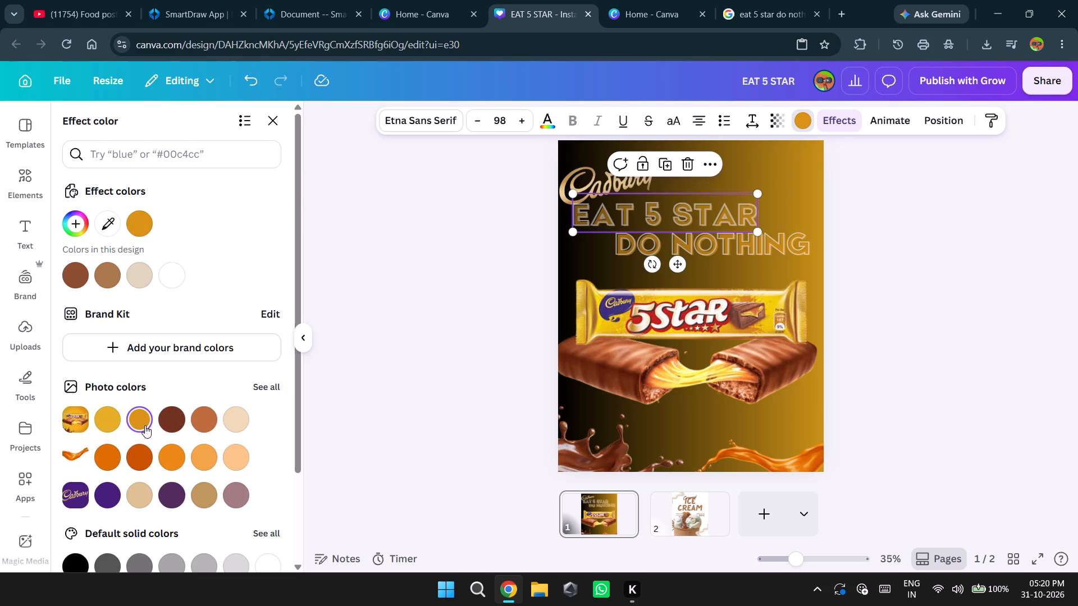
pyautogui.scroll(-2, 236, 426)
pyautogui.click(202, 381)
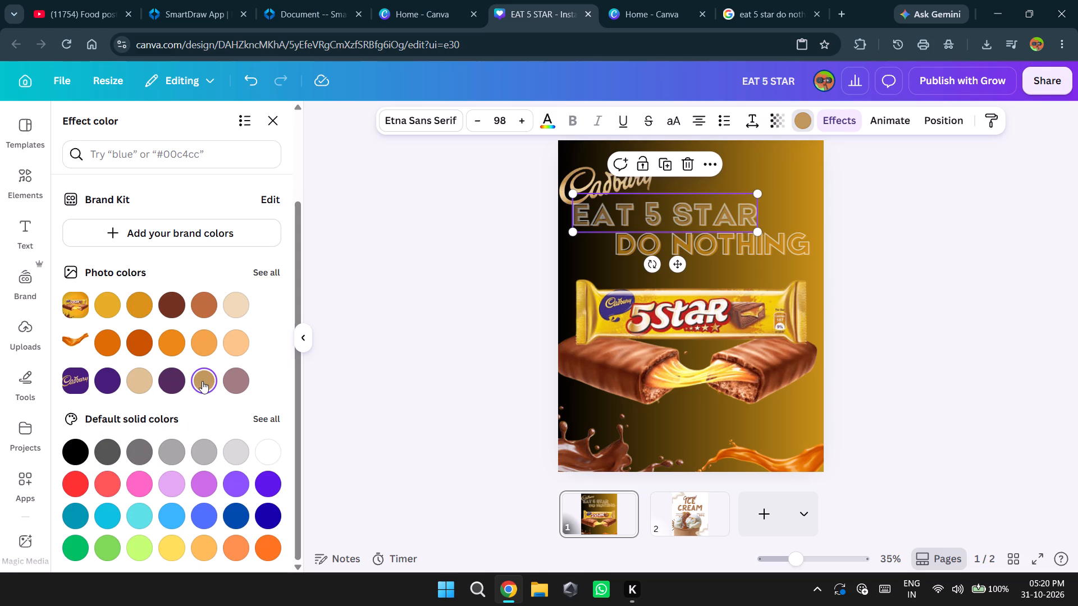
pyautogui.scroll(-3, 202, 381)
pyautogui.click(106, 310)
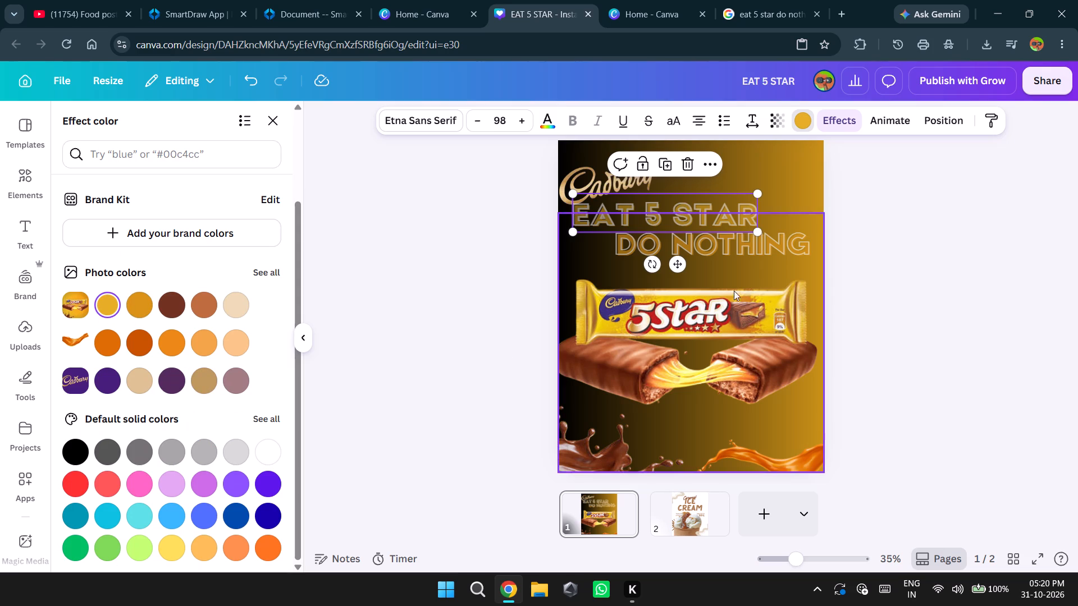
pyautogui.click(745, 250)
pyautogui.click(952, 277)
pyautogui.click(956, 289)
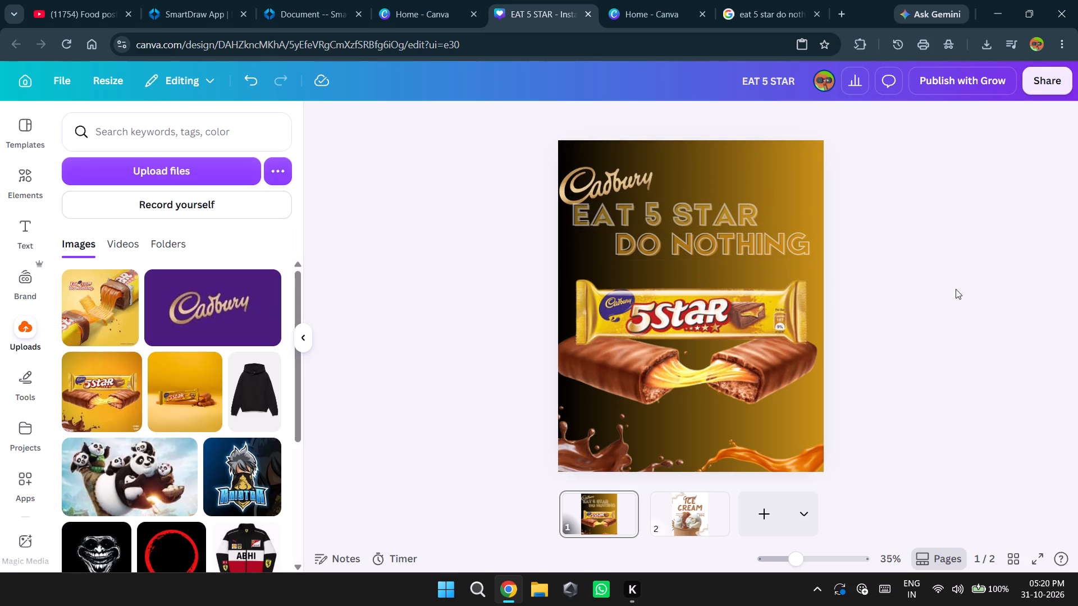
# Shift the "DO NOTHING" and "EAT 5 STAR" lines slightly down, away from the Cadbury logo.
pyautogui.click(592, 183)
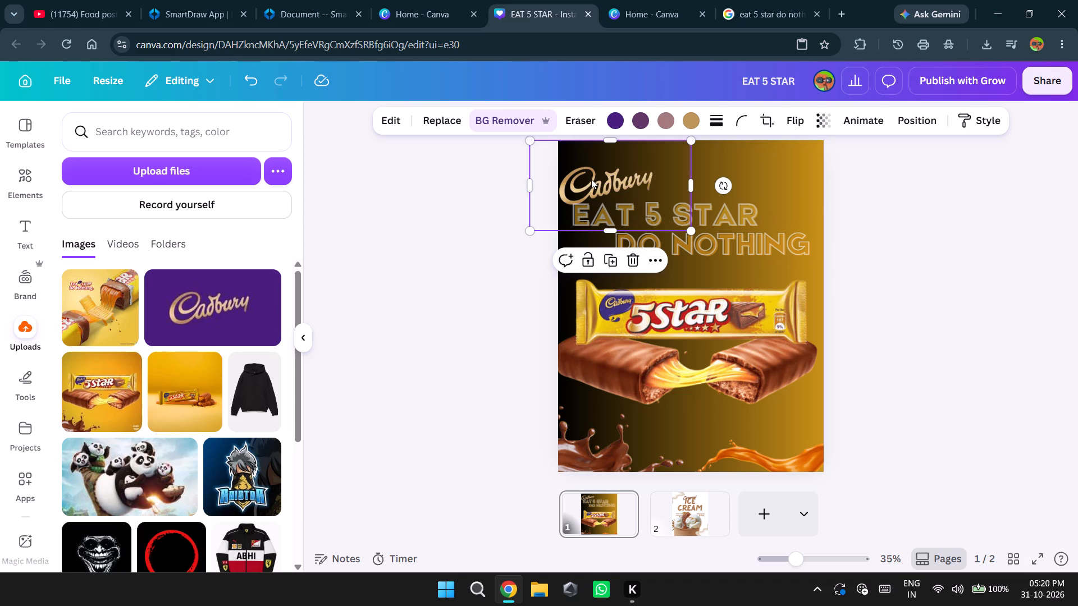
pyautogui.click(970, 240)
pyautogui.moveTo(692, 239); pyautogui.dragTo(688, 243)
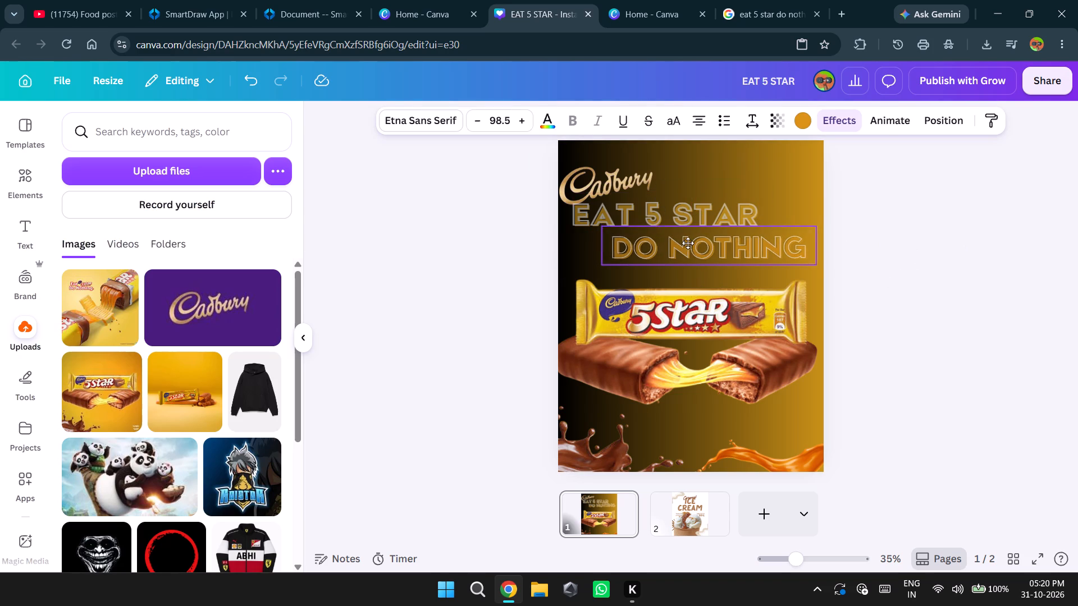
pyautogui.moveTo(688, 243); pyautogui.dragTo(687, 245)
pyautogui.moveTo(670, 215); pyautogui.dragTo(668, 222)
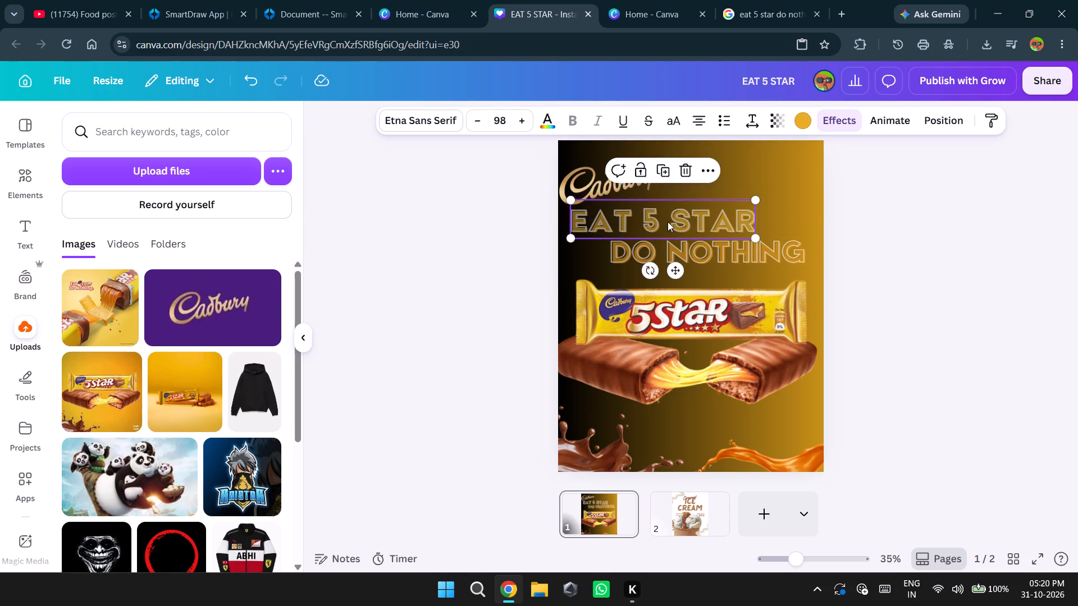
pyautogui.click(901, 251)
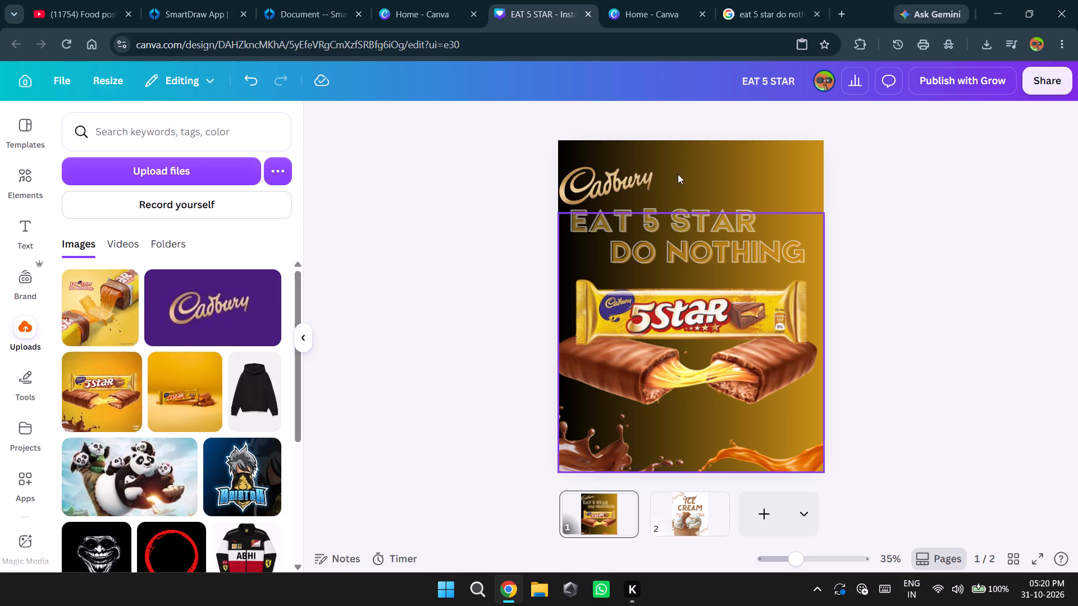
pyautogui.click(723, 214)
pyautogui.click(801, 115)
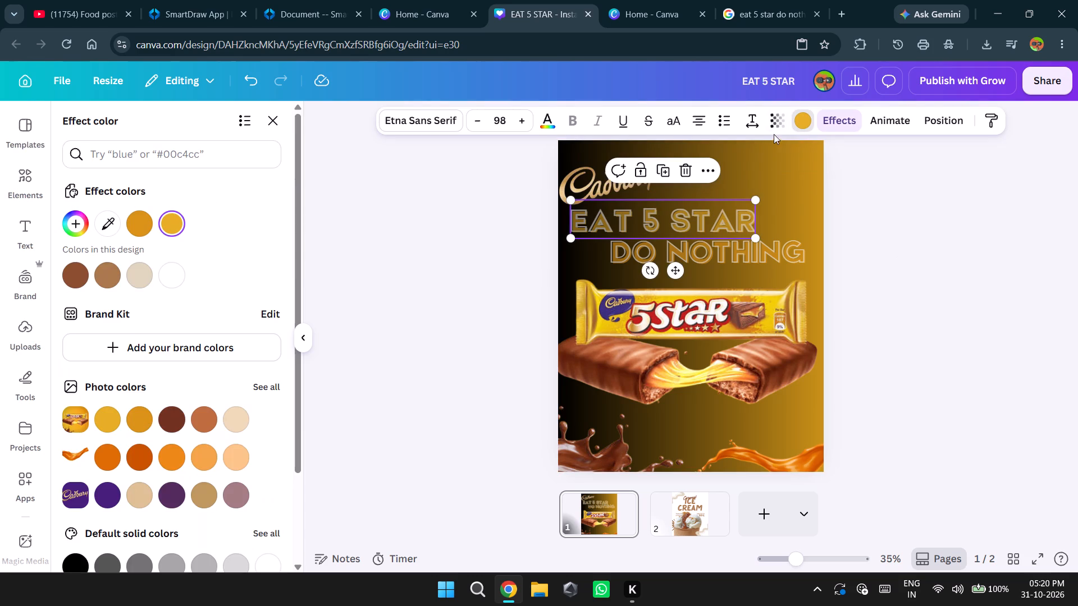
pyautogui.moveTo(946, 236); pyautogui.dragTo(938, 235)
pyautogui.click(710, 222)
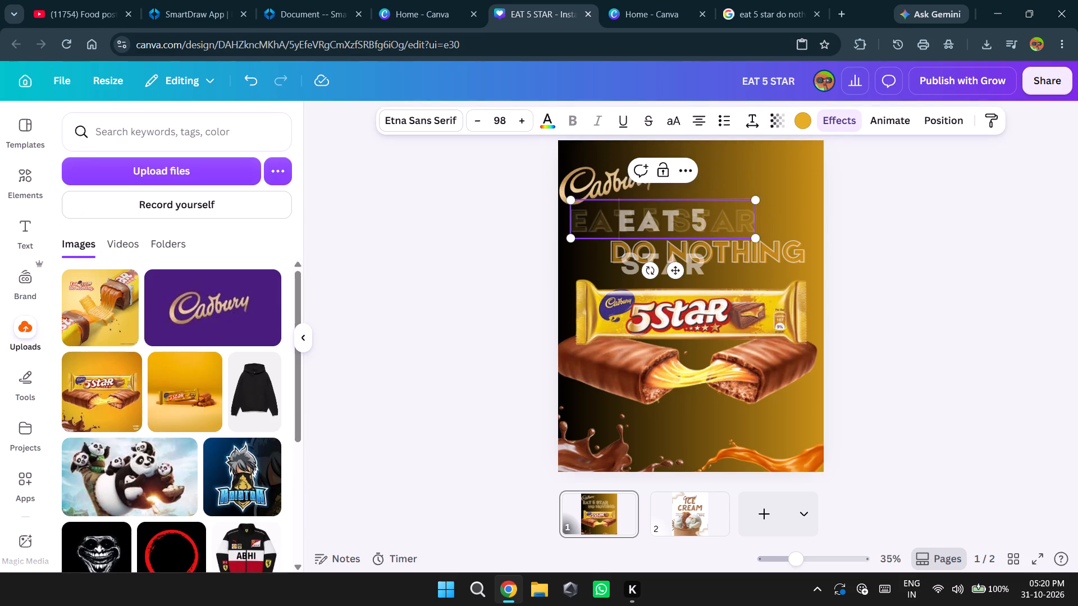
# Slightly adjust the Cadbury logo's transparency.
pyautogui.click(609, 181)
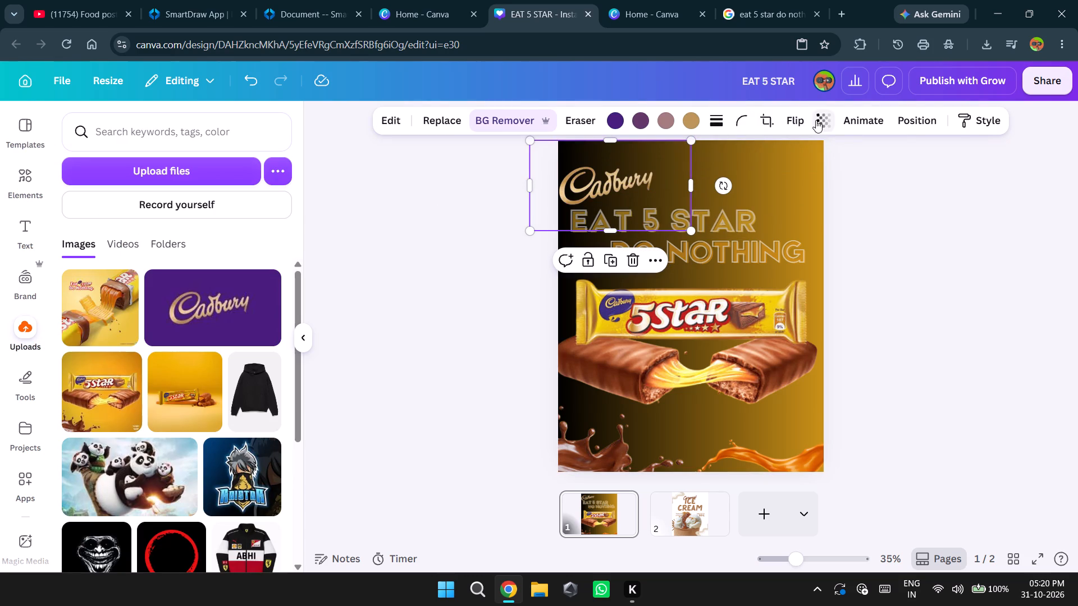
pyautogui.click(816, 120)
pyautogui.moveTo(859, 177); pyautogui.dragTo(841, 178)
pyautogui.click(856, 250)
pyautogui.click(853, 248)
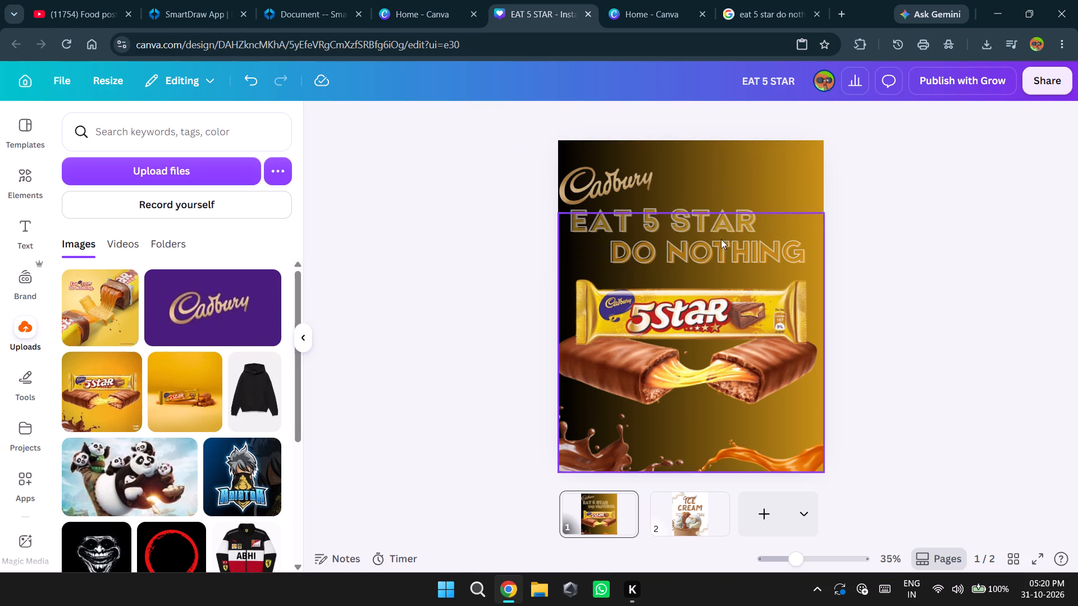
# Look through the photo colours and the full default solid colours for another "EAT 5 STAR" effect colour.
pyautogui.click(709, 213)
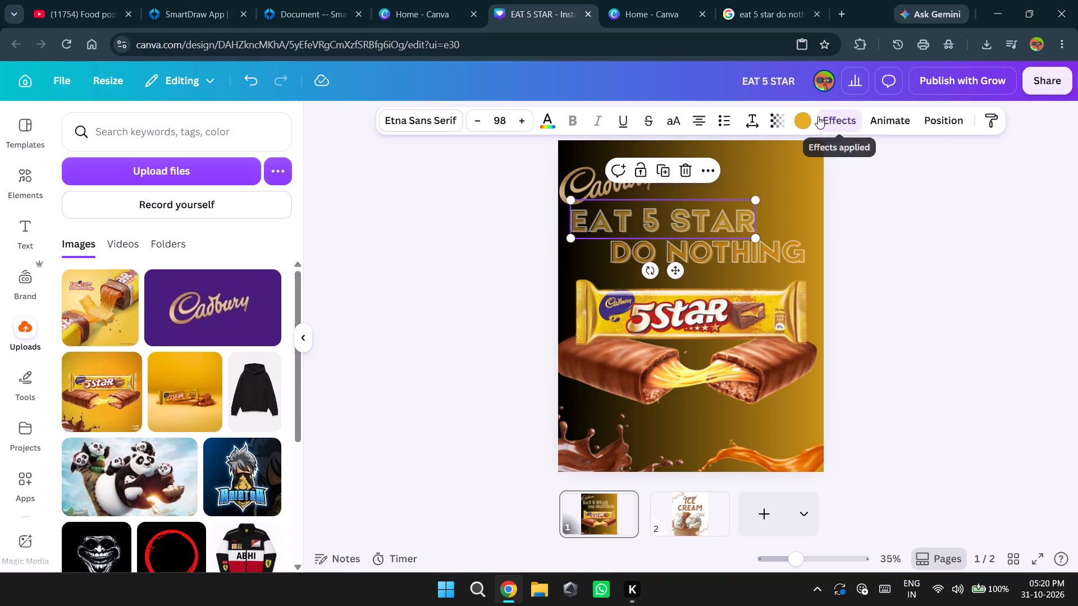
pyautogui.click(804, 117)
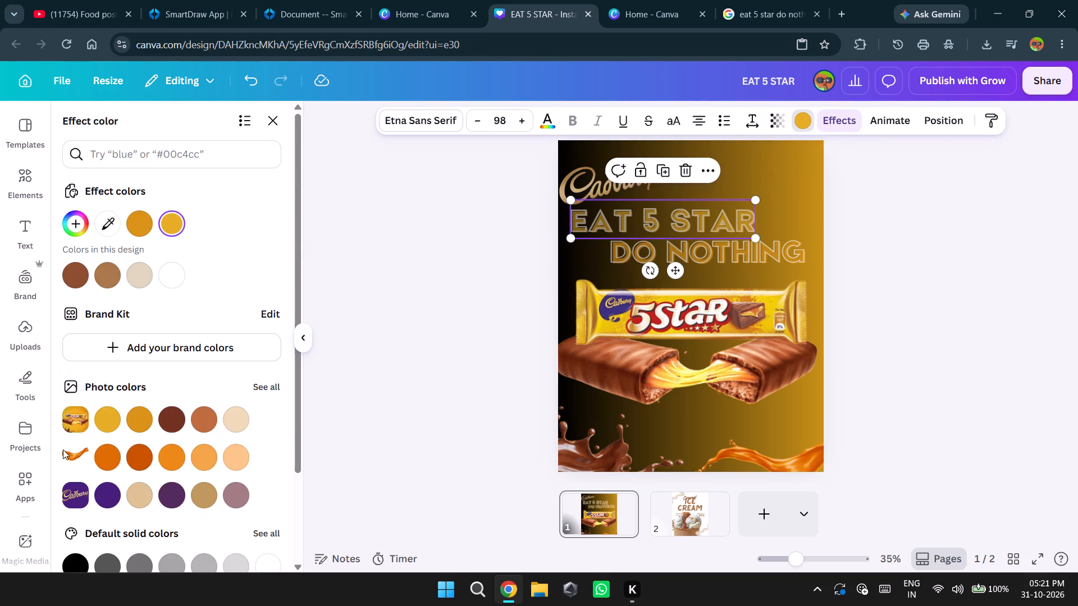
pyautogui.scroll(-2, 84, 444)
pyautogui.scroll(-1, 193, 393)
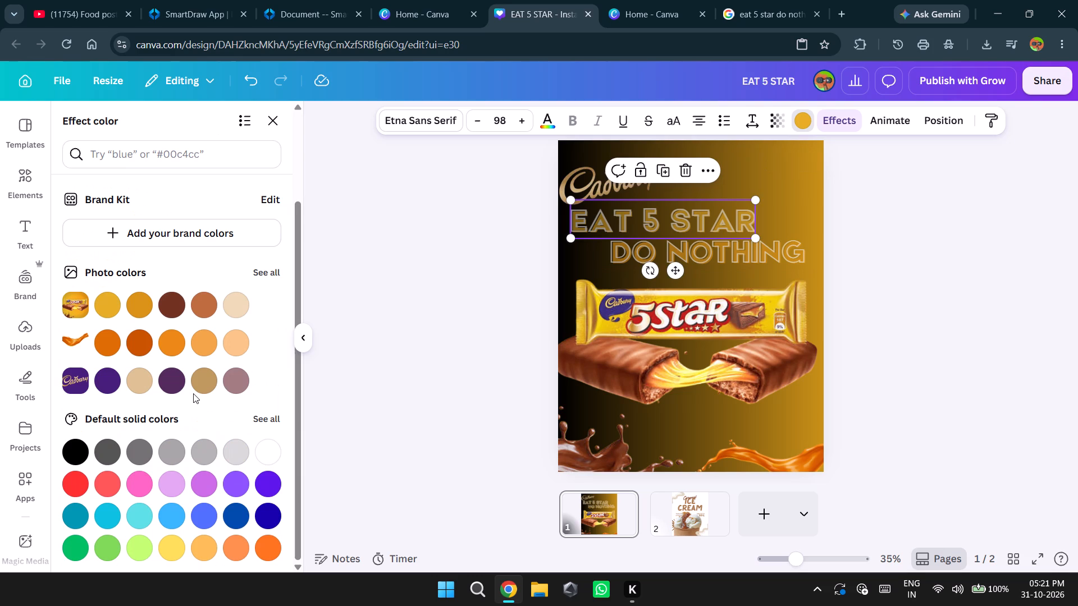
pyautogui.scroll(-2, 193, 393)
pyautogui.click(268, 417)
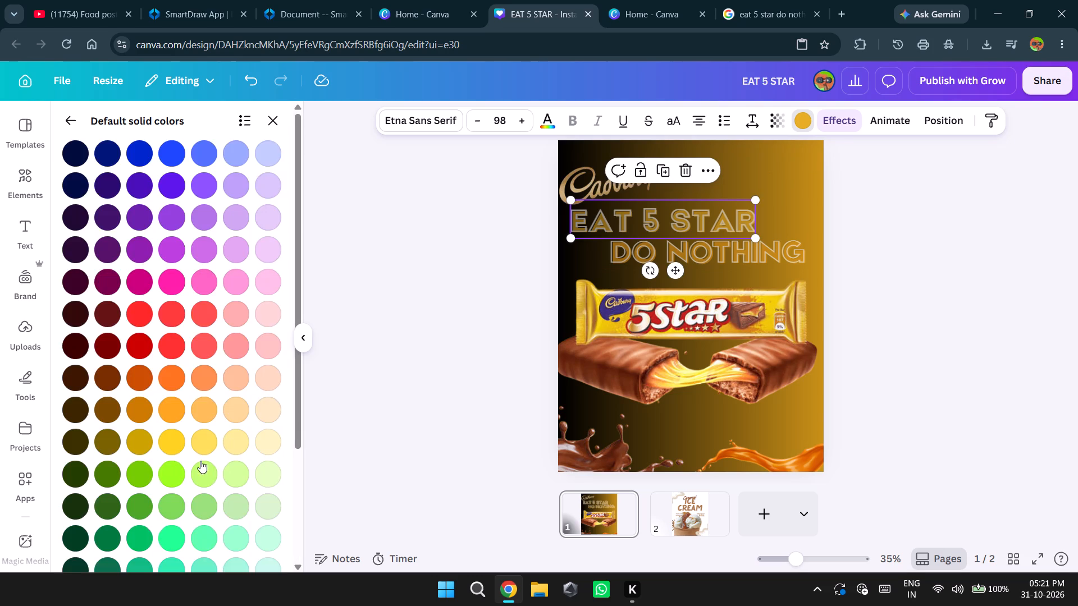
pyautogui.scroll(-3, 200, 461)
pyautogui.scroll(8, 198, 458)
pyautogui.scroll(-3, 198, 454)
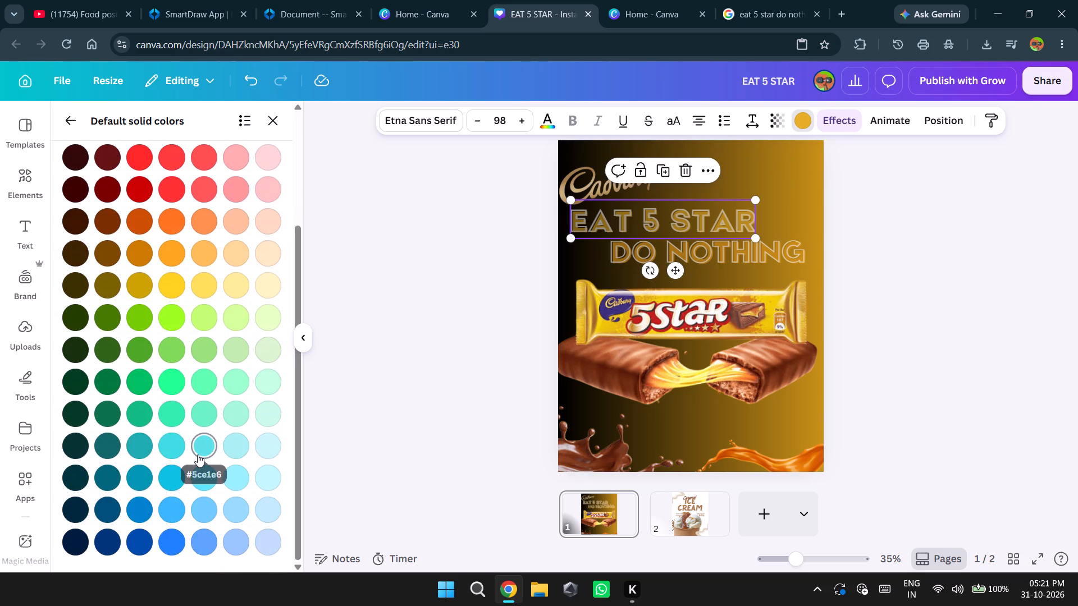
pyautogui.scroll(-3, 198, 454)
pyautogui.scroll(4, 198, 454)
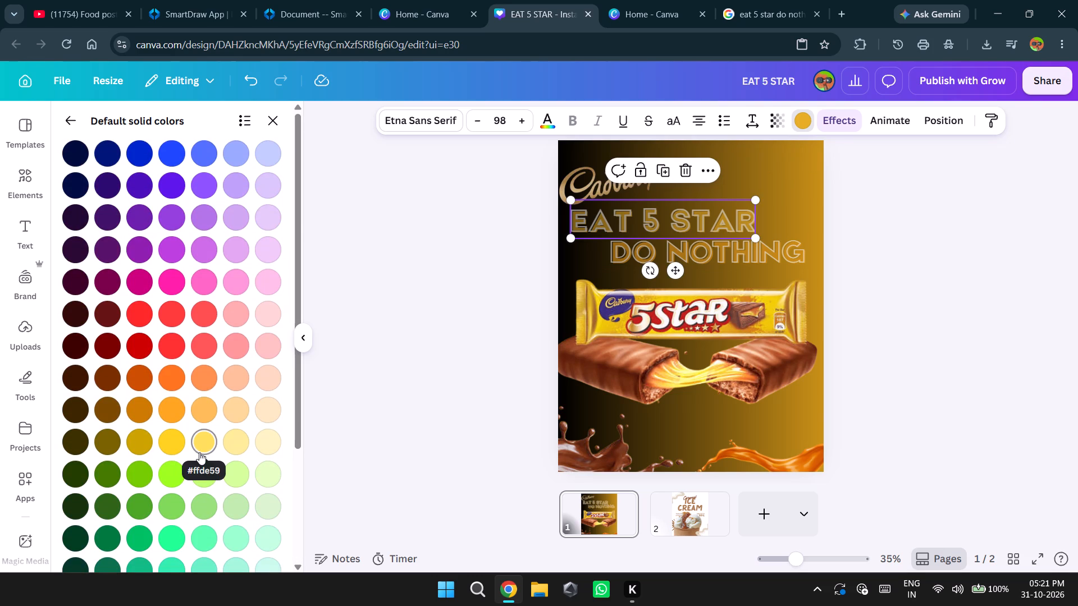
pyautogui.scroll(1, 199, 452)
pyautogui.scroll(-3, 199, 452)
pyautogui.scroll(2, 199, 452)
pyautogui.scroll(-2, 199, 452)
pyautogui.scroll(2, 199, 452)
pyautogui.scroll(-2, 199, 452)
pyautogui.scroll(2, 199, 452)
pyautogui.scroll(-1, 199, 452)
pyautogui.scroll(1, 199, 452)
pyautogui.scroll(-1, 199, 452)
pyautogui.scroll(2, 199, 452)
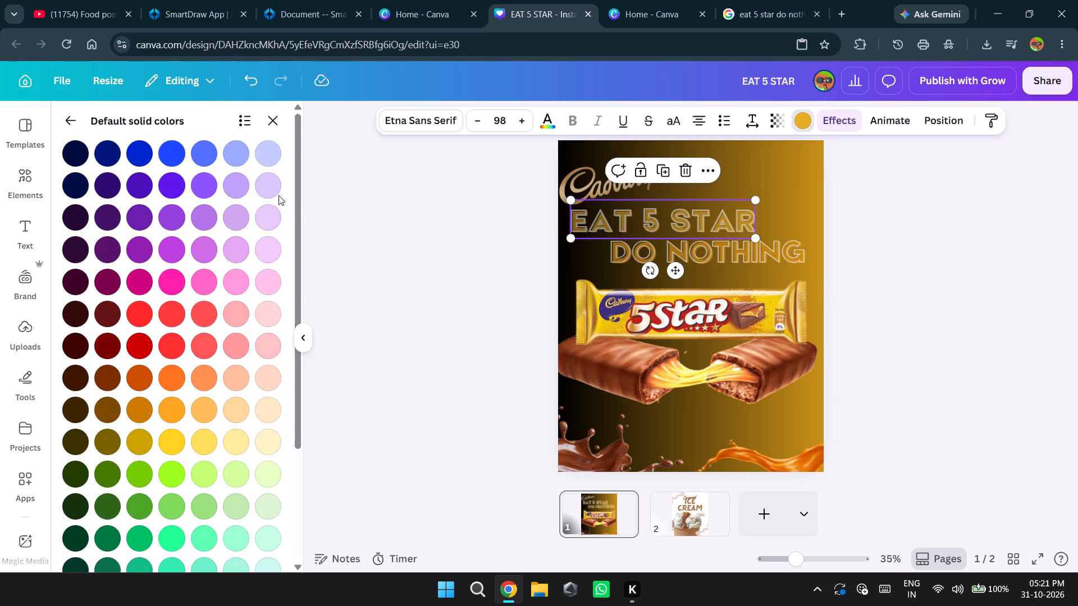
pyautogui.click(284, 135)
pyautogui.click(279, 123)
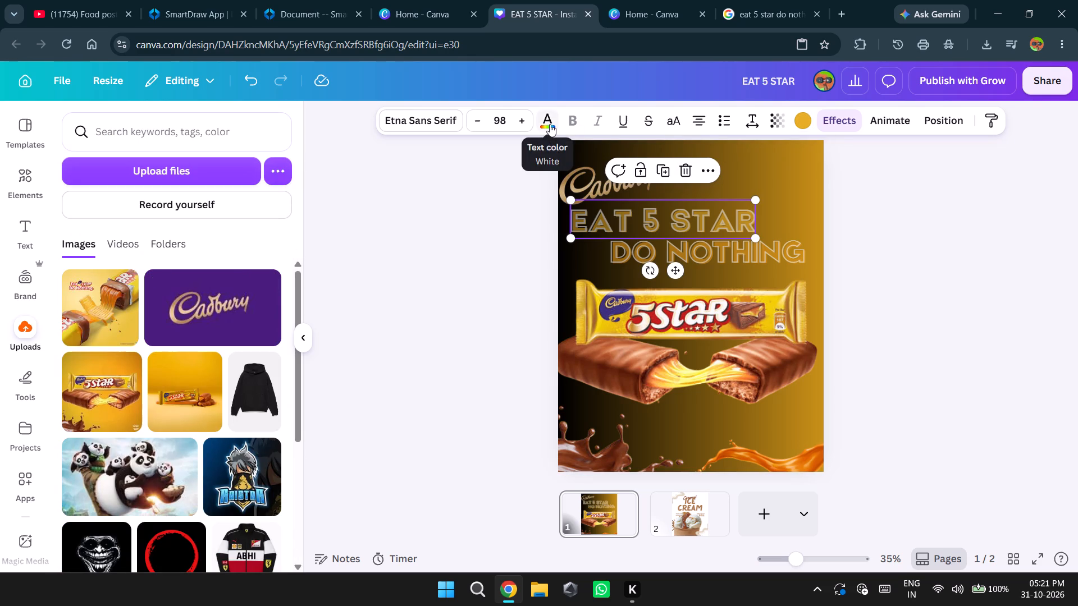
# Look through the basic and advanced text effects available for the "EAT 5 STAR" line.
pyautogui.click(810, 120)
pyautogui.click(827, 126)
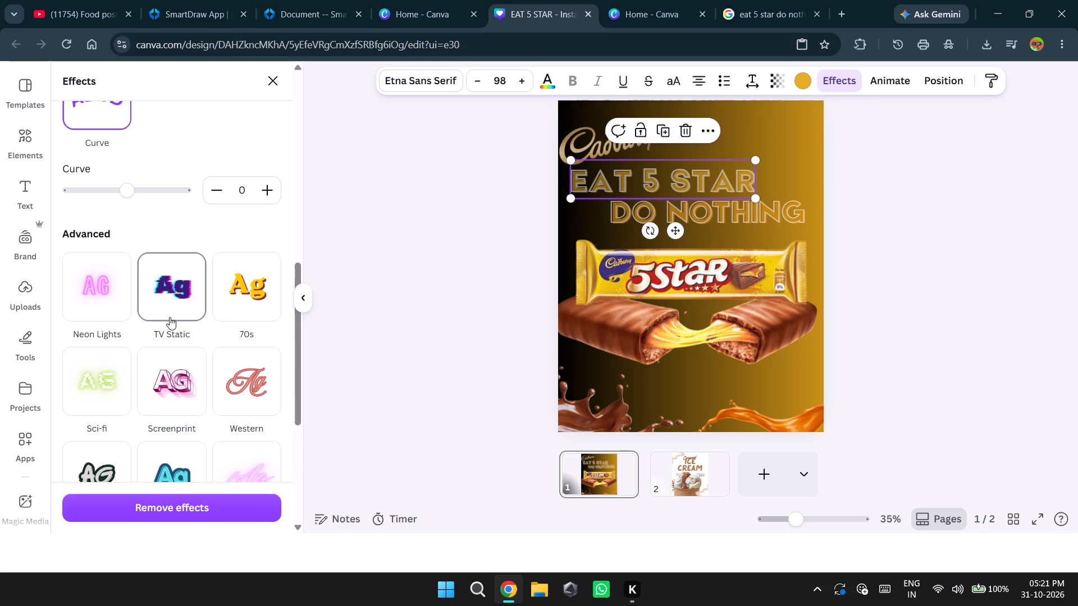
pyautogui.scroll(-6, 170, 317)
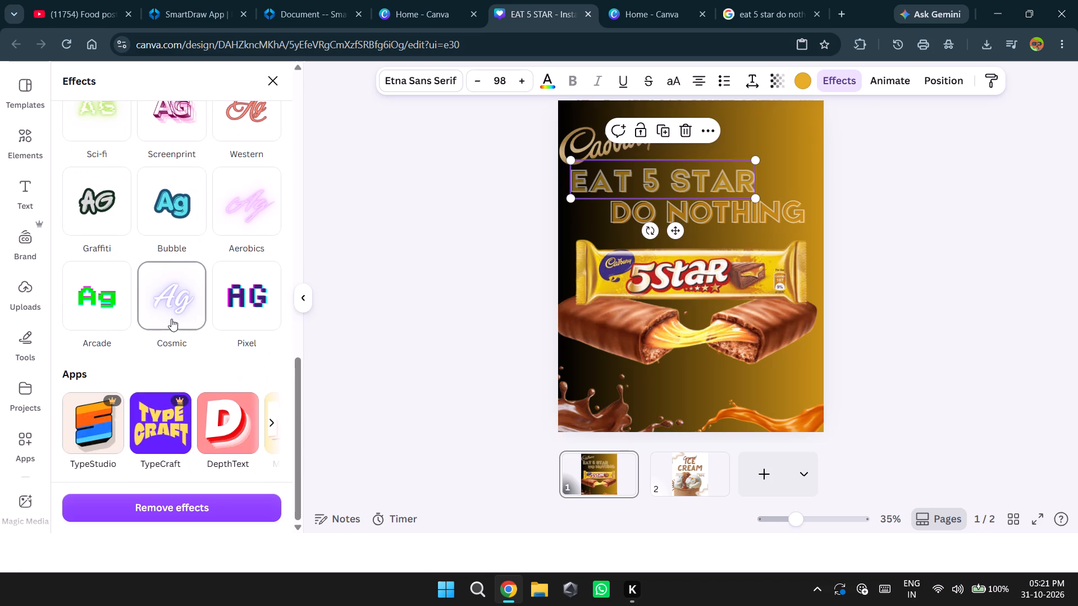
pyautogui.scroll(5, 219, 404)
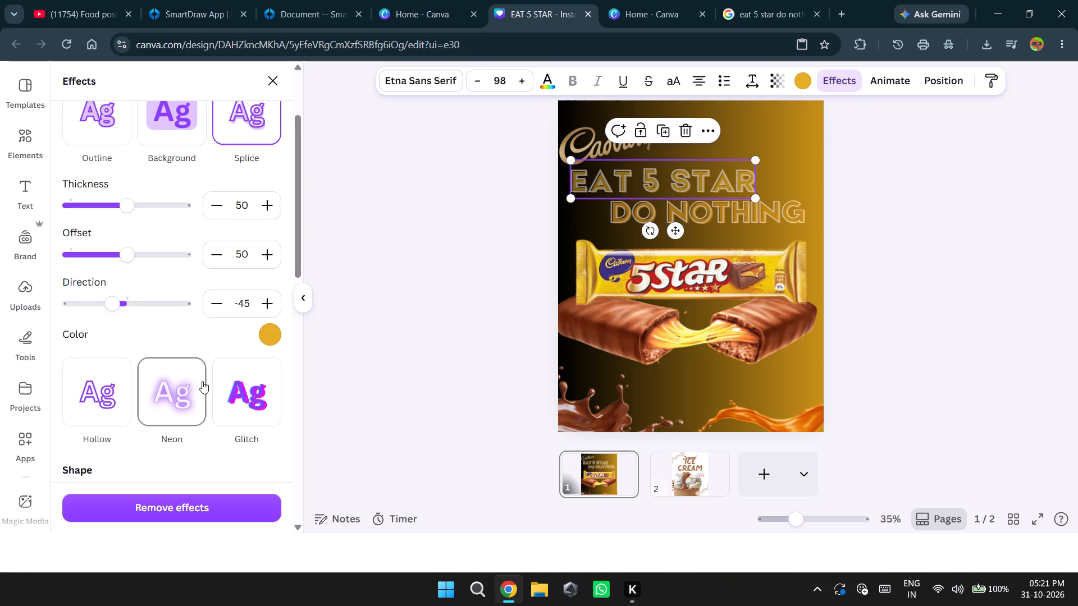
pyautogui.scroll(1, 202, 381)
pyautogui.scroll(-2, 202, 382)
pyautogui.scroll(2, 175, 355)
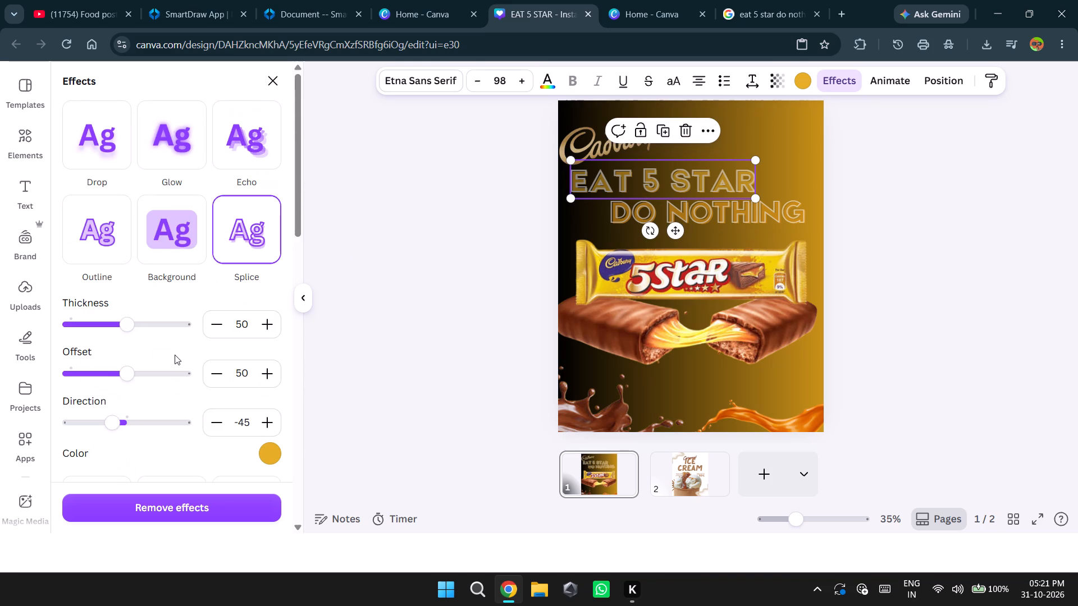
pyautogui.scroll(1, 175, 355)
pyautogui.scroll(-2, 175, 355)
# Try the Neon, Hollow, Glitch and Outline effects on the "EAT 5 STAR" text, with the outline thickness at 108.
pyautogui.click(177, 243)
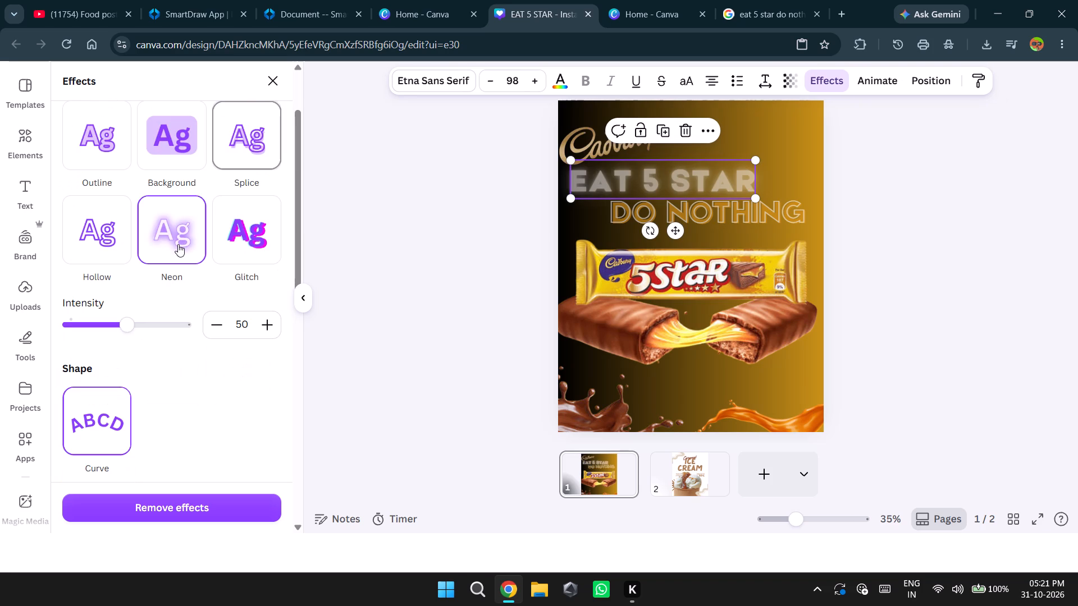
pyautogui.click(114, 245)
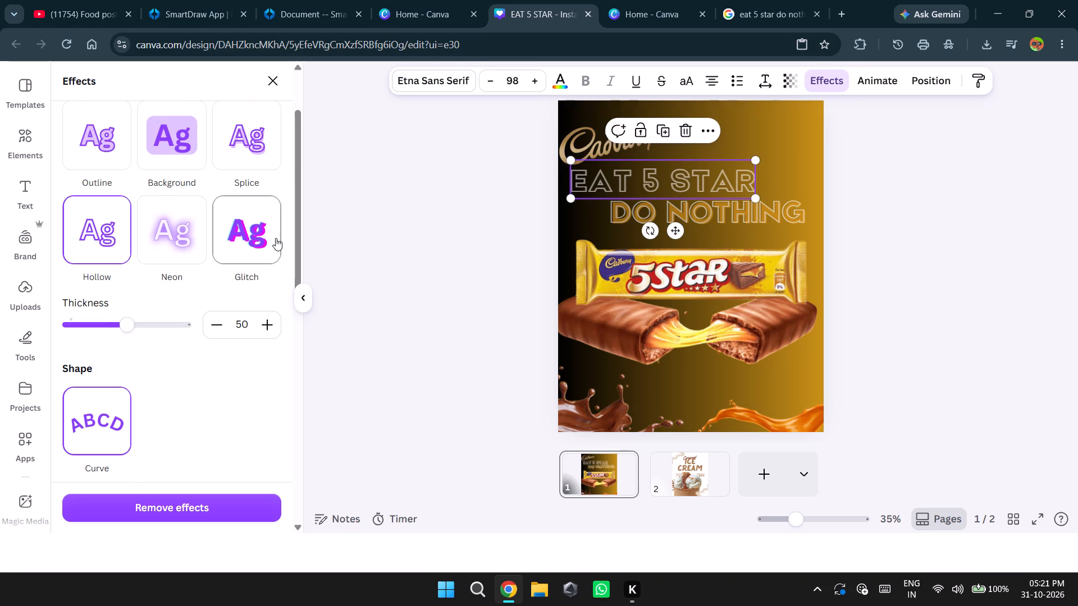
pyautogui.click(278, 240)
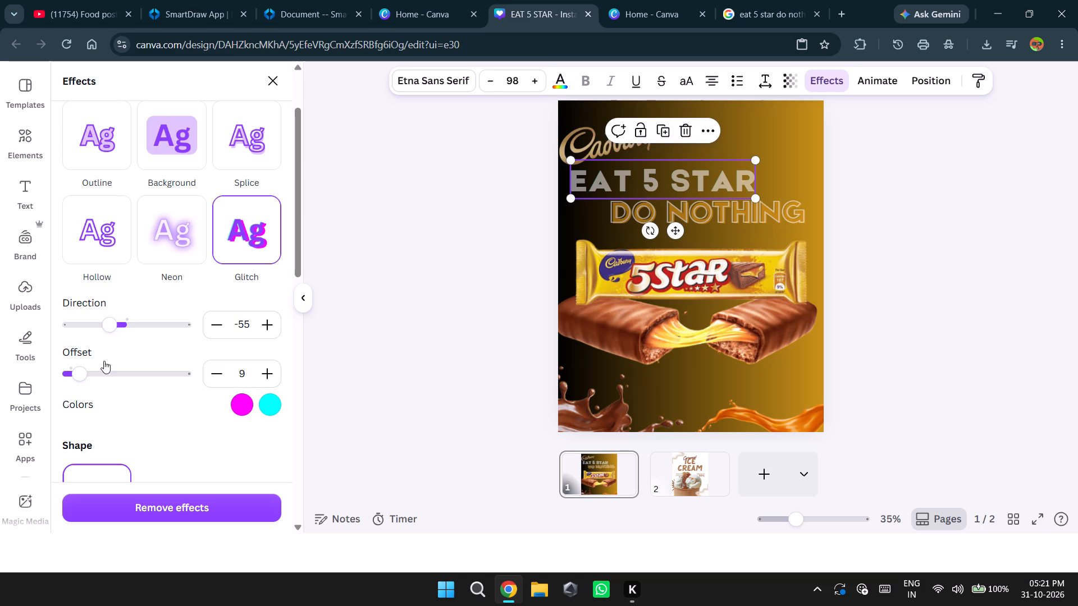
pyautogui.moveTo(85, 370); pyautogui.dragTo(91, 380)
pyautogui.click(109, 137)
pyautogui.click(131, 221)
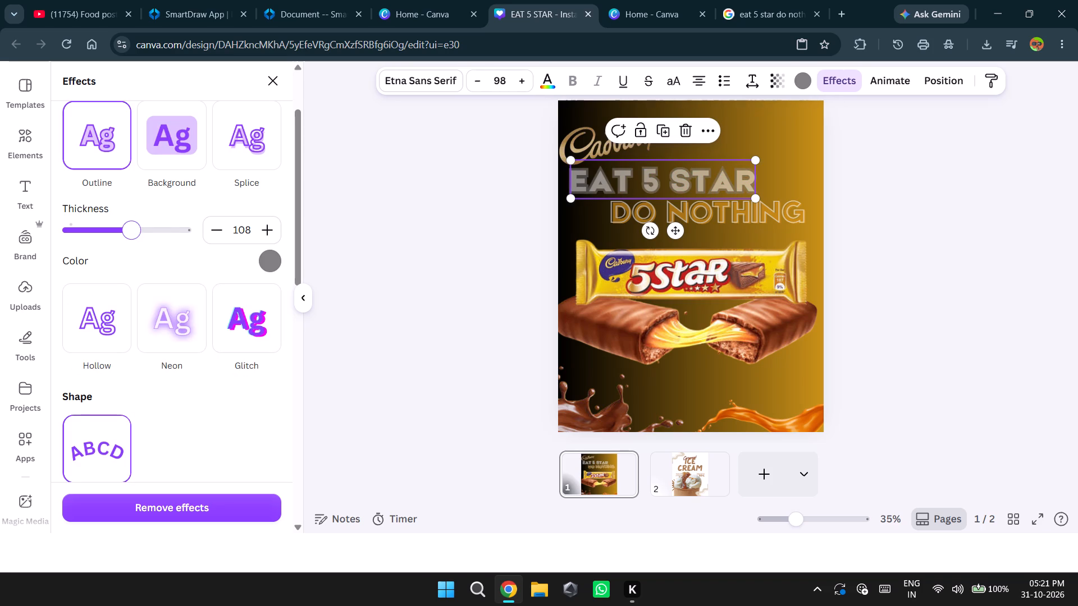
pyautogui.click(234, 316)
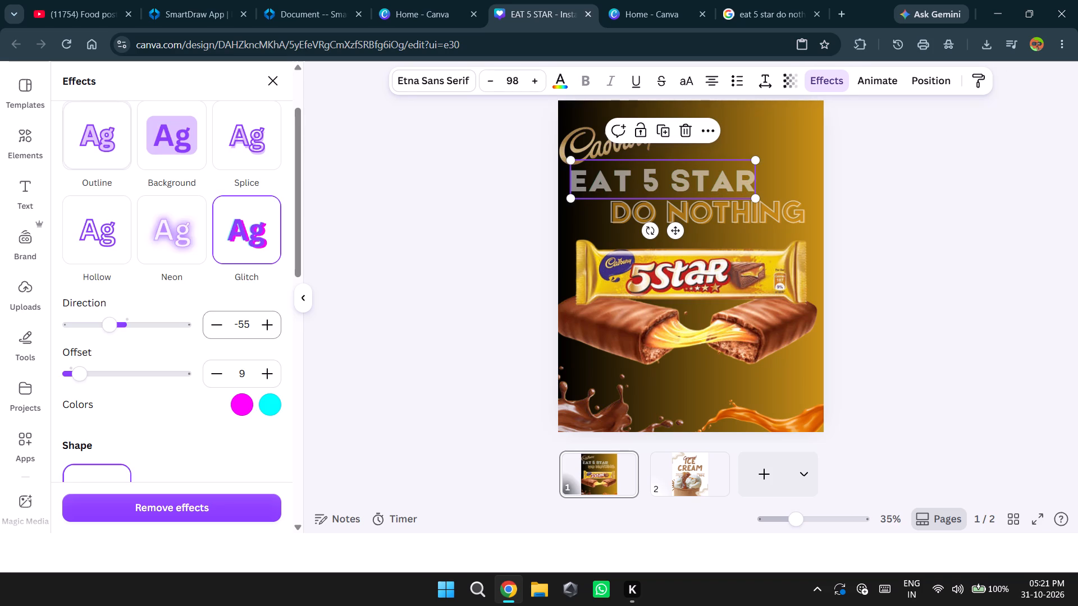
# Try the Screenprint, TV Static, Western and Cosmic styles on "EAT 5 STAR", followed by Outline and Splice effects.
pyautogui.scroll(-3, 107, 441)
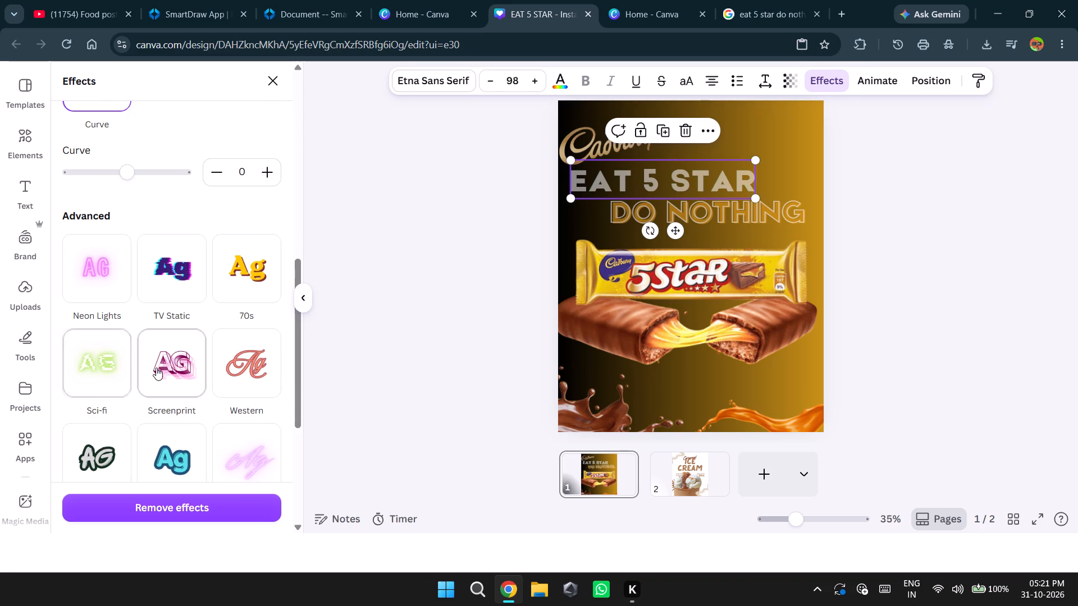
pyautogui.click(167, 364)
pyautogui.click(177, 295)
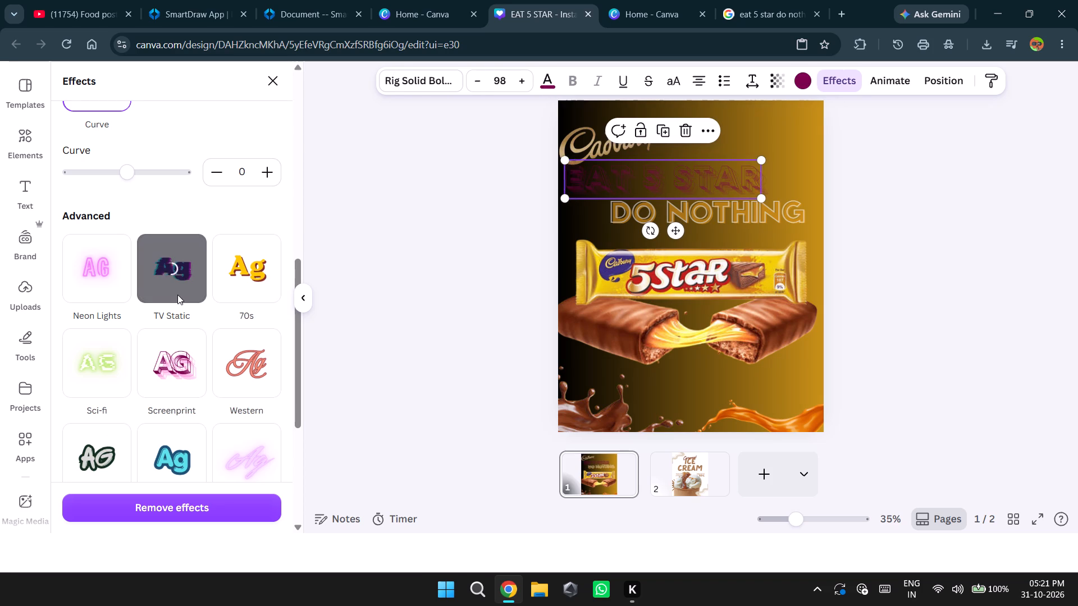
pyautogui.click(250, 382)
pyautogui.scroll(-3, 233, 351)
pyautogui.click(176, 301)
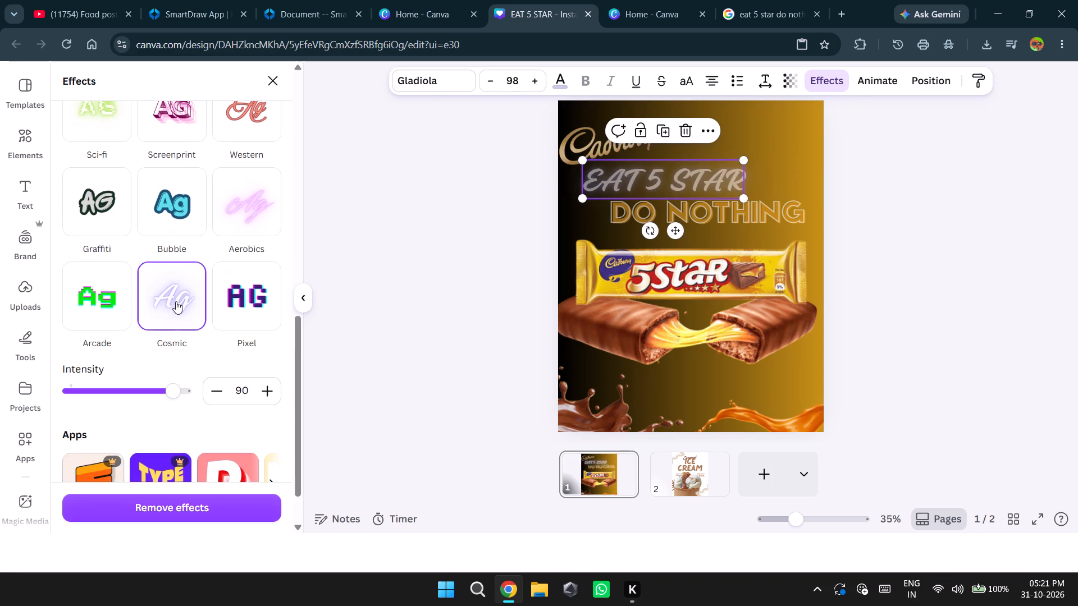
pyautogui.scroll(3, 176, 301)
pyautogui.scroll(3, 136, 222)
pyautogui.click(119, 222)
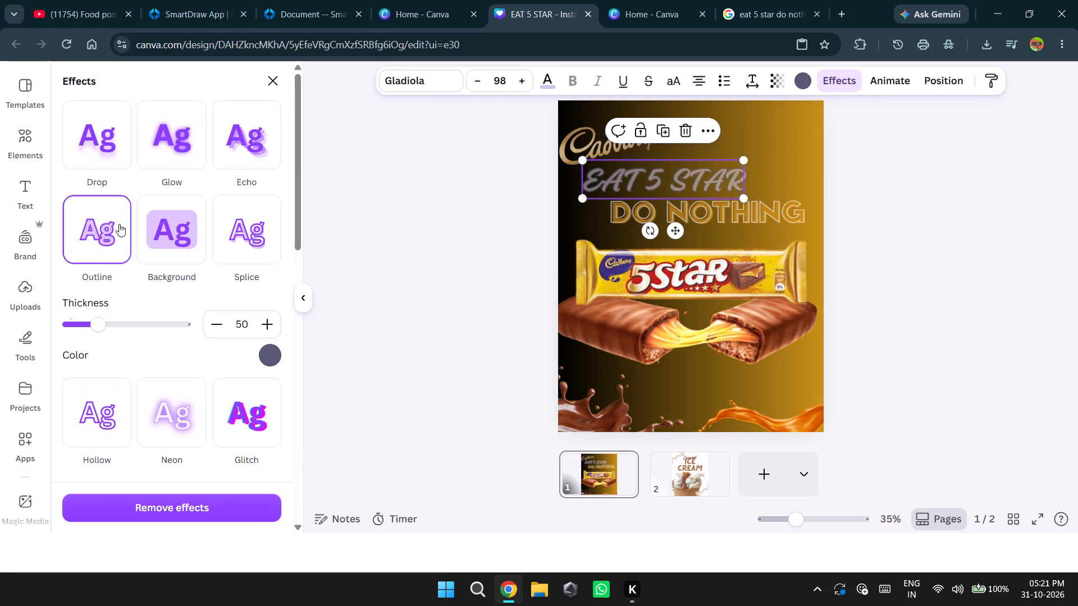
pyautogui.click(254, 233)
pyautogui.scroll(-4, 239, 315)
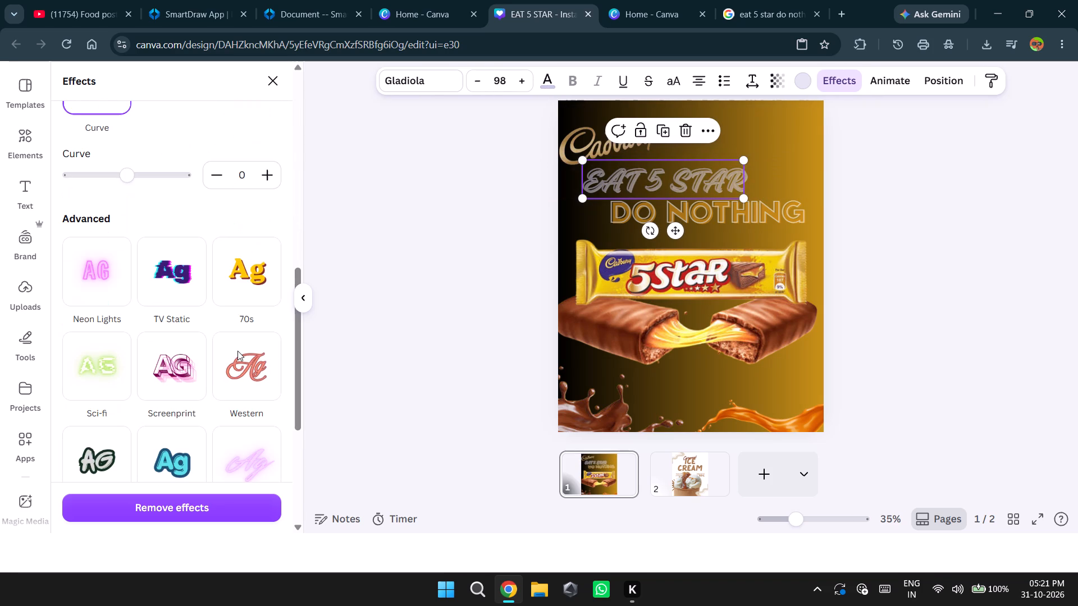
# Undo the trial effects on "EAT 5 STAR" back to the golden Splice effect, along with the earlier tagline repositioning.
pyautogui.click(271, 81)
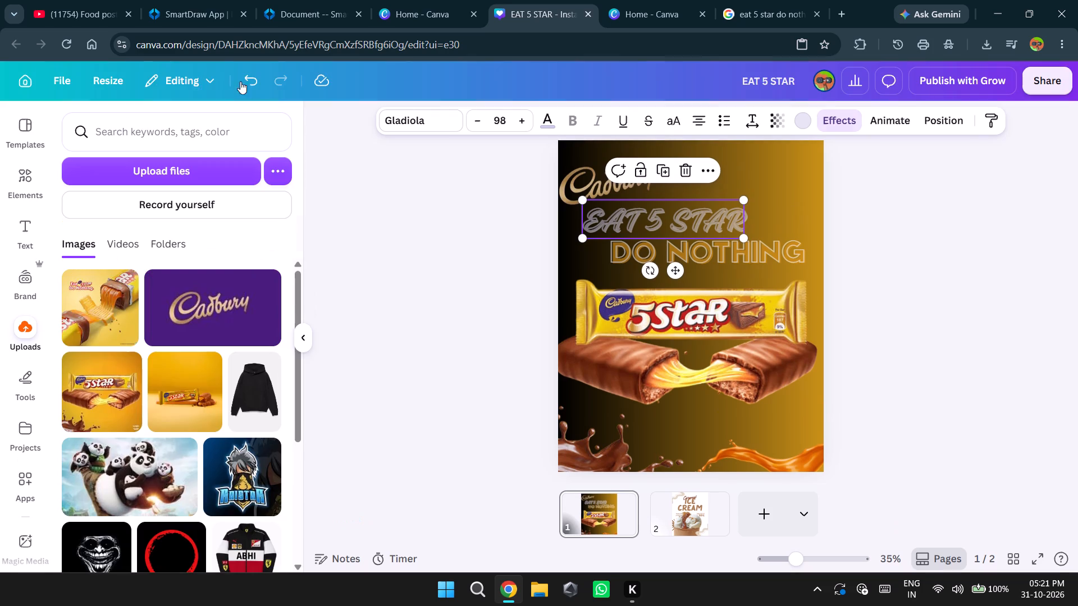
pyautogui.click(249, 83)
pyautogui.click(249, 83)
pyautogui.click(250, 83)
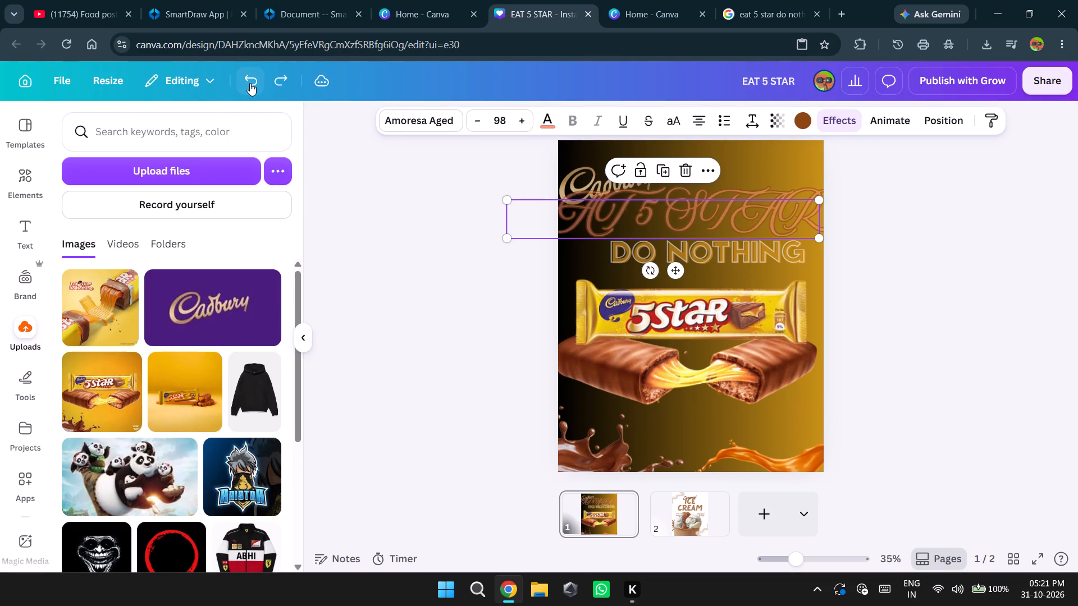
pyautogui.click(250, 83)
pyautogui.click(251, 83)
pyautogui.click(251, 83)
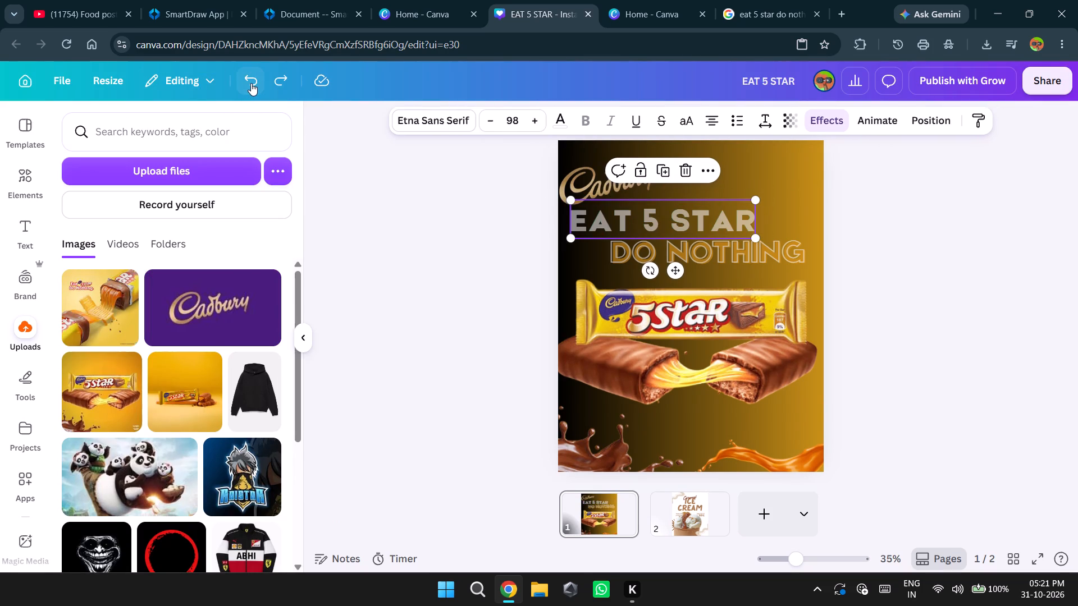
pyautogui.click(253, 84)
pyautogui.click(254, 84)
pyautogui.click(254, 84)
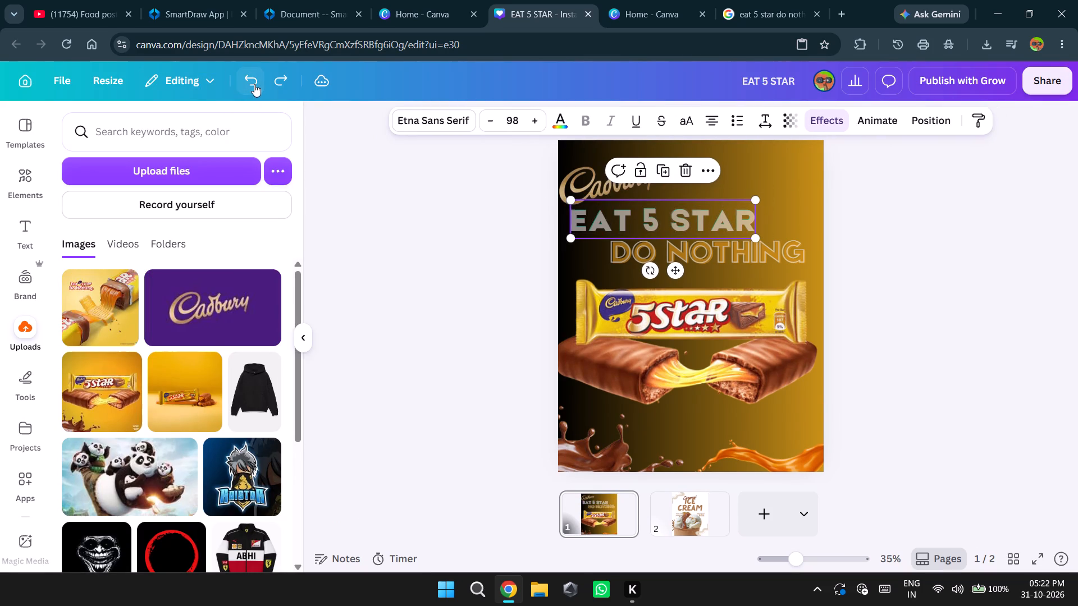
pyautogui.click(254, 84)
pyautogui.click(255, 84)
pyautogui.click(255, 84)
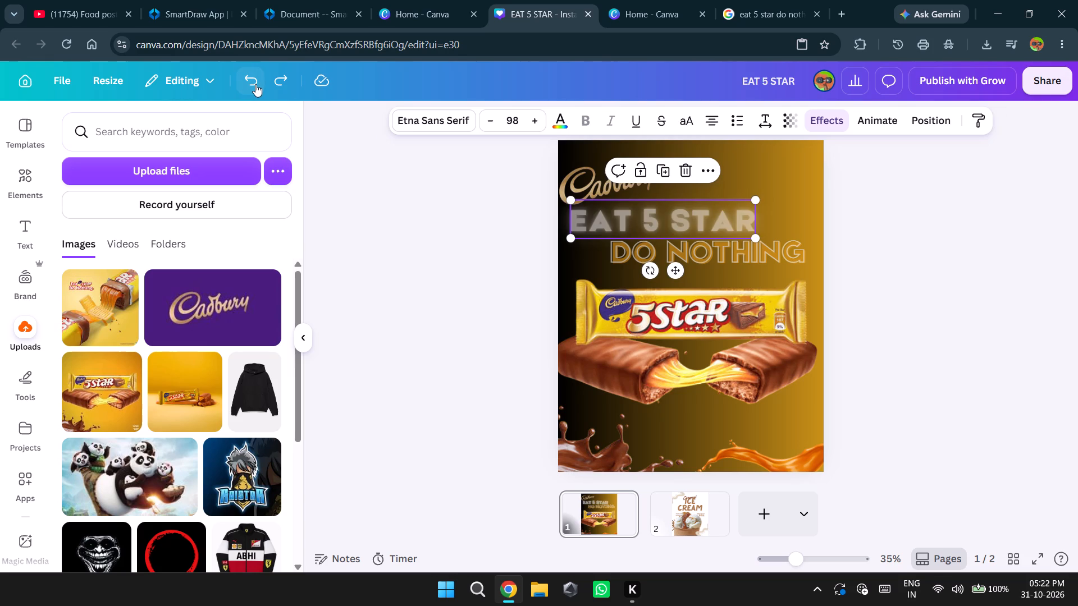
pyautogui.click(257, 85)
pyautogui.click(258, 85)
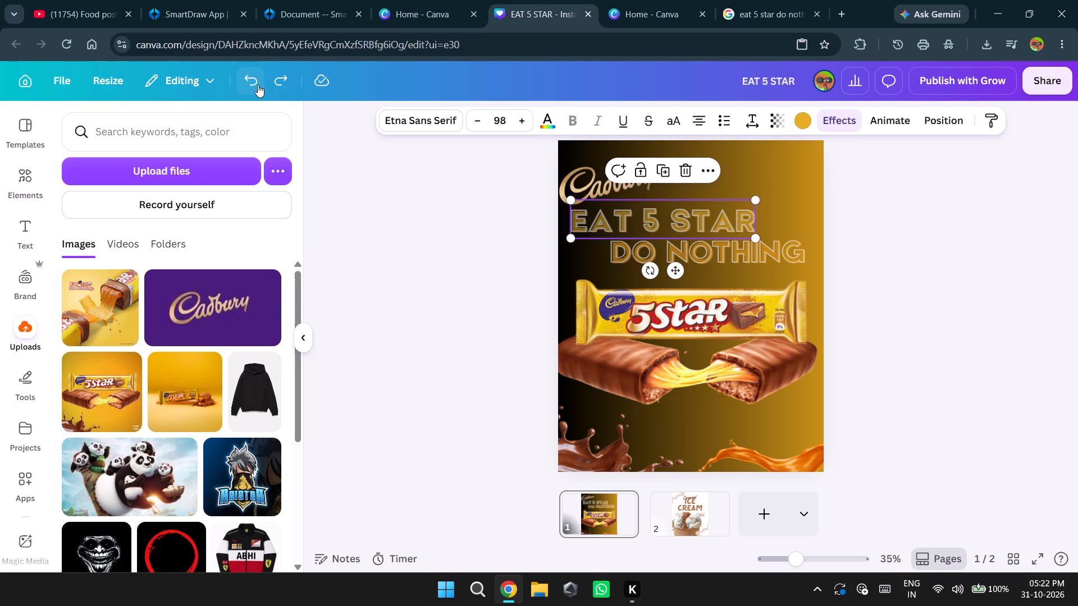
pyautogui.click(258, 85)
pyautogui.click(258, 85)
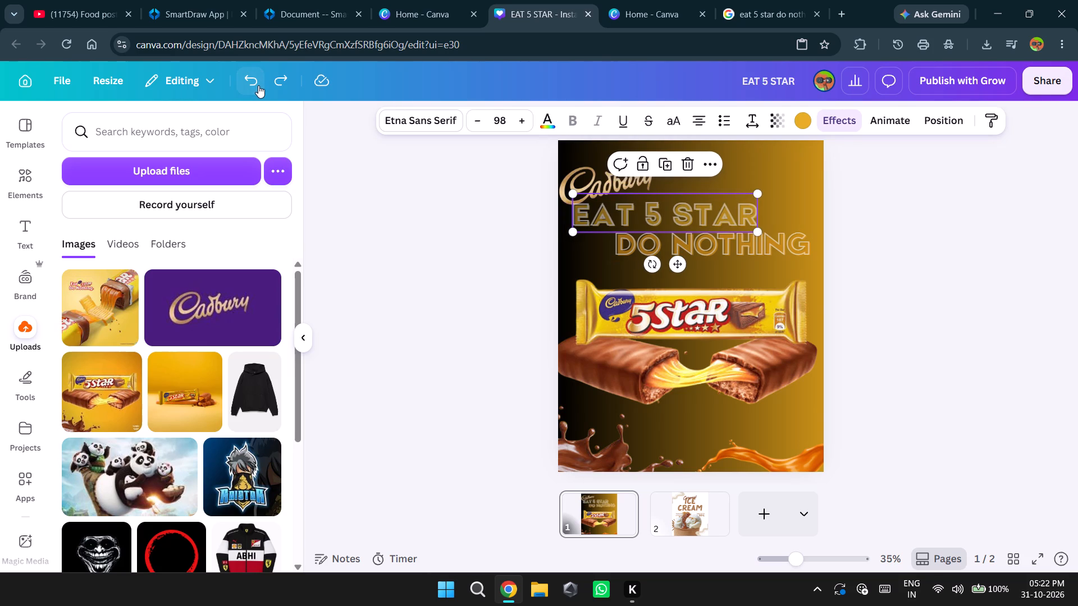
# Move the "DO NOTHING" and "EAT 5 STAR" lines slightly down, keeping them close together above the chocolate bar.
pyautogui.click(436, 226)
pyautogui.moveTo(697, 245); pyautogui.dragTo(694, 263)
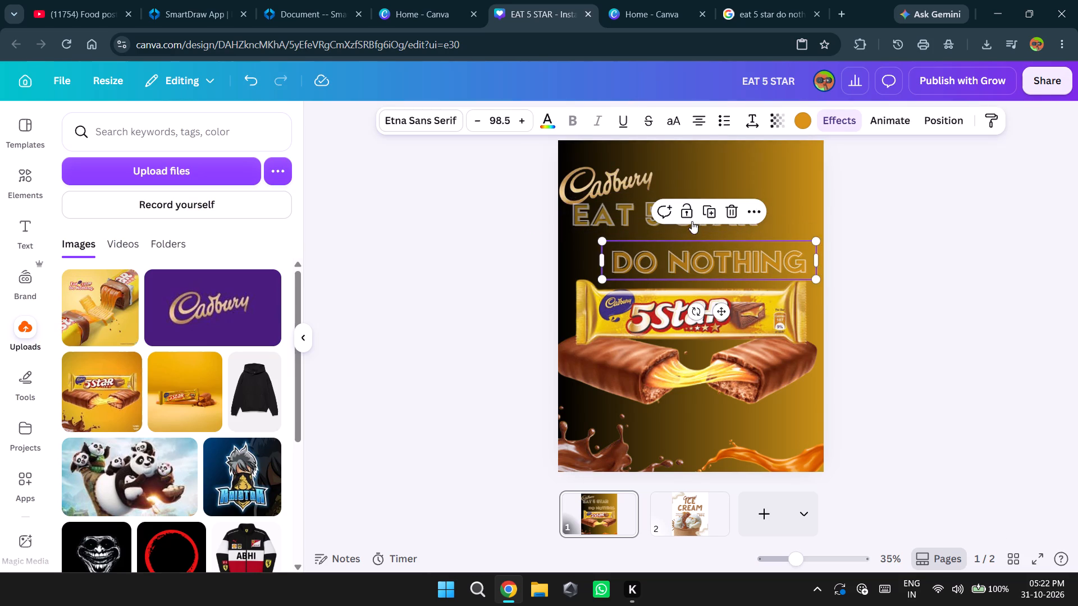
pyautogui.moveTo(626, 214); pyautogui.dragTo(624, 225)
pyautogui.click(902, 227)
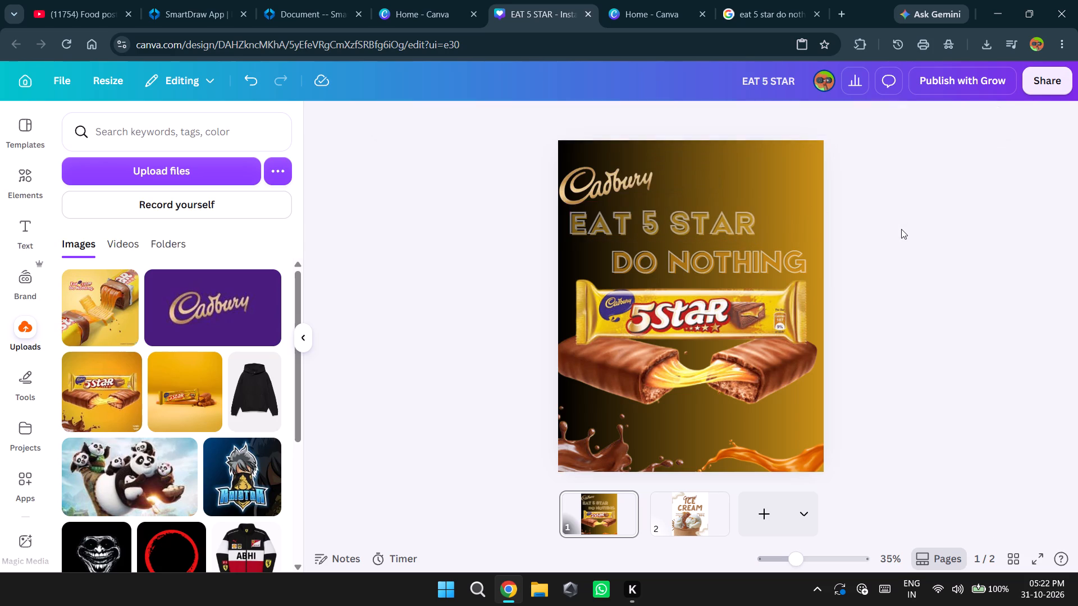
pyautogui.moveTo(744, 268); pyautogui.dragTo(743, 260)
pyautogui.click(958, 267)
# Move the Cadbury logo slightly down, closer to the "EAT 5 STAR" line.
pyautogui.moveTo(611, 183); pyautogui.dragTo(611, 186)
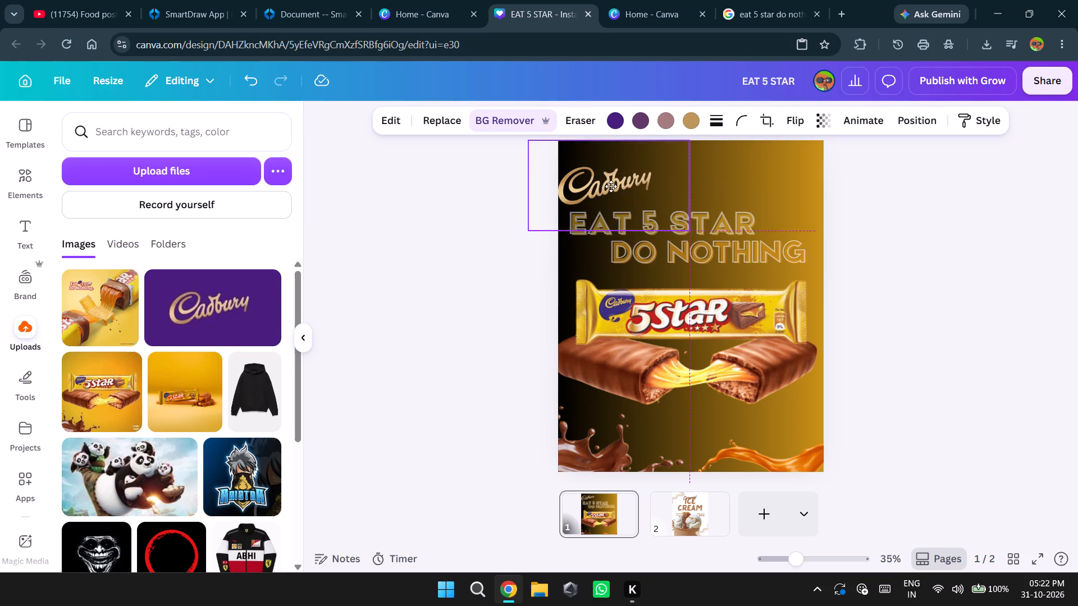
pyautogui.moveTo(611, 186); pyautogui.dragTo(611, 191)
pyautogui.click(951, 260)
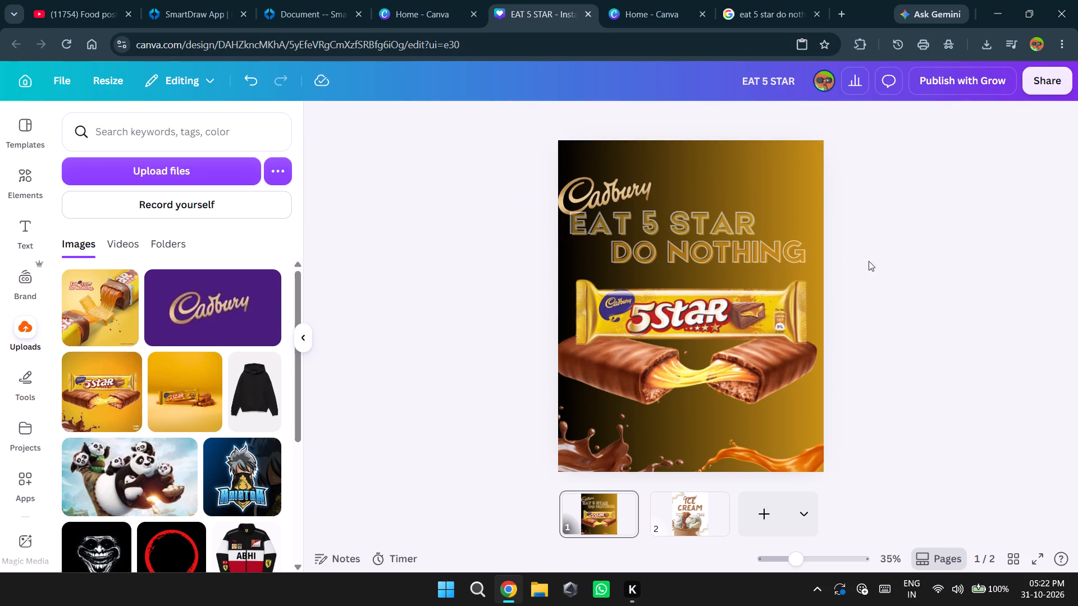
# Lower "EAT 5 STAR" clear of the Cadbury logo and move "DO NOTHING" down to sit just beneath it.
pyautogui.moveTo(686, 219); pyautogui.dragTo(687, 226)
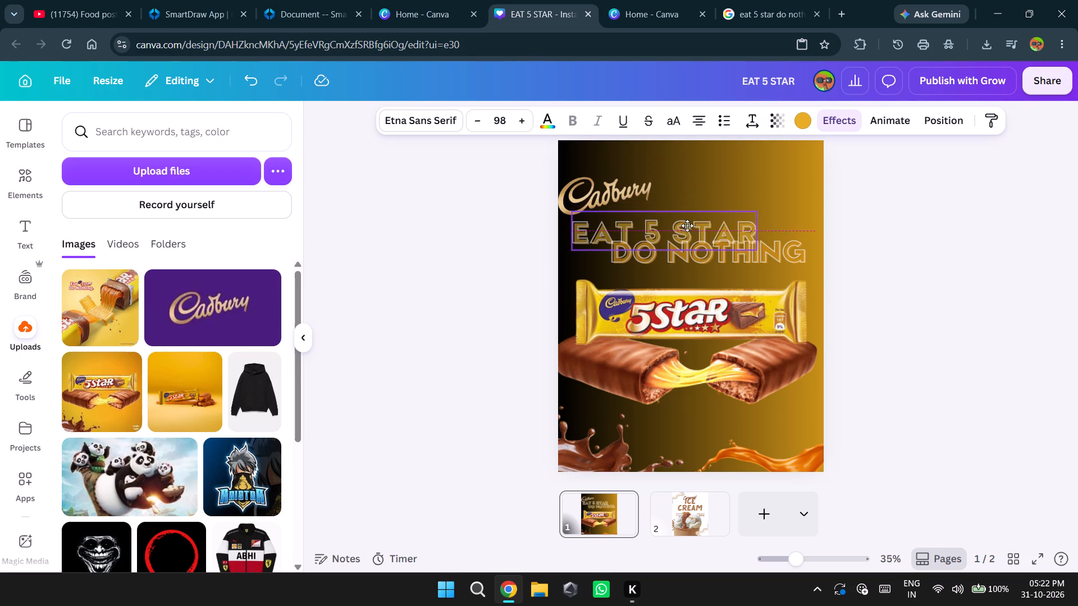
pyautogui.moveTo(687, 226); pyautogui.dragTo(691, 227)
pyautogui.click(1029, 268)
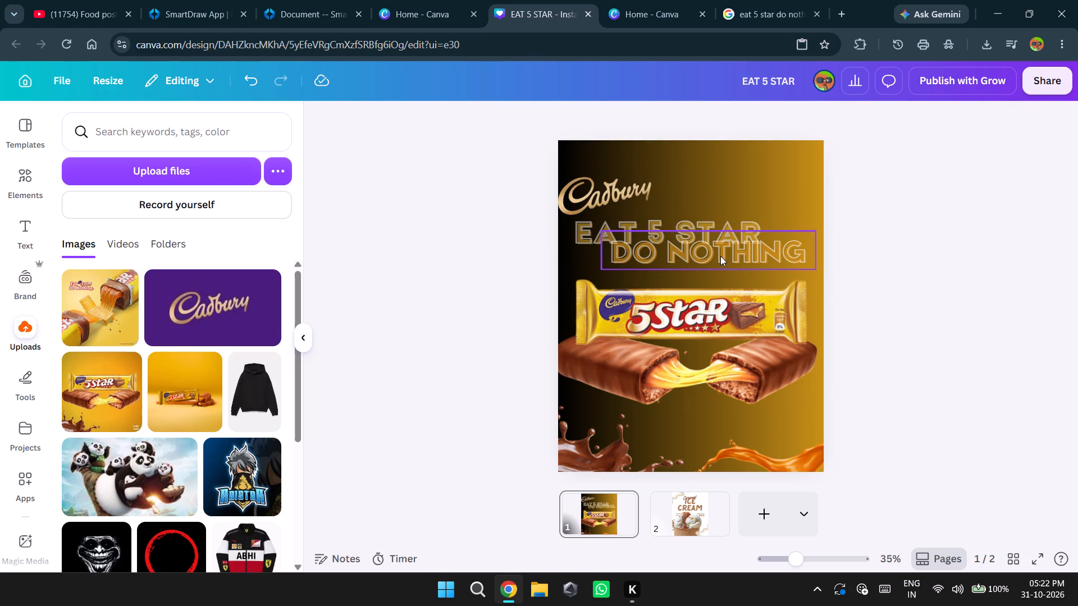
pyautogui.moveTo(720, 256); pyautogui.dragTo(719, 261)
pyautogui.click(1011, 269)
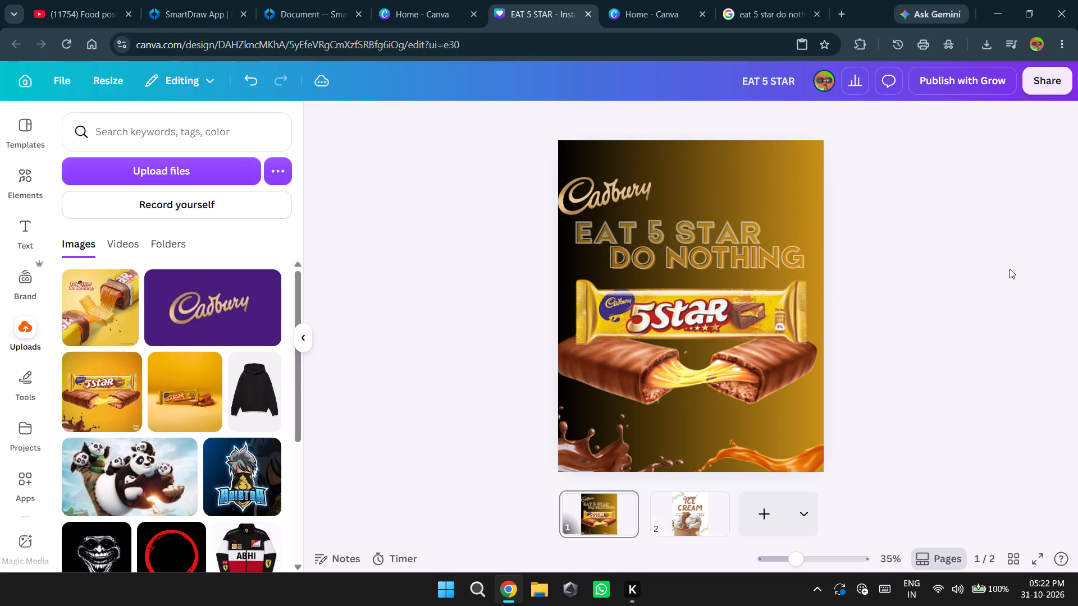
pyautogui.click(723, 260)
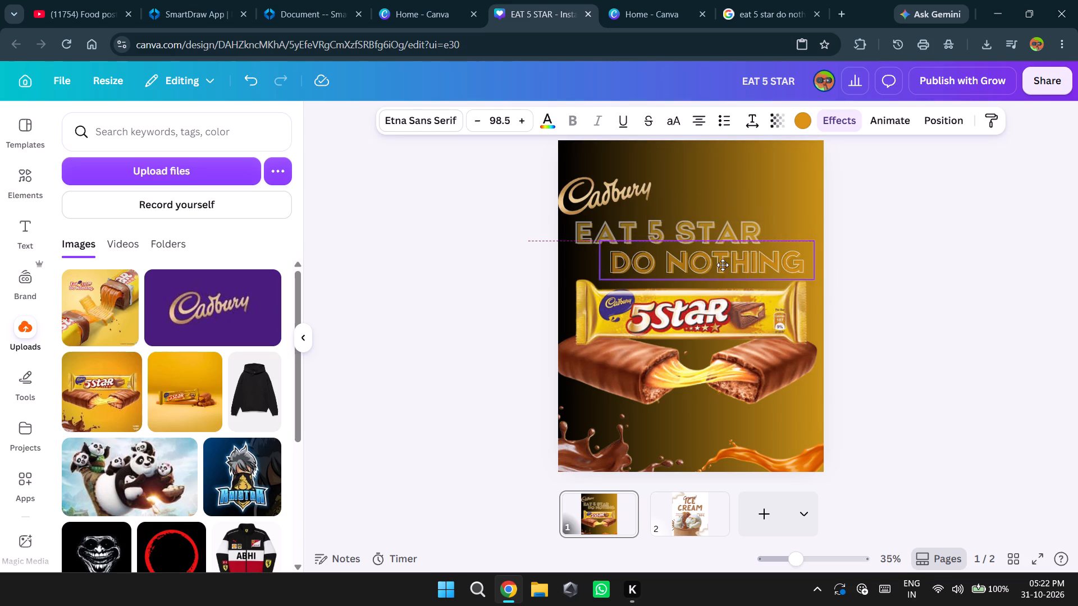
pyautogui.click(963, 300)
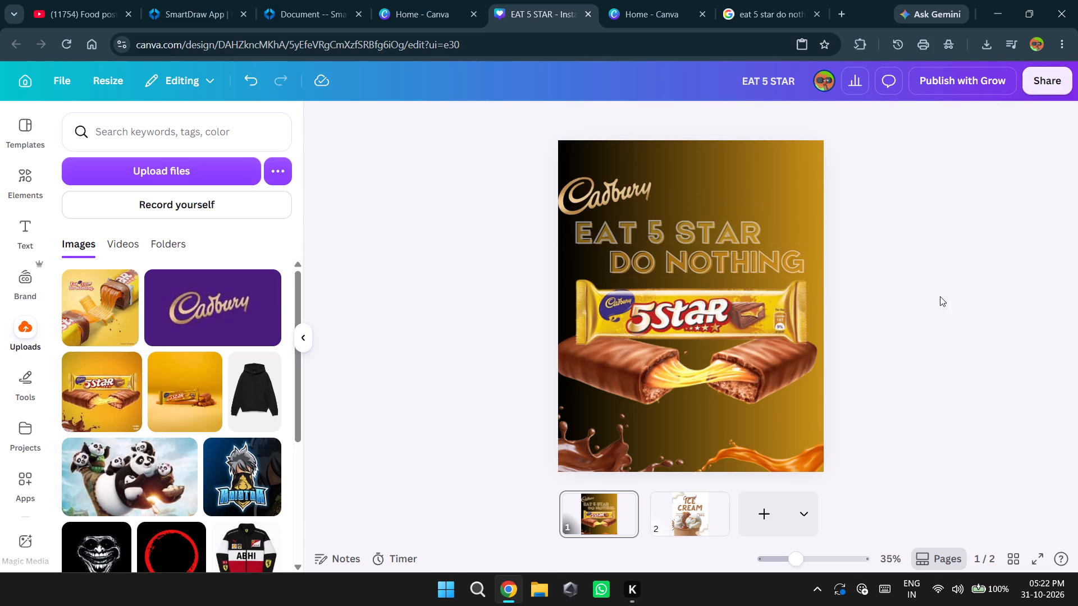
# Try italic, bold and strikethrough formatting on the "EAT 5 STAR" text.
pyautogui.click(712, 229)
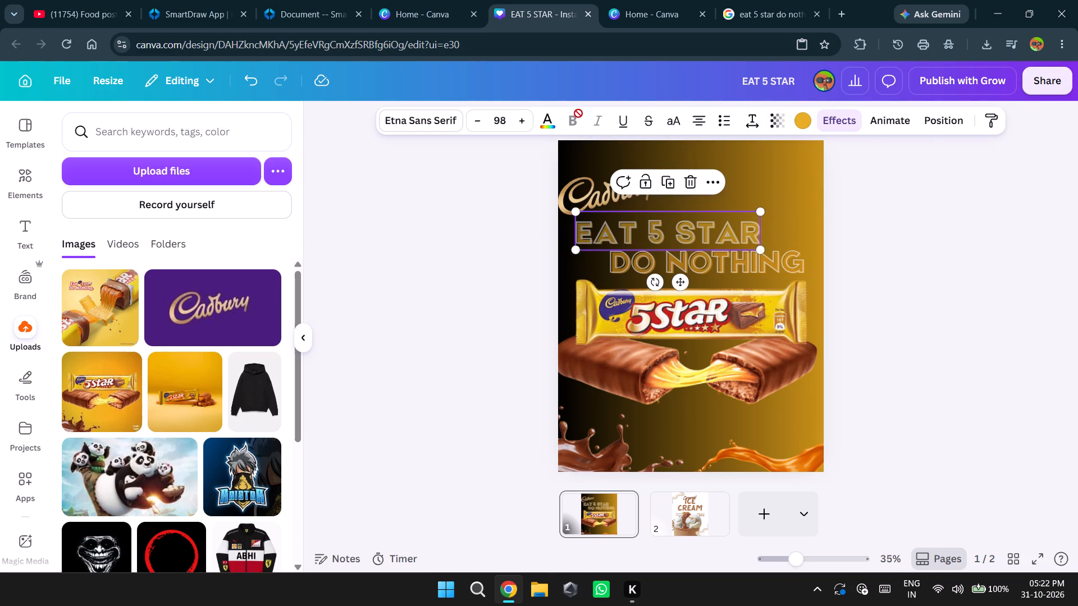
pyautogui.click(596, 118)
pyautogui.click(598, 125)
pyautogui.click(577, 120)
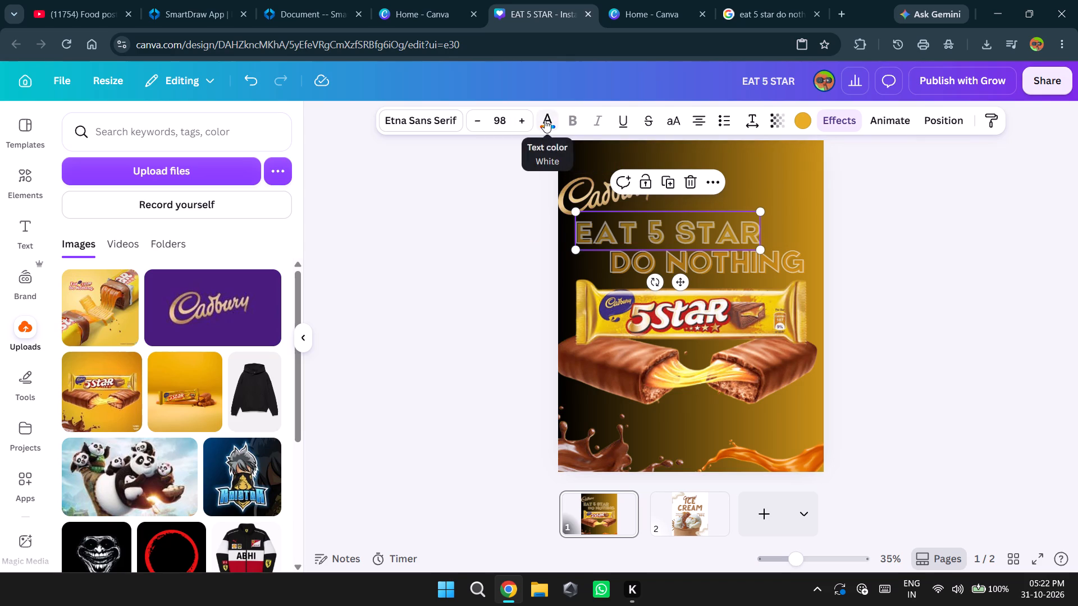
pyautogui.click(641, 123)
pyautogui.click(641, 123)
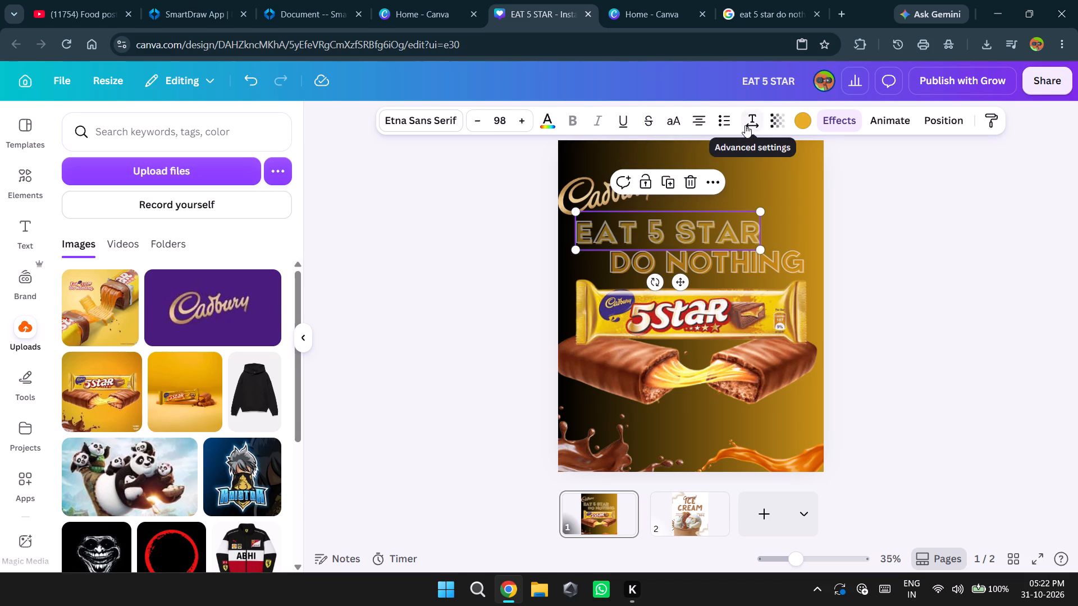
# Open the font choices for "EAT 5 STAR" and look through the fonts matching "et".
pyautogui.click(438, 126)
pyautogui.scroll(-4, 142, 341)
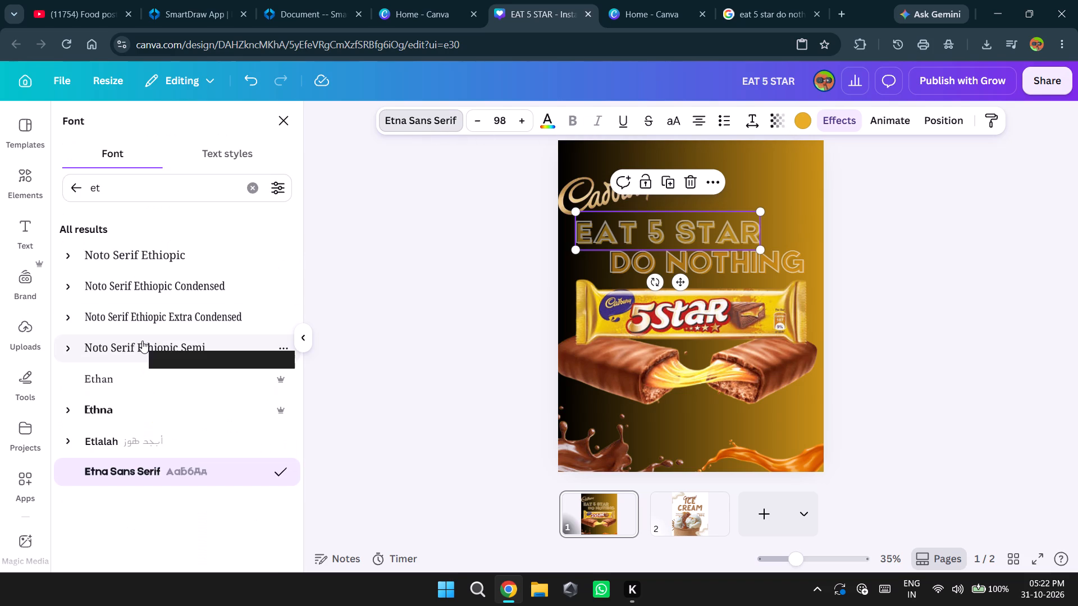
pyautogui.scroll(3, 142, 341)
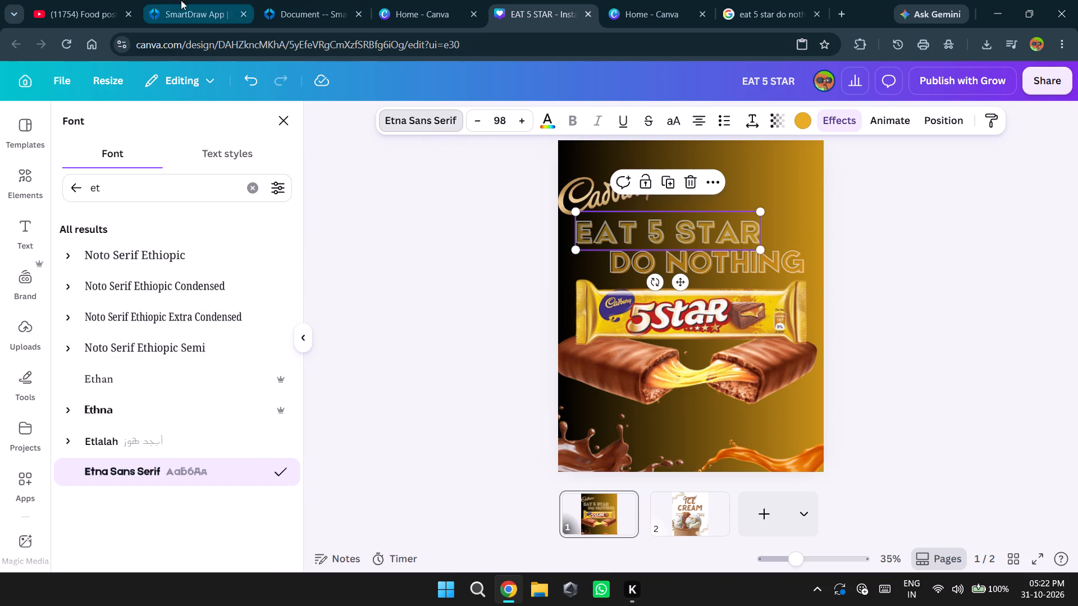
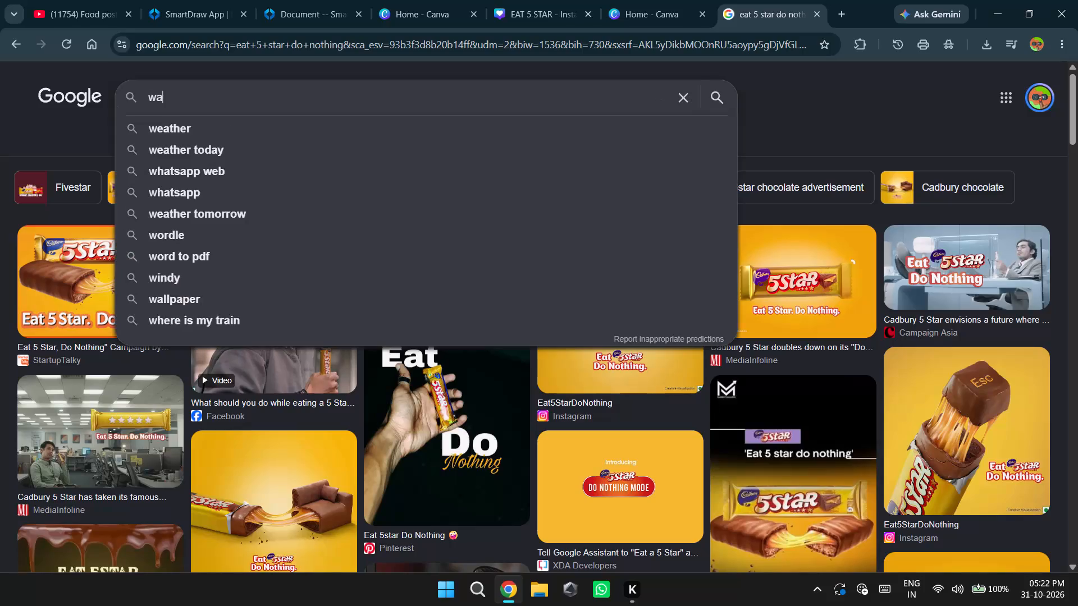
# Search Google for "what is the font style of the 5 star do nothing" and check all web results.
pyautogui.press('BackSpace')
pyautogui.press('BackSpace')
pyautogui.write('hat is the fot')
pyautogui.press('BackSpace')
pyautogui.write('nt style of the')
pyautogui.press('space')
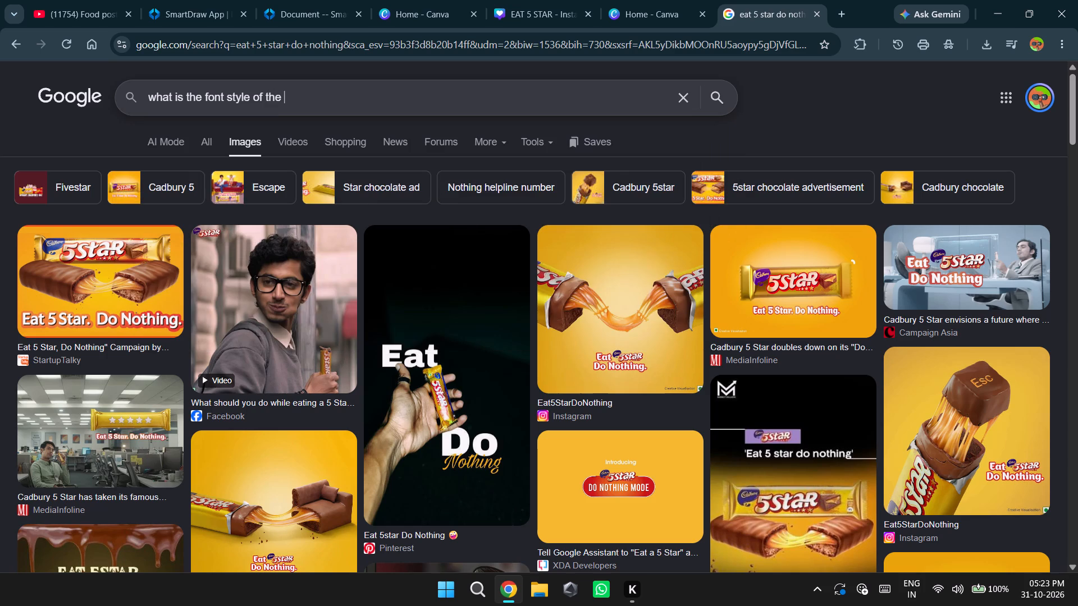
pyautogui.write('5 sa')
pyautogui.press('BackSpace')
pyautogui.write('tar do nohting')
pyautogui.press('Return')
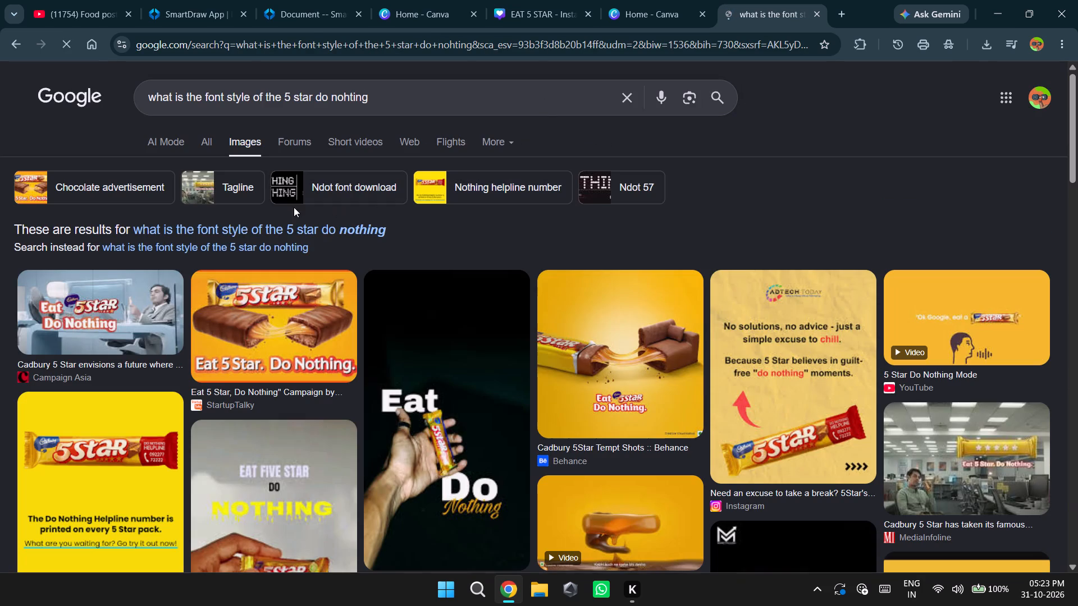
pyautogui.click(330, 234)
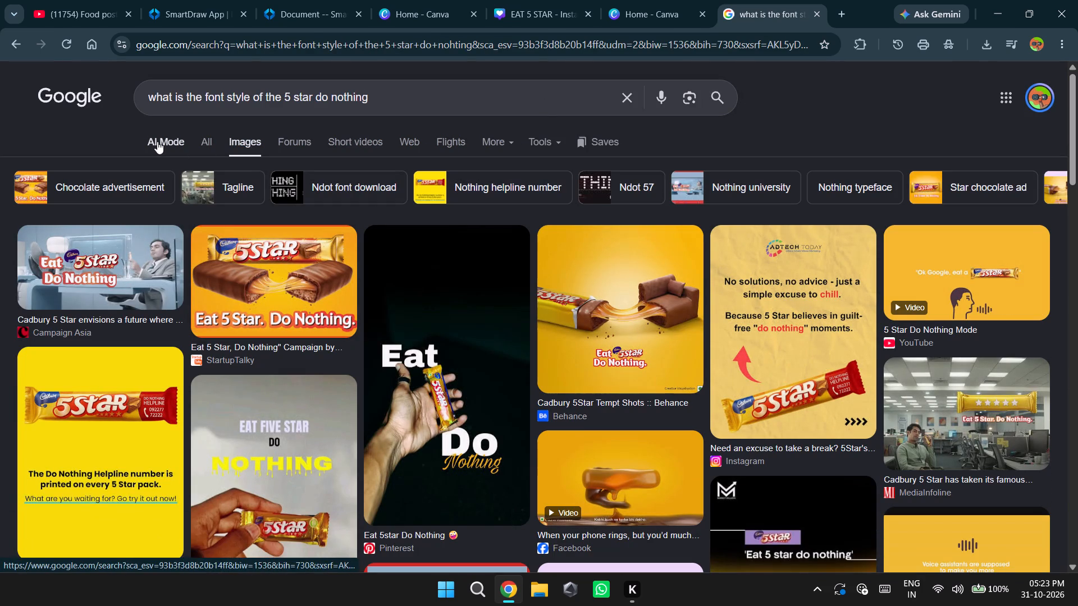
pyautogui.click(214, 143)
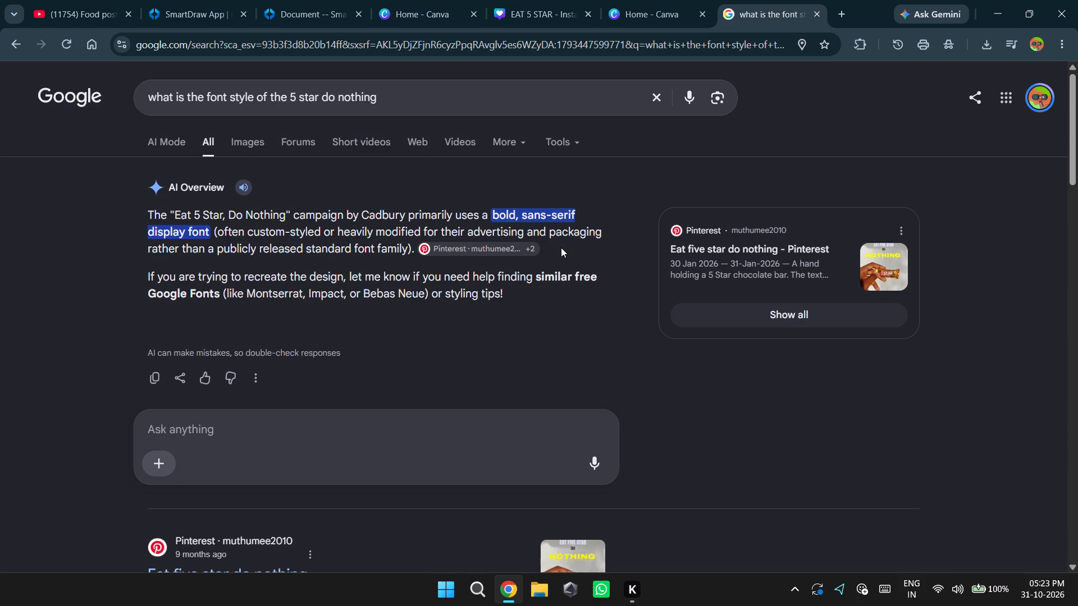
# Return to the Canva poster, close the font choices and reduce the "EAT 5 STAR" font size by several points.
pyautogui.click(547, 13)
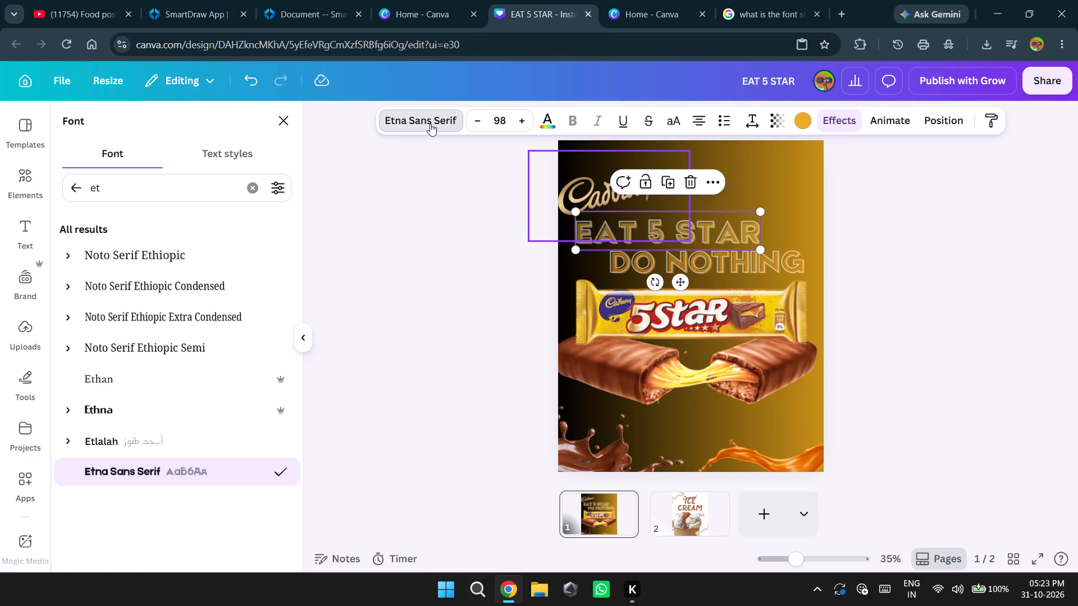
pyautogui.click(430, 120)
pyautogui.tripleClick(480, 123)
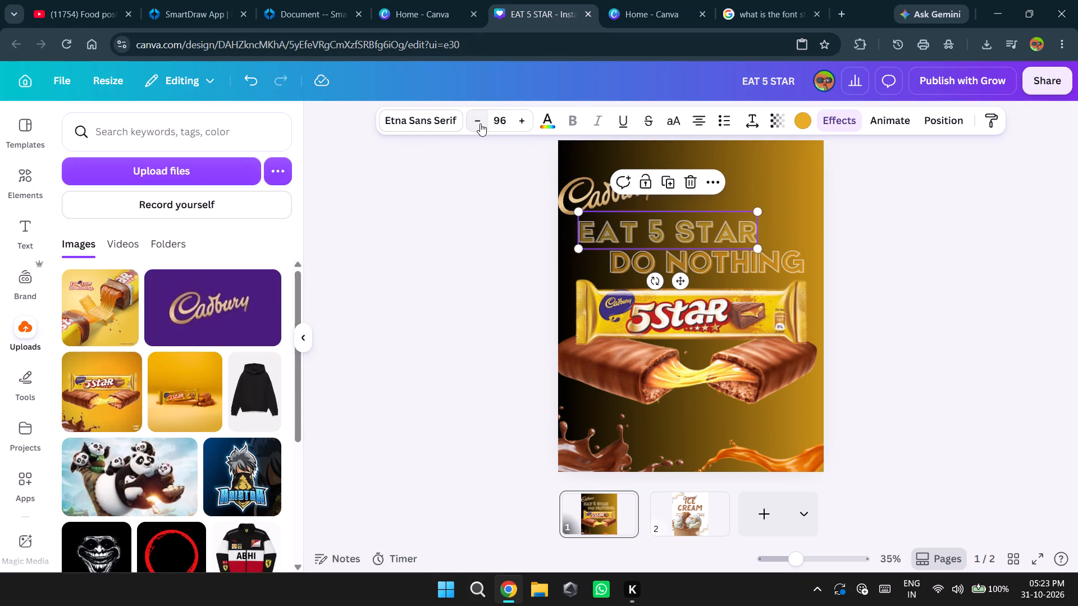
pyautogui.tripleClick(480, 123)
pyautogui.doubleClick(480, 123)
# Reduce the "DO NOTHING" font size by several points to match the "EAT 5 STAR" line, then deselect it.
pyautogui.click(728, 256)
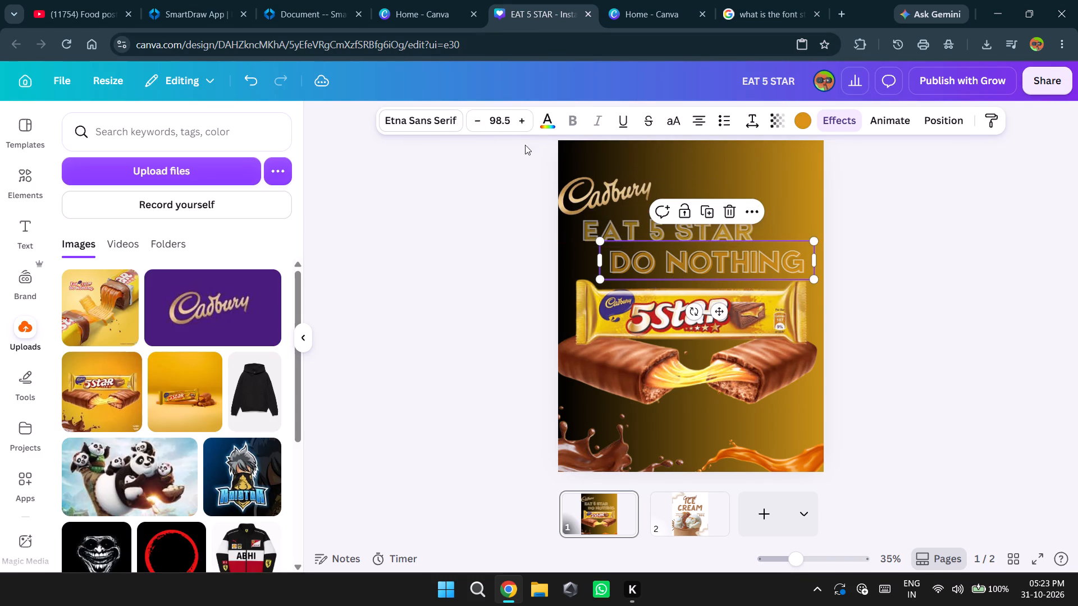
pyautogui.tripleClick(472, 123)
pyautogui.tripleClick(472, 123)
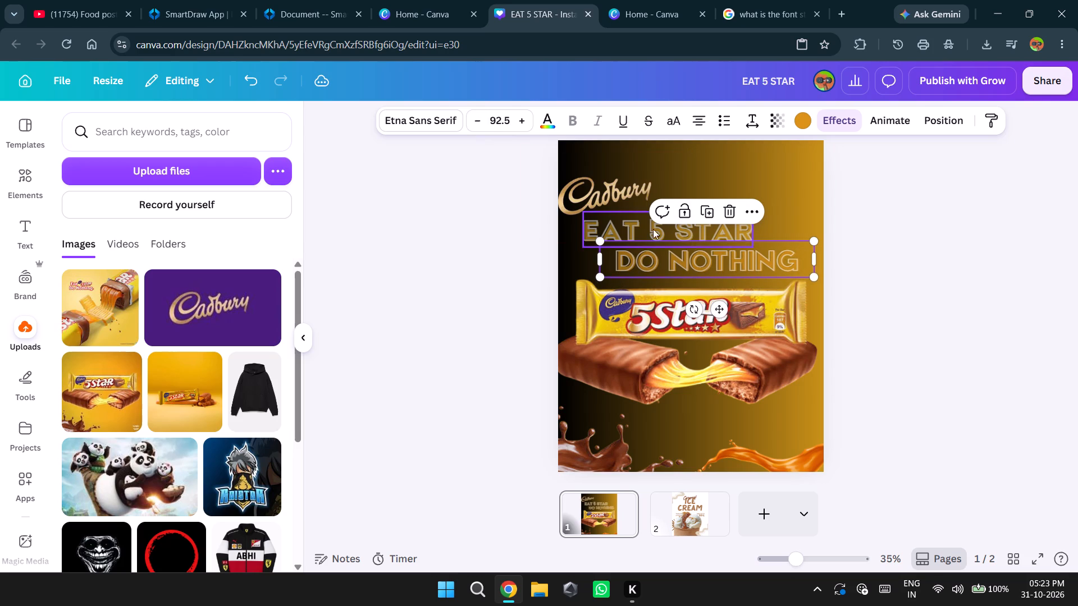
pyautogui.click(636, 229)
pyautogui.click(631, 256)
pyautogui.doubleClick(470, 118)
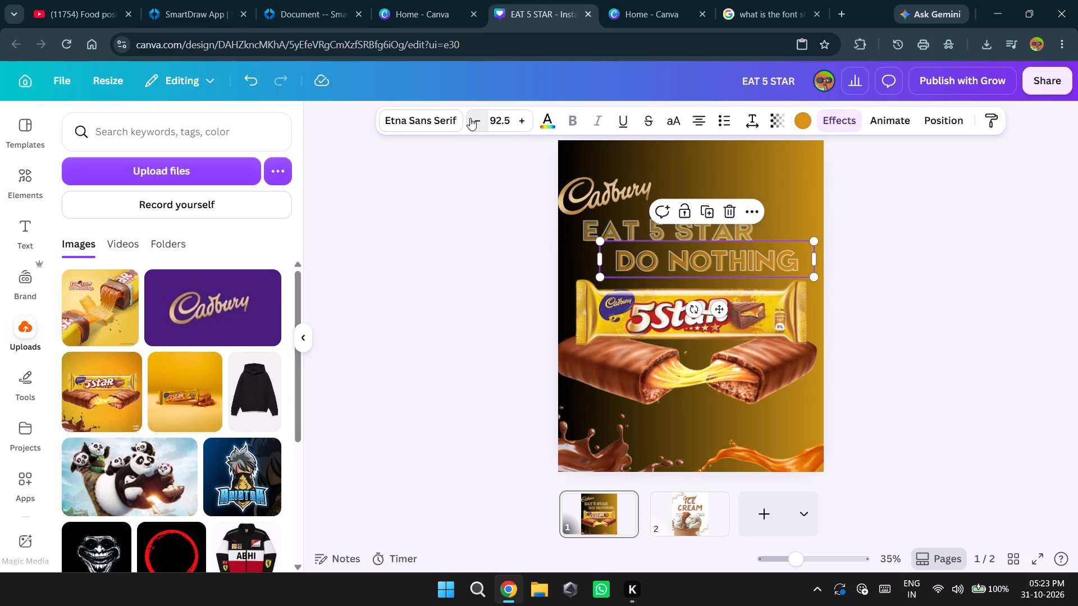
pyautogui.click(427, 242)
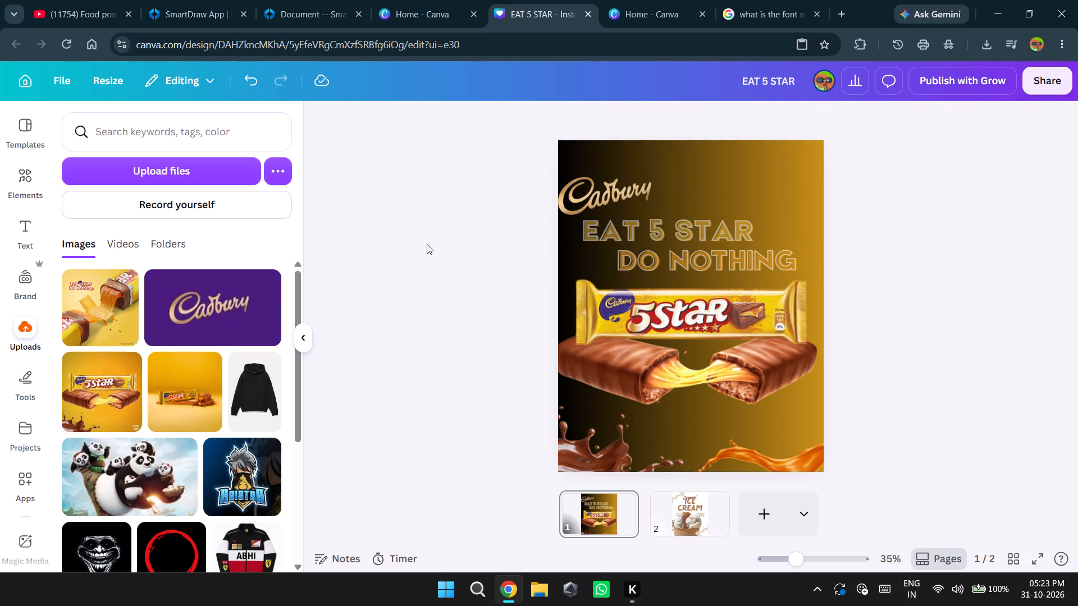
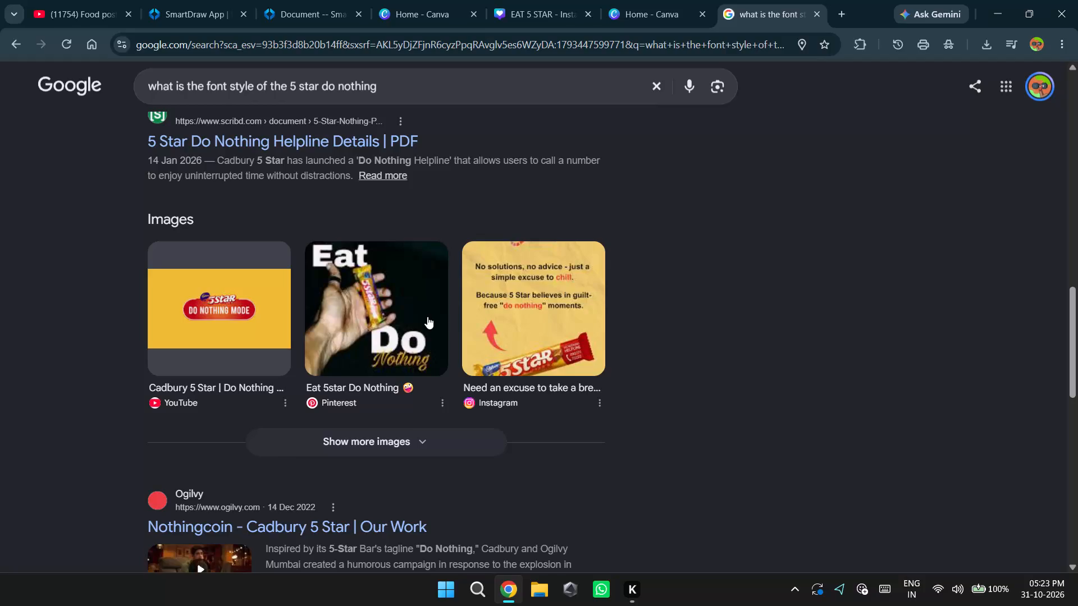
# Open the image results for the 5 Star font search and compare their tagline lettering with the Canva poster.
pyautogui.scroll(1, 427, 316)
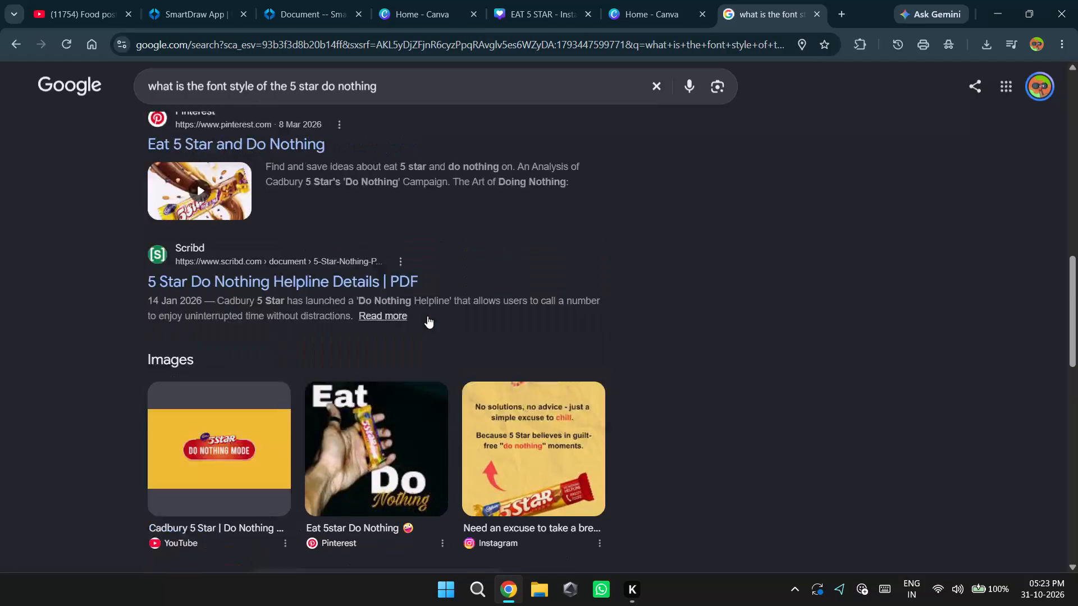
pyautogui.scroll(7, 427, 316)
pyautogui.scroll(3, 117, 141)
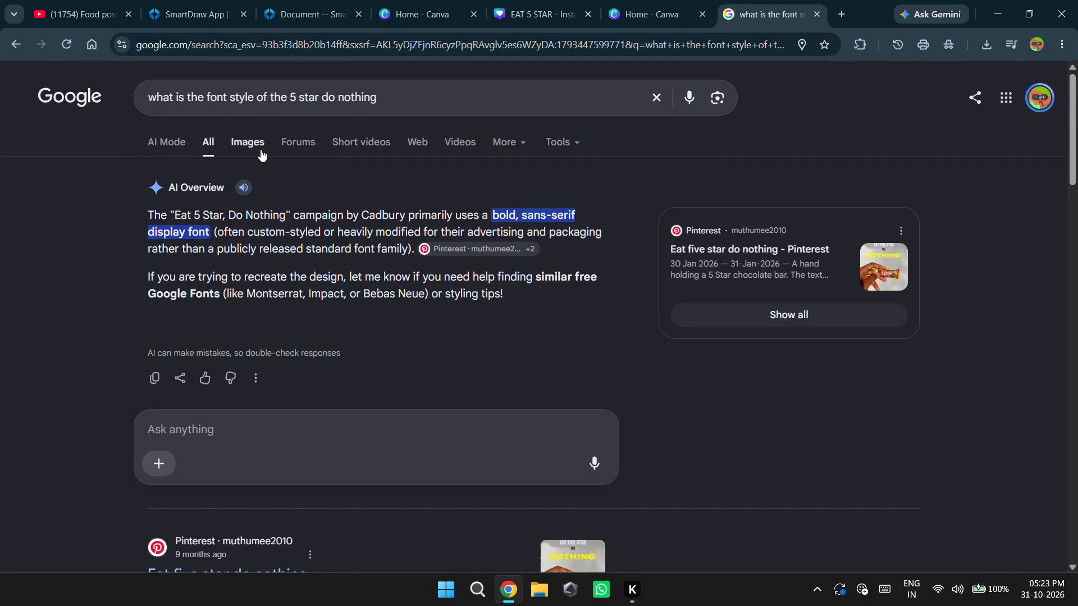
pyautogui.click(261, 149)
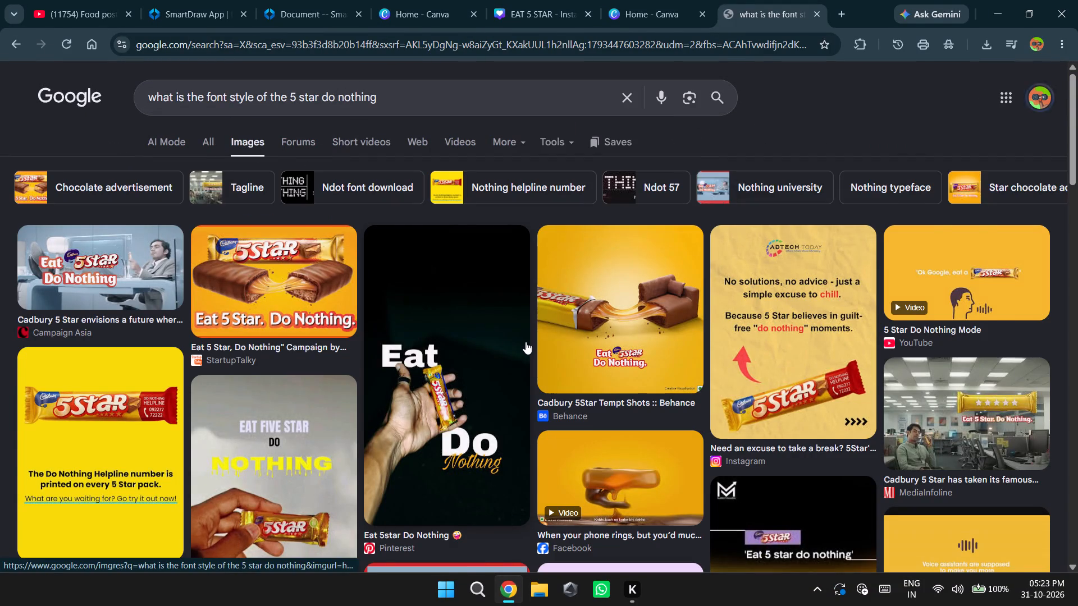
pyautogui.scroll(-1, 526, 342)
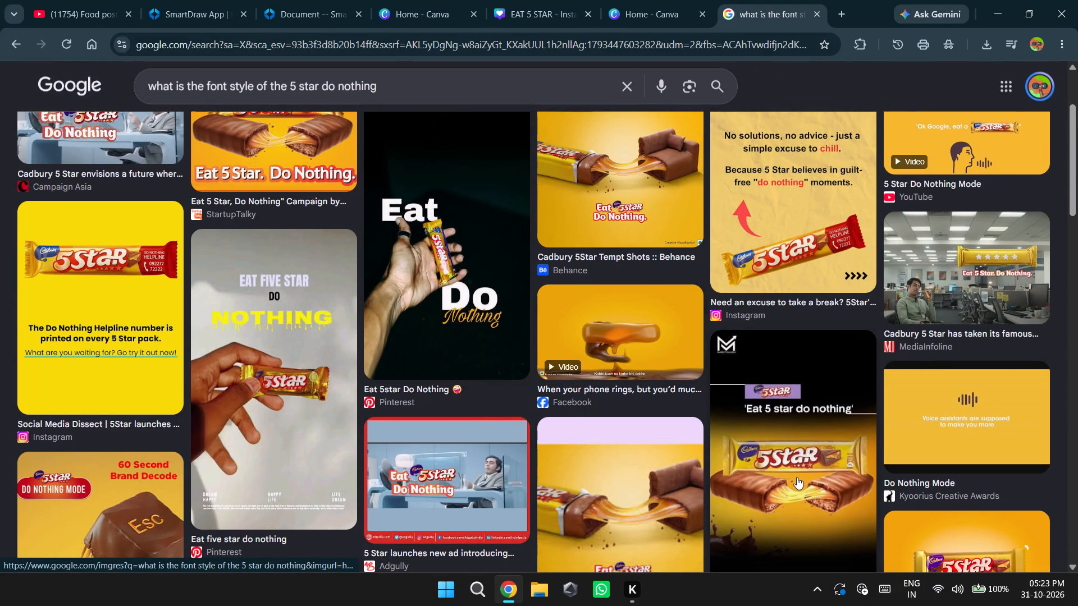
pyautogui.scroll(-2, 784, 483)
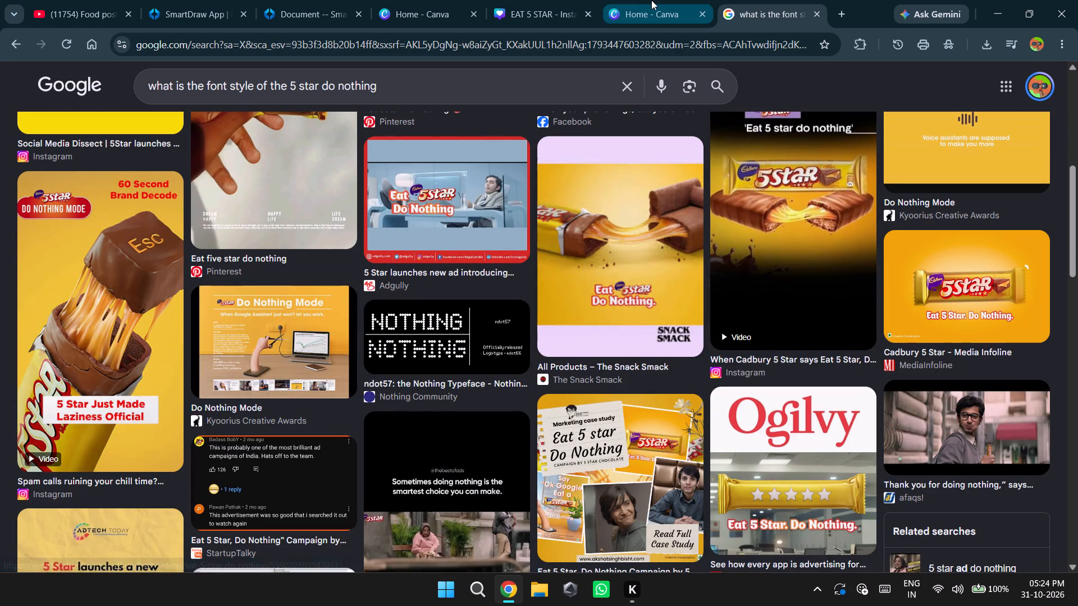
pyautogui.click(529, 0)
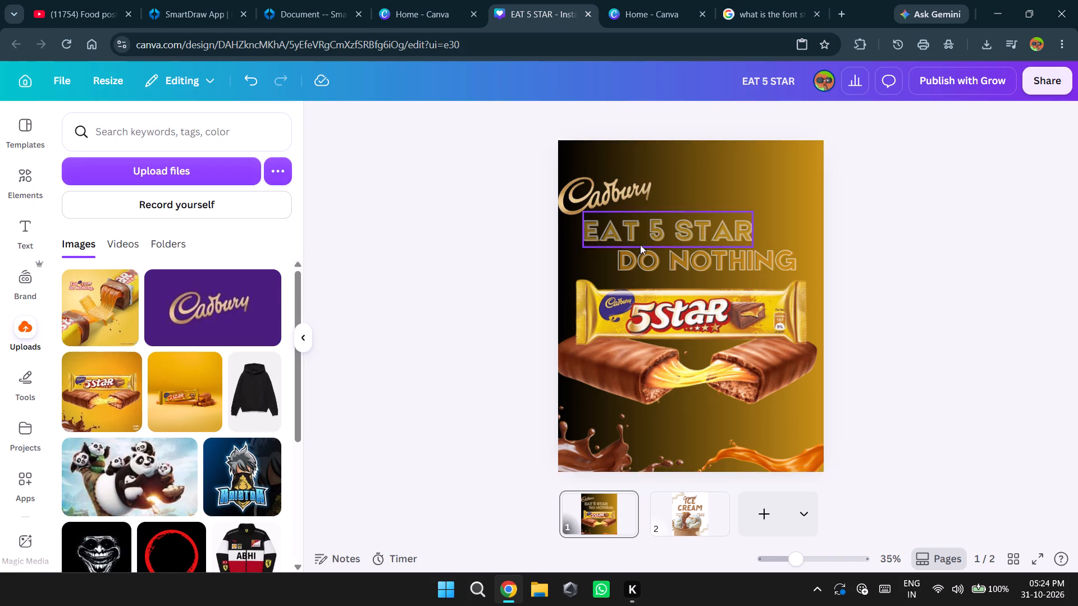
pyautogui.click(737, 7)
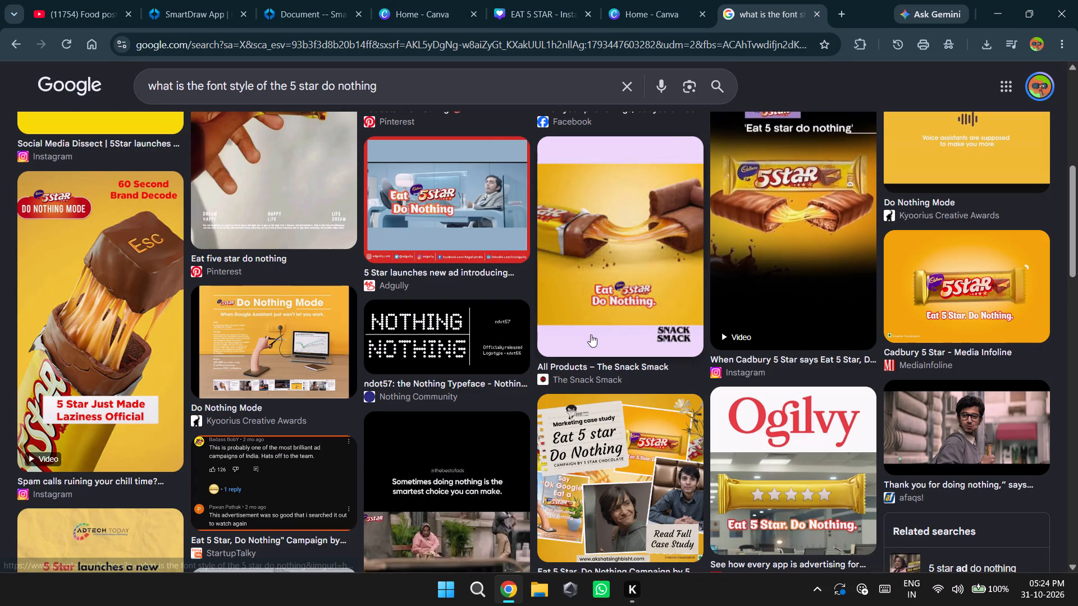
# Examine the "Eat 5 Star Do Nothing" tagline lettering and layout across the image results at different zoom levels.
pyautogui.scroll(2, 609, 337)
pyautogui.scroll(-1, 680, 348)
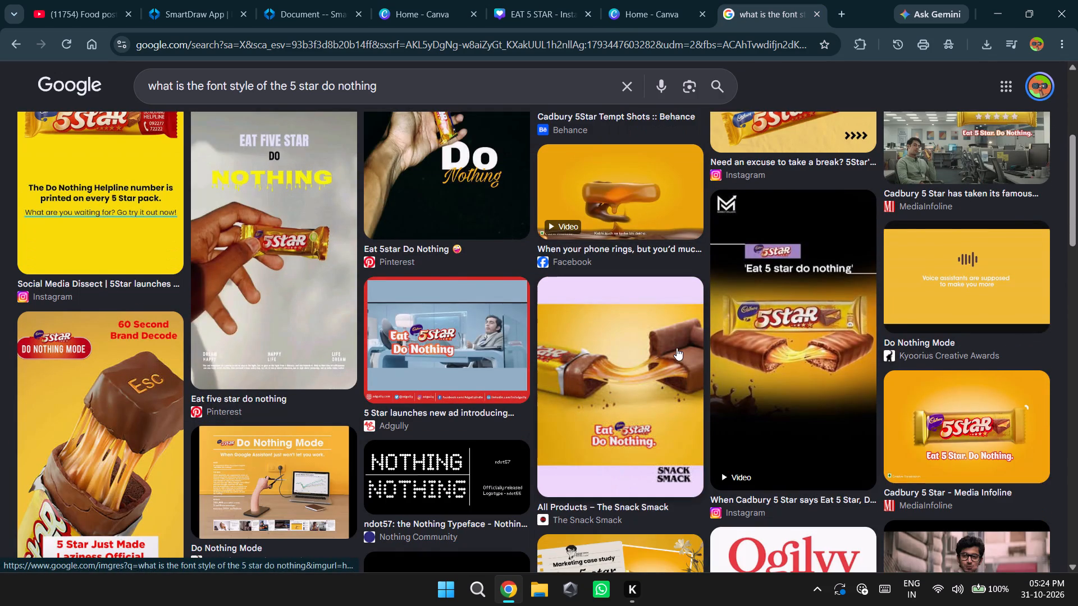
pyautogui.scroll(-1, 697, 349)
pyautogui.keyDown('ctrl'); pyautogui.scroll(2, 640, 321); pyautogui.keyUp('ctrl')
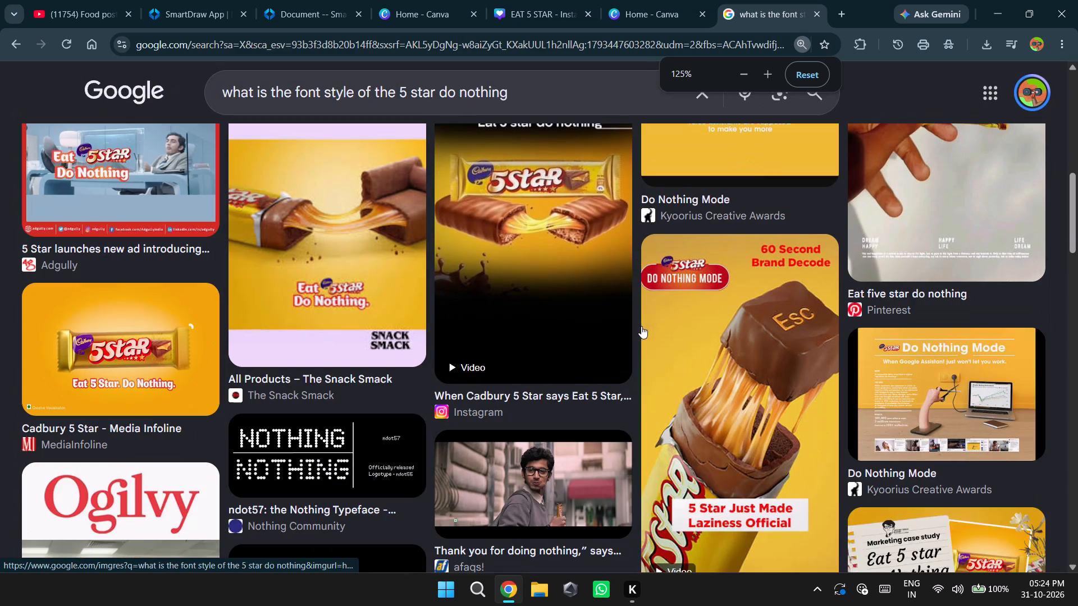
pyautogui.keyDown('ctrl'); pyautogui.scroll(2, 325, 318); pyautogui.keyUp('ctrl')
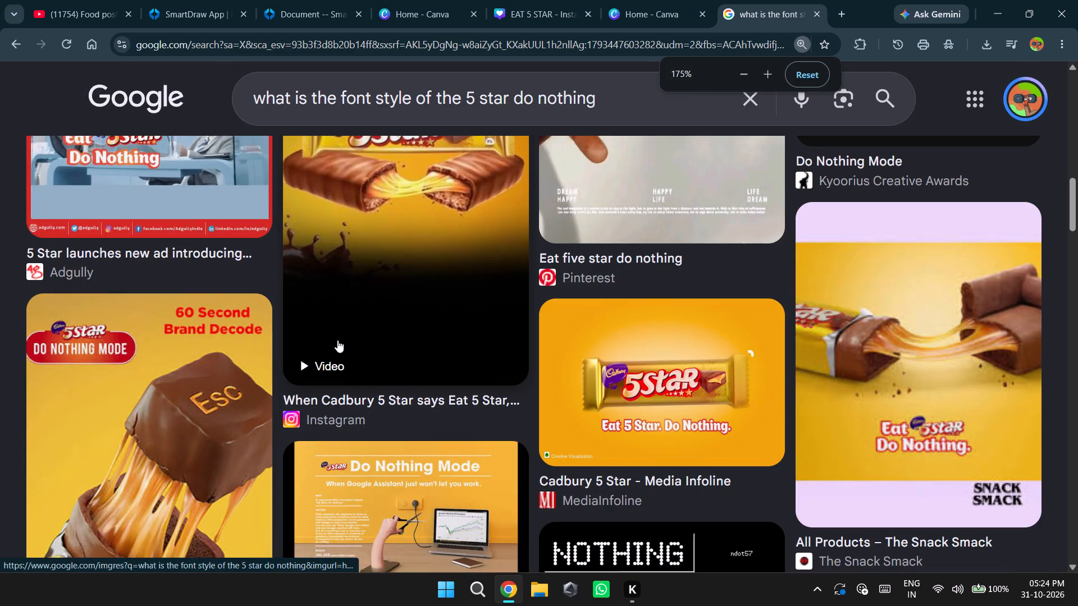
pyautogui.scroll(-2, 594, 400)
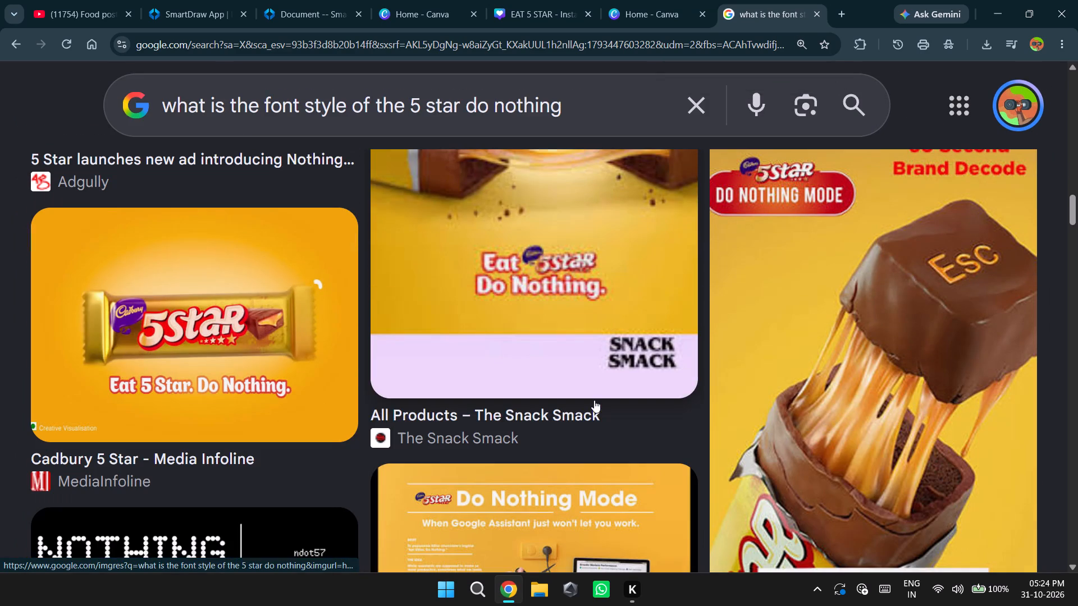
pyautogui.scroll(-1, 594, 400)
pyautogui.keyDown('ctrl'); pyautogui.scroll(7, 592, 396); pyautogui.keyUp('ctrl')
pyautogui.keyDown('ctrl'); pyautogui.scroll(-13, 597, 392); pyautogui.keyUp('ctrl')
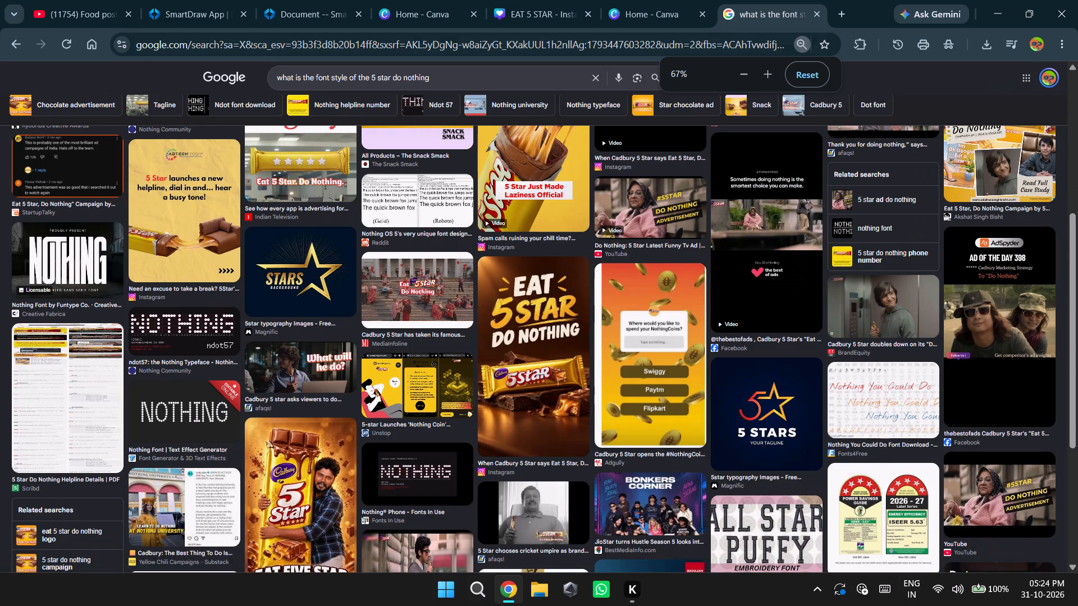
pyautogui.click(774, 67)
pyautogui.click(766, 74)
pyautogui.click(766, 74)
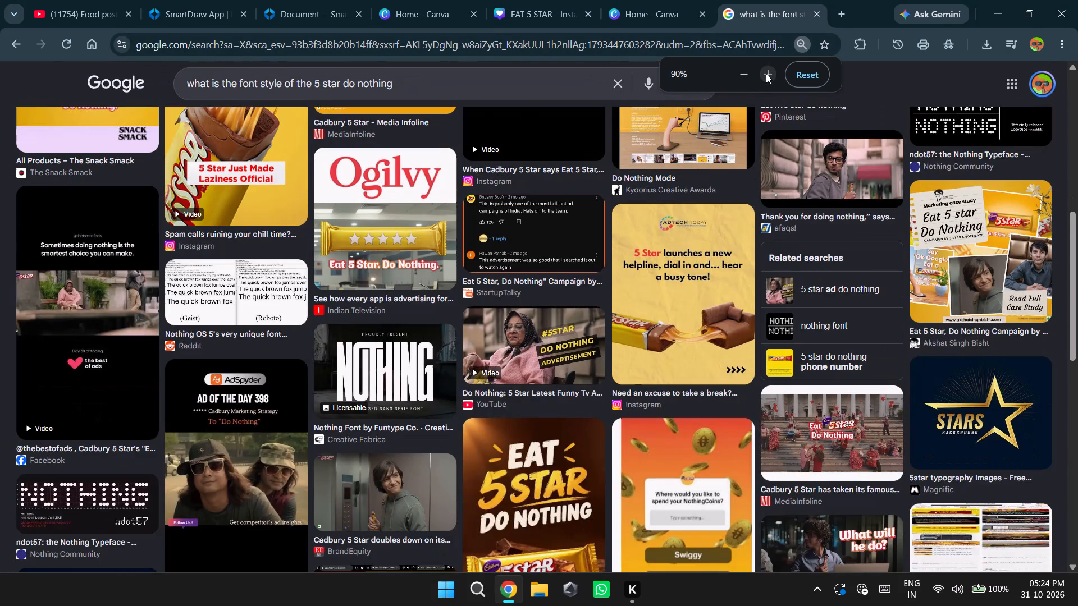
pyautogui.click(766, 74)
# Return to the Canva poster and shift the "EAT 5 STAR" line slightly toward the poster's right edge.
pyautogui.click(549, 3)
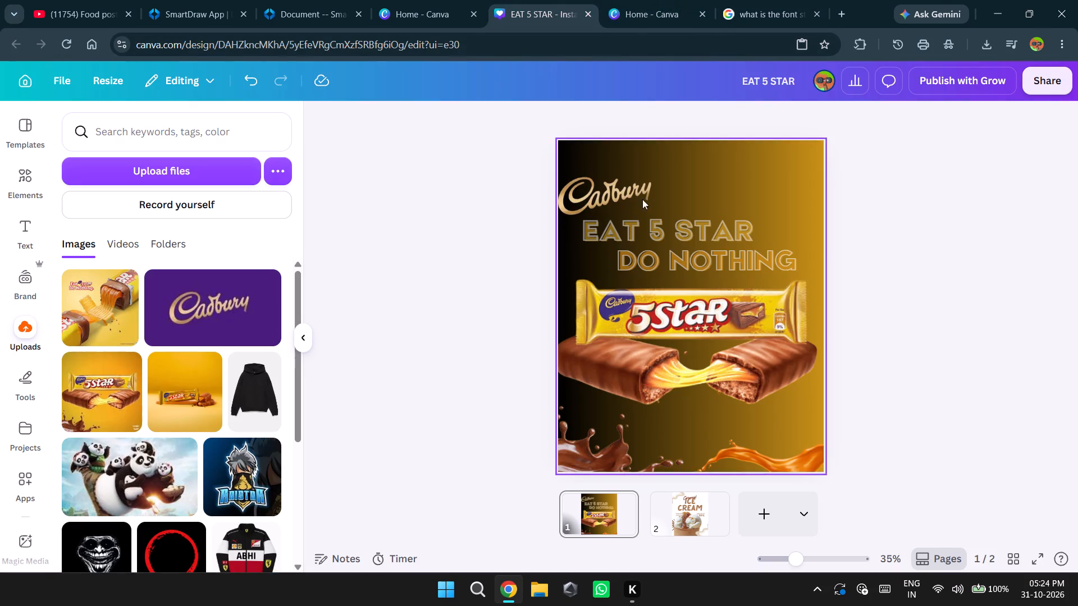
pyautogui.moveTo(699, 233); pyautogui.dragTo(710, 232)
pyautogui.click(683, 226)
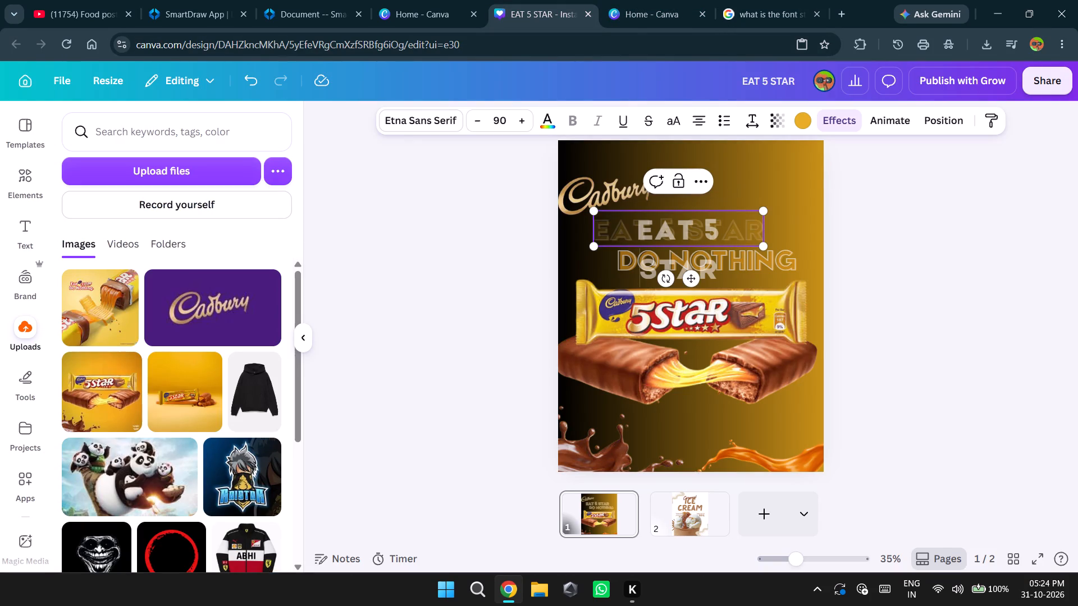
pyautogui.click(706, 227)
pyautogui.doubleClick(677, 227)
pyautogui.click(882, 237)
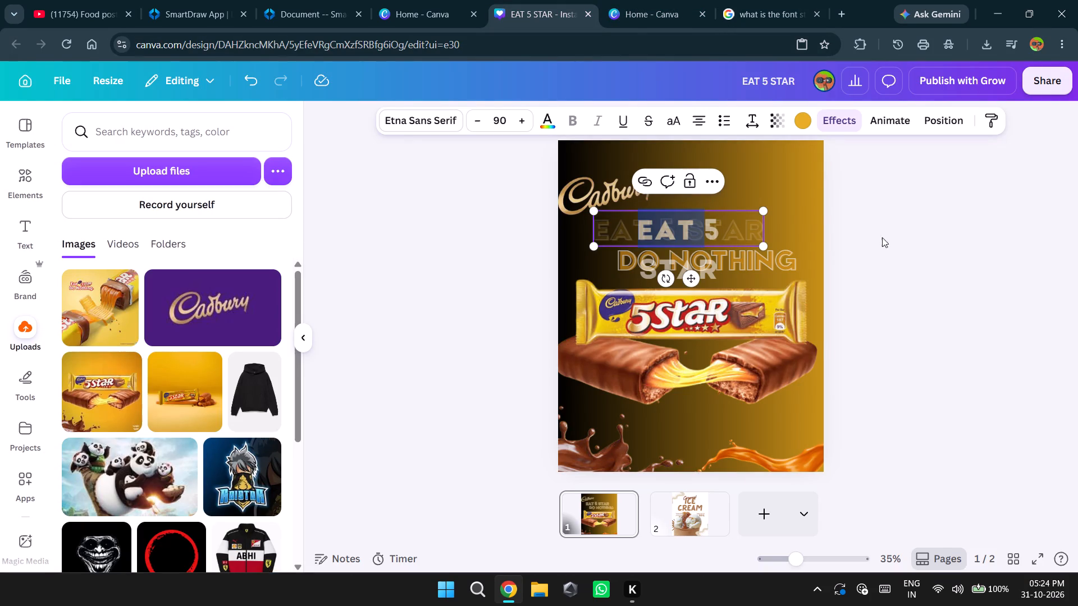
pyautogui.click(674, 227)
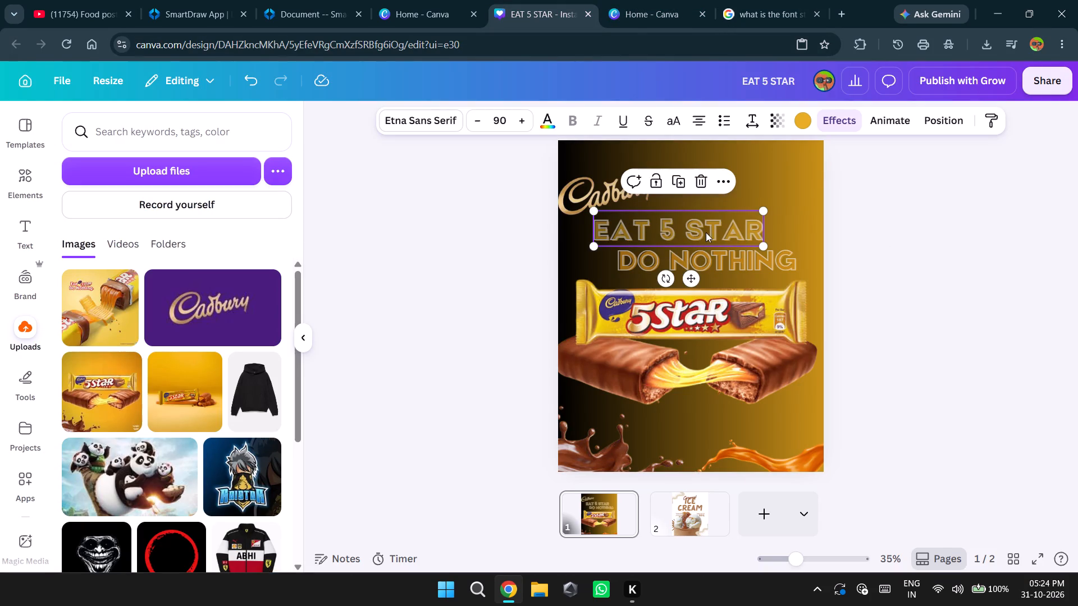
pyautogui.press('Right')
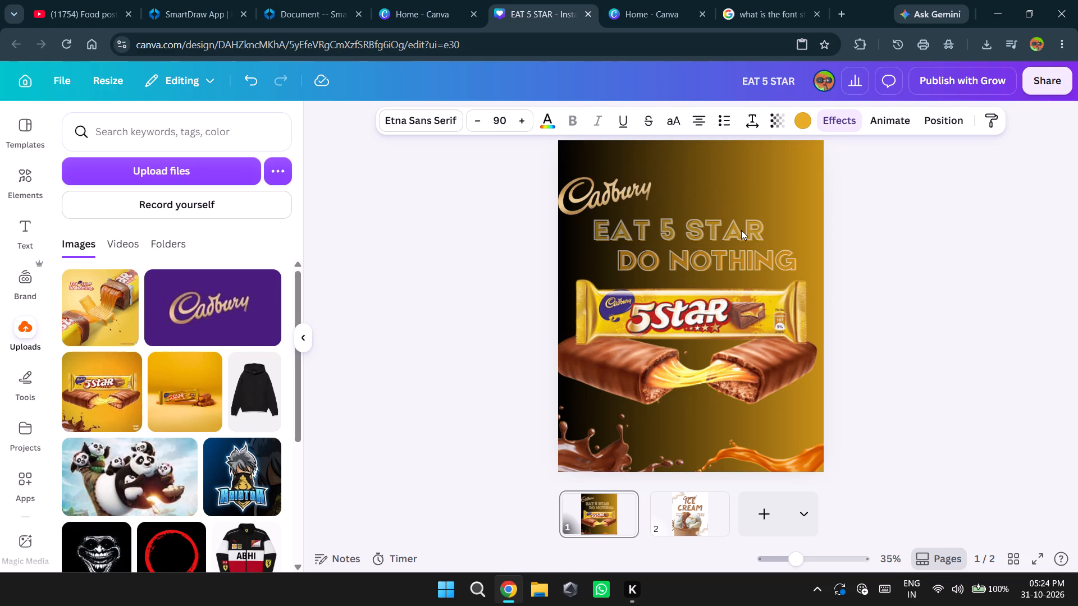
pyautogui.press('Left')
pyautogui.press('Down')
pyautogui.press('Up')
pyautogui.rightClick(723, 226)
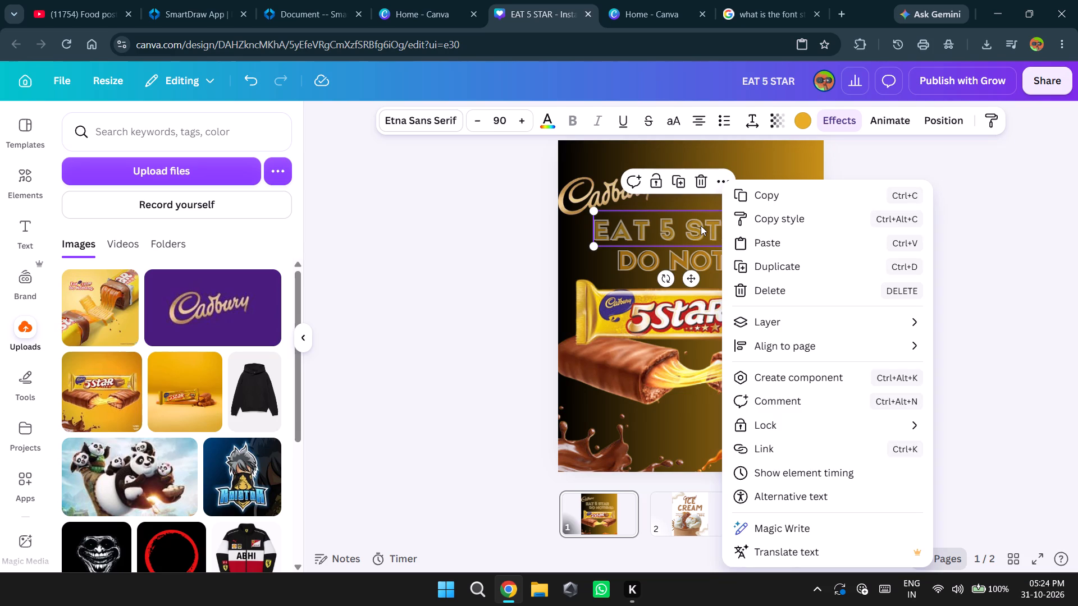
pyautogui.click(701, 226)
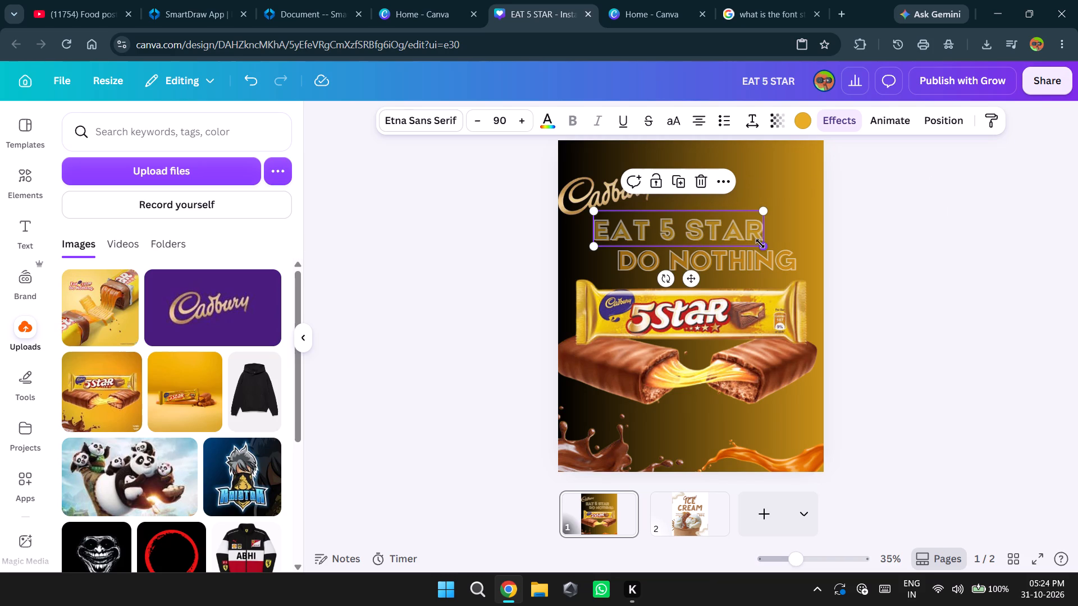
# Edit the "EAT 5 STAR" line, removing the space between "5" and "STAR" and adding an extra space after "EAT".
pyautogui.click(762, 244)
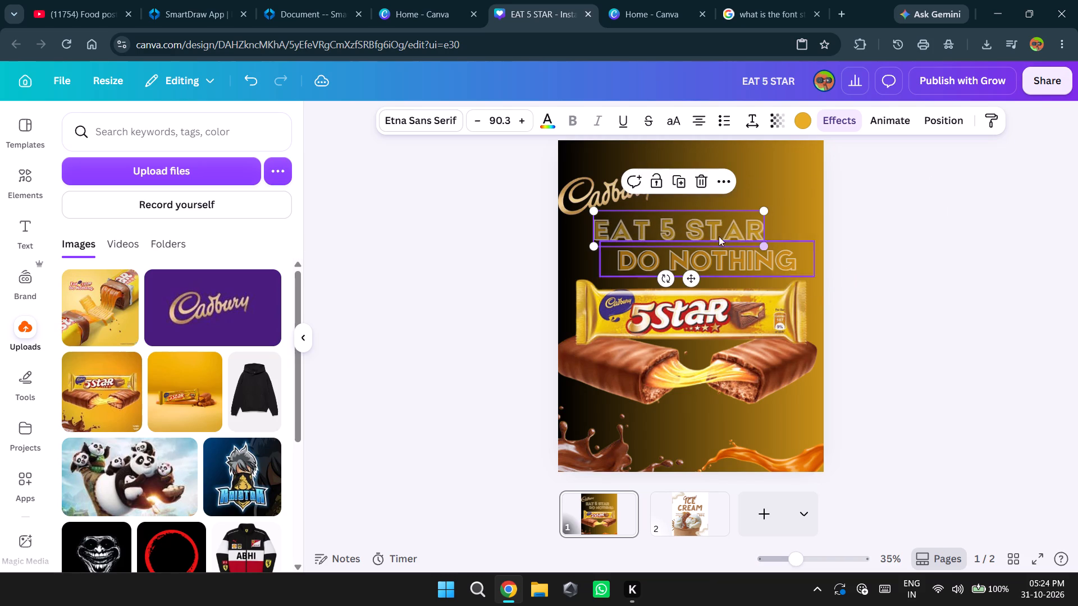
pyautogui.click(680, 229)
pyautogui.click(722, 231)
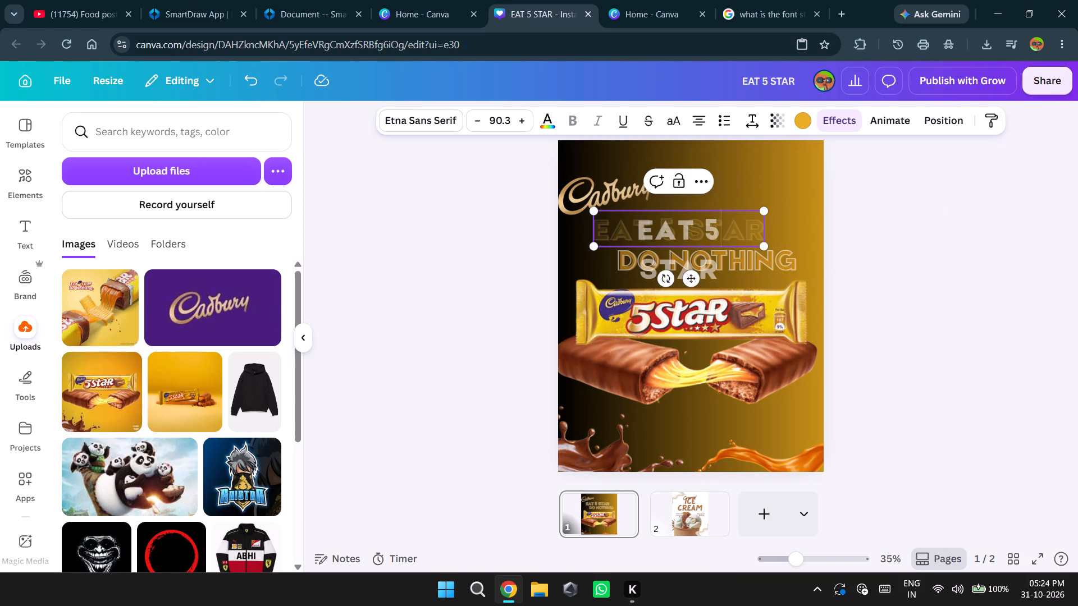
pyautogui.click(707, 231)
pyautogui.press('Right')
pyautogui.press('Right')
pyautogui.press('BackSpace')
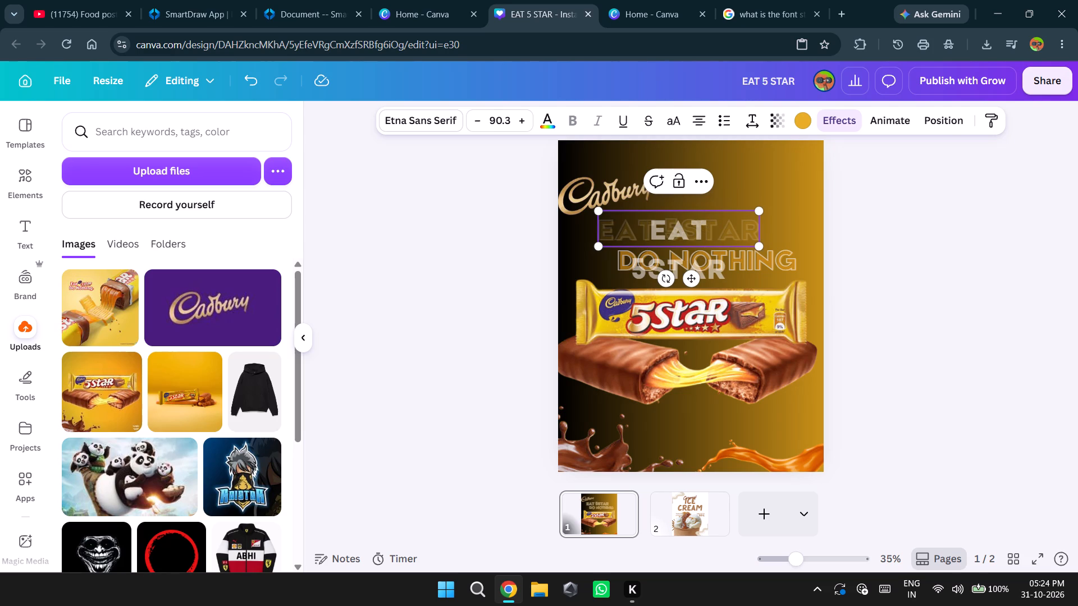
pyautogui.press('Left')
pyautogui.press('space')
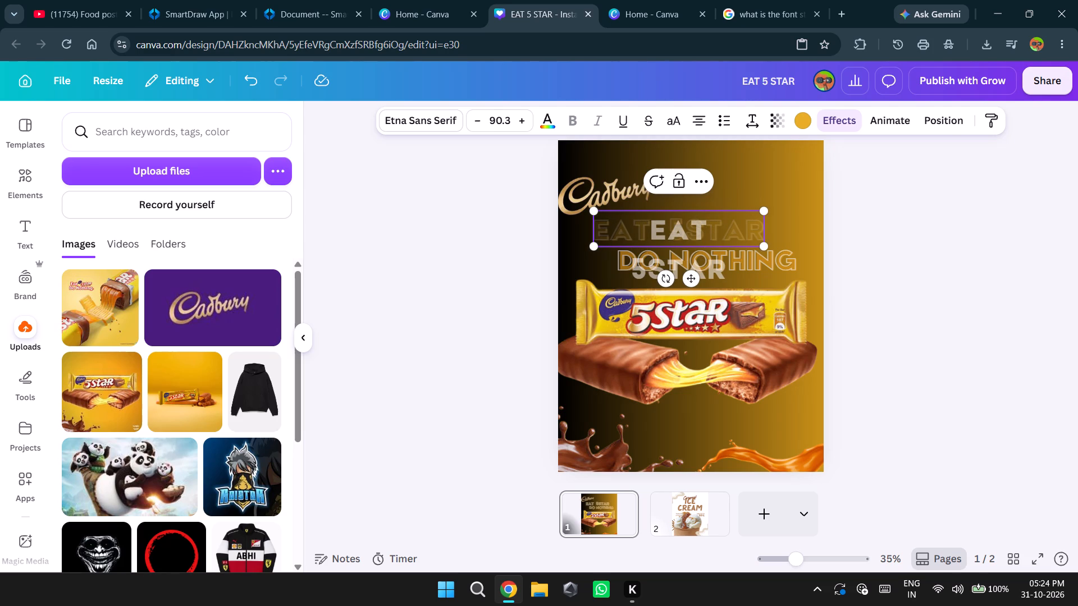
pyautogui.click(860, 234)
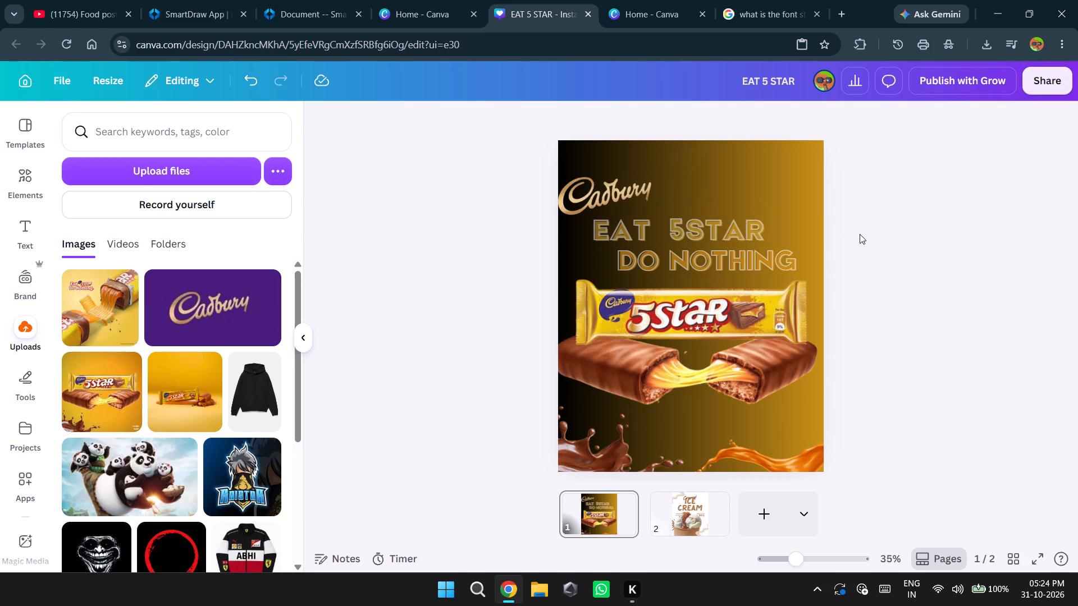
# Shrink the Cadbury logo to well under half its size and place it over the gap between "EAT" and "5STAR".
pyautogui.click(613, 189)
pyautogui.moveTo(693, 244); pyautogui.dragTo(623, 198)
pyautogui.moveTo(576, 169); pyautogui.dragTo(670, 217)
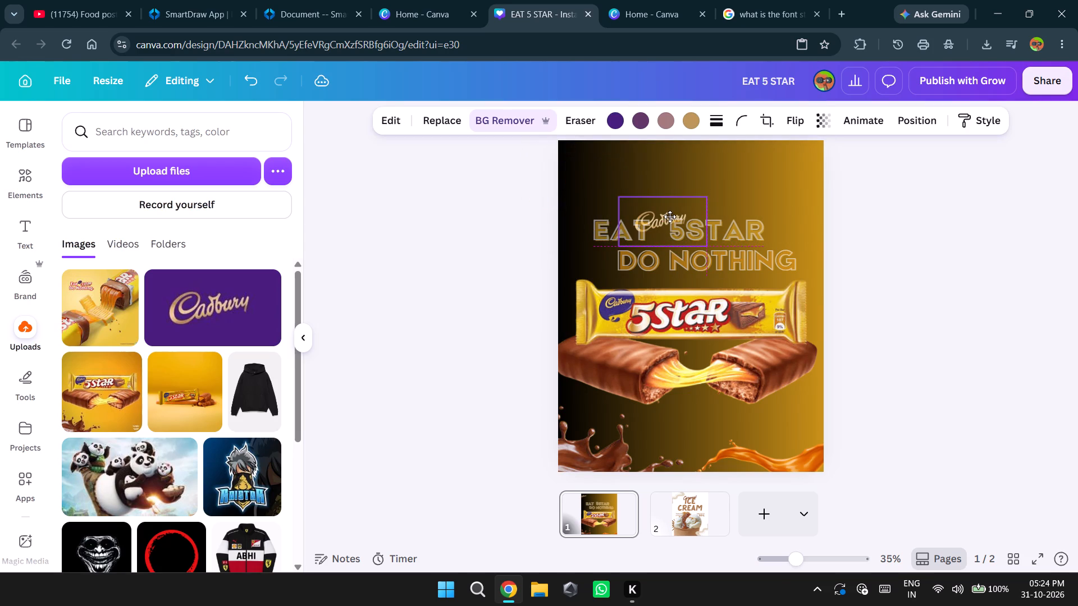
pyautogui.moveTo(670, 217); pyautogui.dragTo(675, 214)
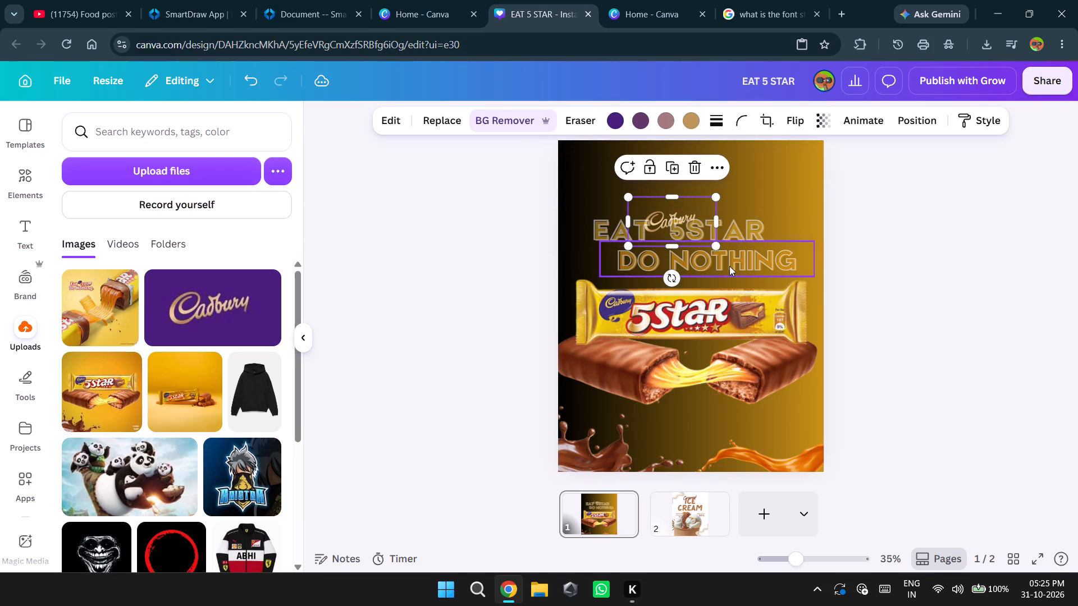
pyautogui.moveTo(716, 245); pyautogui.dragTo(689, 235)
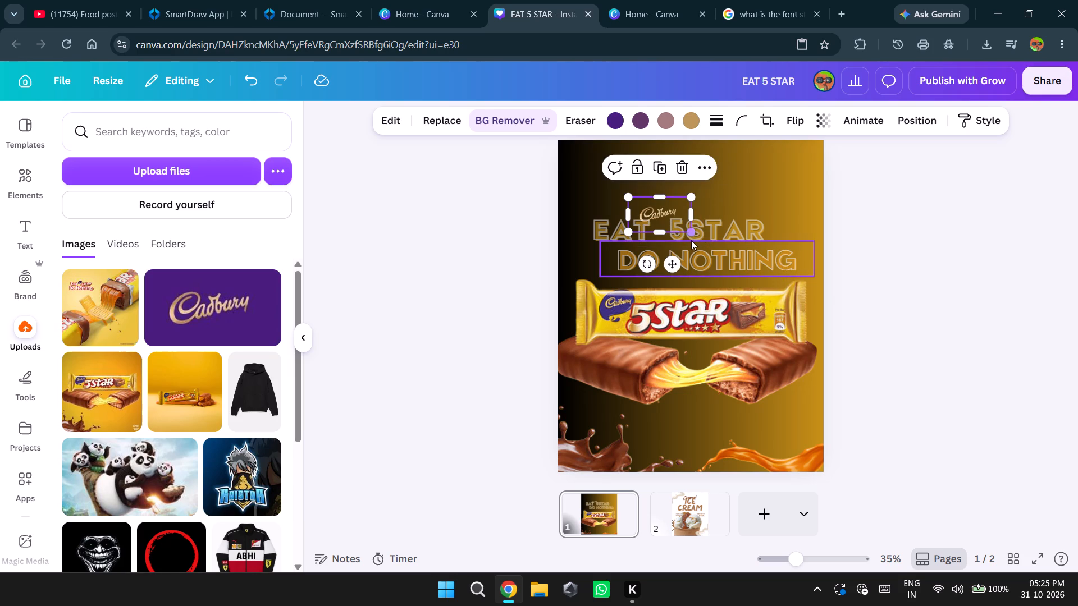
# Set the "EAT 5STAR" line's letter spacing to 5 and line spacing to 1.46, and open its advanced text settings.
pyautogui.click(724, 227)
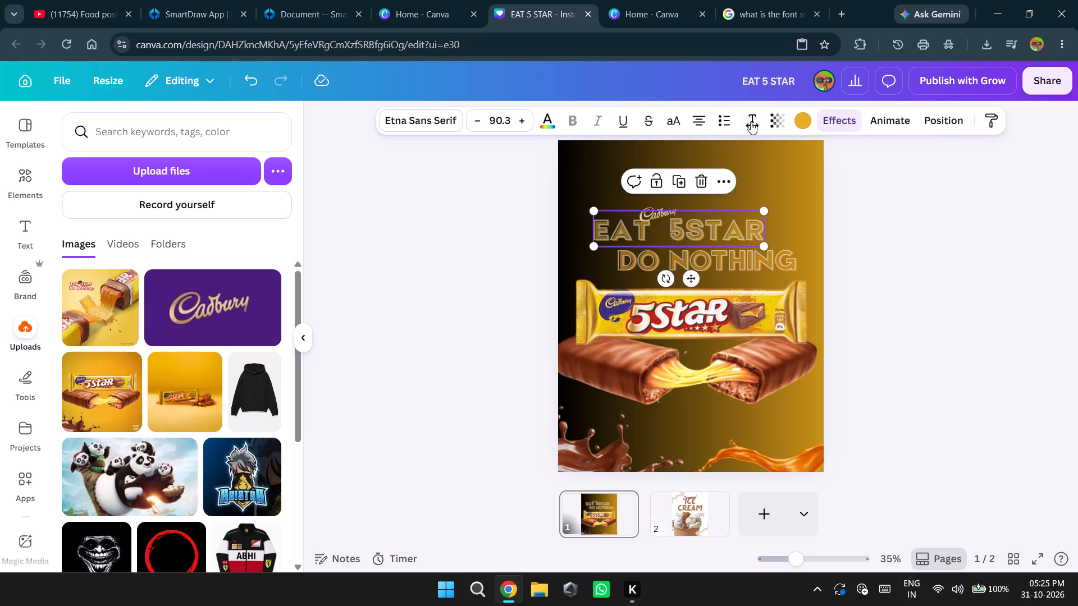
pyautogui.click(740, 118)
pyautogui.click(747, 127)
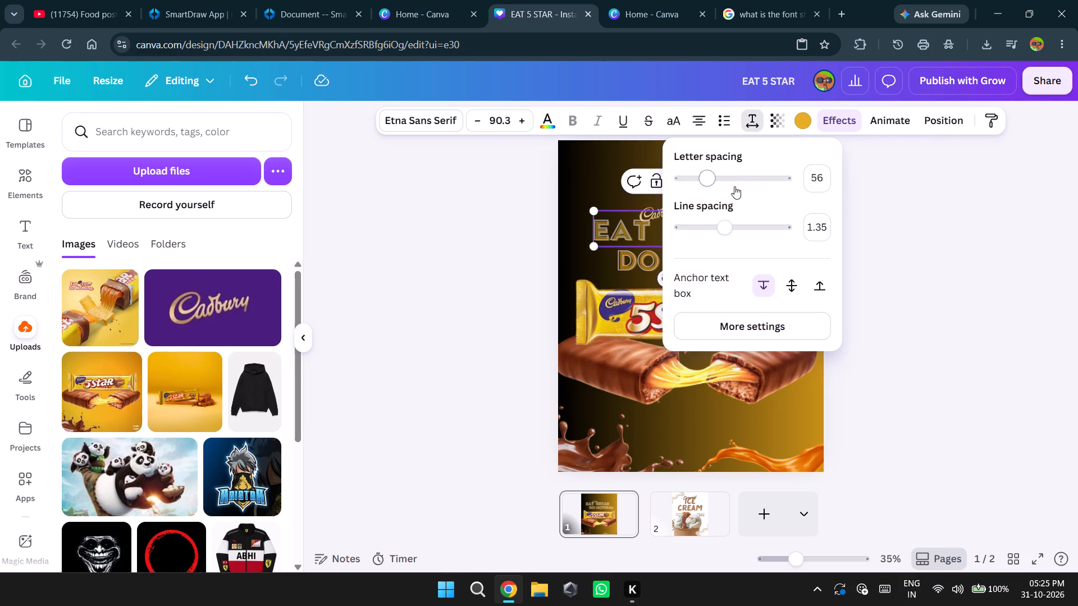
pyautogui.click(704, 181)
pyautogui.click(702, 181)
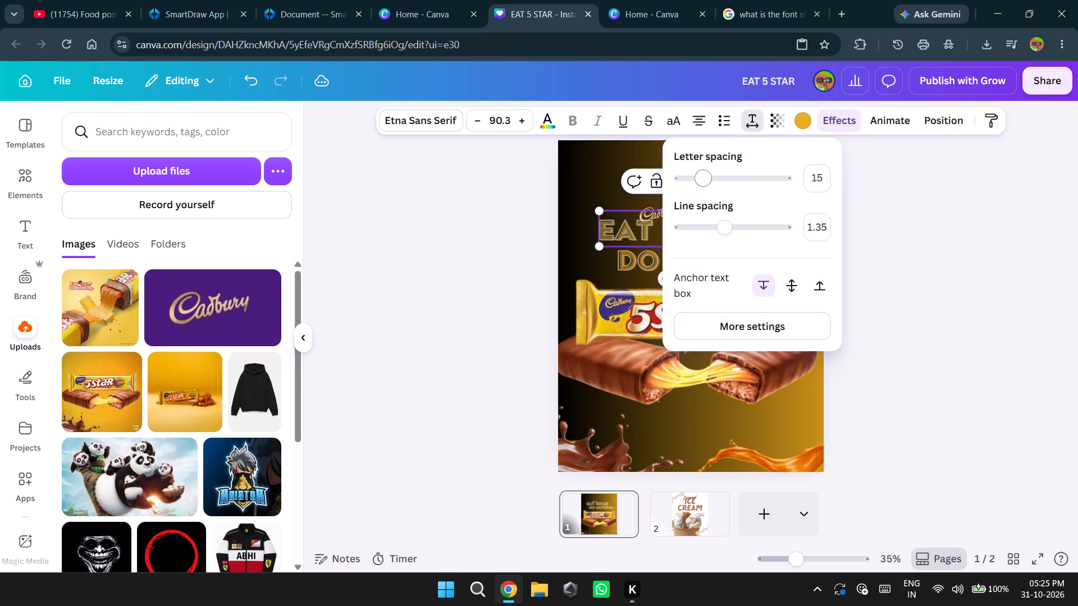
pyautogui.click(728, 229)
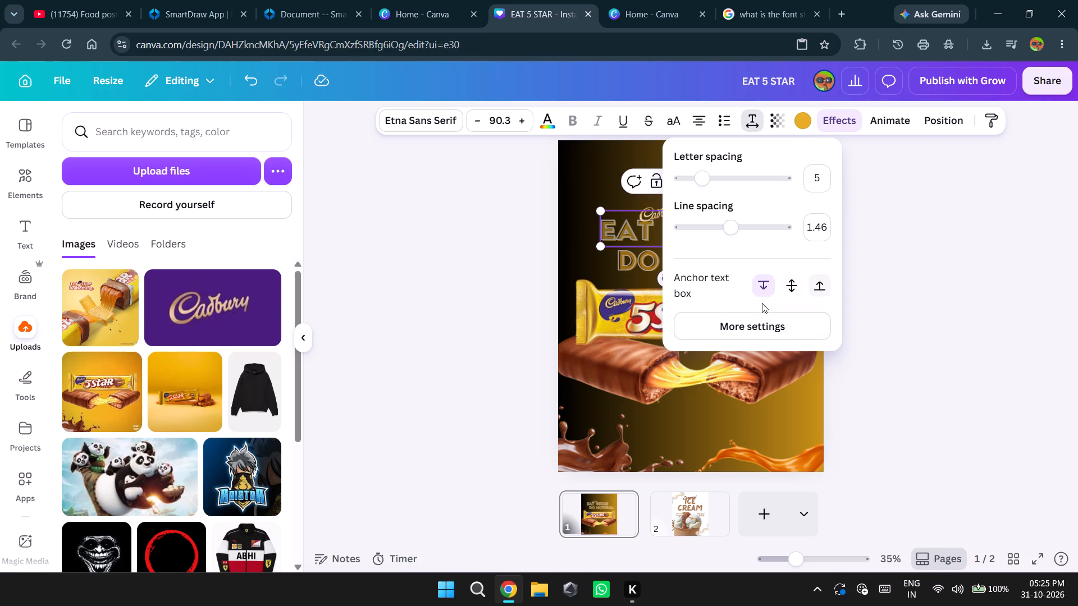
pyautogui.click(753, 319)
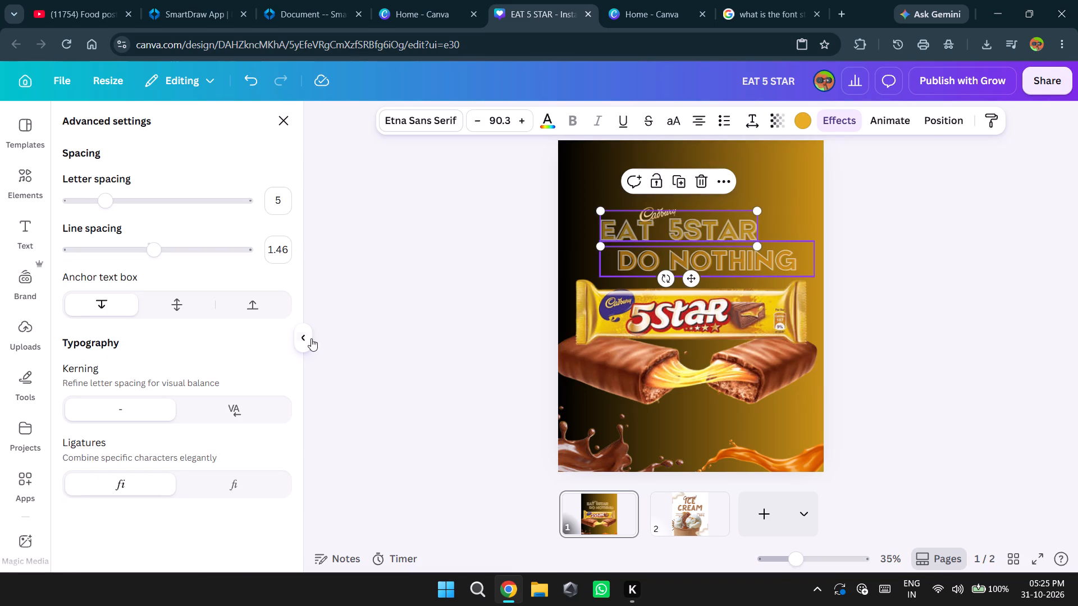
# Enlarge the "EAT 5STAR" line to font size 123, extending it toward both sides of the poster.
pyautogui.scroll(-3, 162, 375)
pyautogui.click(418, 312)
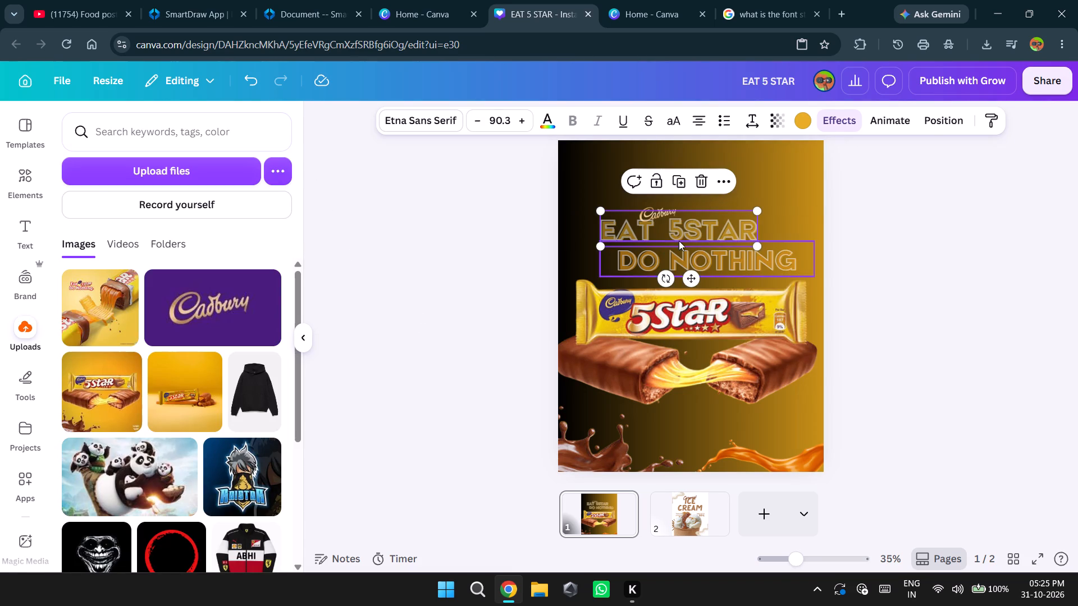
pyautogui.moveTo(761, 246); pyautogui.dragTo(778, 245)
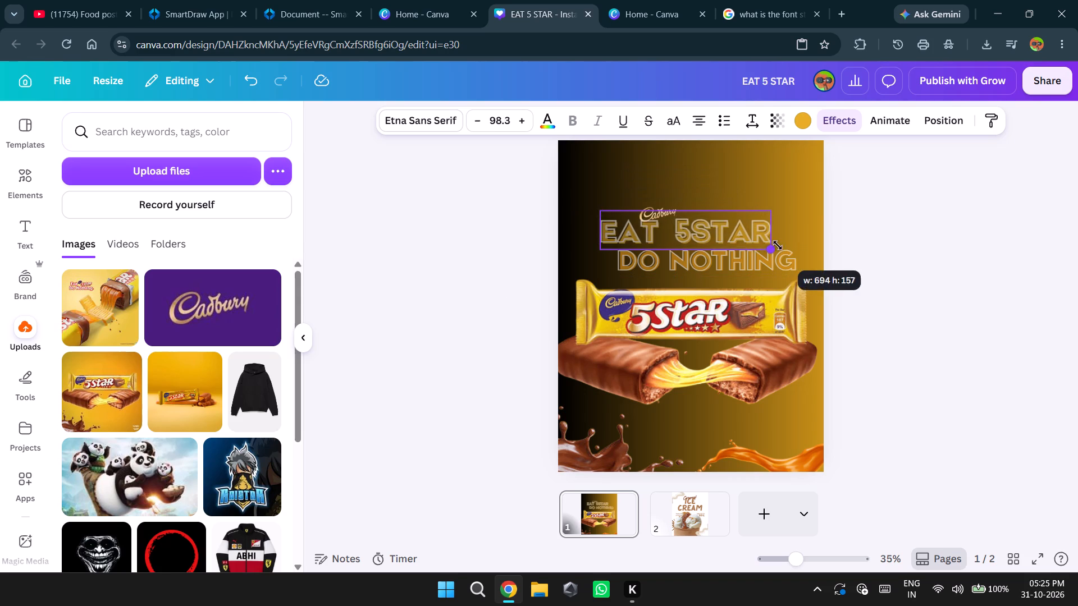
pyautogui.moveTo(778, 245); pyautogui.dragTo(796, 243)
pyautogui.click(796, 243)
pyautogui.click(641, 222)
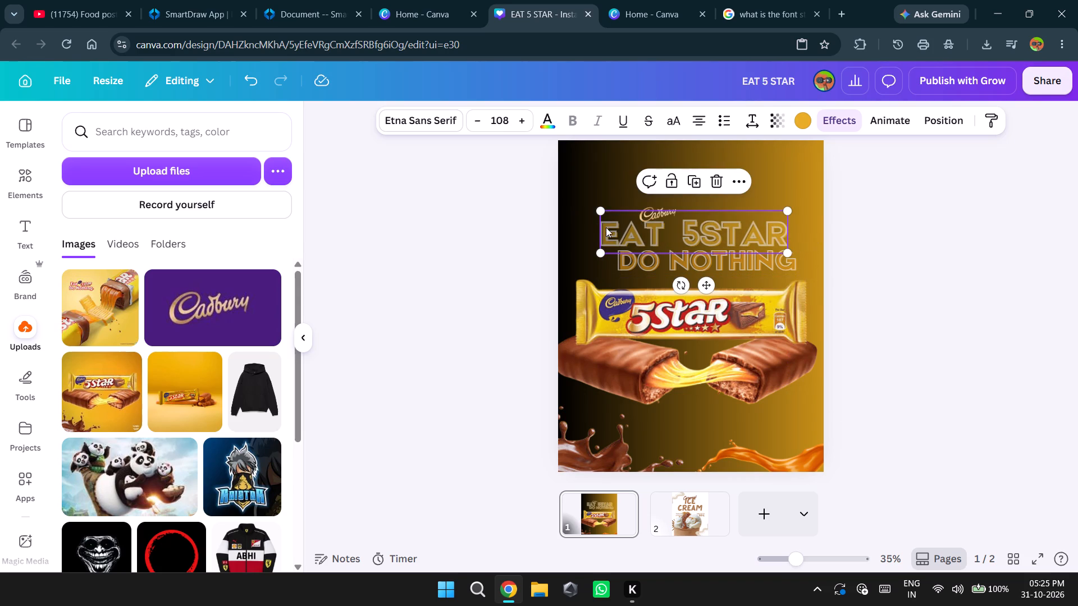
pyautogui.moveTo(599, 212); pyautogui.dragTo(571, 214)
# Widen the "DO NOTHING" text box slightly toward the poster's left edge.
pyautogui.click(712, 266)
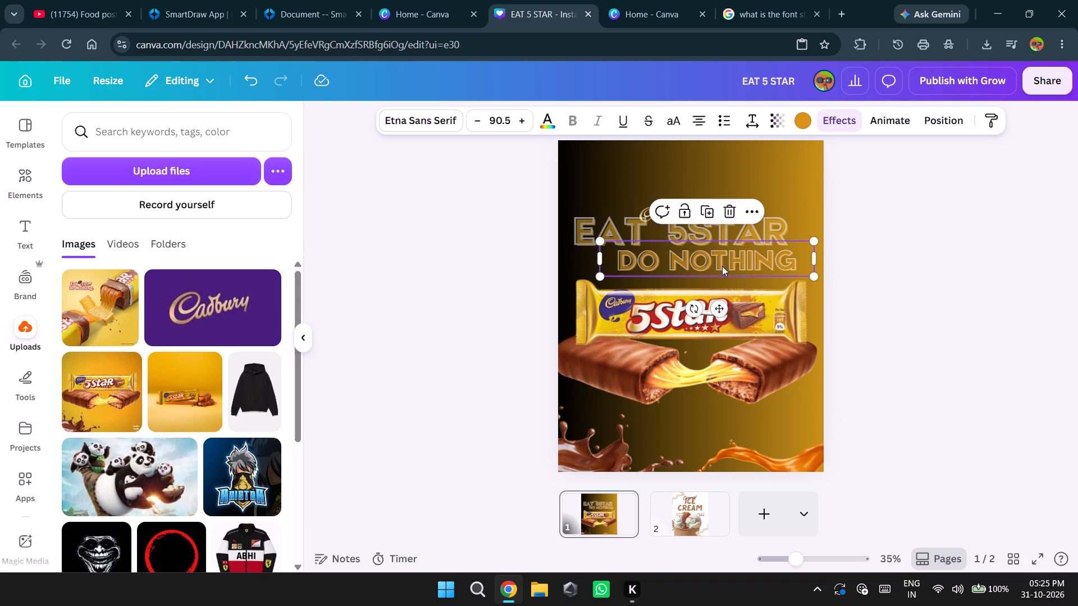
pyautogui.moveTo(597, 254); pyautogui.dragTo(591, 257)
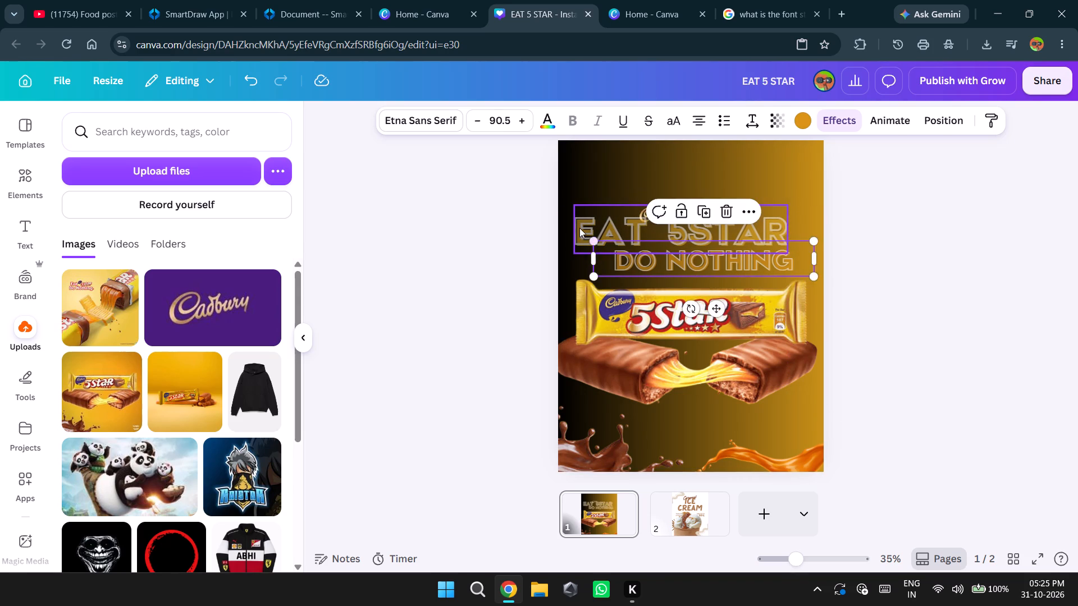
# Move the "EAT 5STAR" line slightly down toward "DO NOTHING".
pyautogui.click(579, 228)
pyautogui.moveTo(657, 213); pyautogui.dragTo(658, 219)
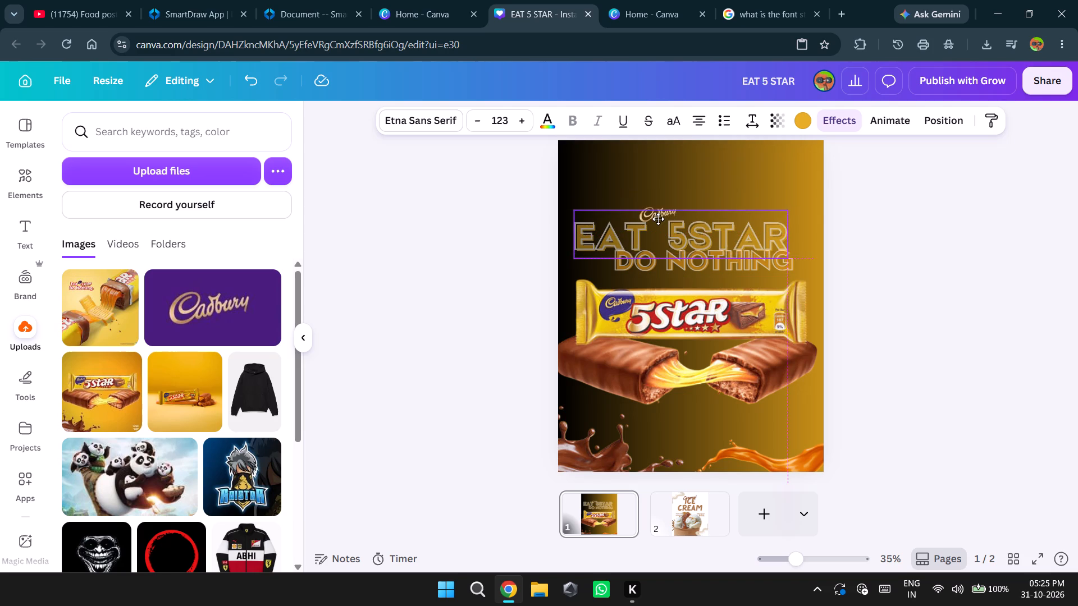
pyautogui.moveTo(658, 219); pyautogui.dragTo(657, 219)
# Tilt the small Cadbury logo slightly counter-clockwise so it slants upward to the right.
pyautogui.click(660, 213)
pyautogui.click(648, 206)
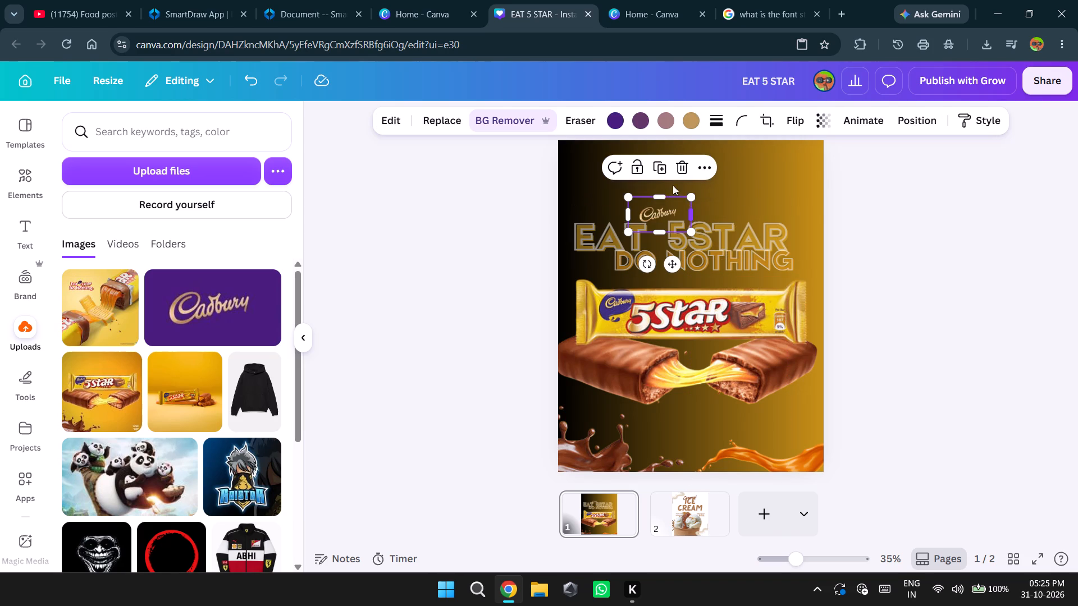
pyautogui.moveTo(688, 198); pyautogui.dragTo(685, 196)
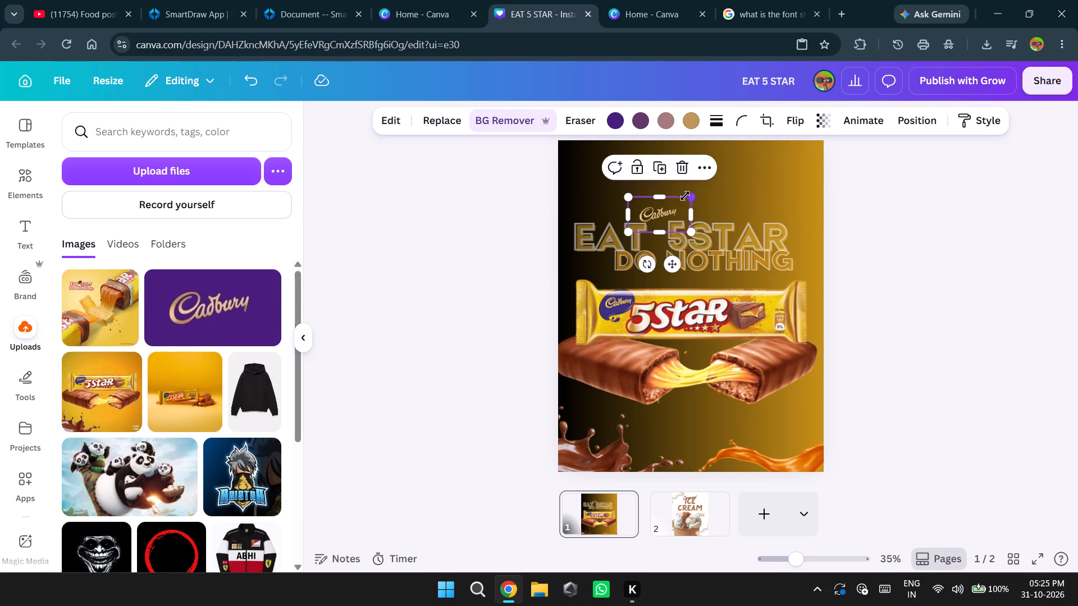
pyautogui.moveTo(685, 196); pyautogui.dragTo(684, 191)
pyautogui.click(684, 192)
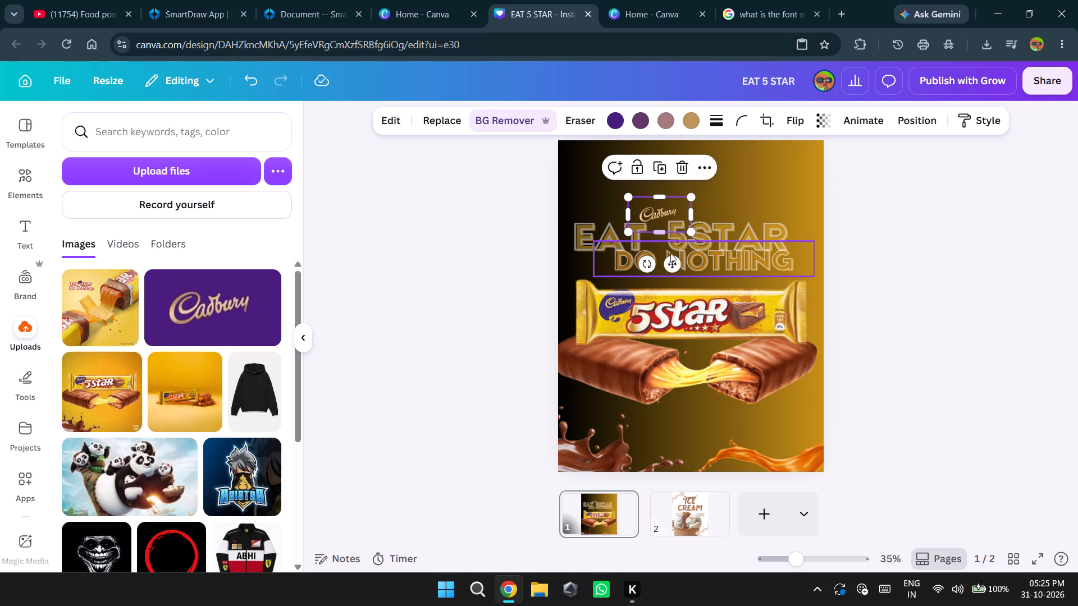
pyautogui.moveTo(646, 259); pyautogui.dragTo(654, 259)
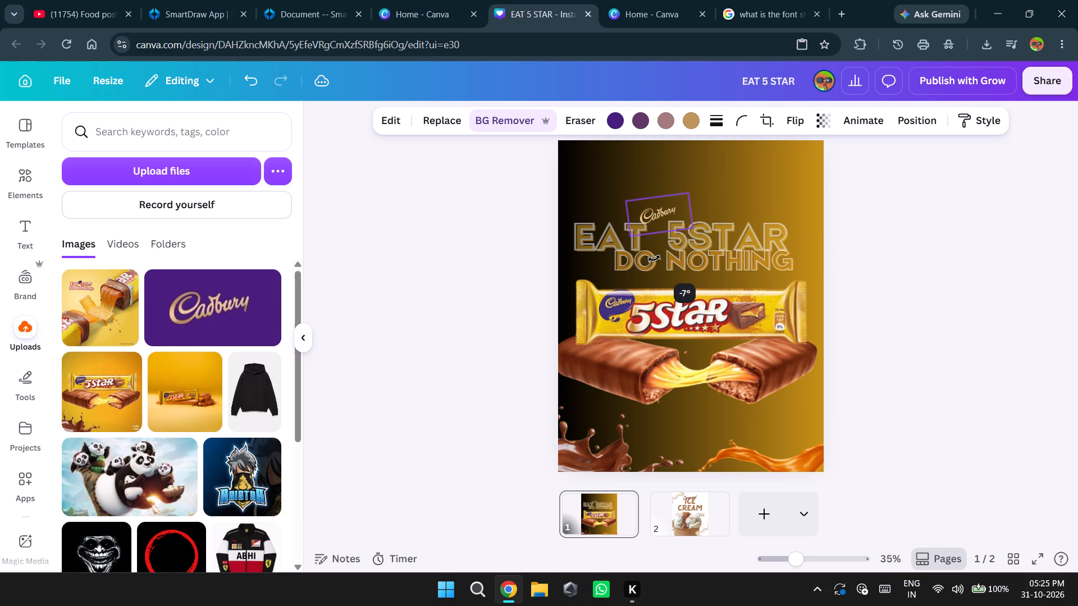
pyautogui.moveTo(654, 259); pyautogui.dragTo(656, 259)
pyautogui.click(940, 246)
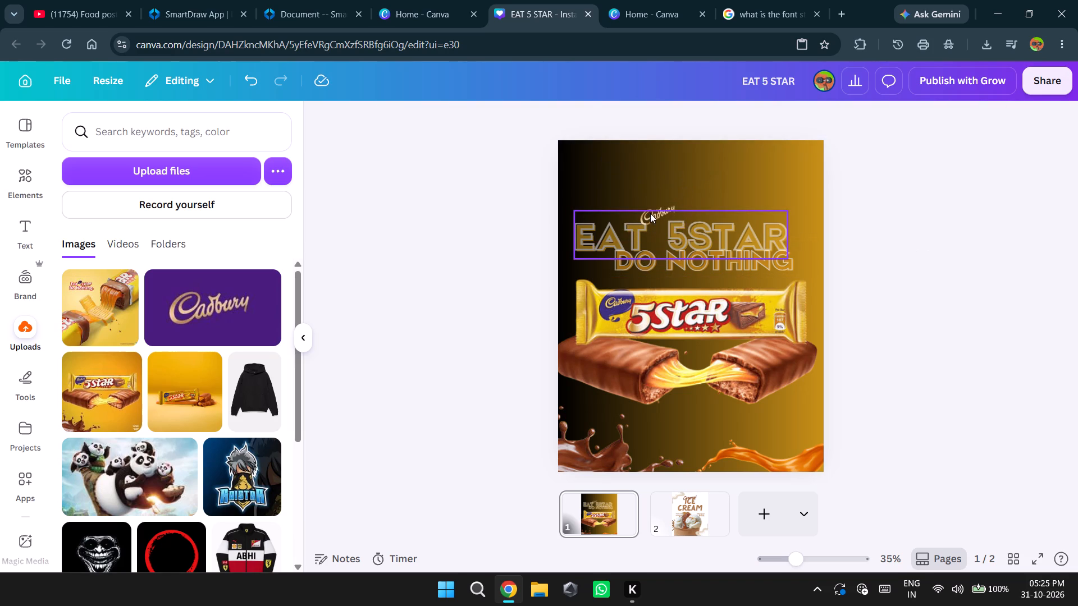
# Shrink the "EAT 5STAR" line to font size 102 and place it just above "DO NOTHING", clear of that line.
pyautogui.moveTo(651, 213); pyautogui.dragTo(661, 215)
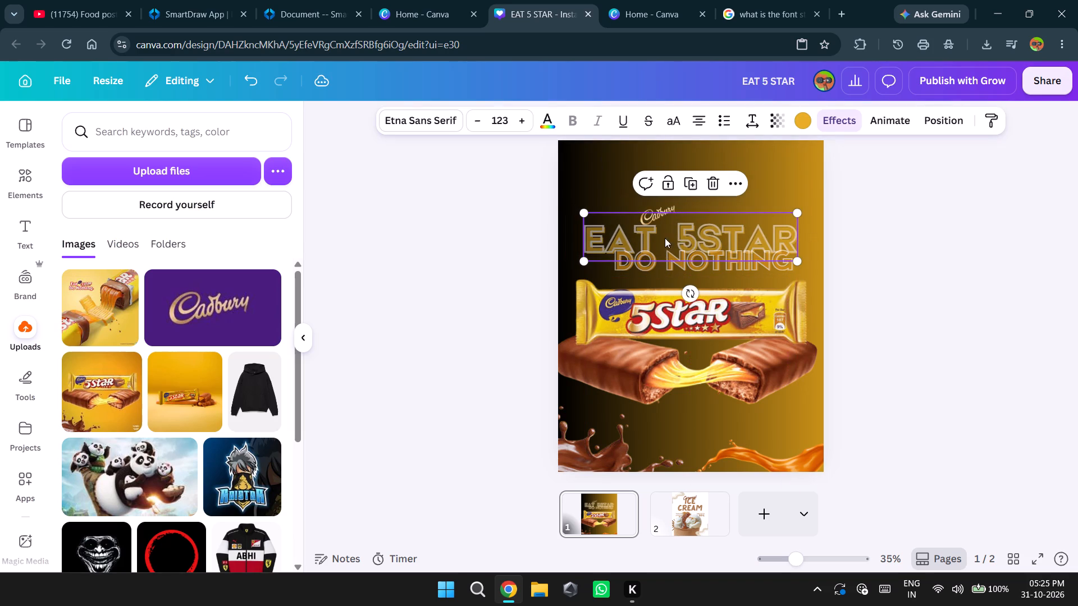
pyautogui.moveTo(585, 258); pyautogui.dragTo(616, 223)
pyautogui.moveTo(717, 237); pyautogui.dragTo(701, 230)
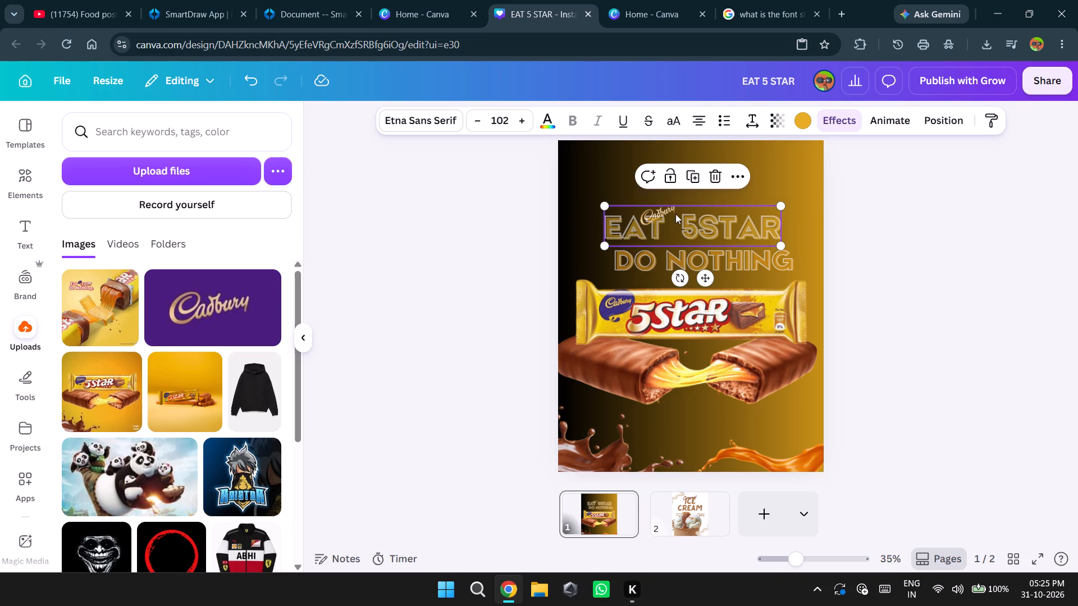
# Insert four extra spaces between "EAT" and "5STAR" to widen the gap for the logo.
pyautogui.click(678, 224)
pyautogui.press('space')
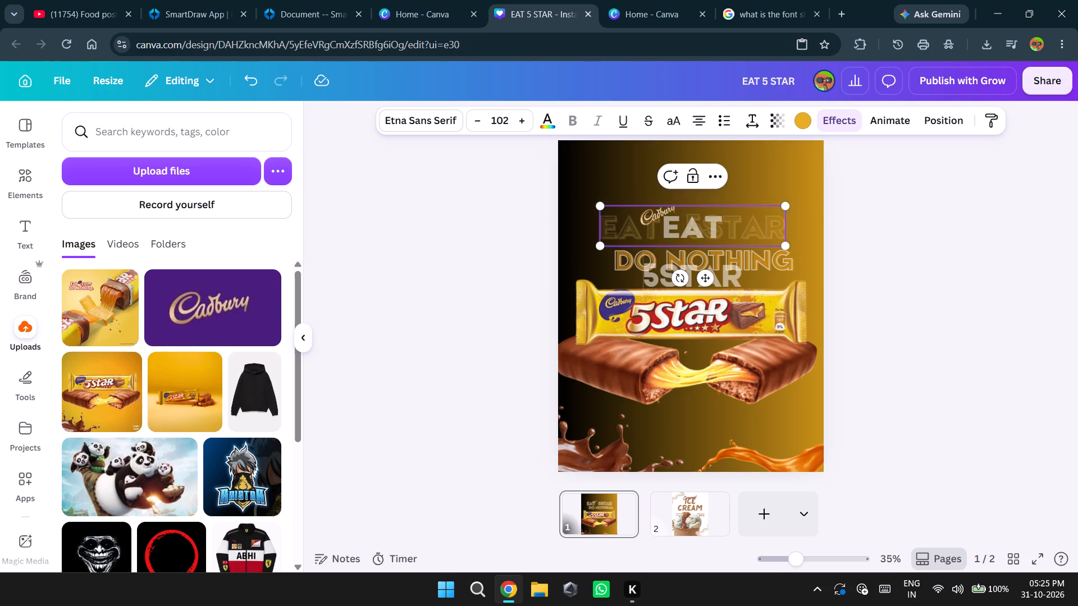
pyautogui.click(725, 226)
pyautogui.press('space')
pyautogui.press('space')
pyautogui.press('space')
pyautogui.click(919, 224)
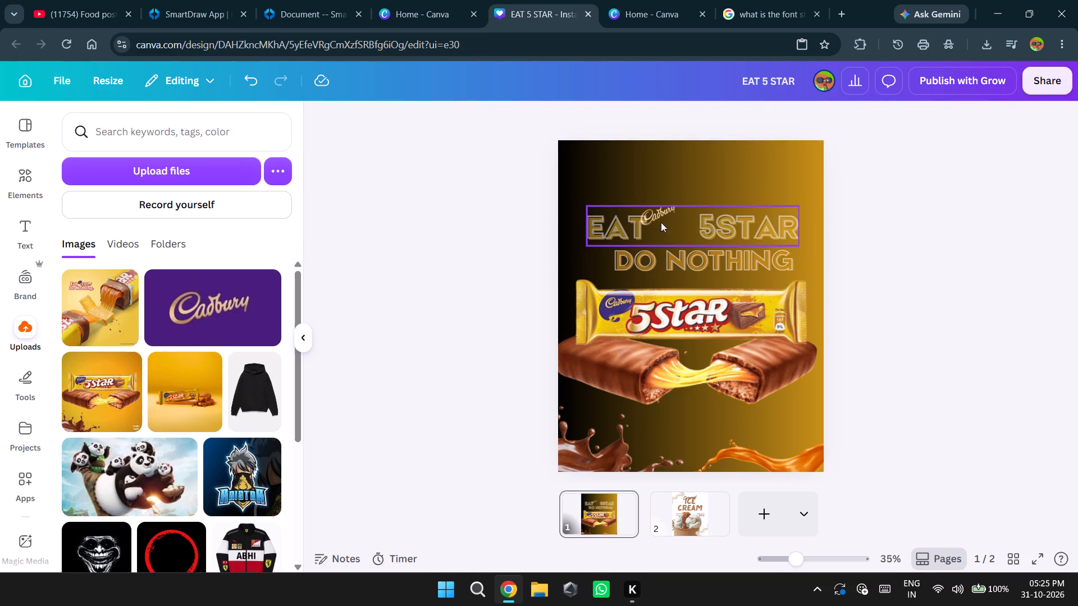
# Enlarge the tilted Cadbury logo slightly, keep its slant, and place it in the gap between "EAT" and "5STAR".
pyautogui.click(655, 213)
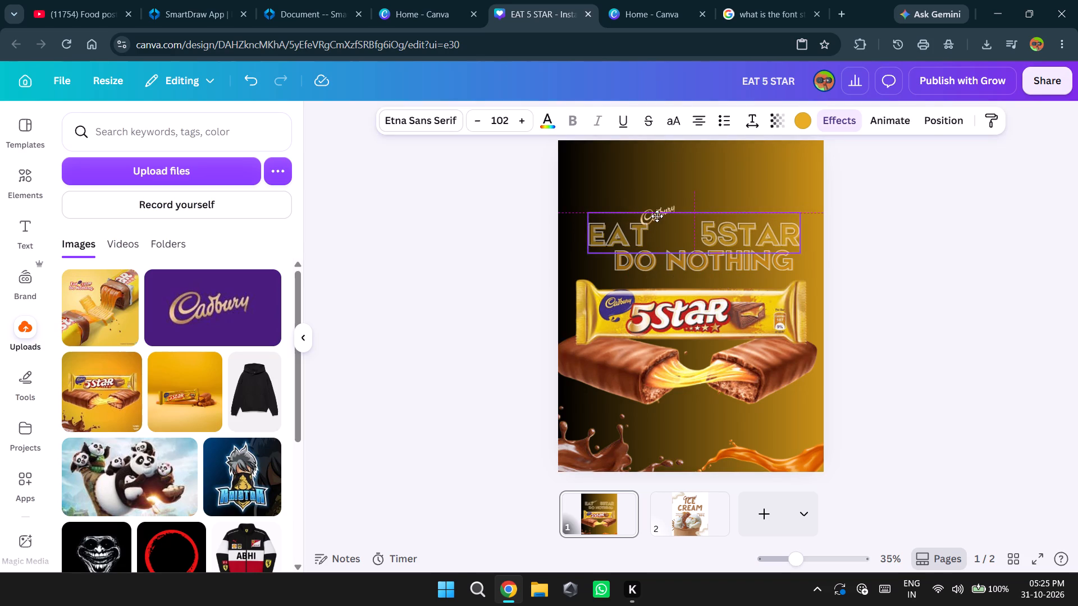
pyautogui.click(678, 196)
pyautogui.click(663, 206)
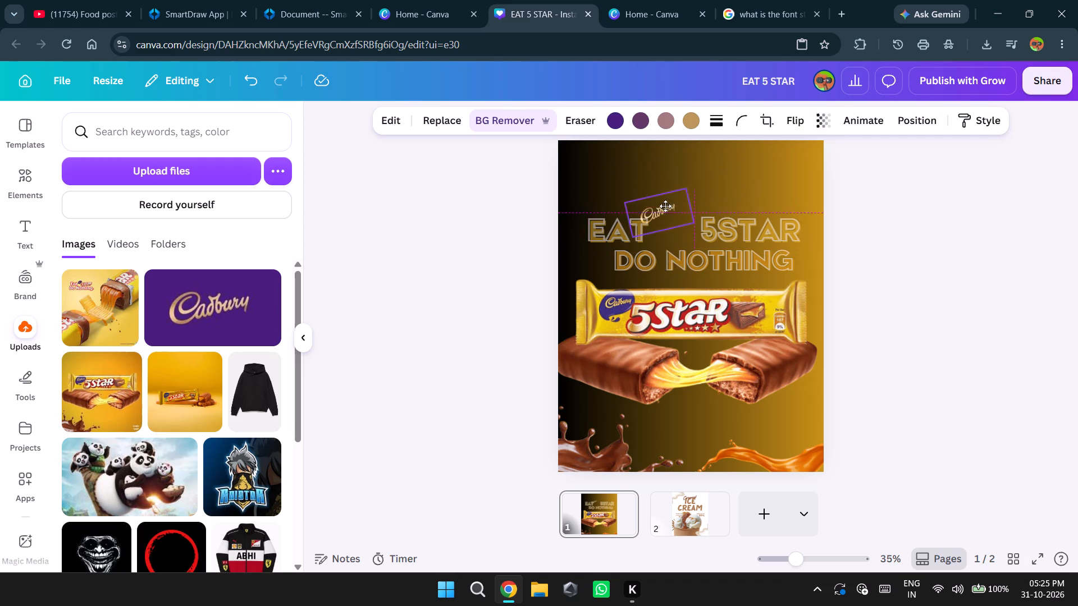
pyautogui.moveTo(699, 224); pyautogui.dragTo(714, 229)
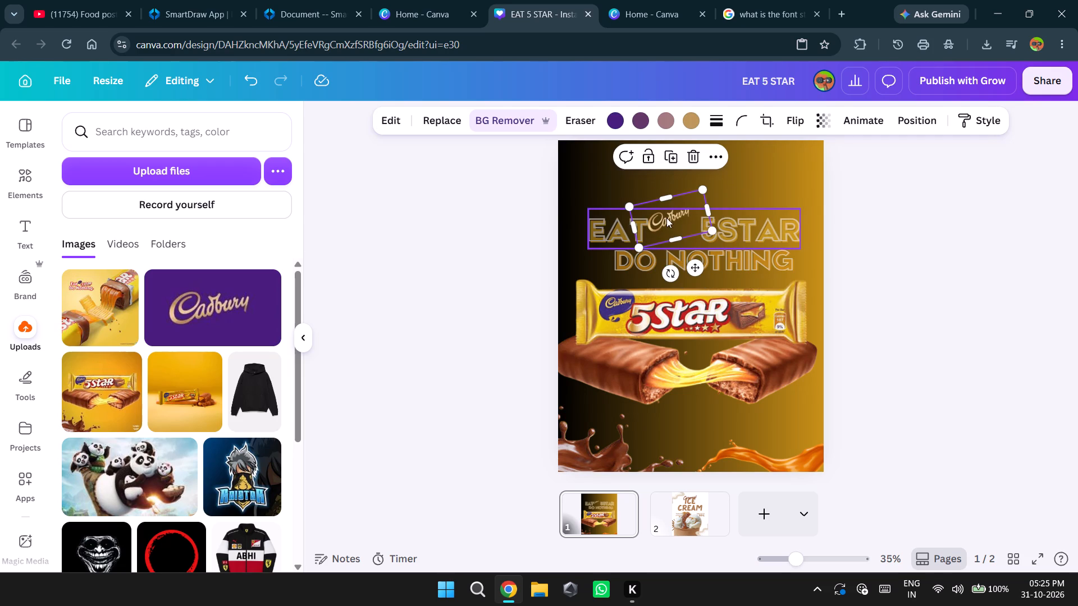
pyautogui.moveTo(674, 277); pyautogui.dragTo(664, 273)
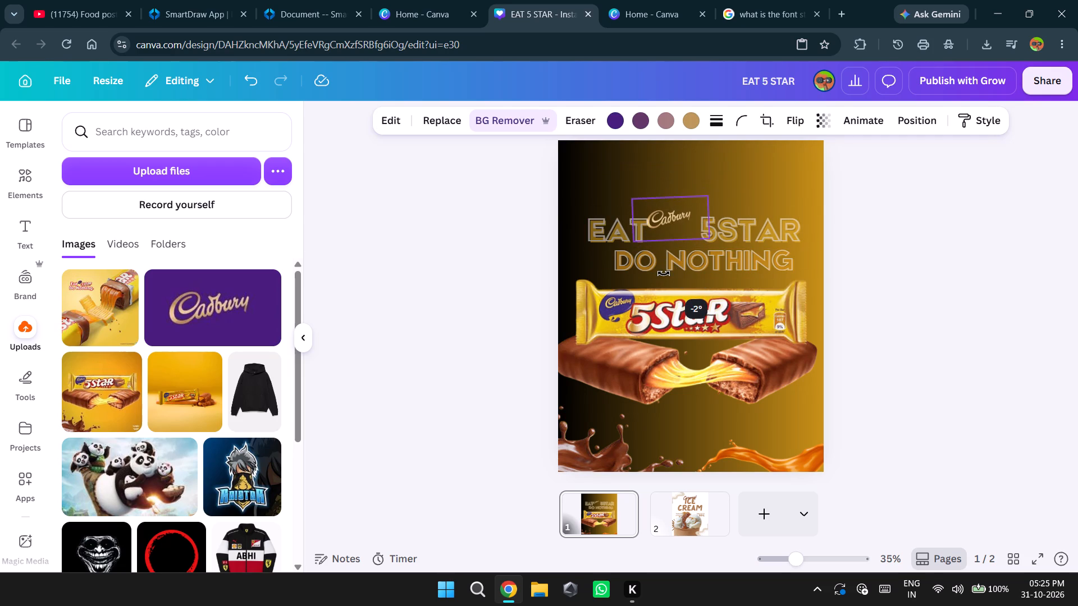
pyautogui.moveTo(664, 273); pyautogui.dragTo(671, 271)
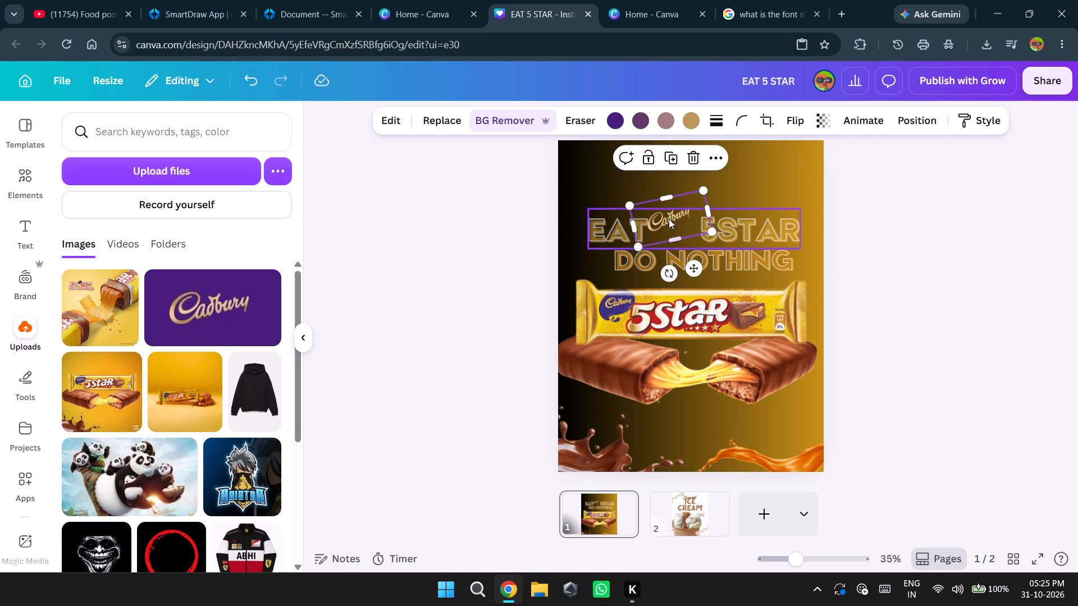
pyautogui.moveTo(669, 218); pyautogui.dragTo(695, 221)
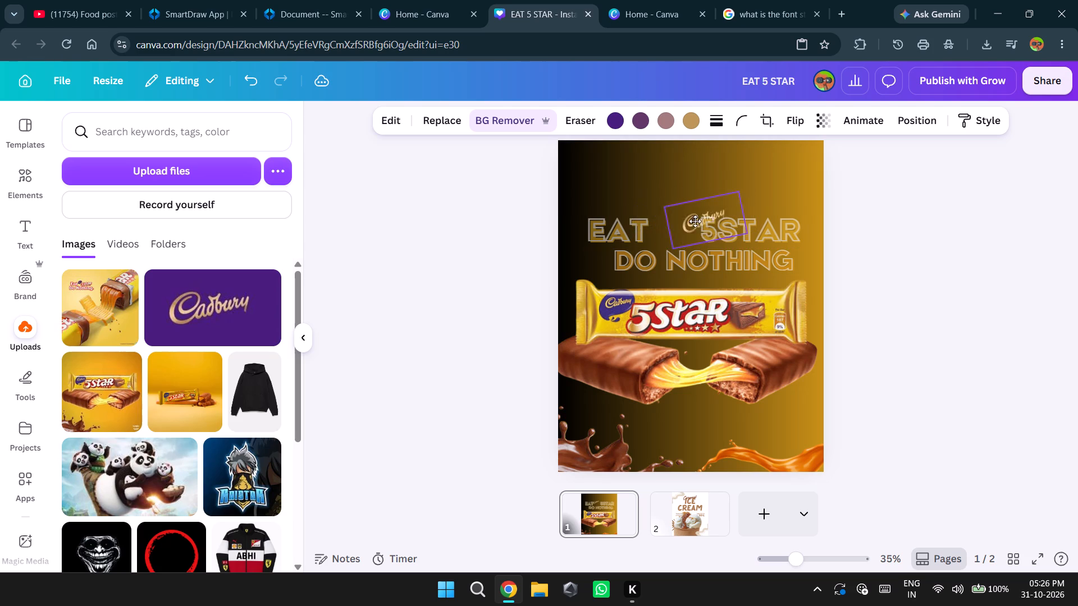
pyautogui.moveTo(695, 221); pyautogui.dragTo(674, 221)
pyautogui.click(901, 241)
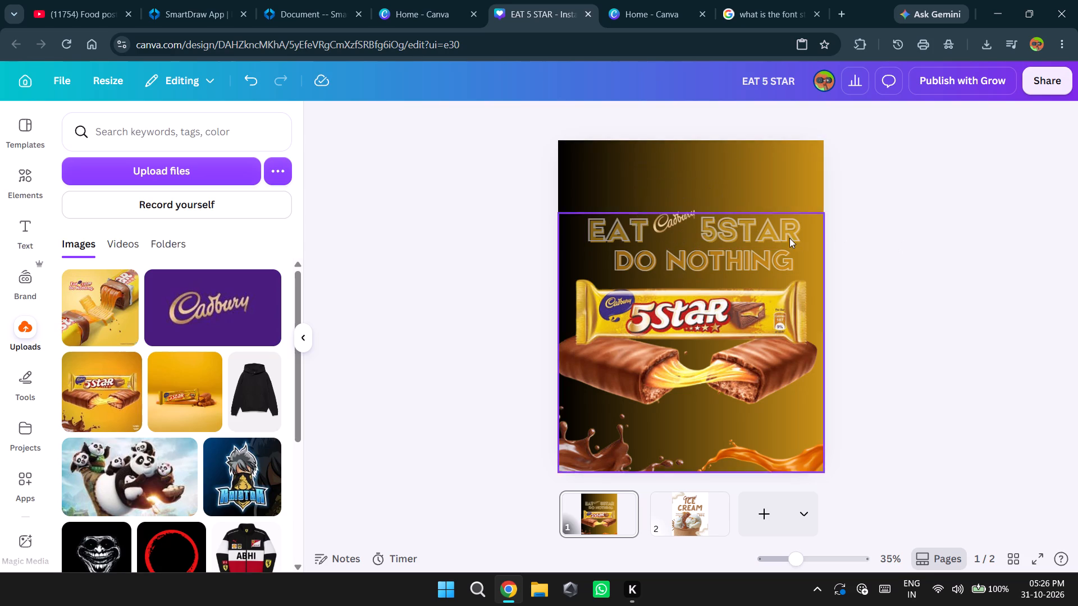
# Remove two of the spaces between "EAT" and "5STAR" to narrow the gap around the logo.
pyautogui.click(692, 224)
pyautogui.click(696, 227)
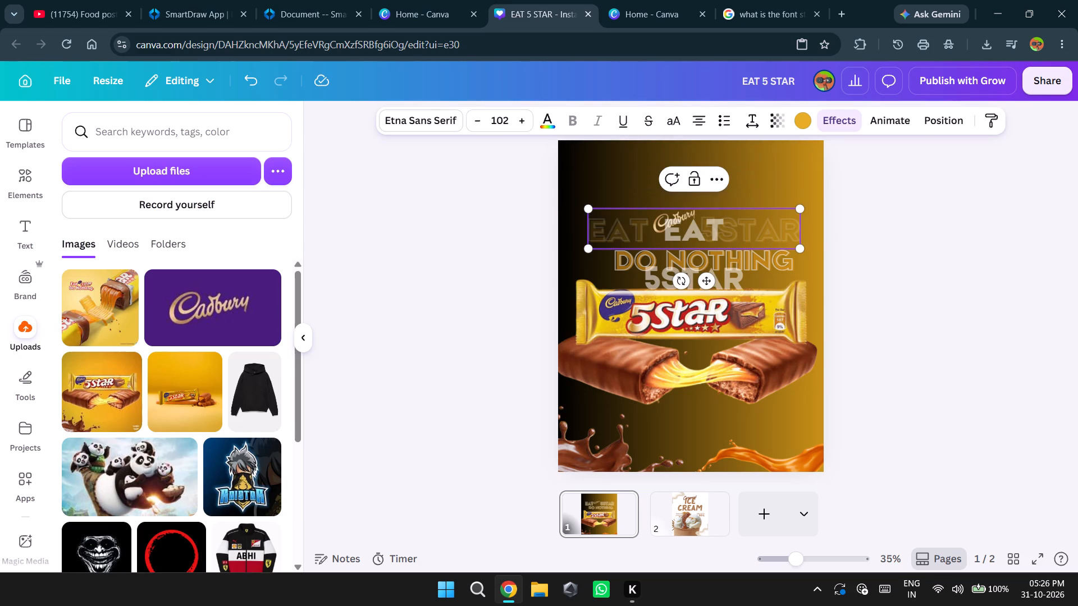
pyautogui.click(727, 244)
pyautogui.press('Right')
pyautogui.press('BackSpace')
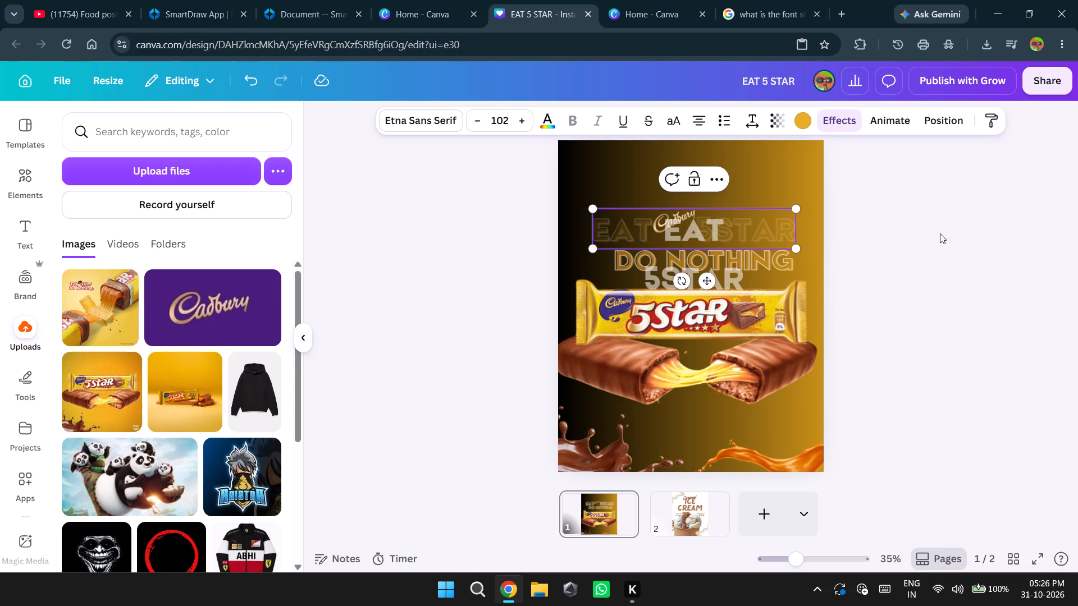
pyautogui.press('Right')
pyautogui.press('BackSpace')
pyautogui.click(916, 252)
pyautogui.click(906, 277)
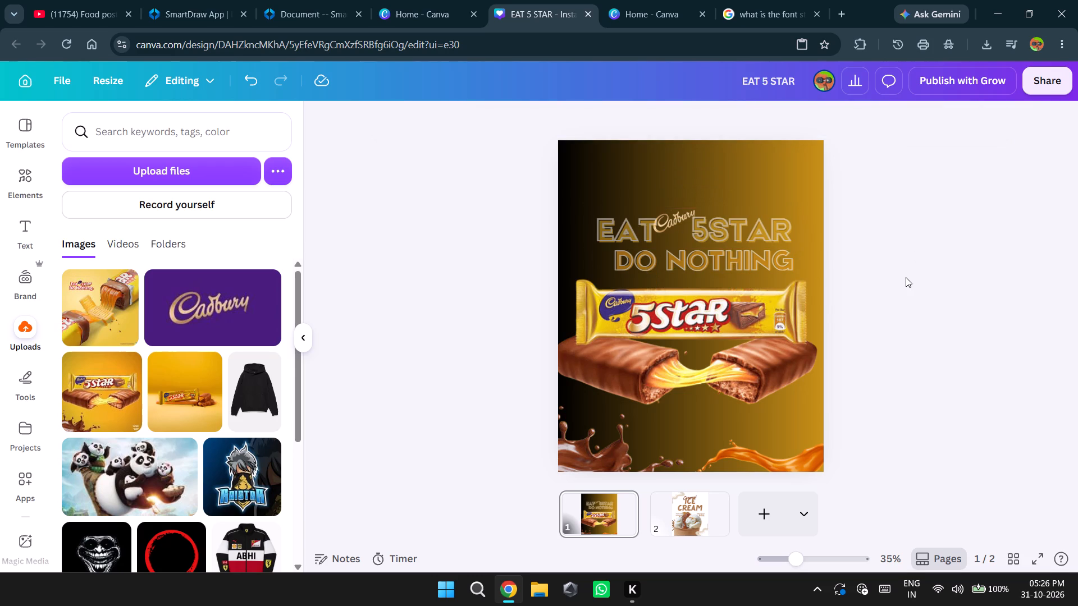
# Raise the Cadbury logo slightly and nudge it toward "5STAR" so it sits above the gap between the two words.
pyautogui.click(673, 217)
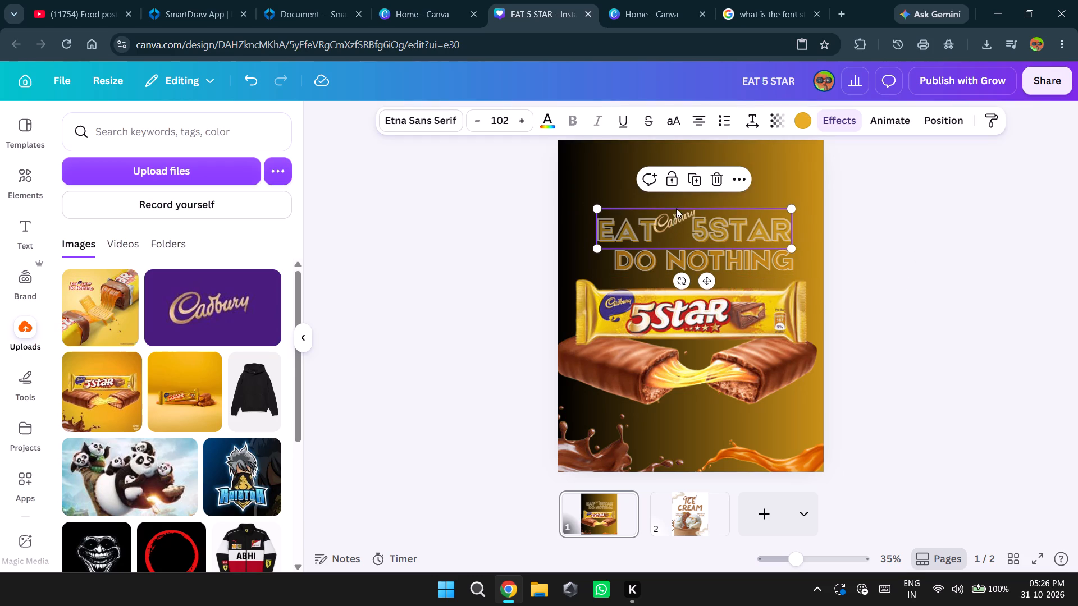
pyautogui.click(676, 208)
pyautogui.click(684, 202)
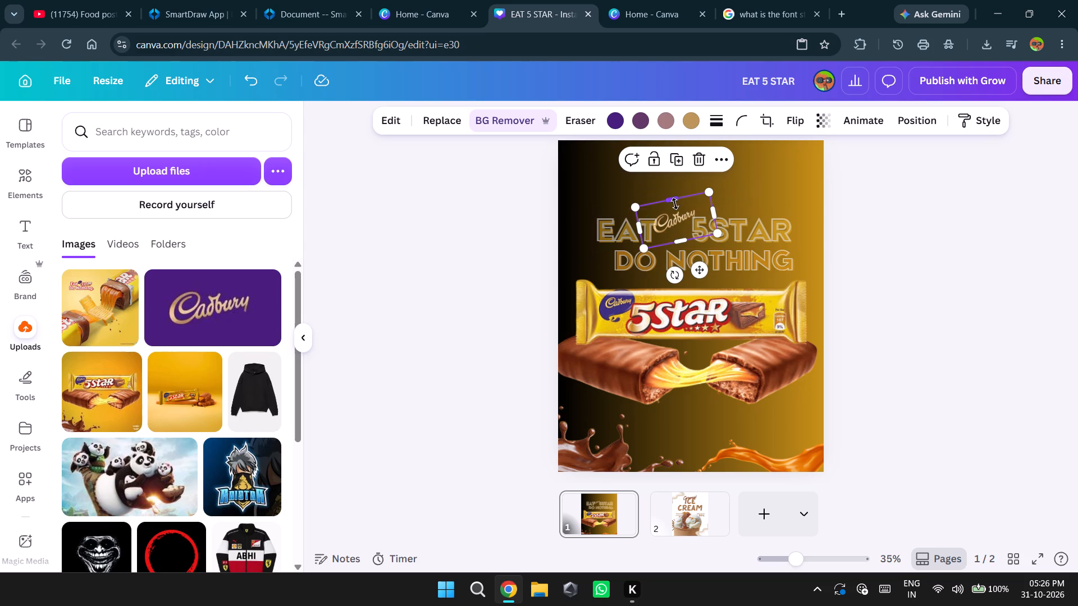
pyautogui.moveTo(677, 212); pyautogui.dragTo(677, 206)
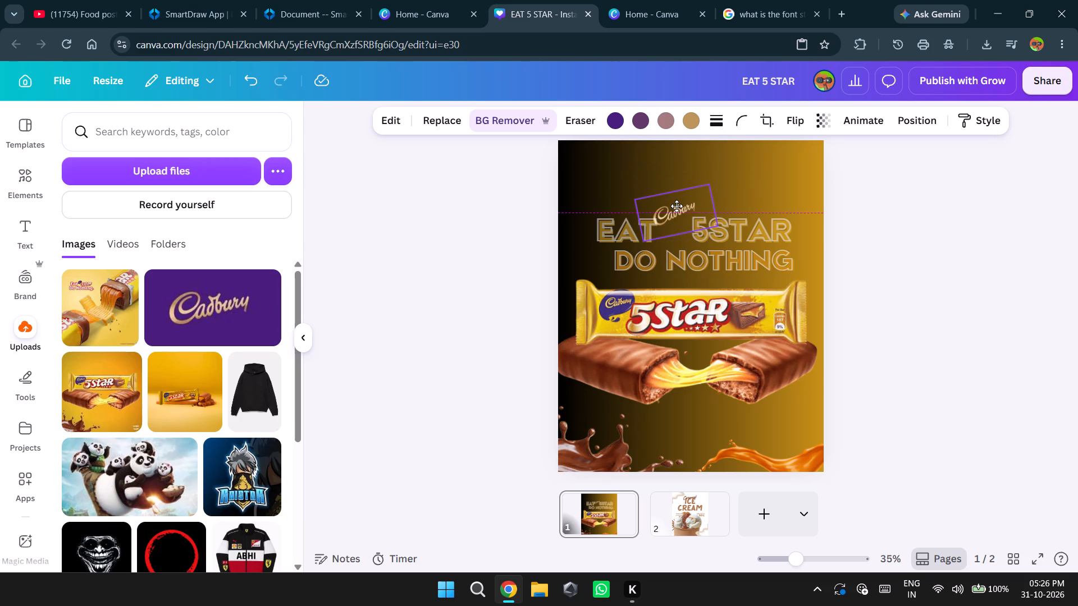
pyautogui.moveTo(677, 206); pyautogui.dragTo(683, 212)
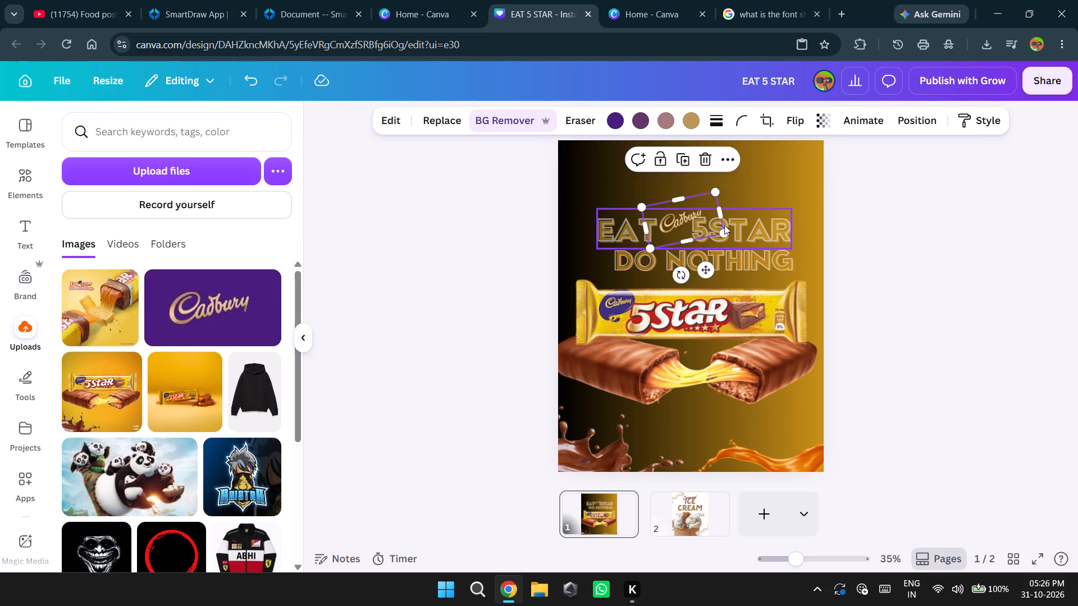
pyautogui.moveTo(675, 215); pyautogui.dragTo(675, 211)
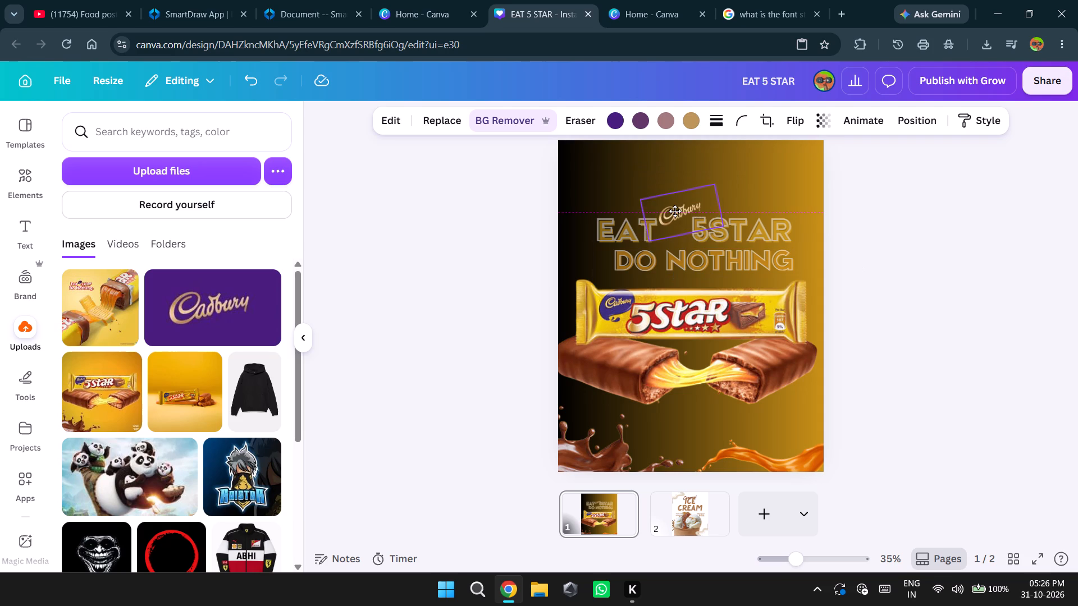
pyautogui.moveTo(675, 211); pyautogui.dragTo(674, 214)
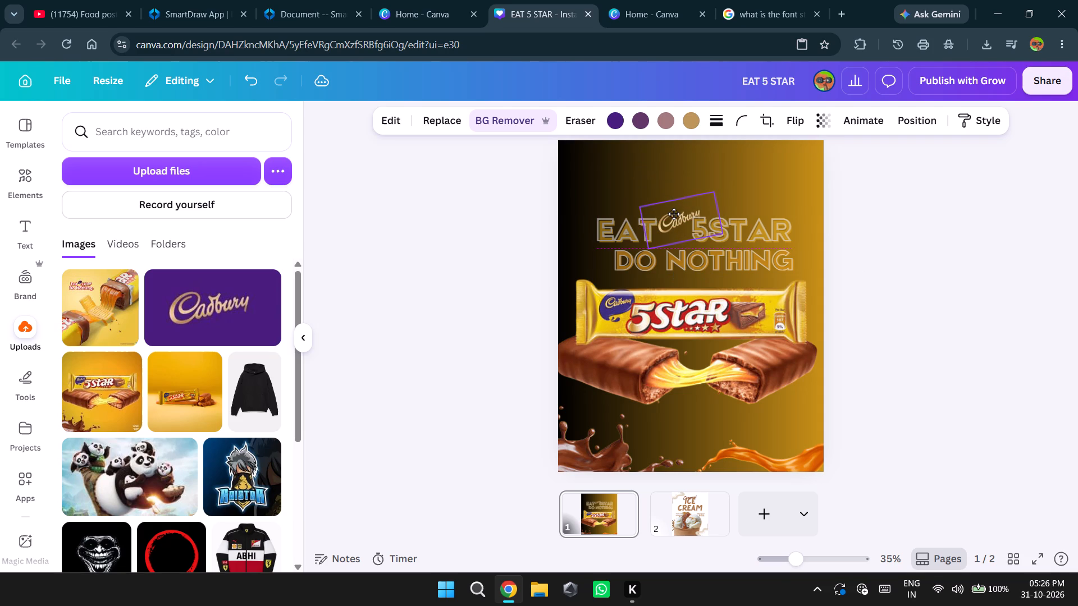
pyautogui.moveTo(674, 214); pyautogui.dragTo(677, 211)
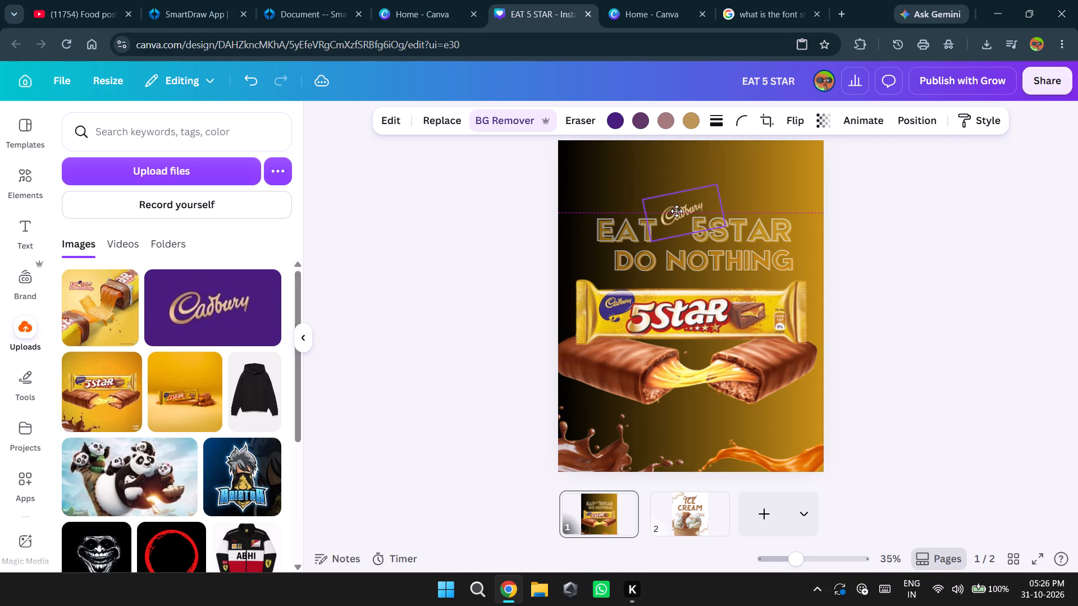
pyautogui.moveTo(677, 211); pyautogui.dragTo(675, 210)
pyautogui.click(915, 258)
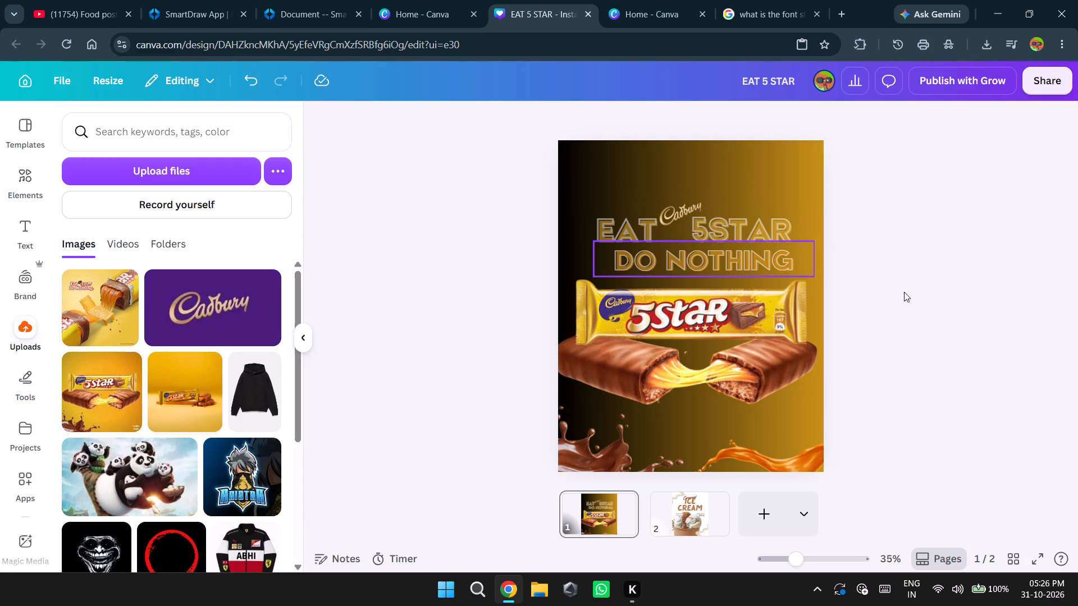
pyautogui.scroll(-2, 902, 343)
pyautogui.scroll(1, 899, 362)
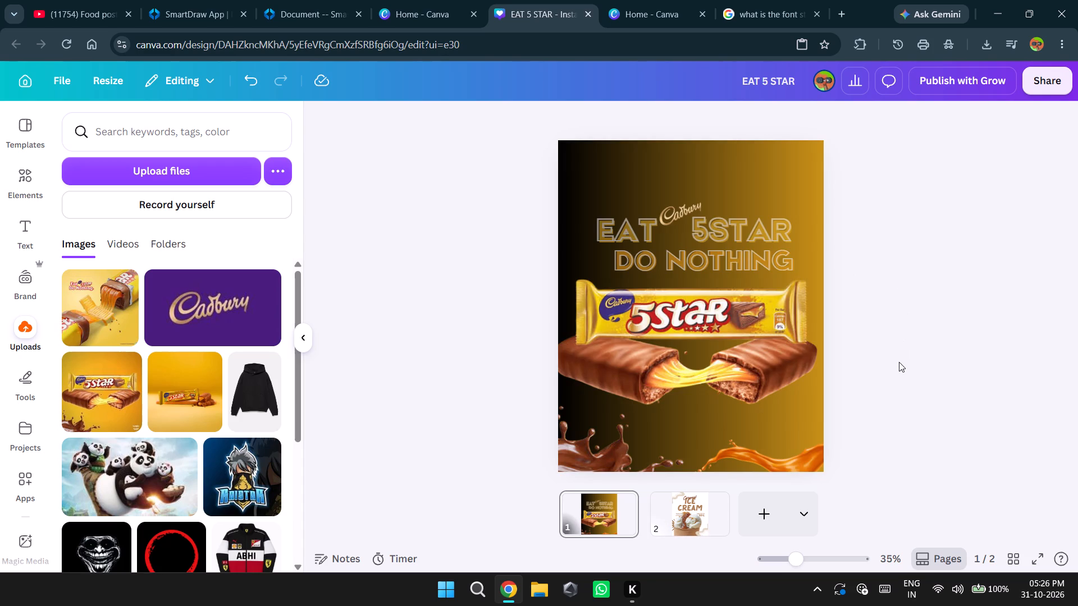
# Delete the second page, which holds the Caramel Ice Cream template, from the poster design.
pyautogui.scroll(-1, 803, 454)
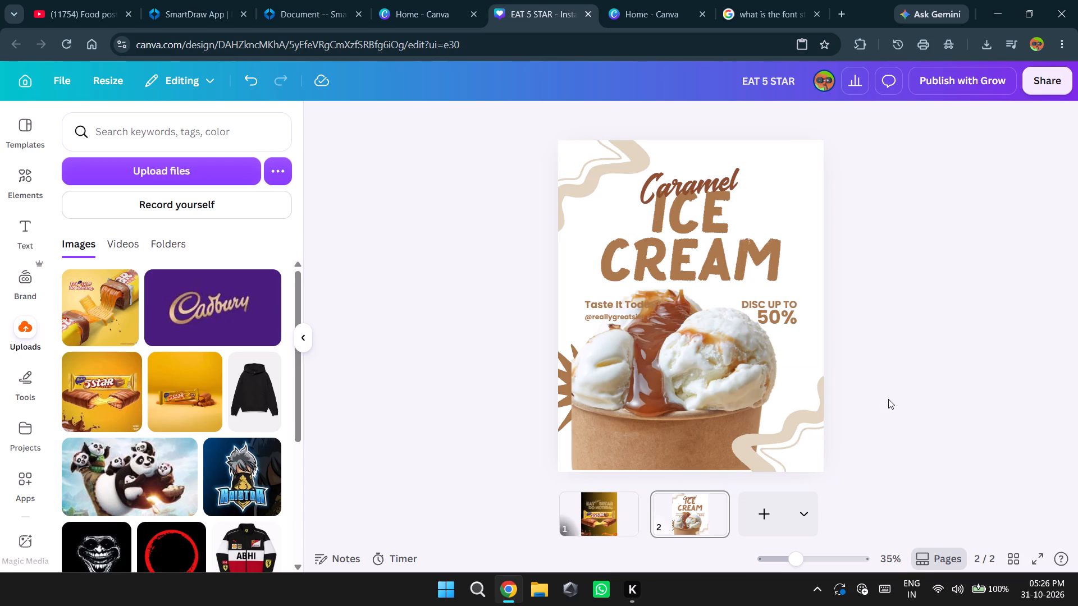
pyautogui.scroll(1, 888, 399)
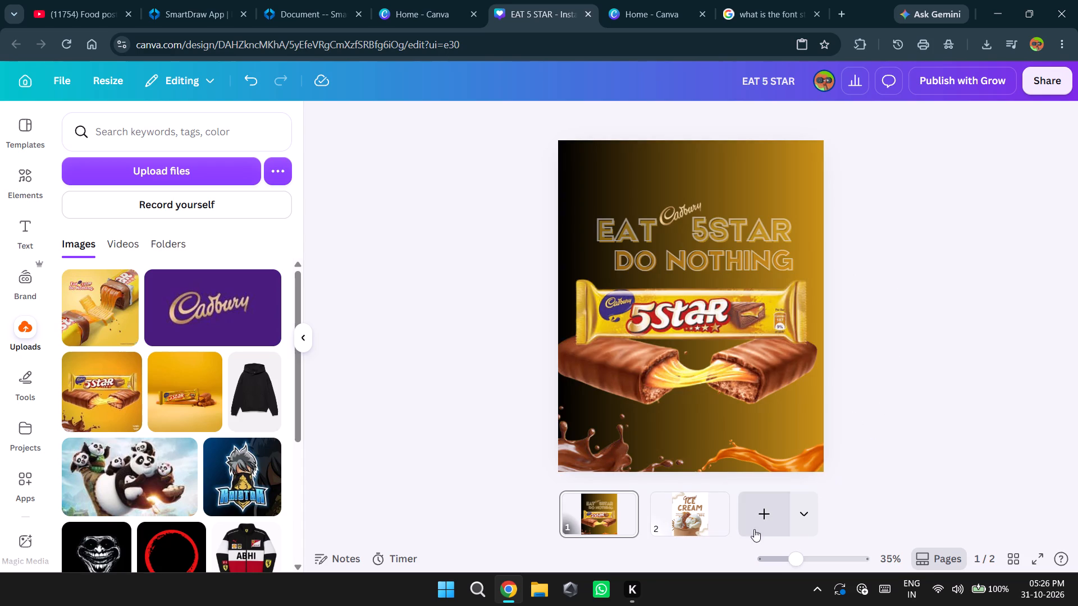
pyautogui.rightClick(679, 516)
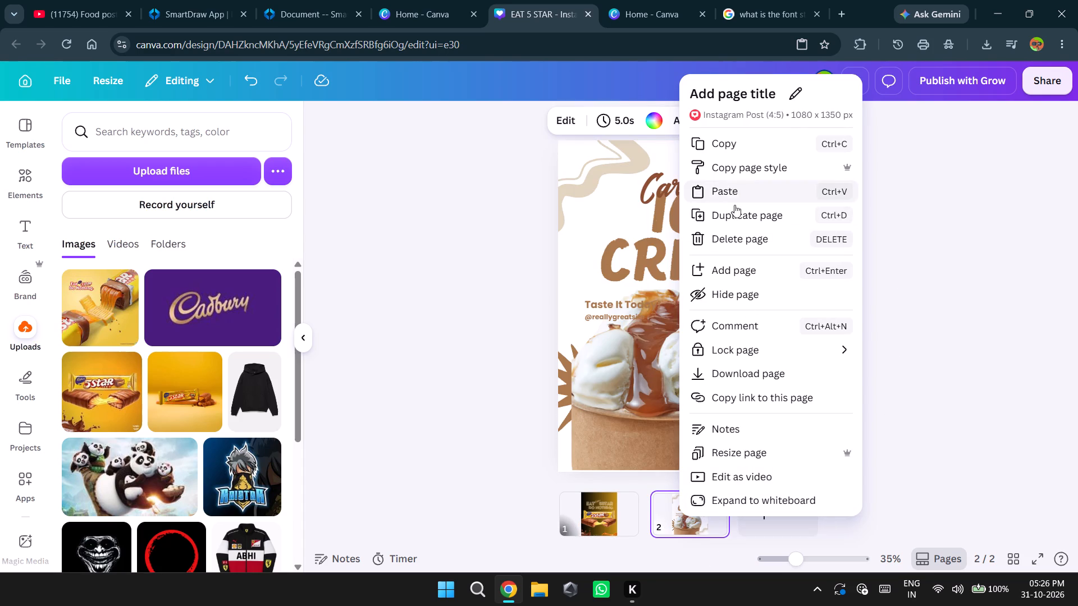
pyautogui.click(736, 235)
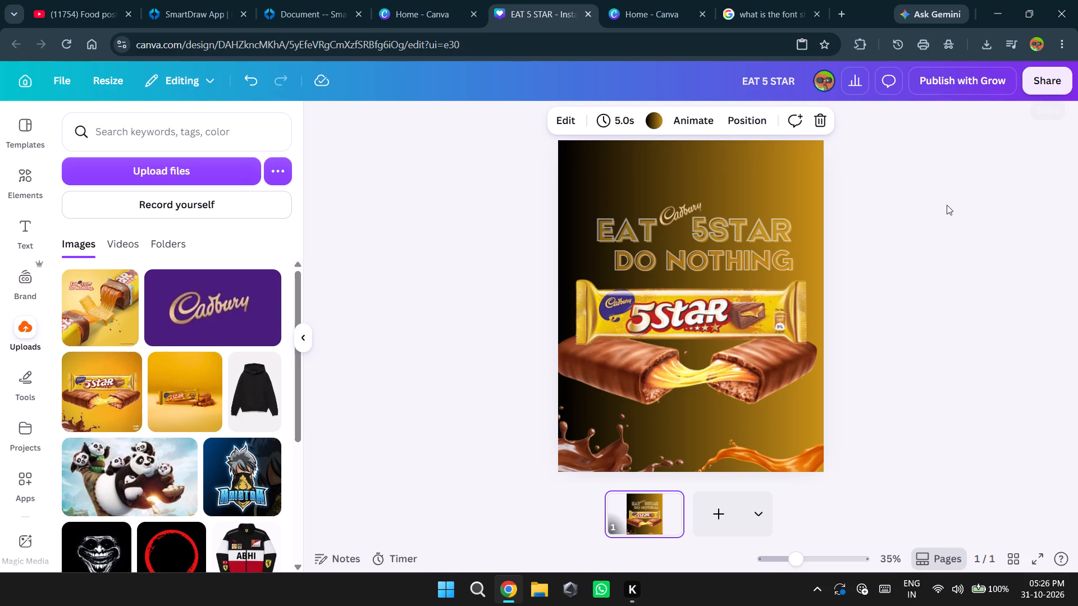
pyautogui.scroll(-2, 1002, 408)
# Download the 5 Star poster as a PNG at 1,080 × 1,350 px, and request the download once more.
pyautogui.click(1061, 76)
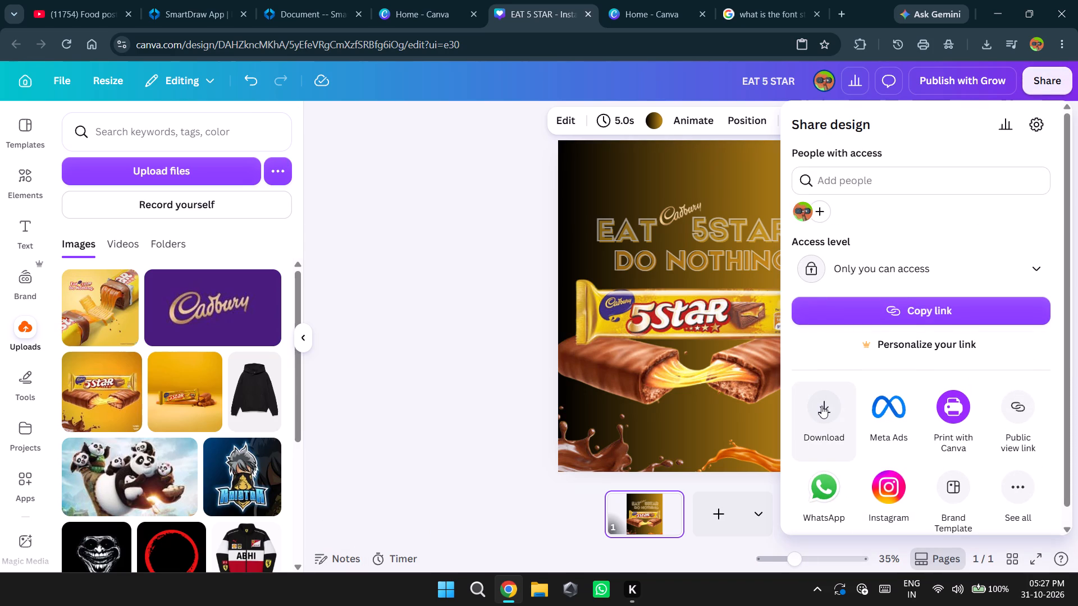
pyautogui.click(825, 429)
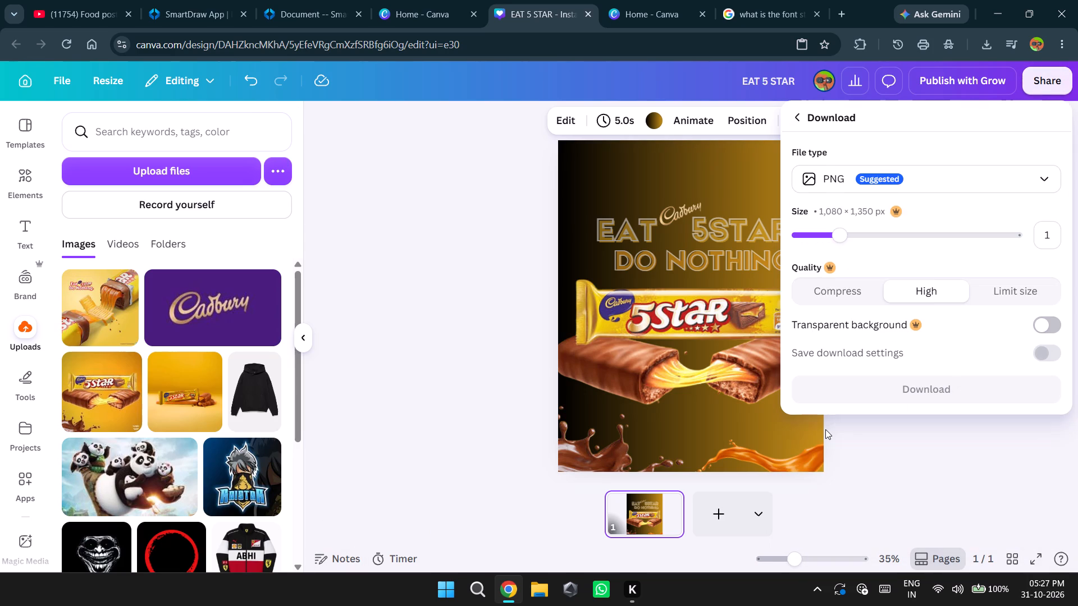
pyautogui.click(935, 389)
pyautogui.click(921, 385)
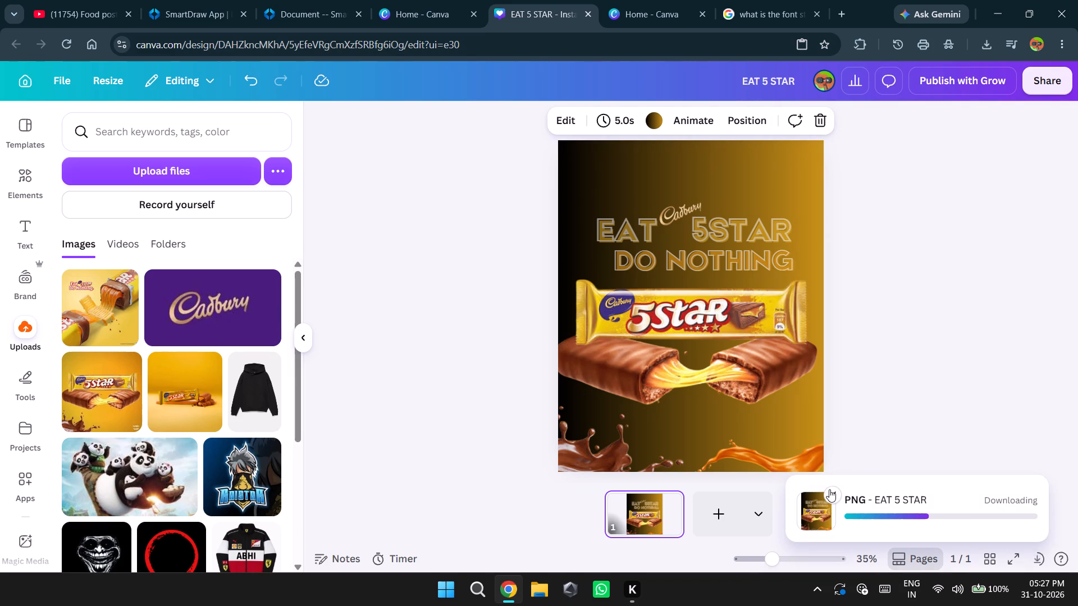
pyautogui.click(986, 516)
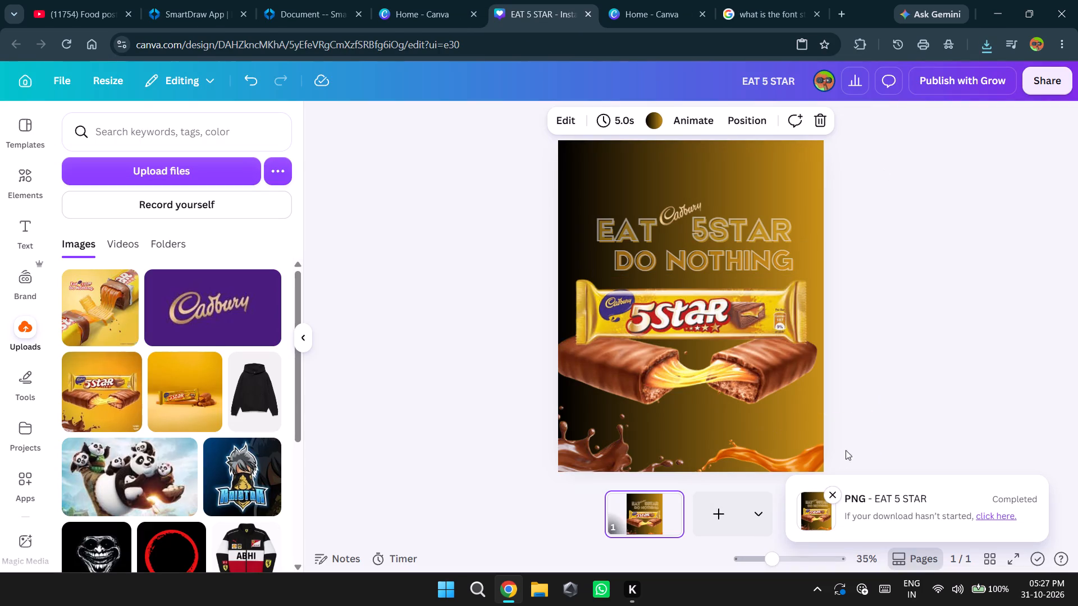
# Switch to File Explorer and preview the EAT 5 STAR PNG from the Downloads folder.
pyautogui.click(536, 590)
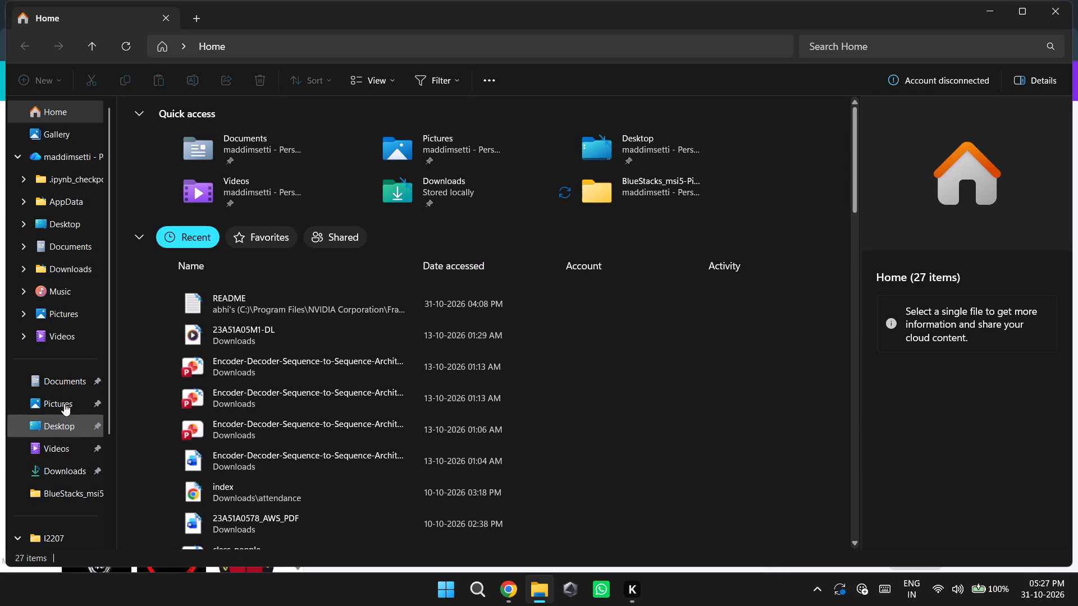
pyautogui.click(53, 480)
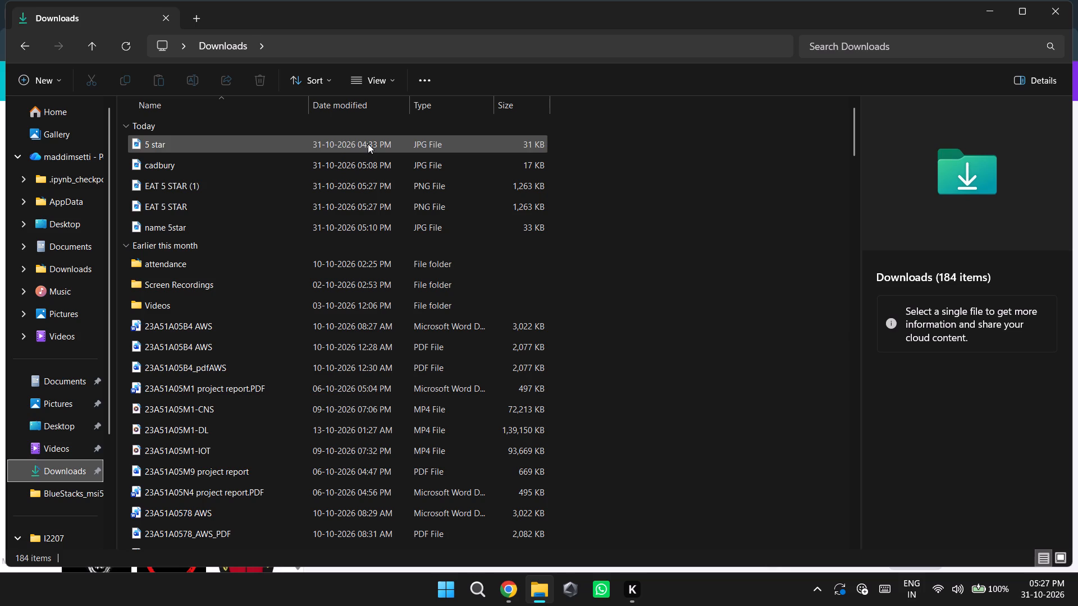
pyautogui.doubleClick(371, 205)
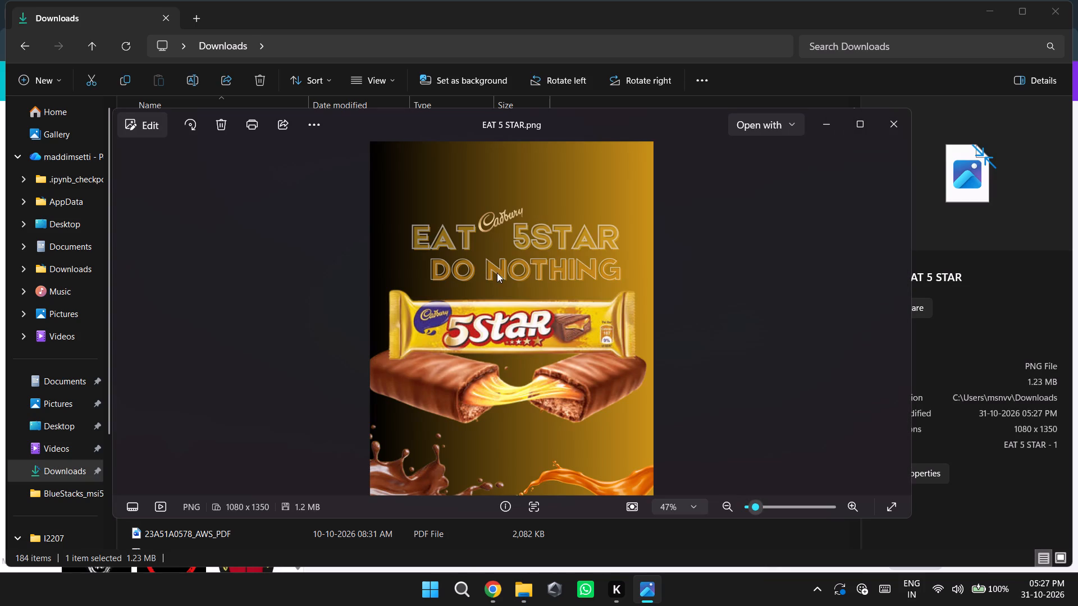
pyautogui.click(897, 116)
# Delete the duplicate file EAT 5 STAR (1) from the Downloads folder.
pyautogui.click(174, 187)
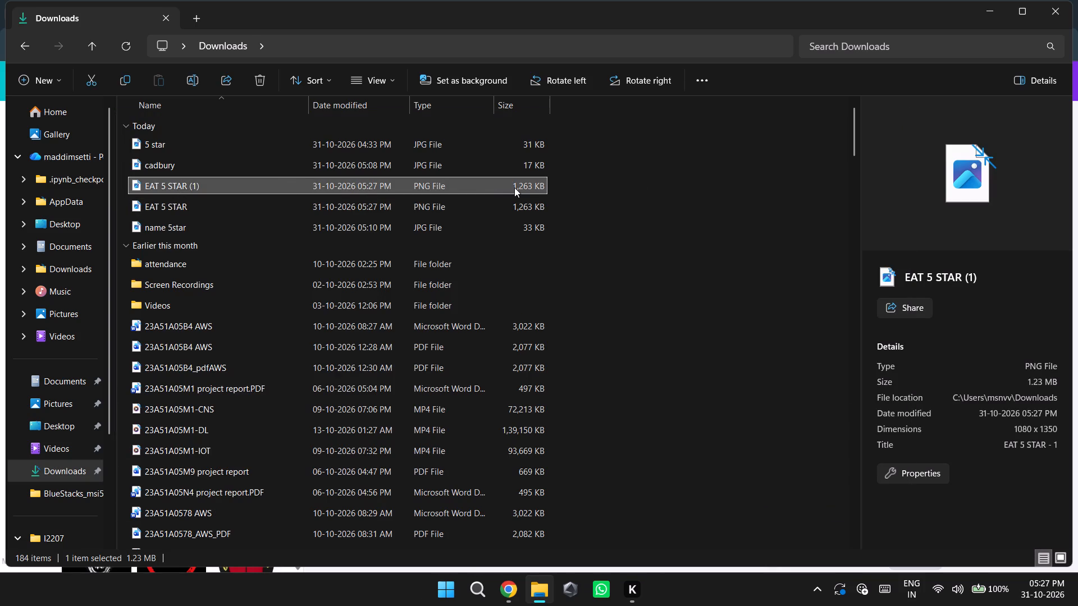
pyautogui.press('Delete')
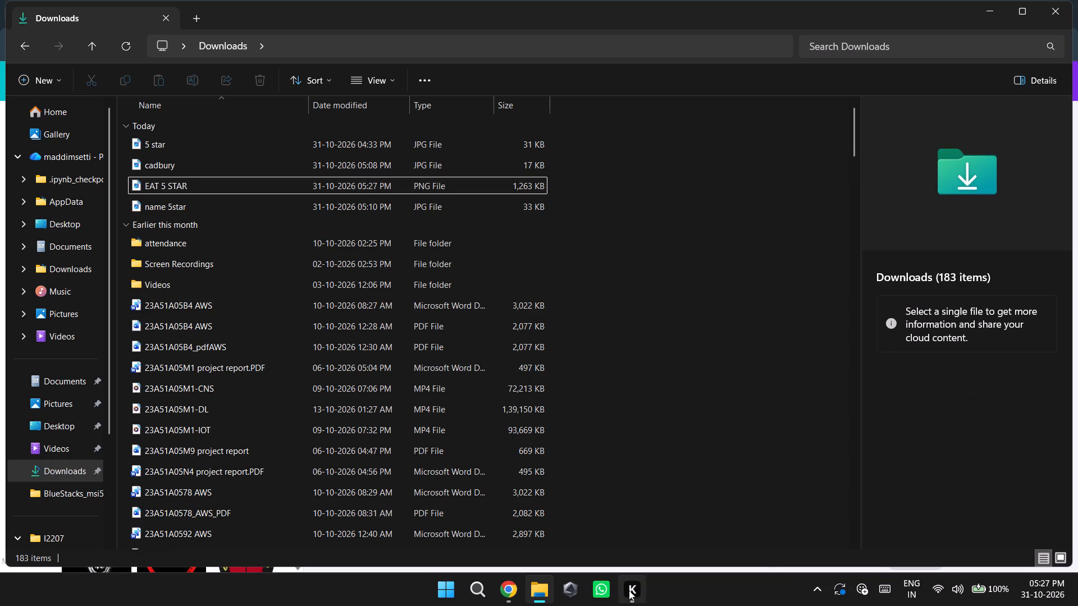
# Switch back to Chrome, dismiss the finished download notice, and close one Canva home page and both SmartDraw pages.
pyautogui.click(511, 585)
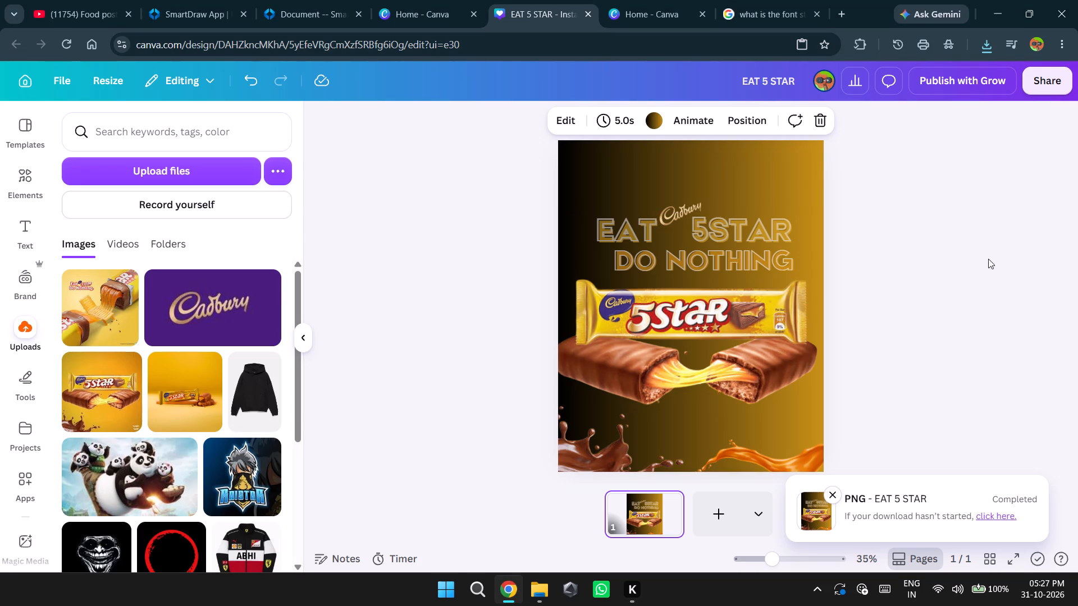
pyautogui.click(1025, 254)
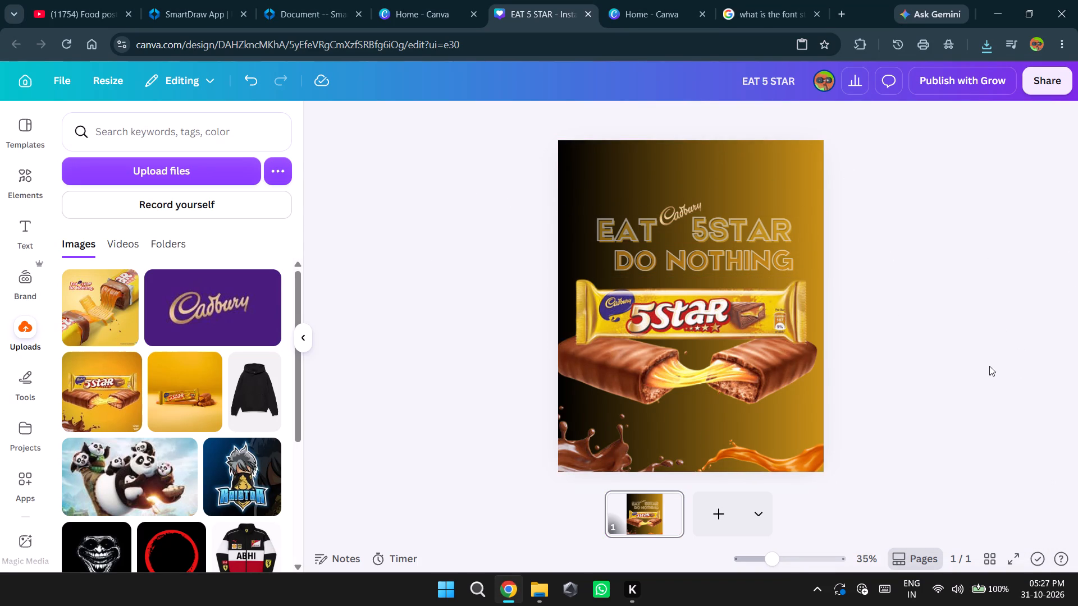
pyautogui.click(742, 3)
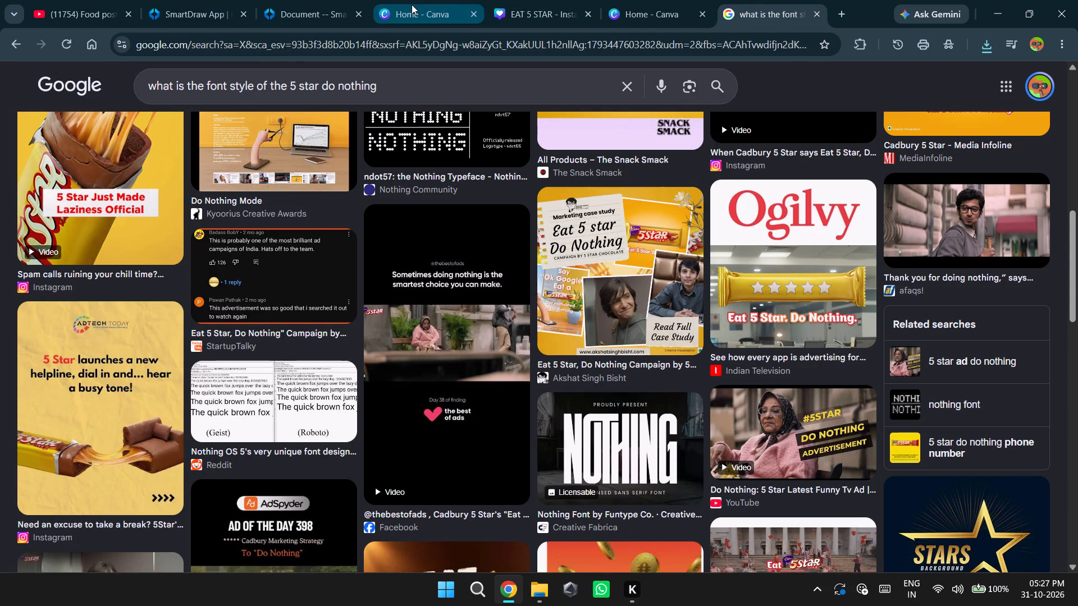
pyautogui.click(412, 4)
pyautogui.click(473, 20)
pyautogui.click(474, 15)
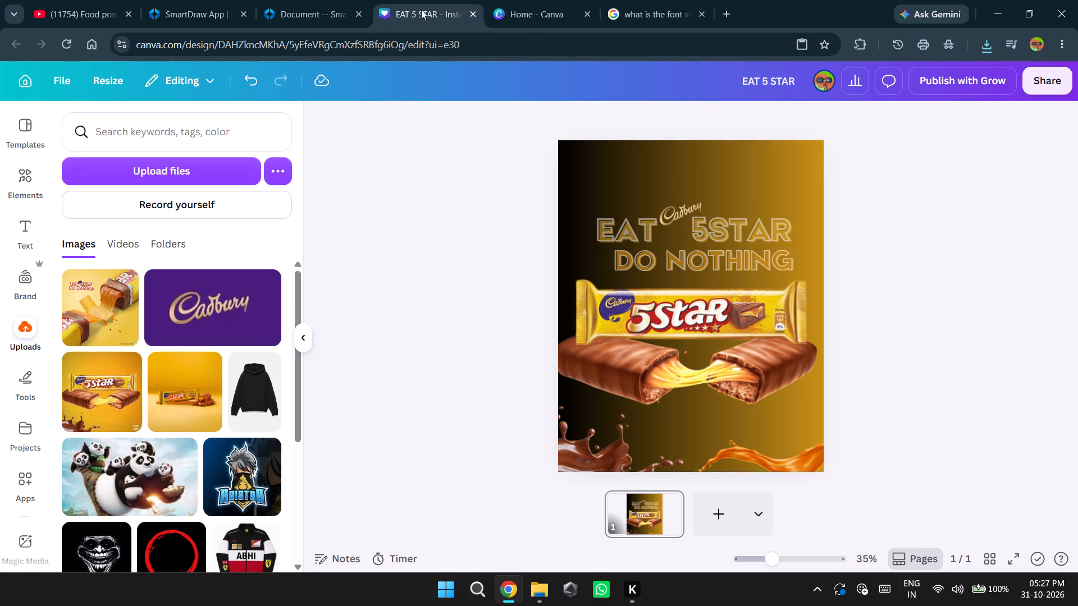
pyautogui.click(421, 10)
pyautogui.click(537, 9)
pyautogui.click(652, 9)
pyautogui.click(85, 7)
pyautogui.click(240, 5)
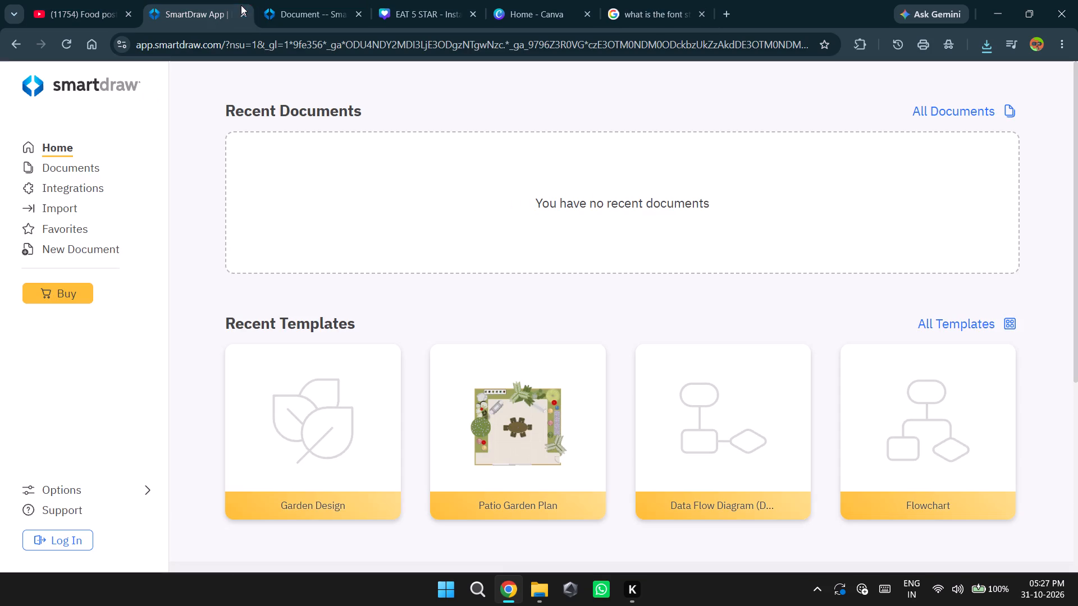
pyautogui.click(240, 12)
pyautogui.click(240, 12)
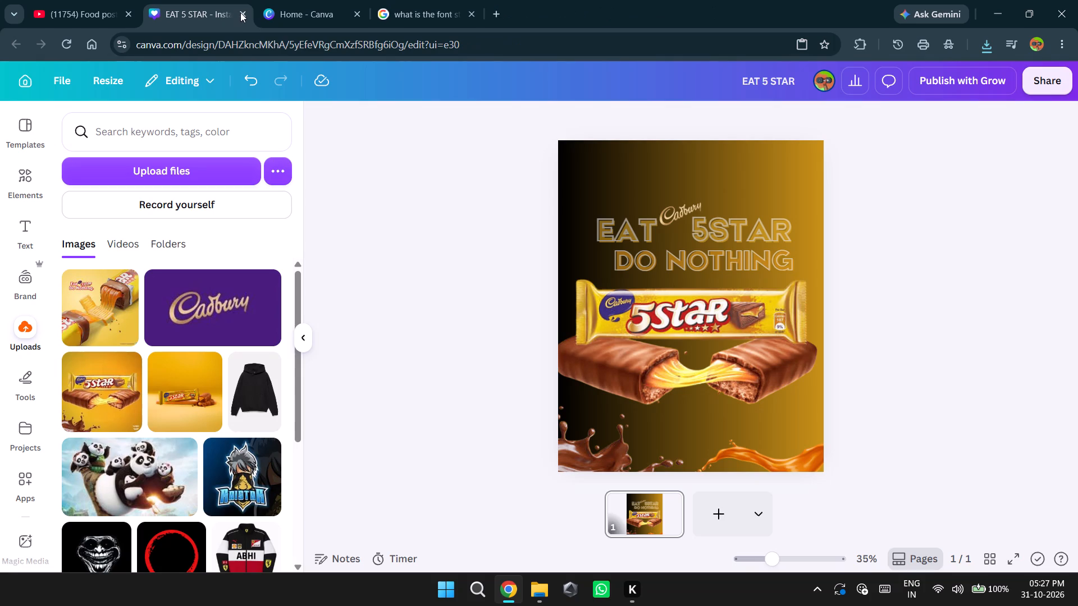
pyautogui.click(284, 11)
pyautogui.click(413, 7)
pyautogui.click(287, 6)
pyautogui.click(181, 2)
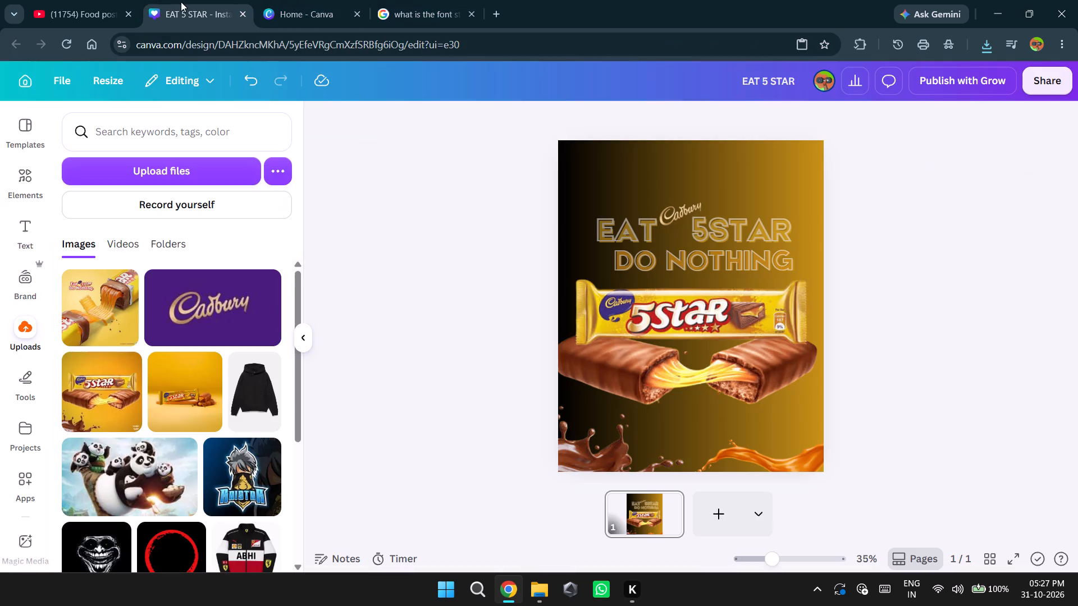
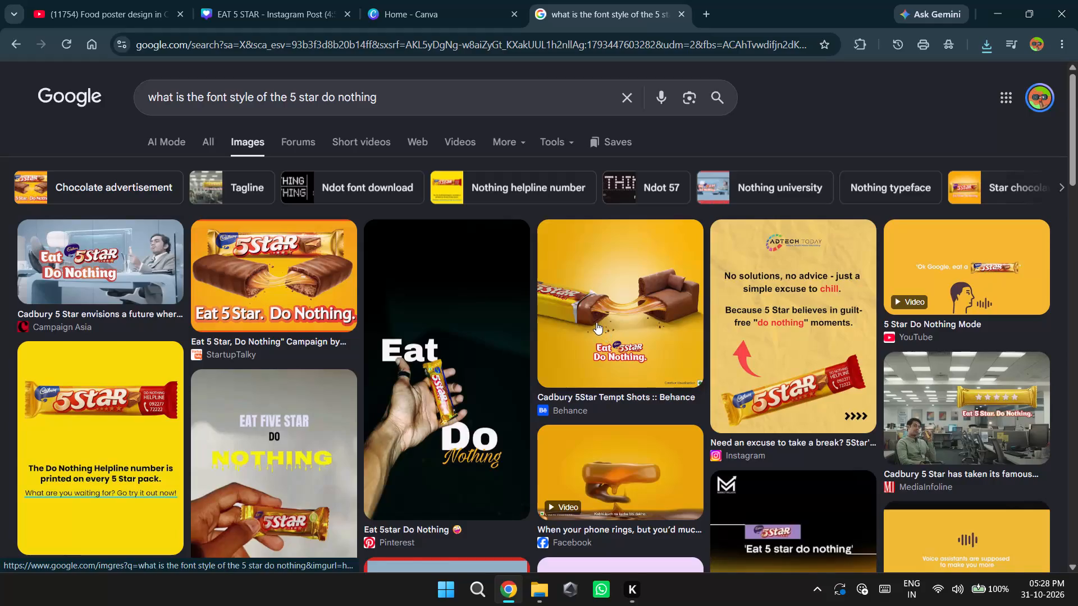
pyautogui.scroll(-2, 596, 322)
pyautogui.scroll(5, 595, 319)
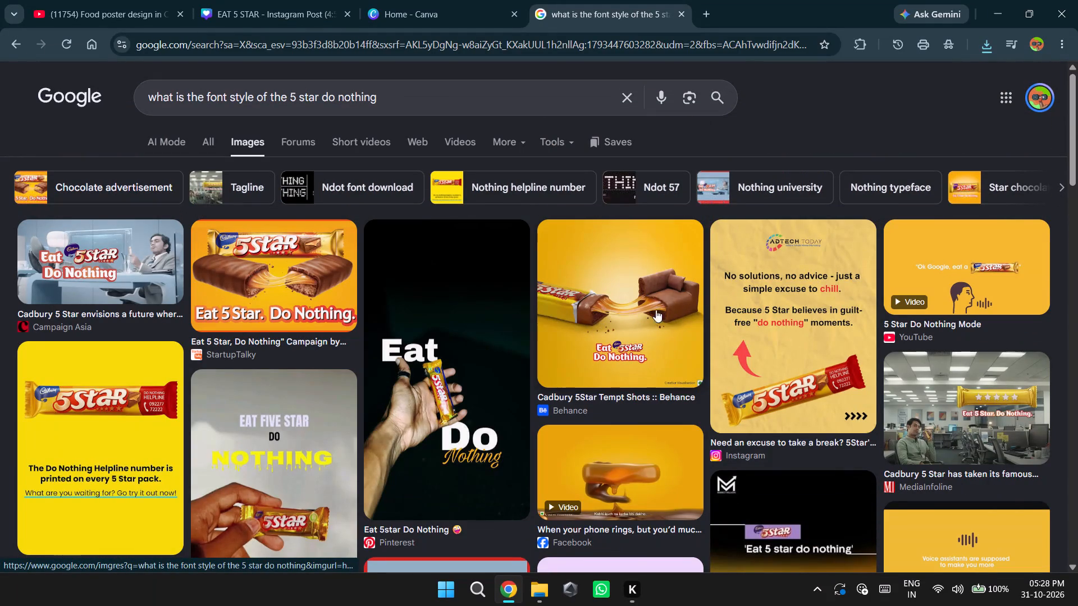
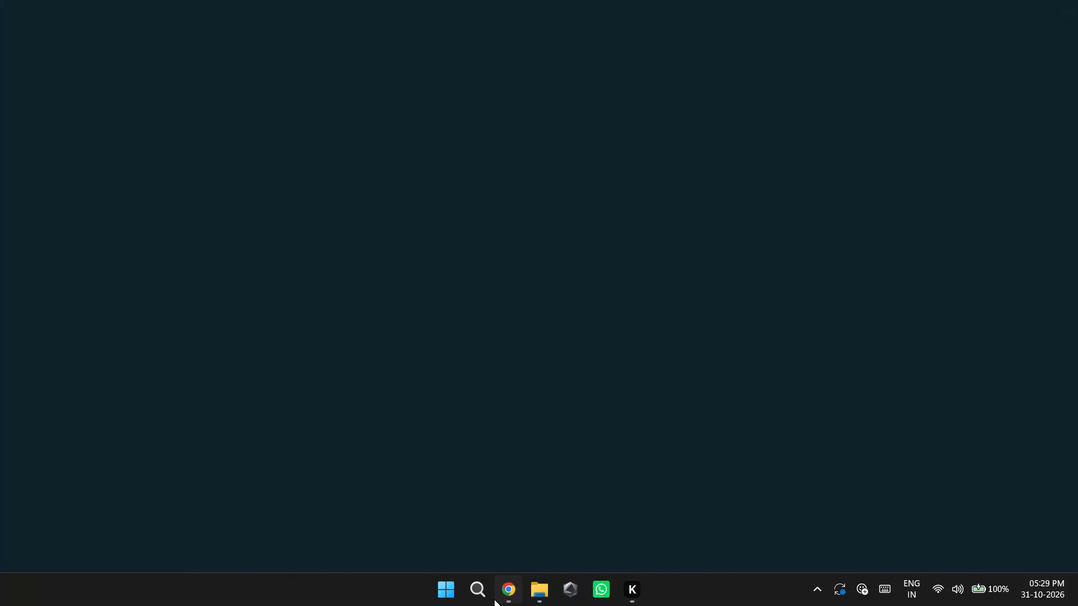
# Switch to Chrome and check the open Canva pages, returning to the EAT 5 STAR poster design.
pyautogui.click(438, 25)
pyautogui.click(314, 19)
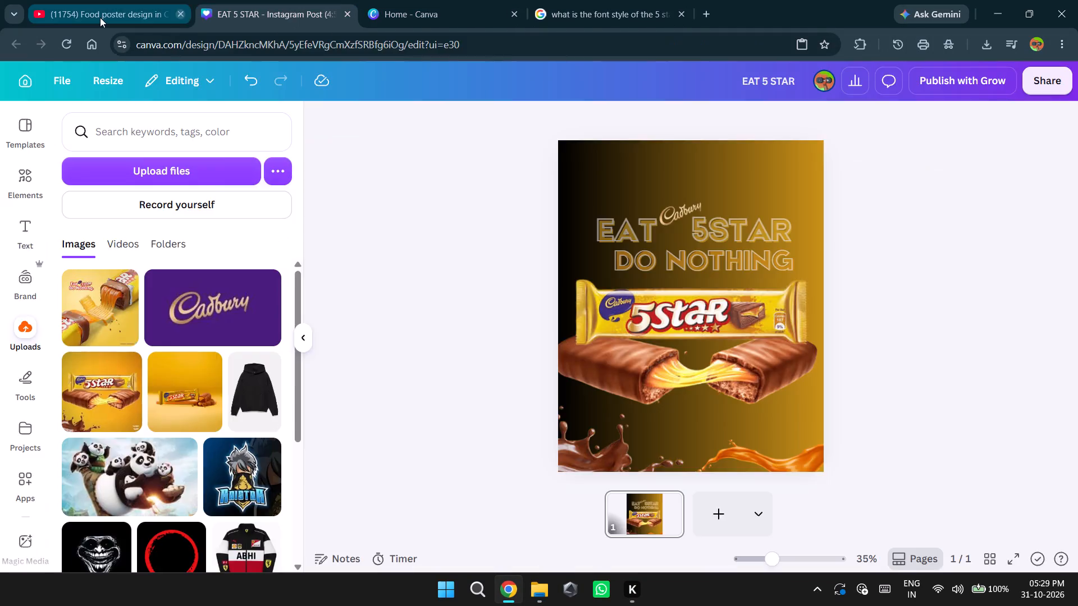
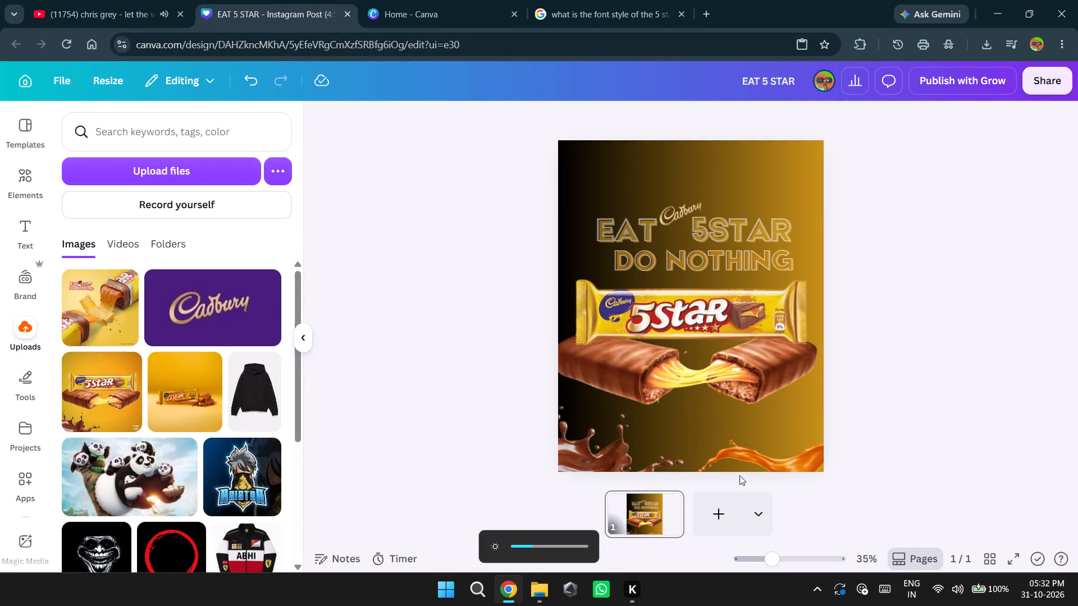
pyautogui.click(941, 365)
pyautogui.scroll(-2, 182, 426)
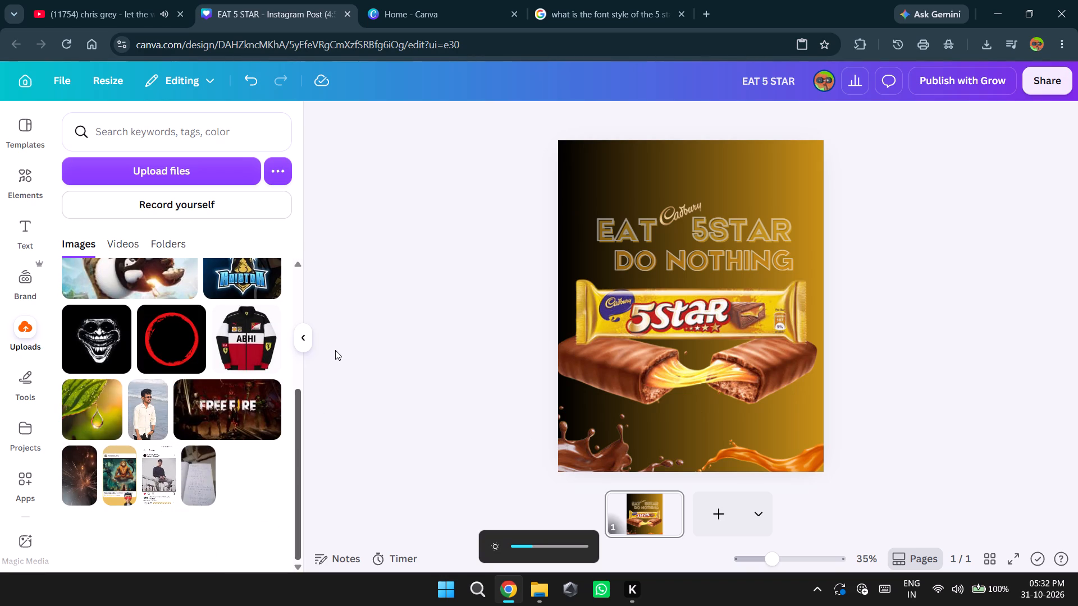